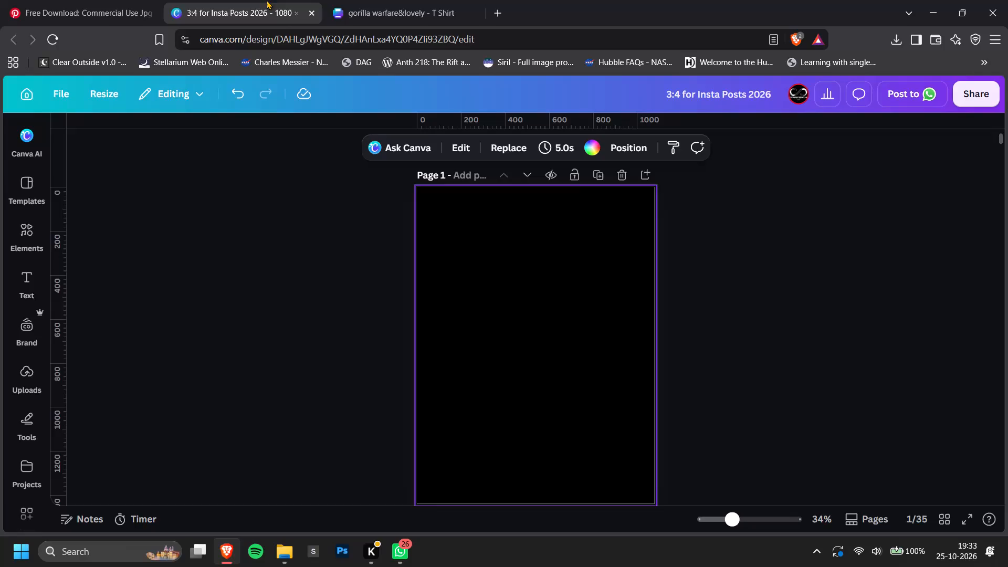
Switch to File Explorer and look through the Music folder for usable artwork, previewing saatwik.png.
click(769, 280)
click(278, 556)
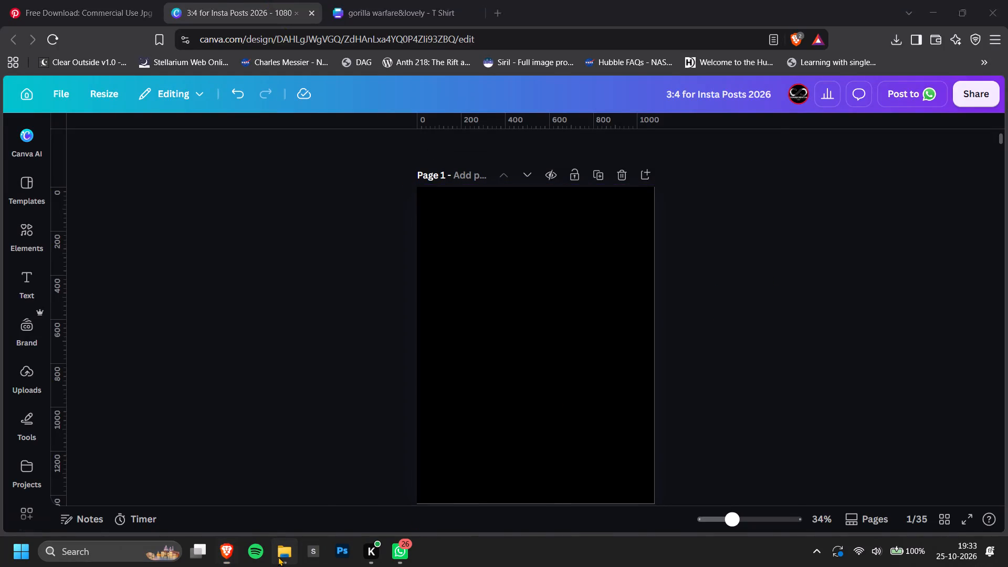
scroll(377, 423, down, 1)
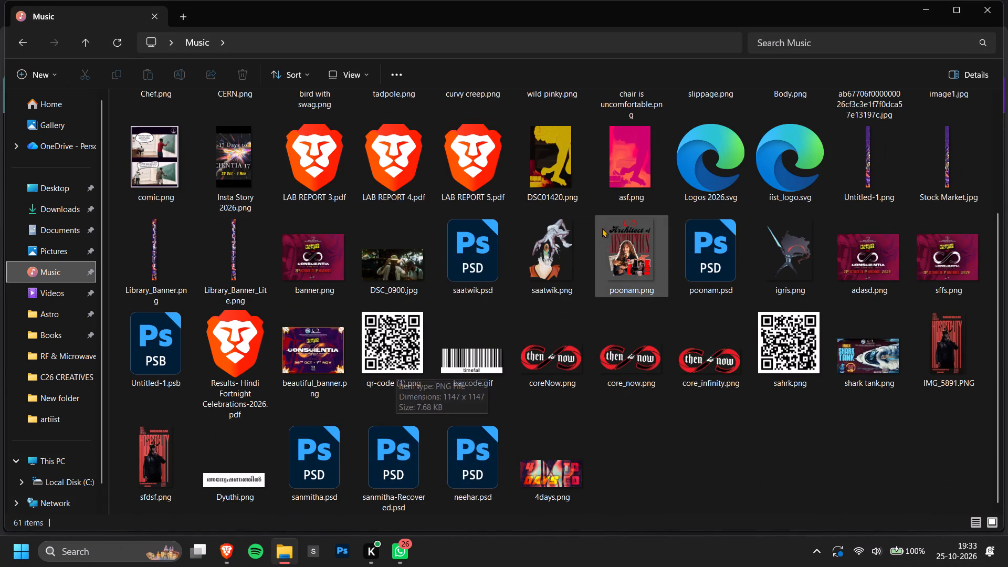
double_click(561, 239)
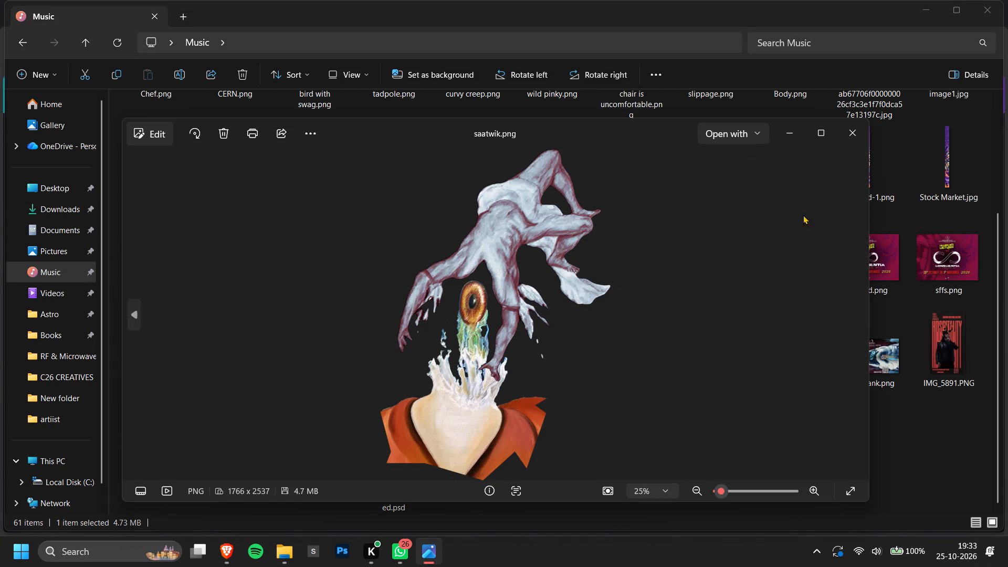
click(850, 136)
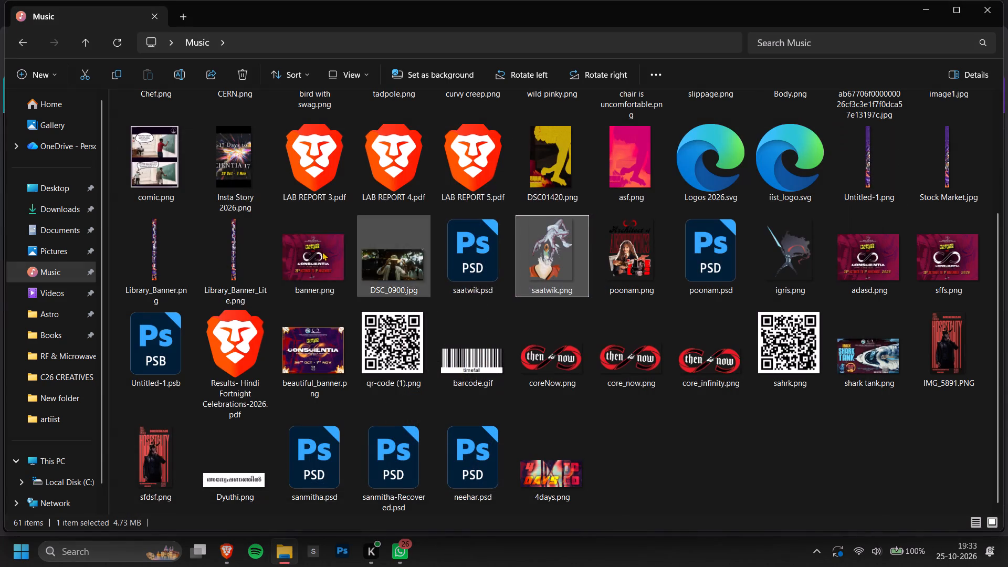
click(64, 259)
click(70, 277)
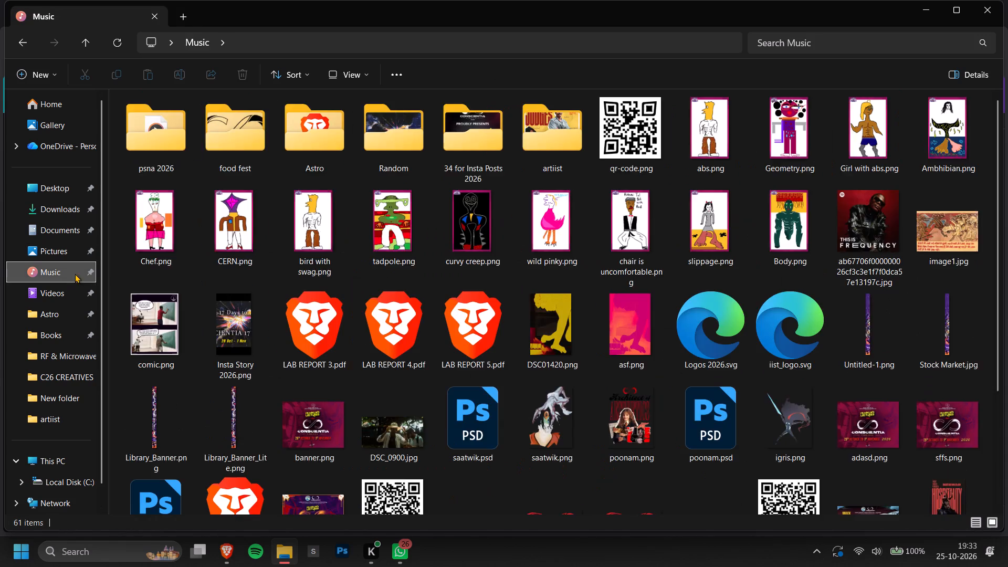
scroll(556, 301, down, 3)
scroll(358, 407, up, 4)
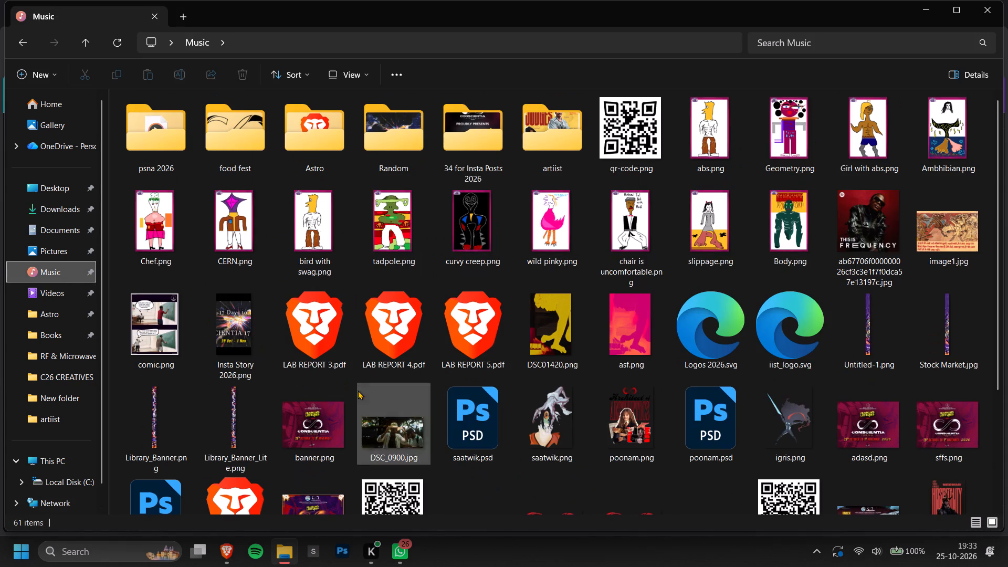
click(226, 143)
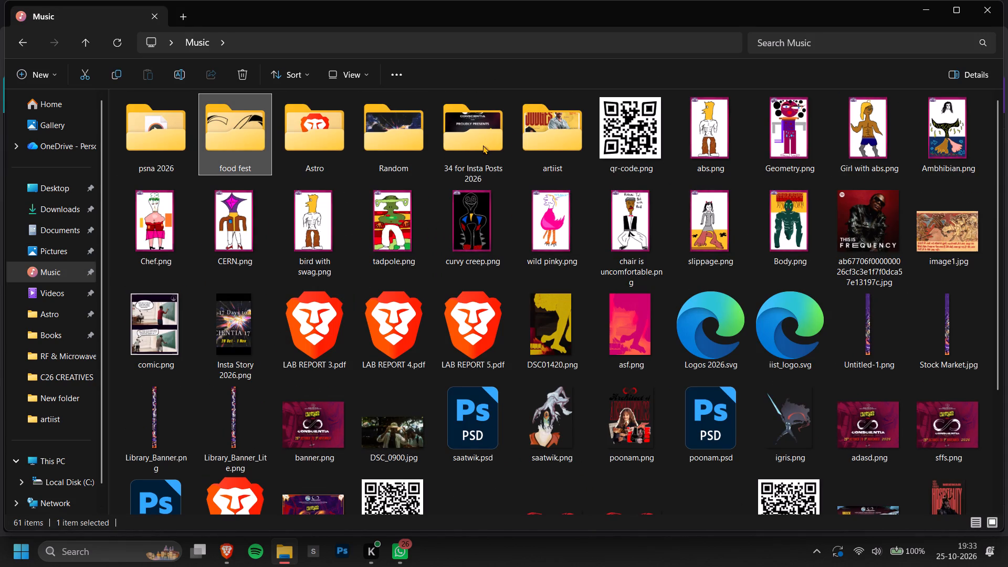
click(549, 122)
Look through the Pictures and Documents folders for usable artwork, previewing sdf.png.
click(67, 250)
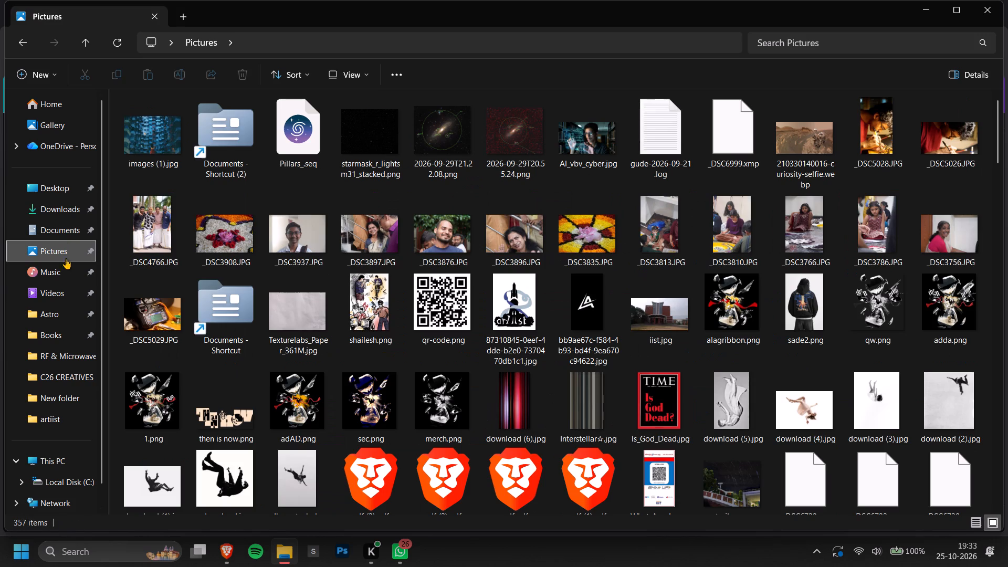
click(67, 239)
click(64, 233)
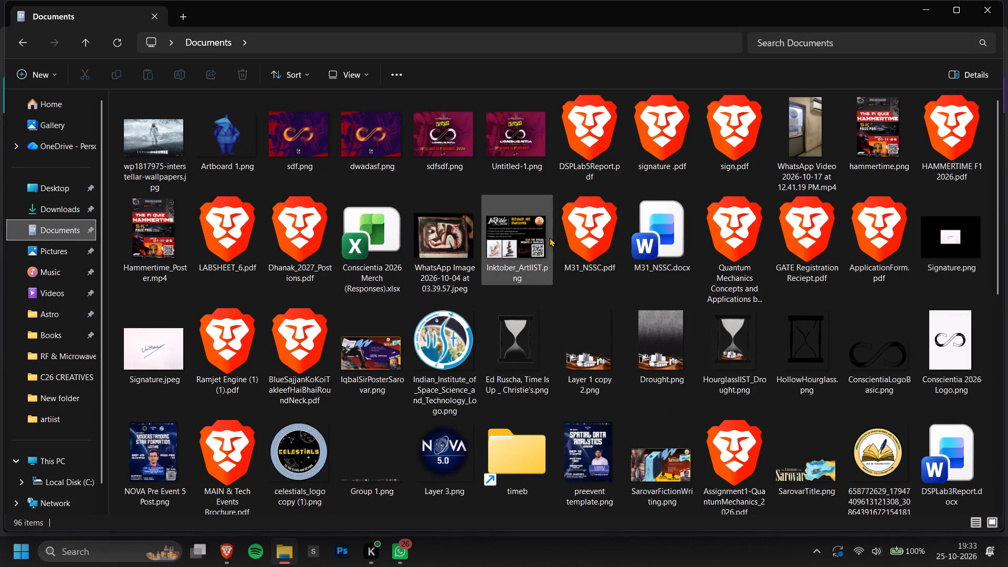
double_click(318, 111)
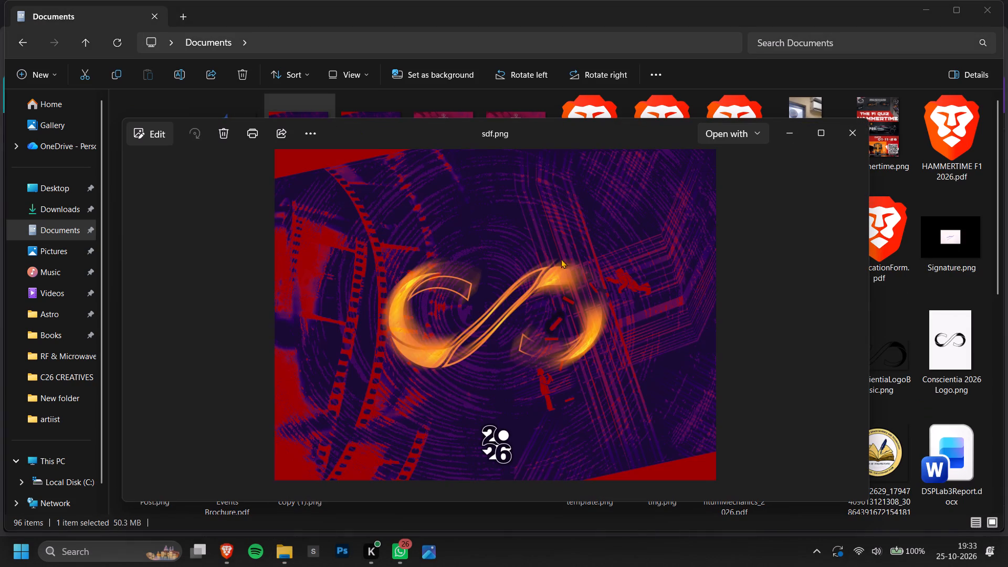
scroll(652, 318, up, 5)
click(848, 136)
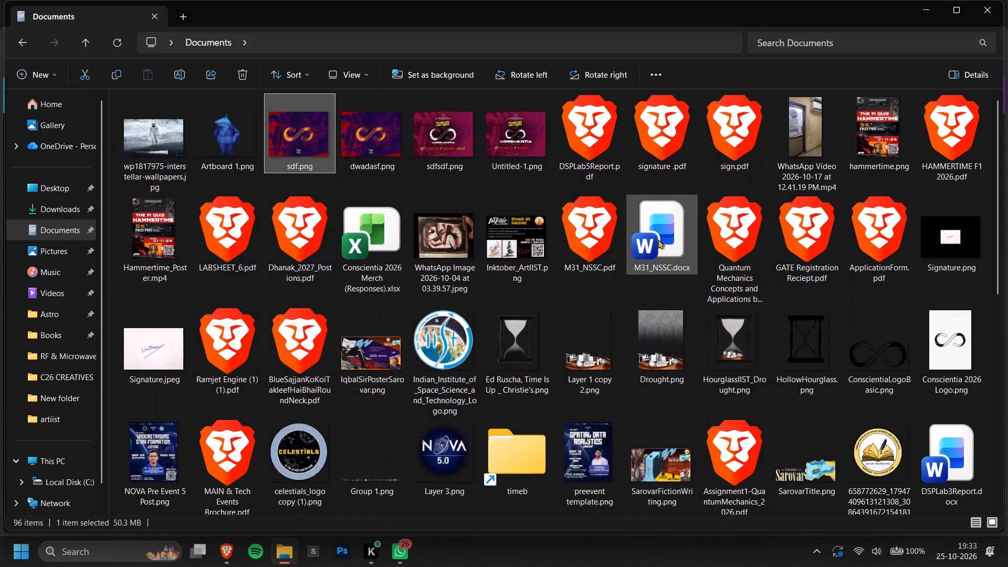
scroll(651, 360, down, 1)
scroll(651, 362, up, 2)
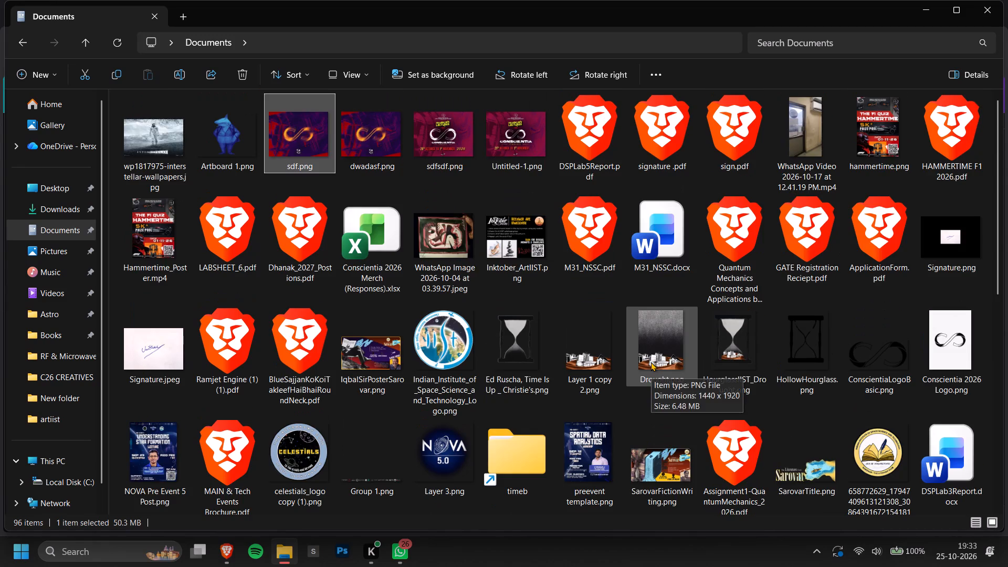
scroll(651, 362, down, 7)
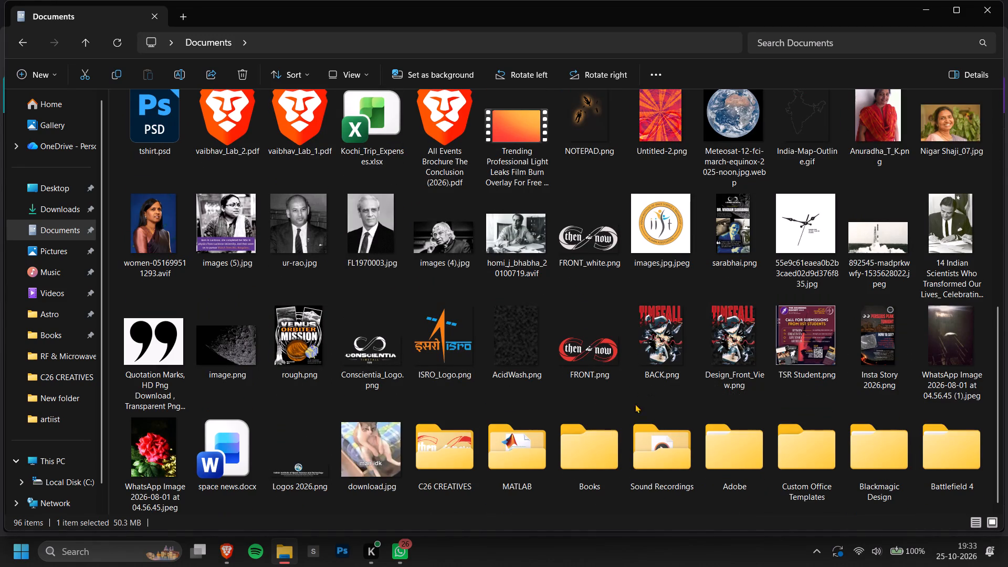
Preview the TIMEFALL poster images BACK.png and Design_Front_View.png in the Documents folder.
double_click(676, 339)
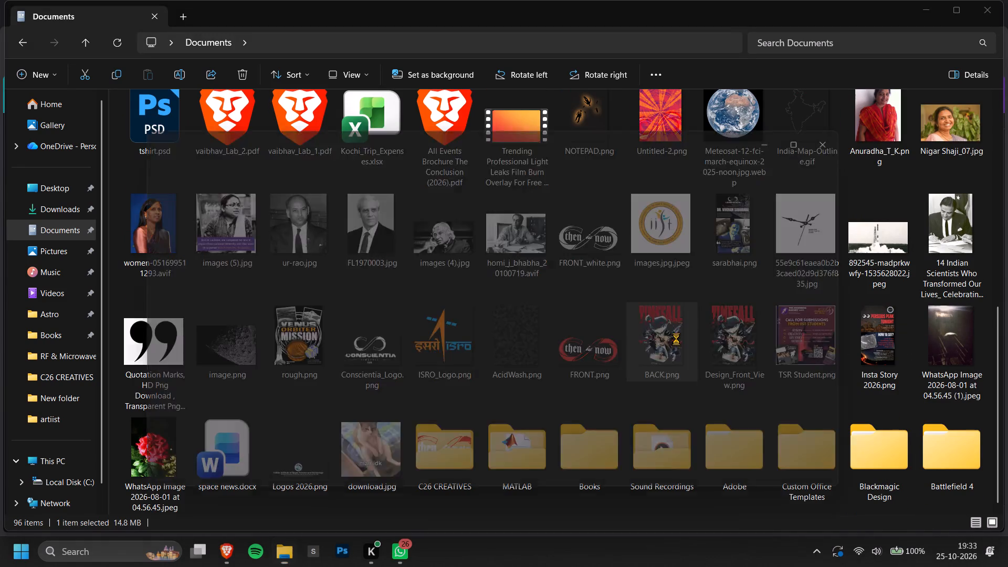
click(849, 141)
double_click(733, 359)
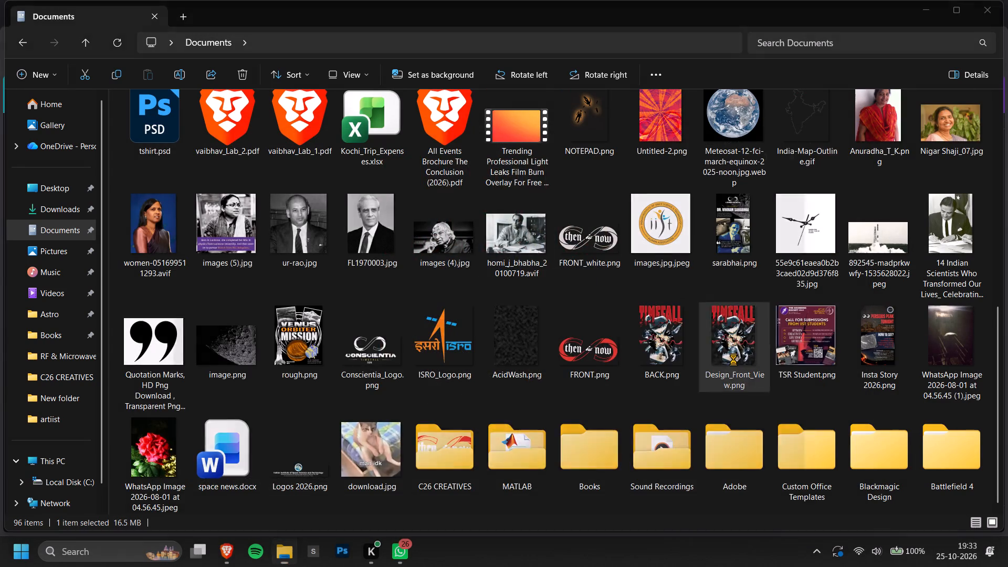
click(865, 128)
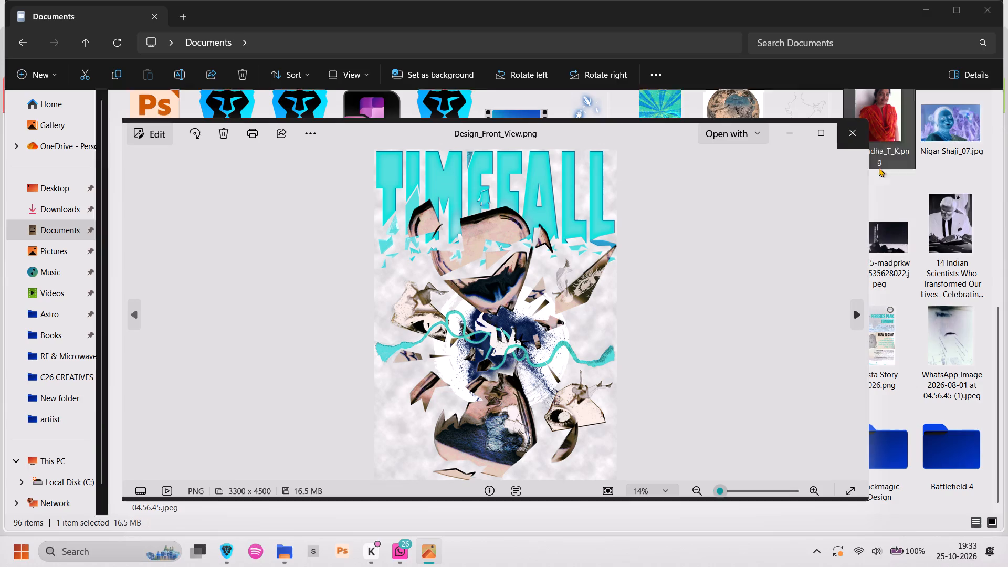
click(854, 122)
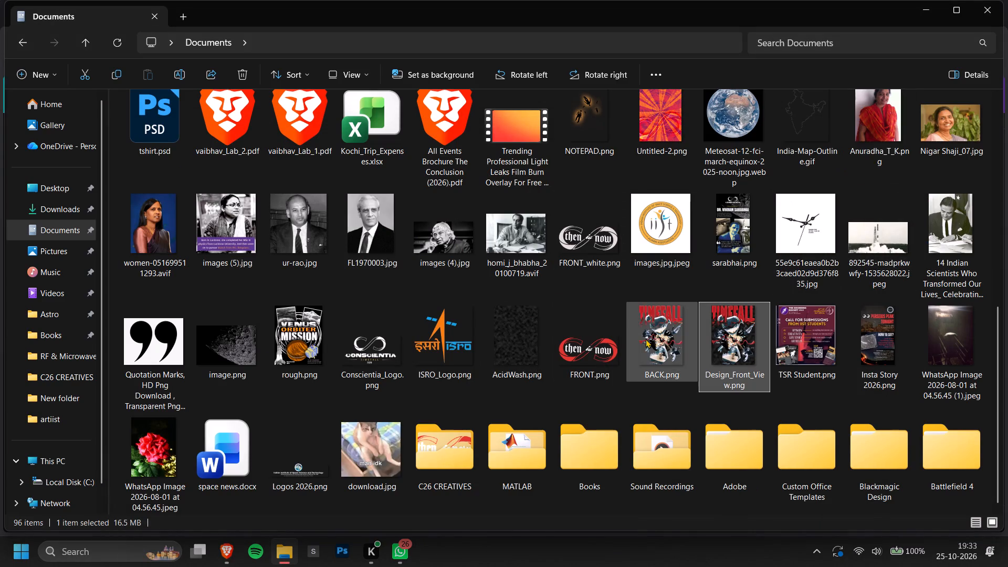
double_click(653, 332)
click(850, 128)
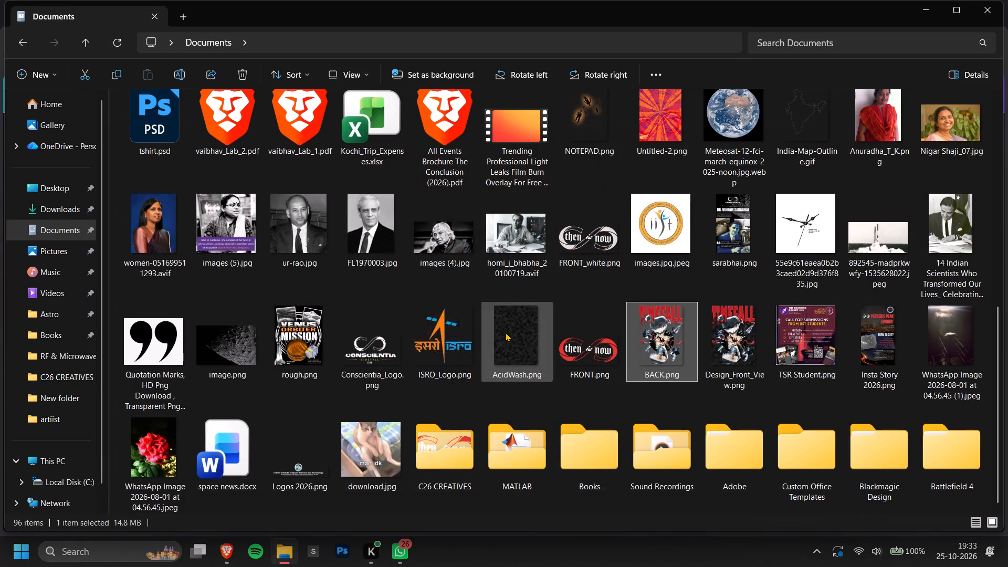
Copy the black-and-white burst image download (3).jpg from the C26 CREATIVES folder inside Documents.
scroll(473, 367, up, 5)
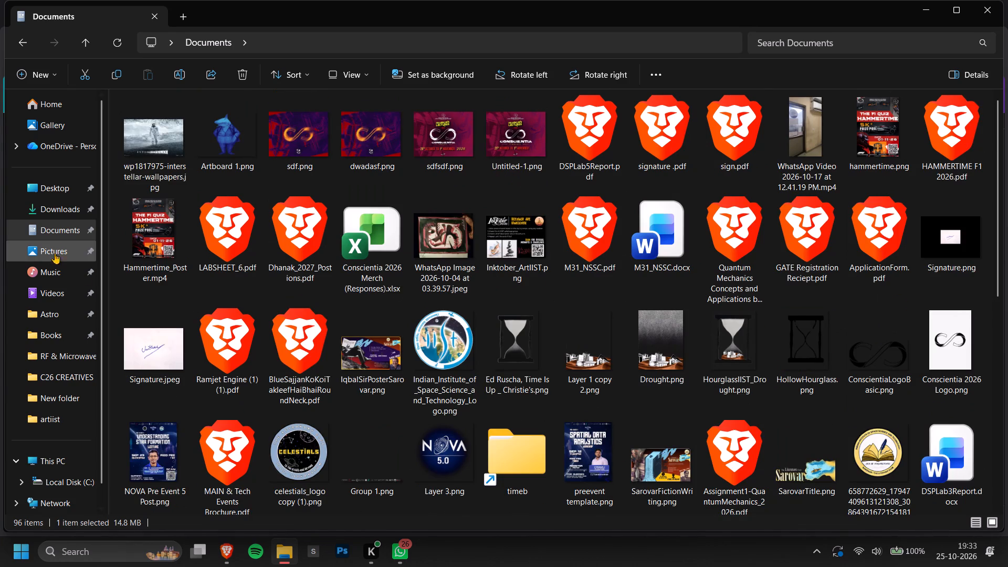
scroll(328, 214, up, 1)
scroll(337, 251, down, 8)
double_click(466, 459)
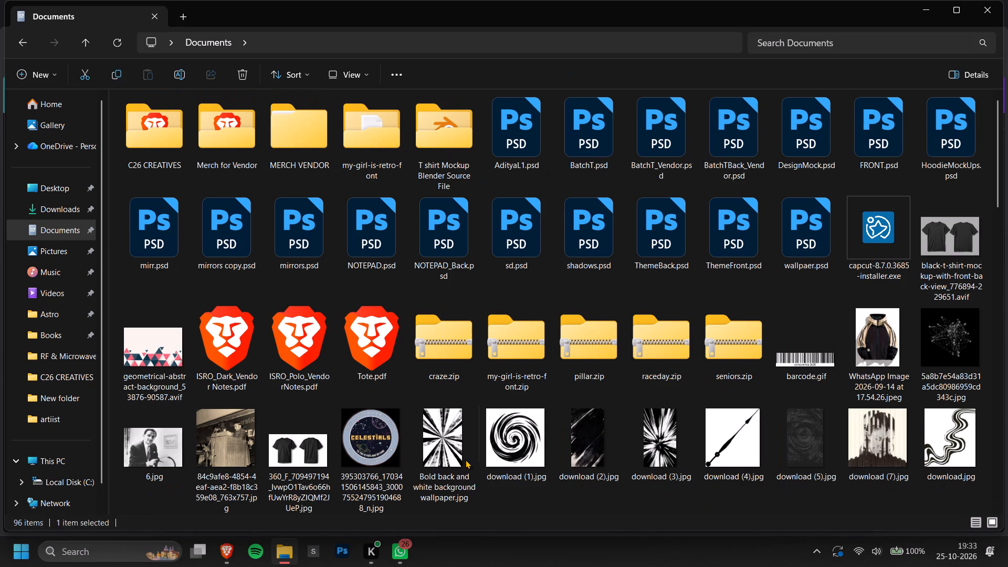
scroll(661, 361, down, 3)
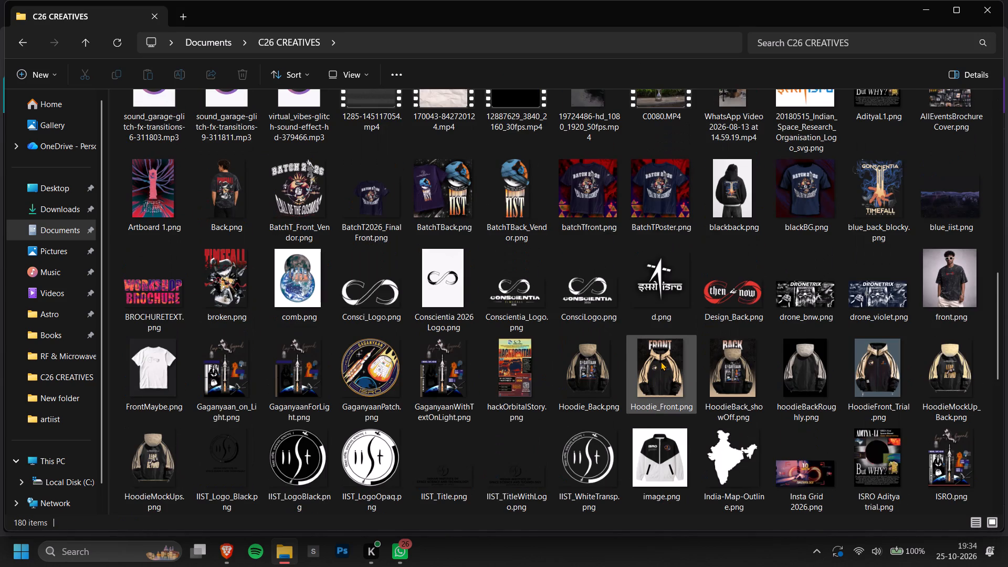
scroll(650, 378, up, 2)
click(445, 245)
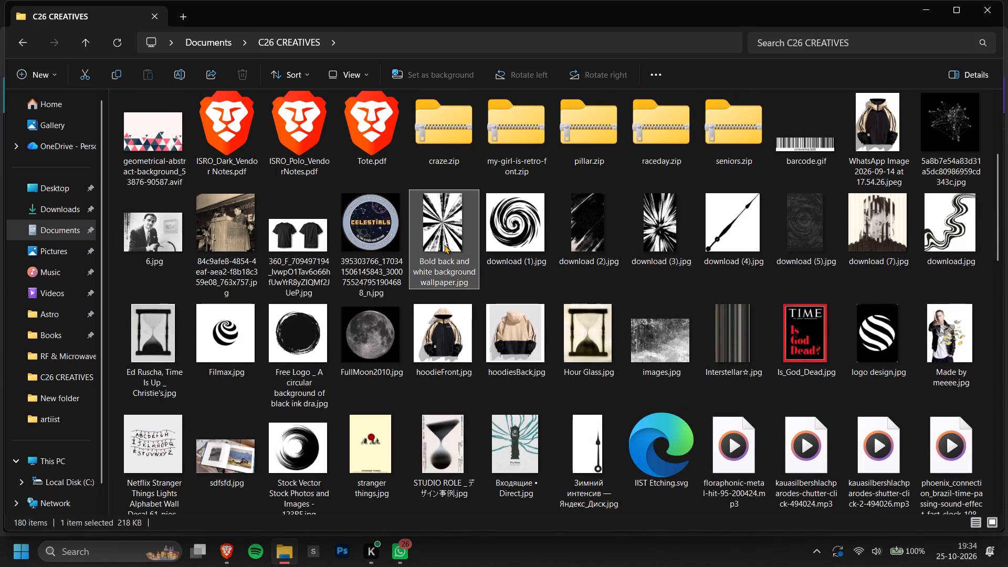
click(604, 213)
click(633, 211)
key(ctrl+c)
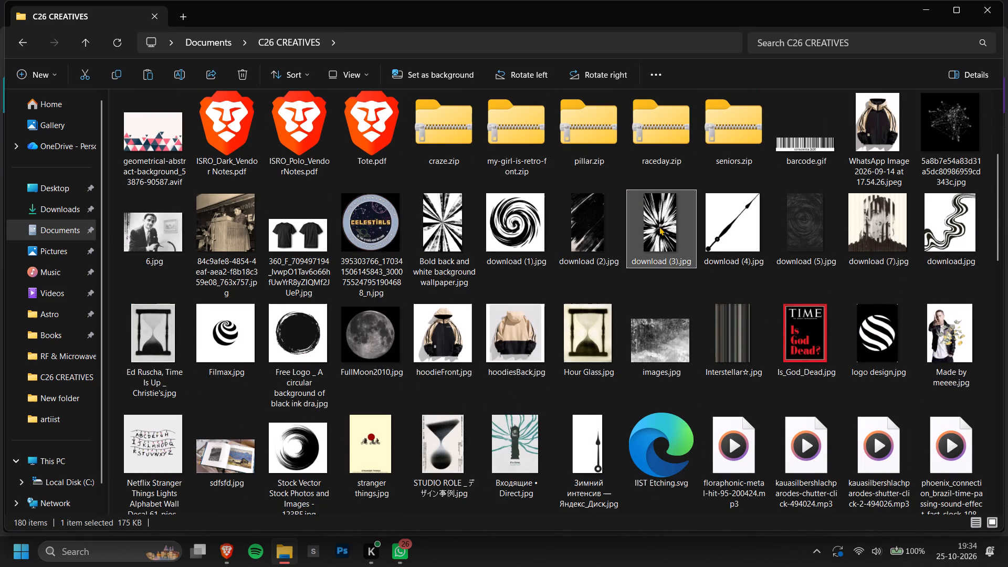
Switch to Canva, paste the burst image onto page 1, and stretch it to cover the whole page, 1,080 by 1,440.
key(alt+Tab)
key(ctrl+v)
drag(538, 322, 531, 308)
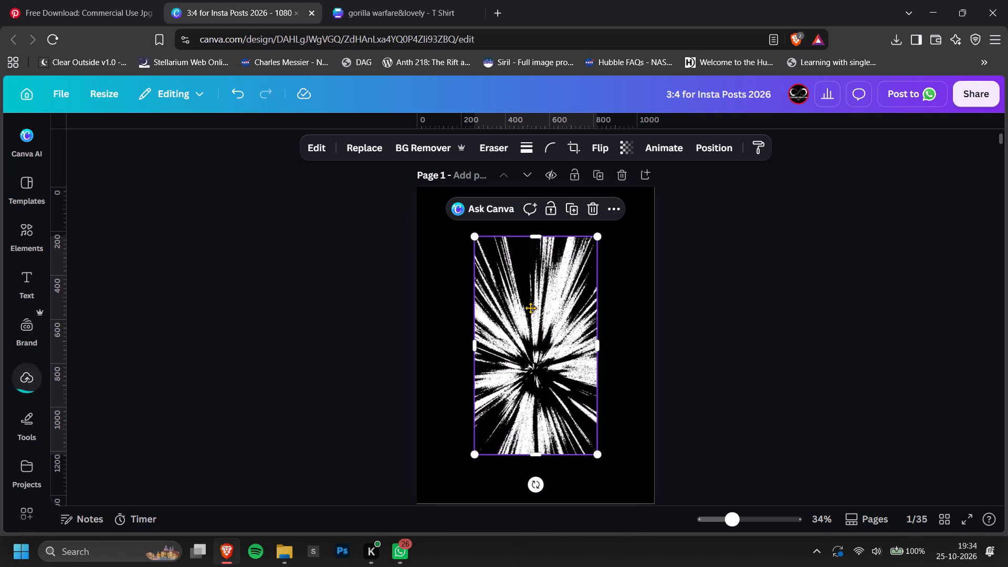
drag(531, 308, 481, 270)
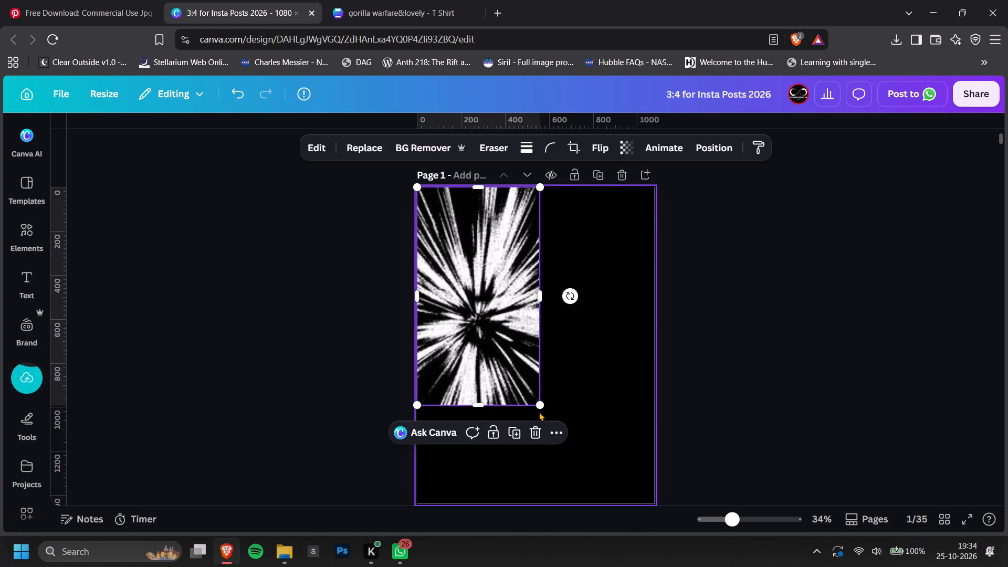
drag(541, 406, 635, 483)
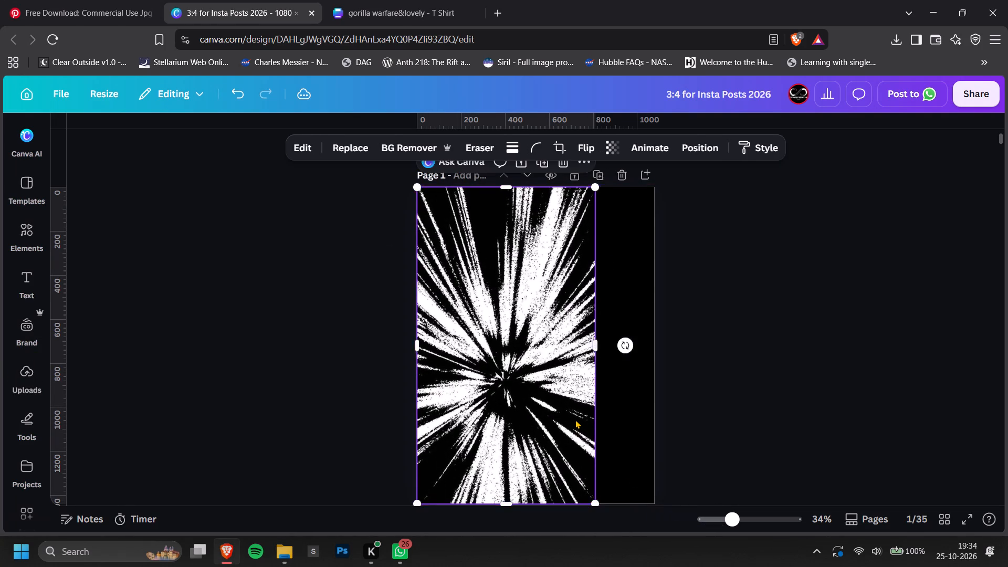
drag(575, 419, 597, 421)
drag(624, 386, 654, 397)
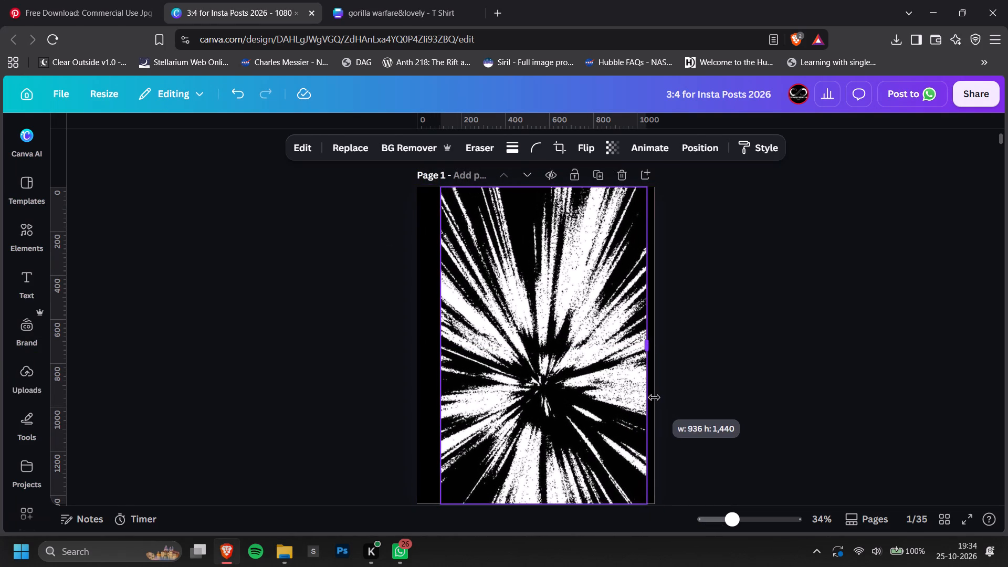
drag(654, 397, 658, 400)
drag(440, 337, 418, 331)
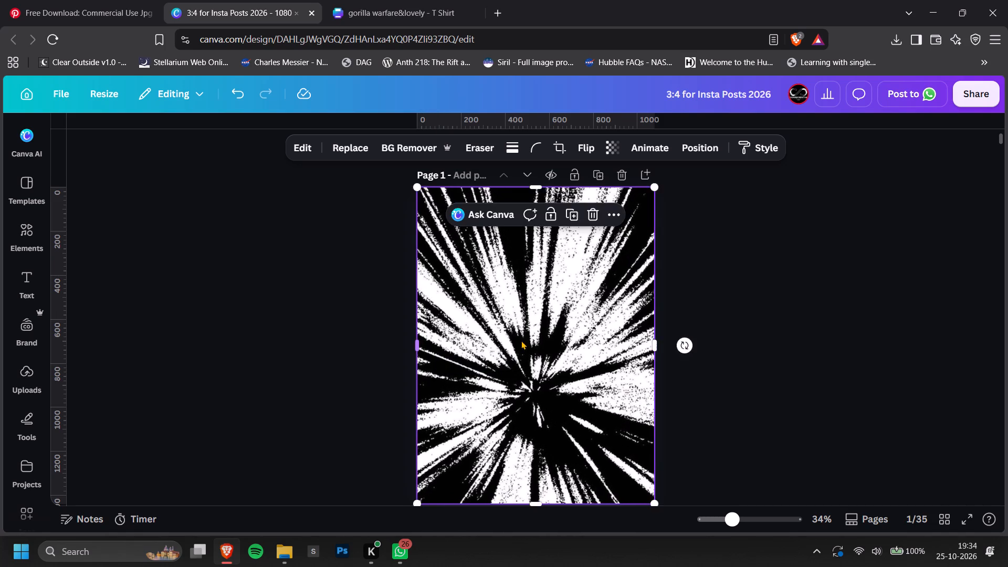
Shift the burst image slightly upward on page 1 and stretch its lower edge back down to the page bottom.
drag(535, 341, 533, 322)
drag(545, 484, 546, 497)
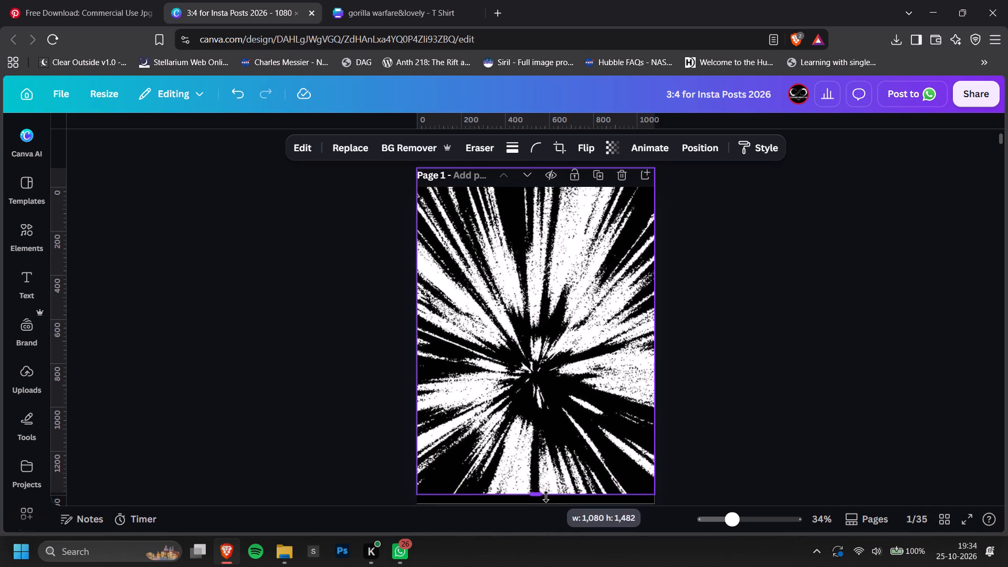
drag(546, 497, 546, 501)
click(768, 374)
Switch to File Explorer and preview the shattered hourglass artworks merch.png and merch copy.png in C26 CREATIVES.
key(alt+Tab)
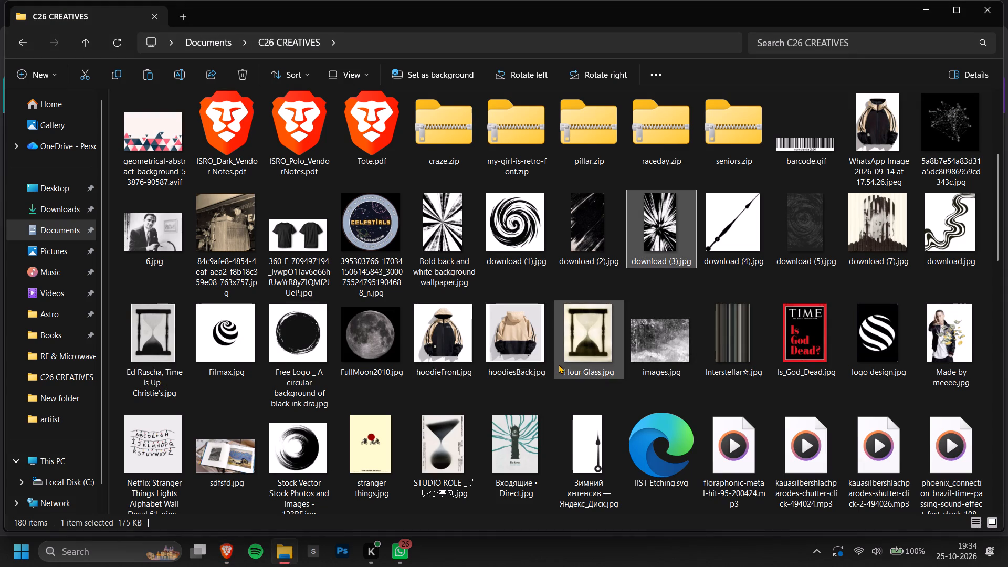
scroll(563, 365, down, 3)
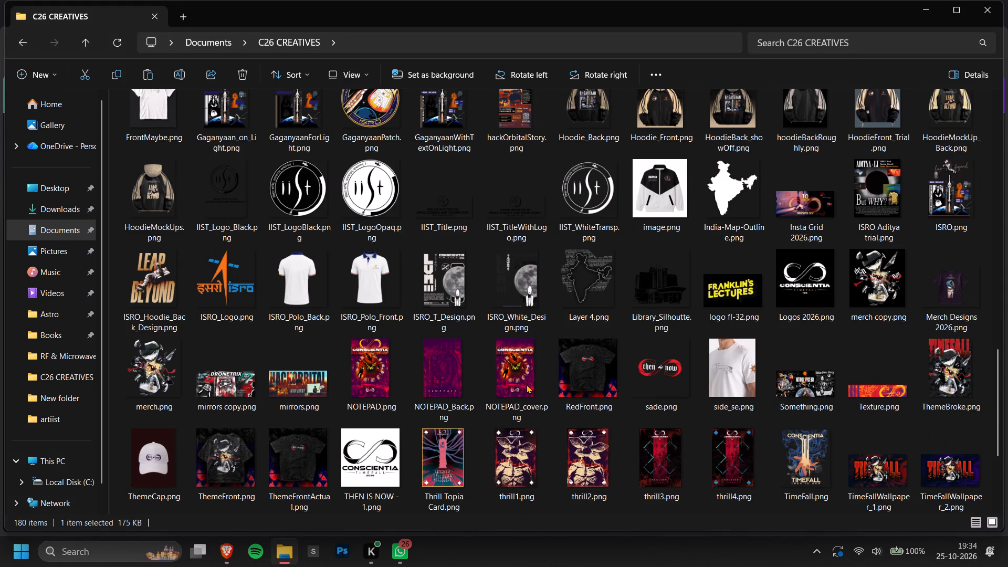
scroll(527, 384, up, 1)
scroll(527, 384, down, 3)
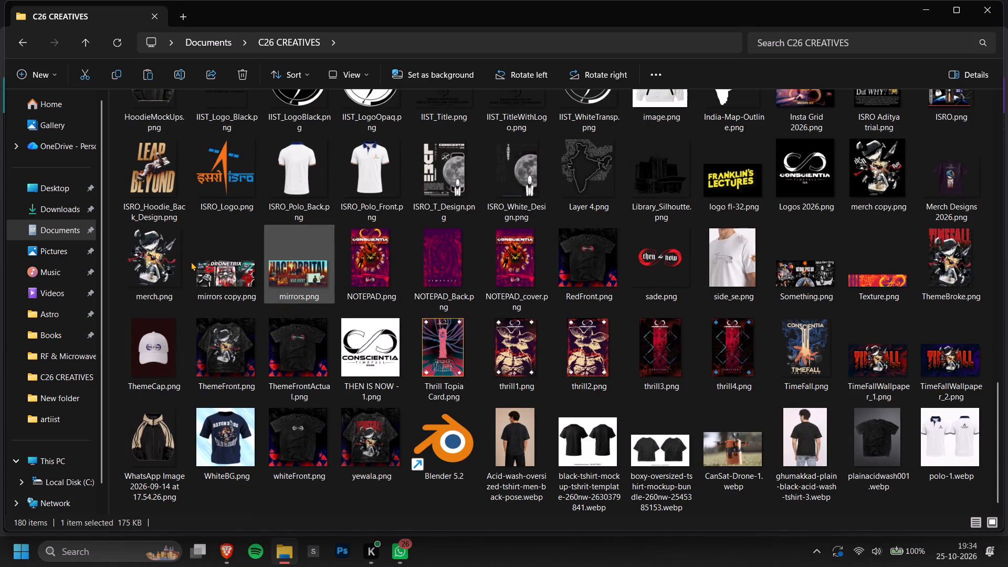
double_click(163, 253)
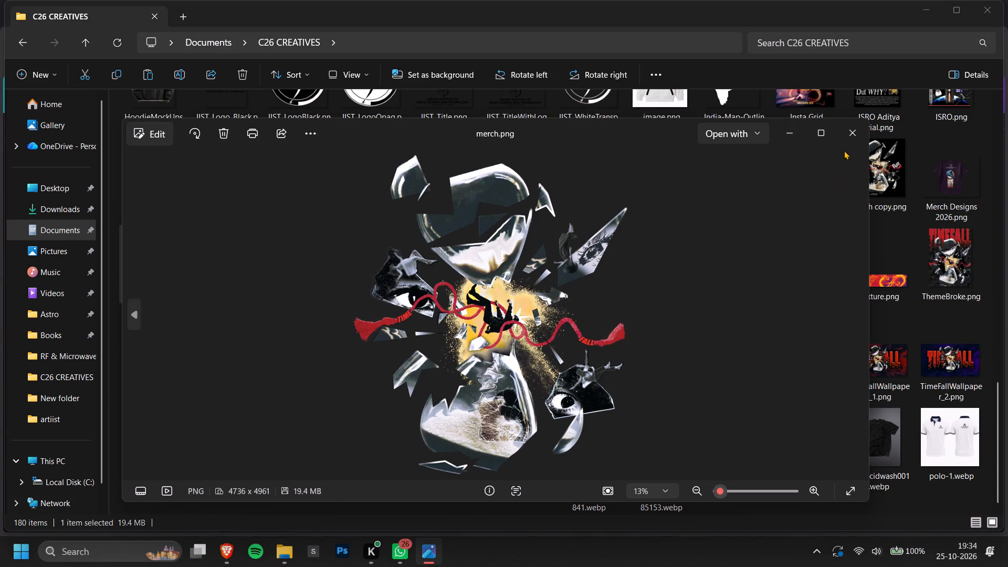
click(844, 136)
double_click(871, 176)
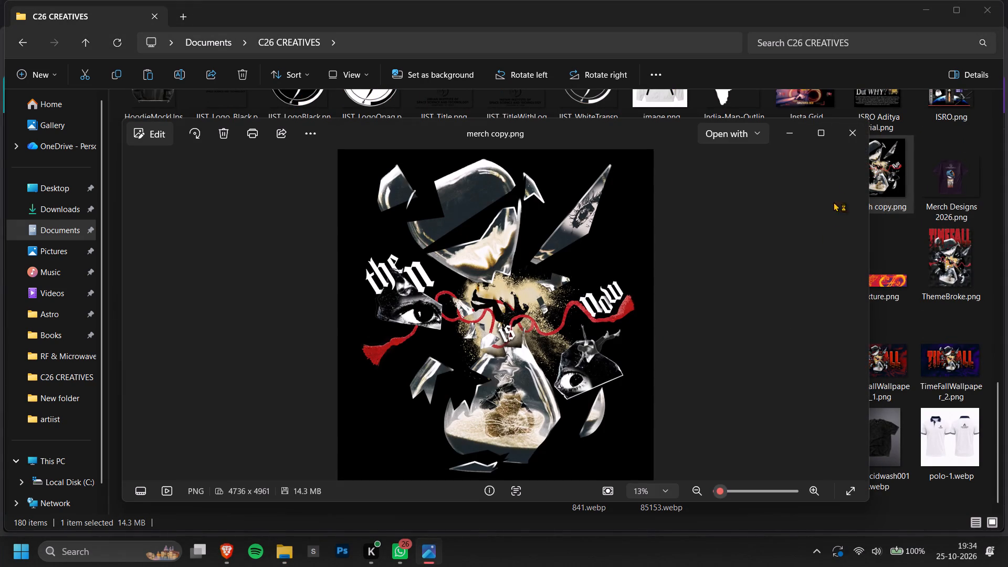
click(868, 134)
click(865, 134)
Look through C26 CREATIVES, open its nested C26 CREATIVES subfolder and preview the Workshops Head Darth Vader artwork.
scroll(454, 405, down, 3)
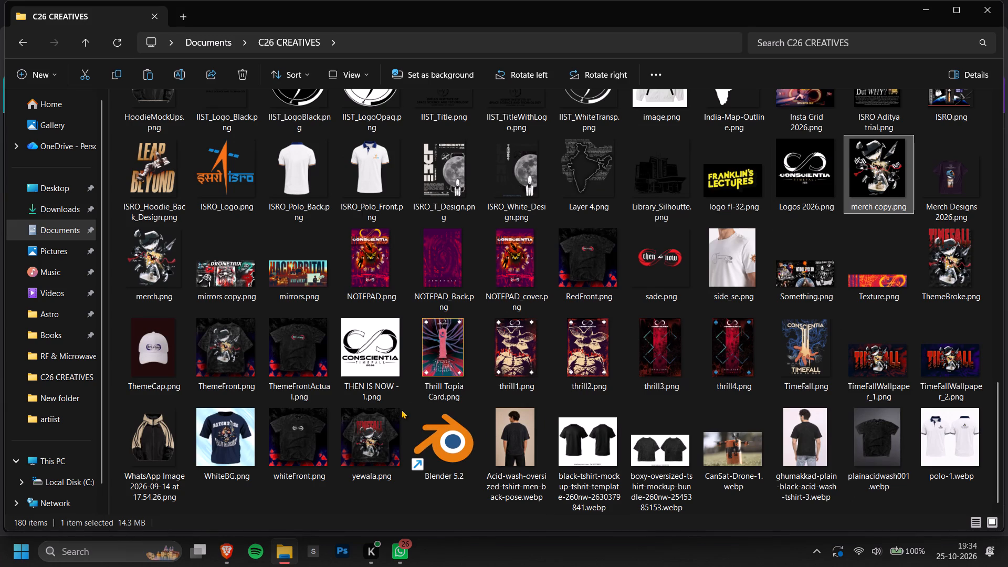
scroll(535, 407, up, 1)
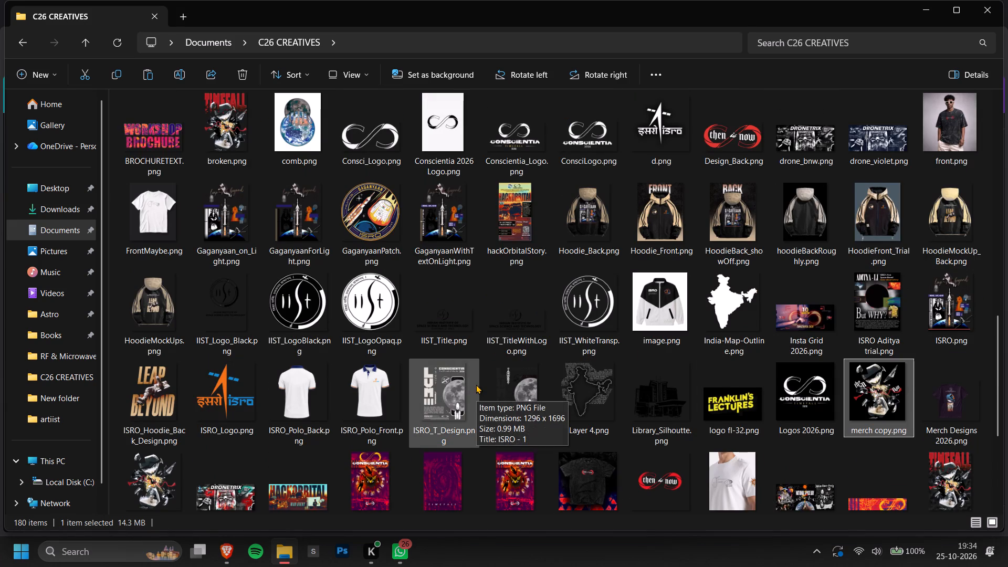
scroll(480, 384, up, 2)
scroll(597, 332, up, 1)
scroll(597, 332, down, 10)
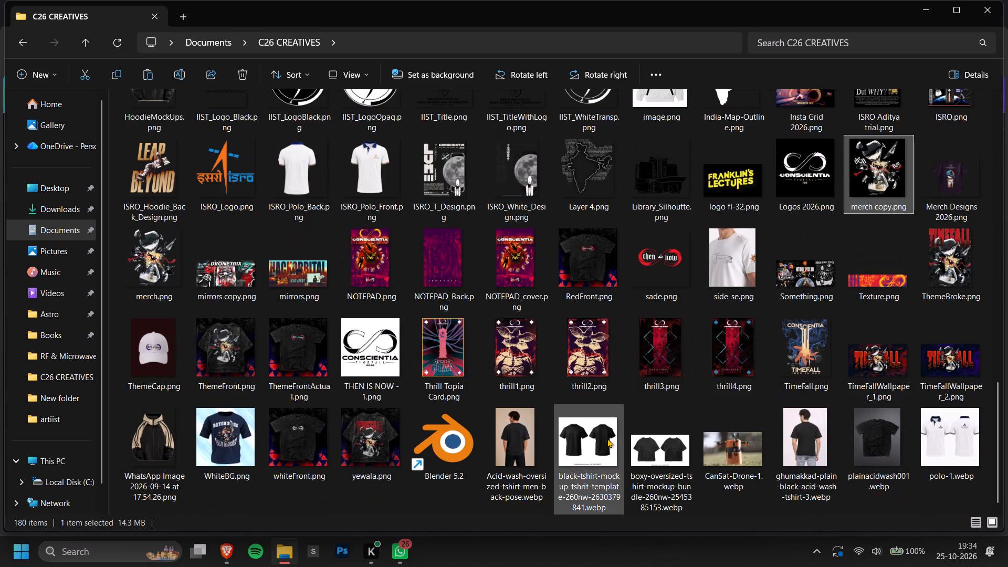
scroll(638, 470, down, 5)
scroll(607, 425, up, 11)
double_click(153, 136)
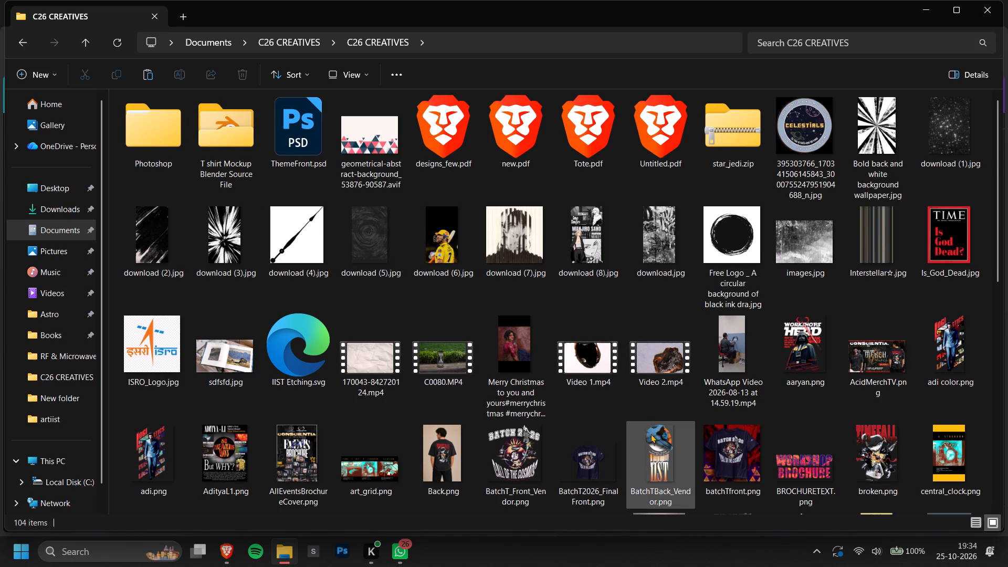
double_click(798, 354)
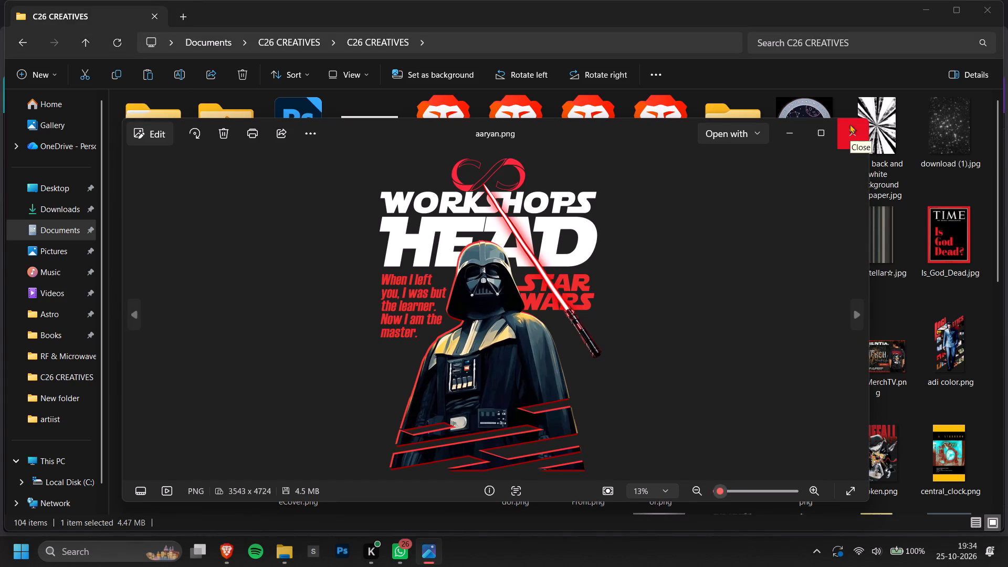
click(850, 124)
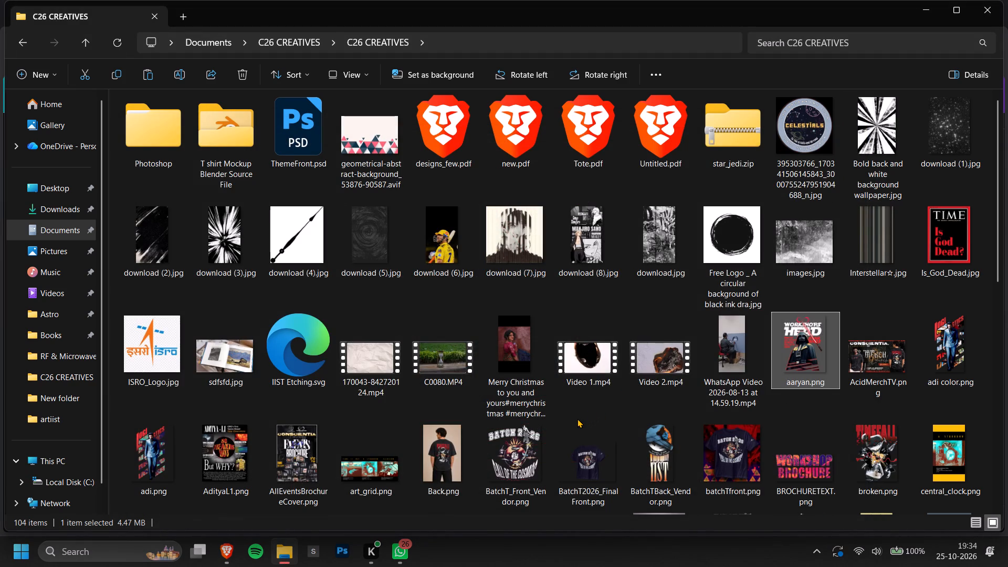
Browse the nested C26 CREATIVES folder and preview the TIMEFALL artworks broken.png and ThemeBroke.png.
scroll(577, 418, down, 1)
scroll(515, 422, down, 2)
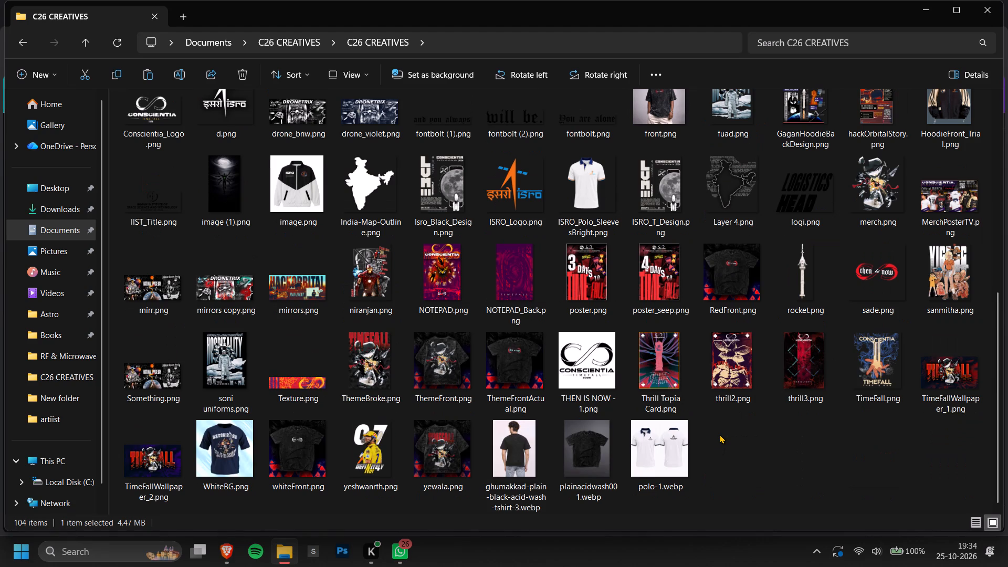
scroll(720, 434, down, 1)
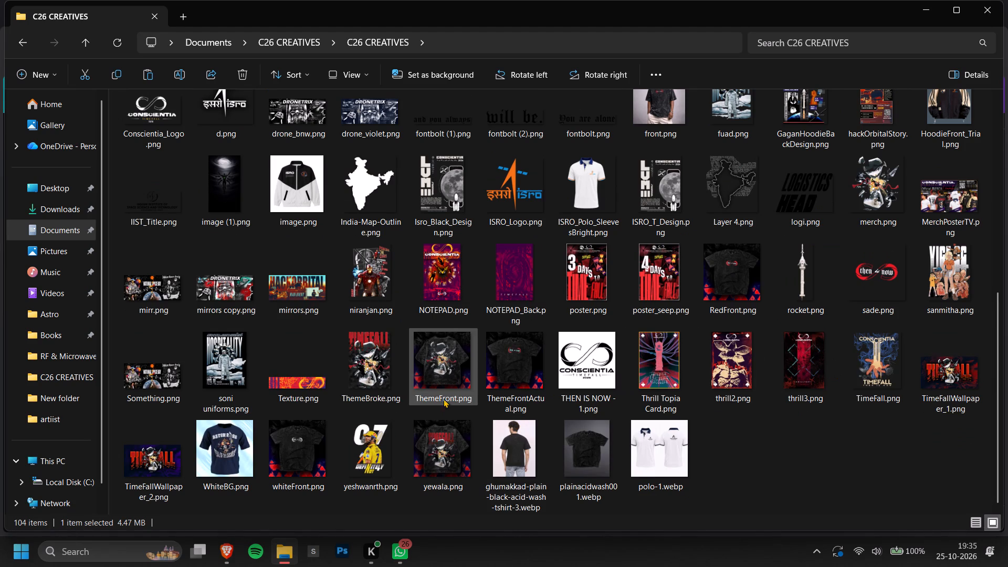
scroll(448, 407, down, 1)
scroll(342, 449, up, 1)
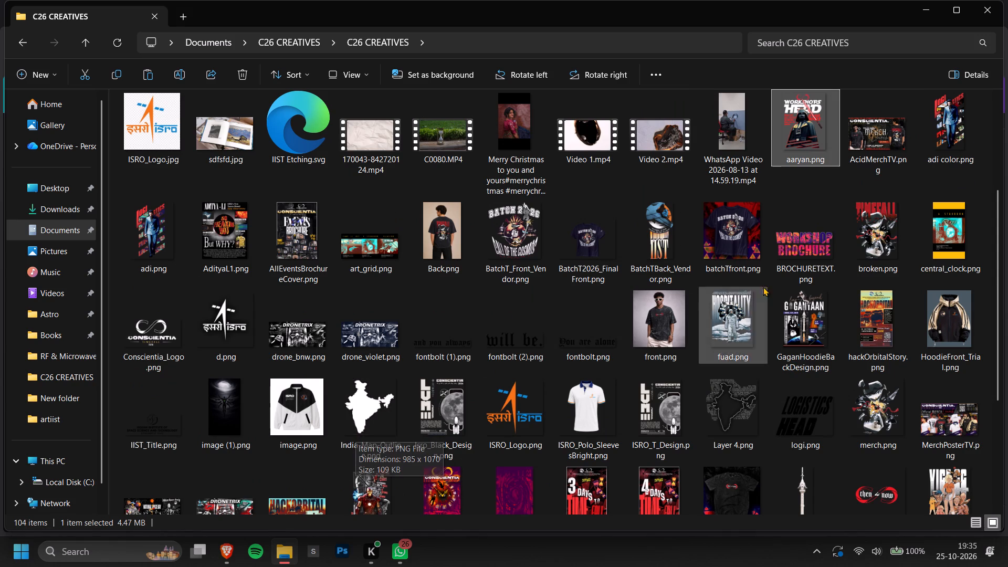
double_click(907, 225)
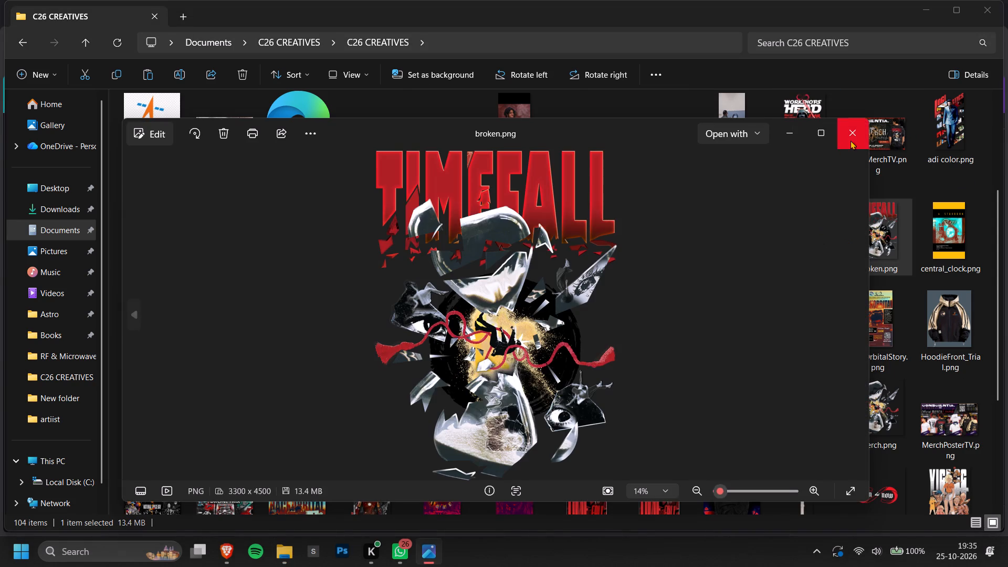
click(851, 140)
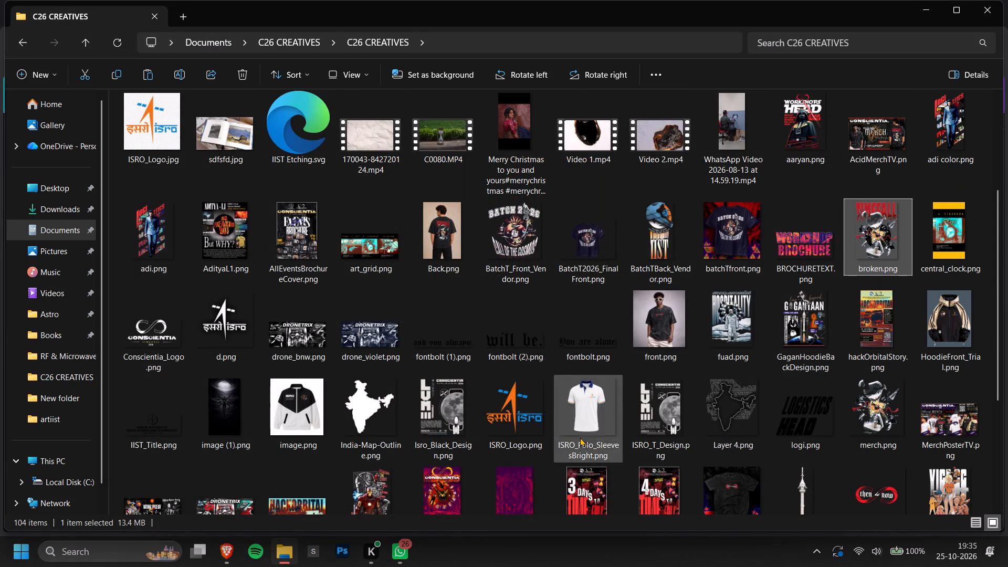
scroll(502, 395, down, 2)
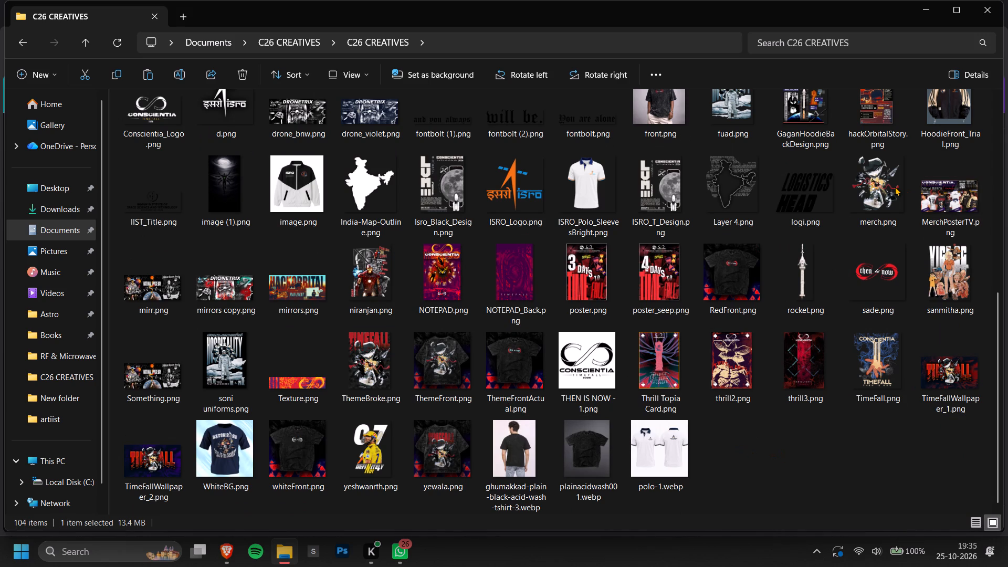
double_click(390, 376)
click(849, 138)
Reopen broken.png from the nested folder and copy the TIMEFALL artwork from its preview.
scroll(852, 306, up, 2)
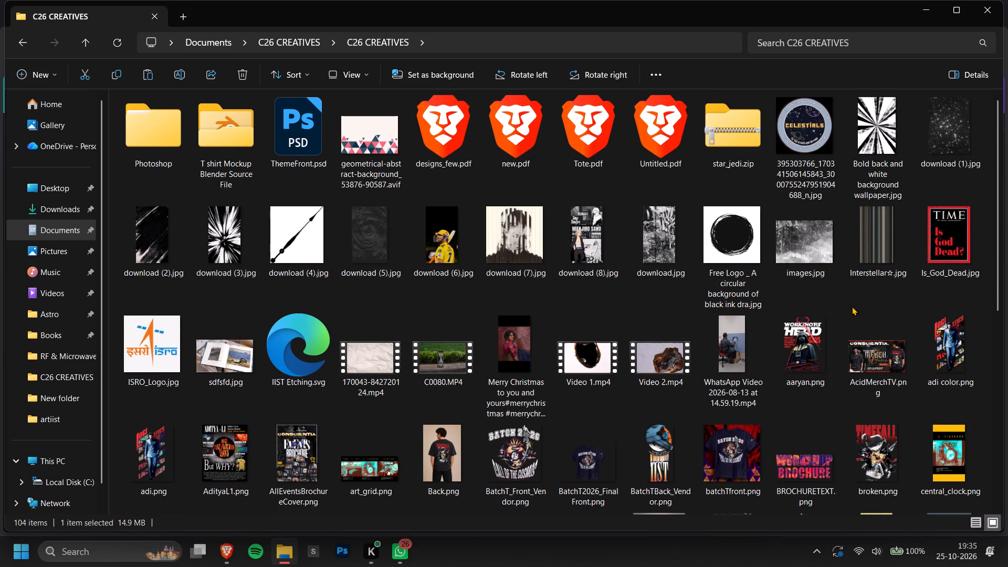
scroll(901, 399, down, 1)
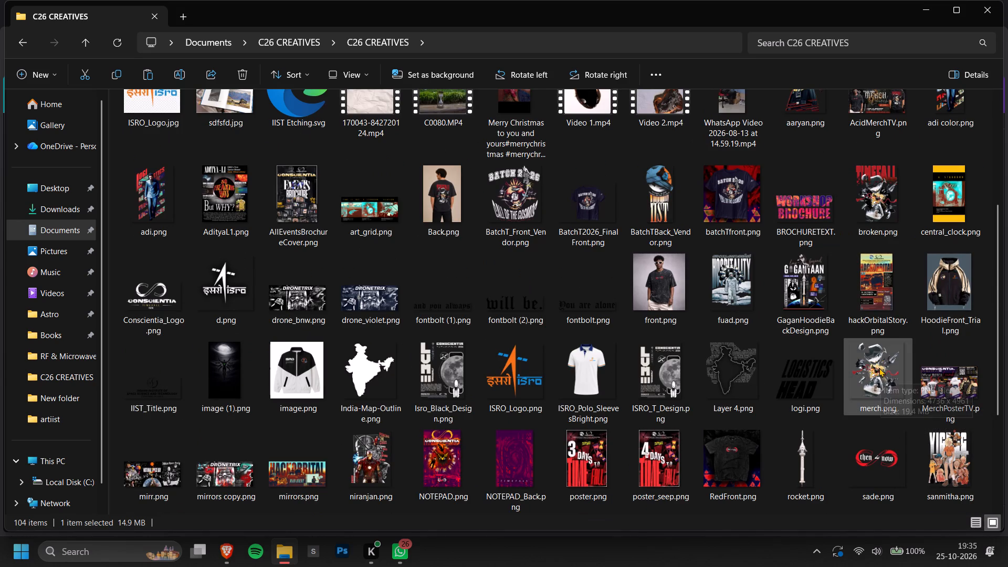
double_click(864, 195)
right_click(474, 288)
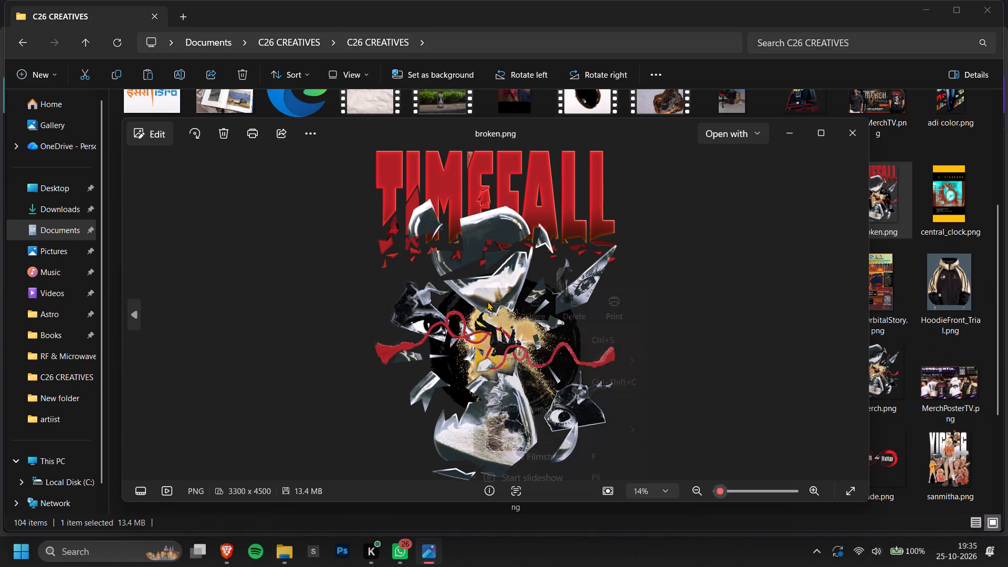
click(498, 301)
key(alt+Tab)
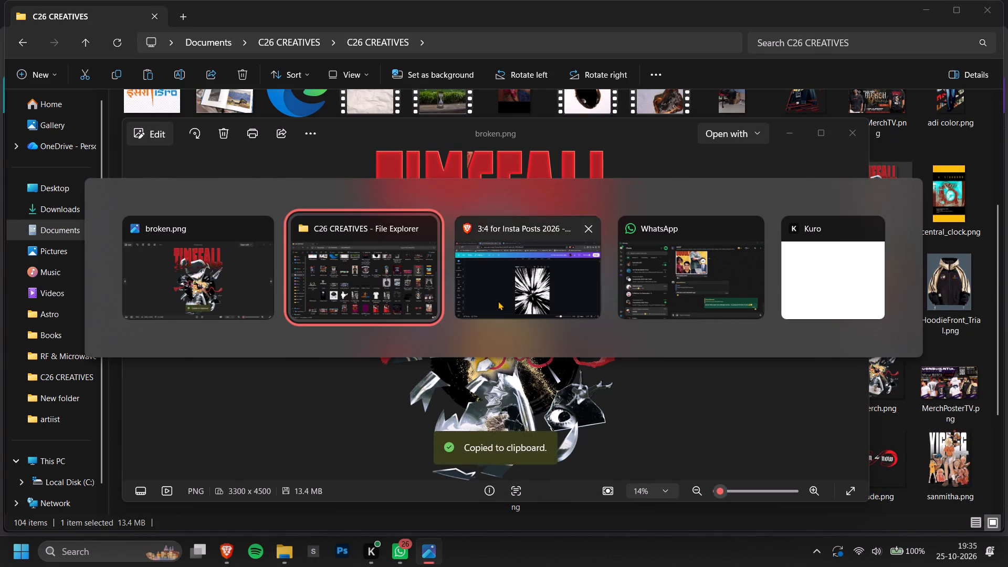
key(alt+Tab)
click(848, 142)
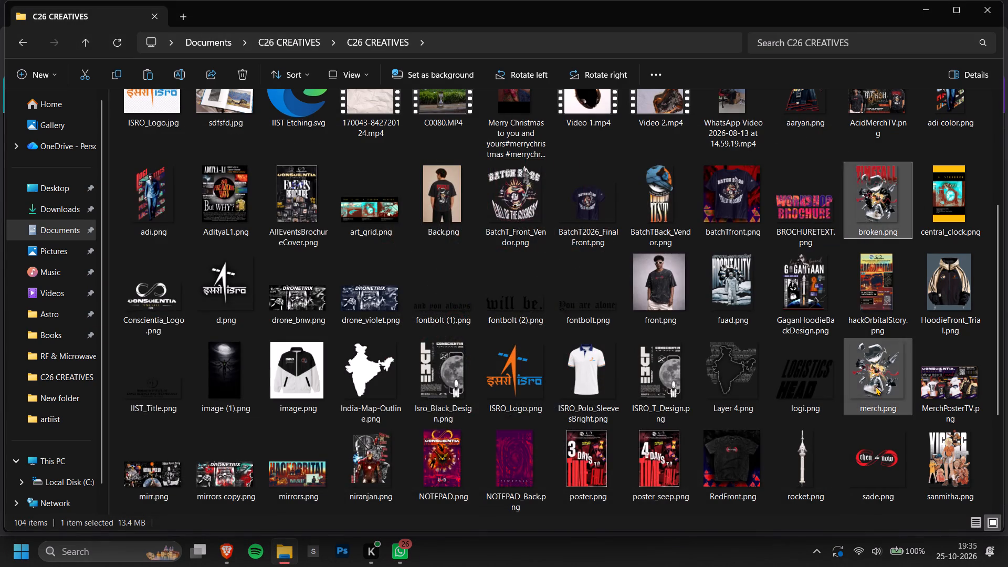
Preview merch.png and broken.png again to compare the hourglass artwork with and without the TIMEFALL title.
double_click(876, 386)
right_click(524, 292)
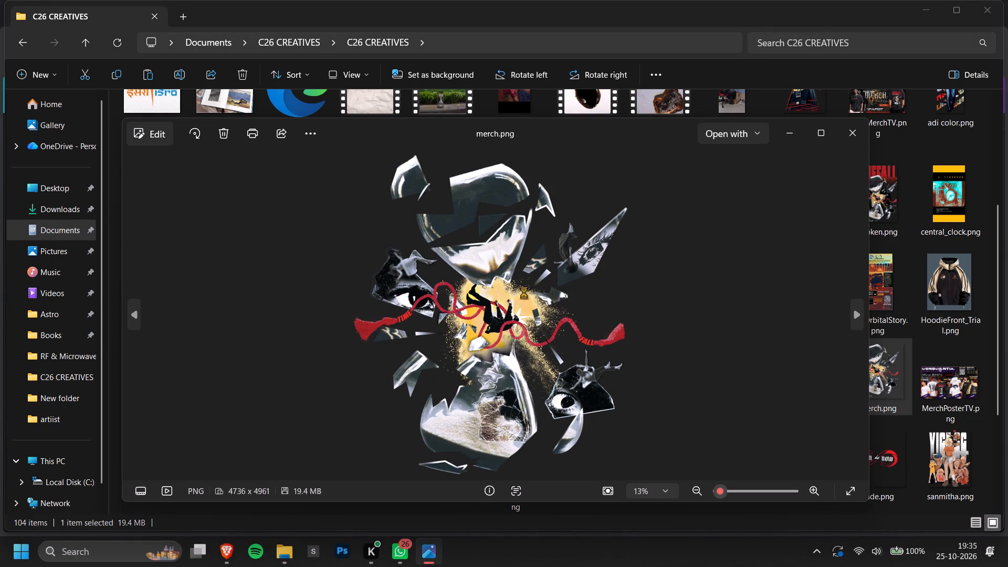
click(856, 129)
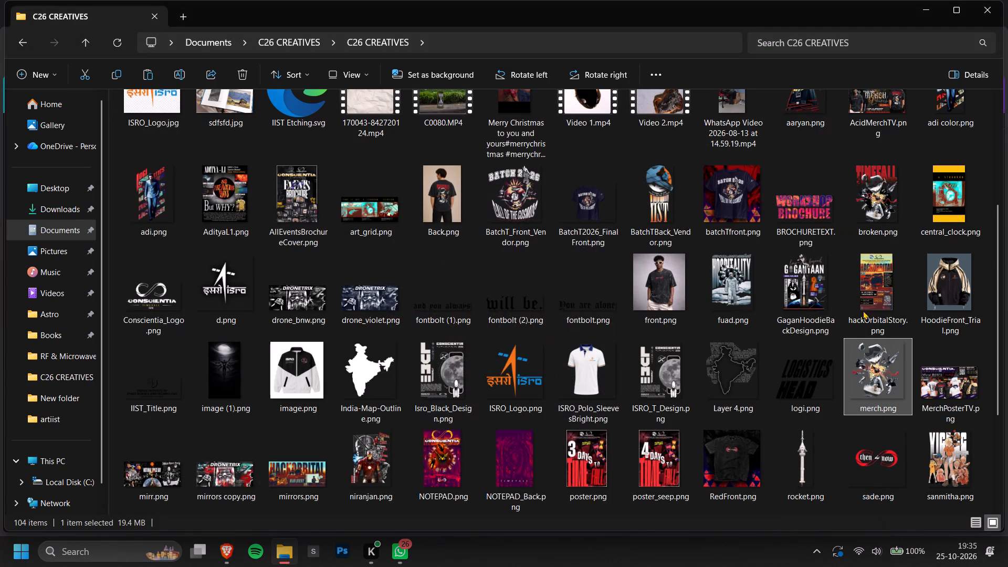
double_click(890, 207)
click(863, 148)
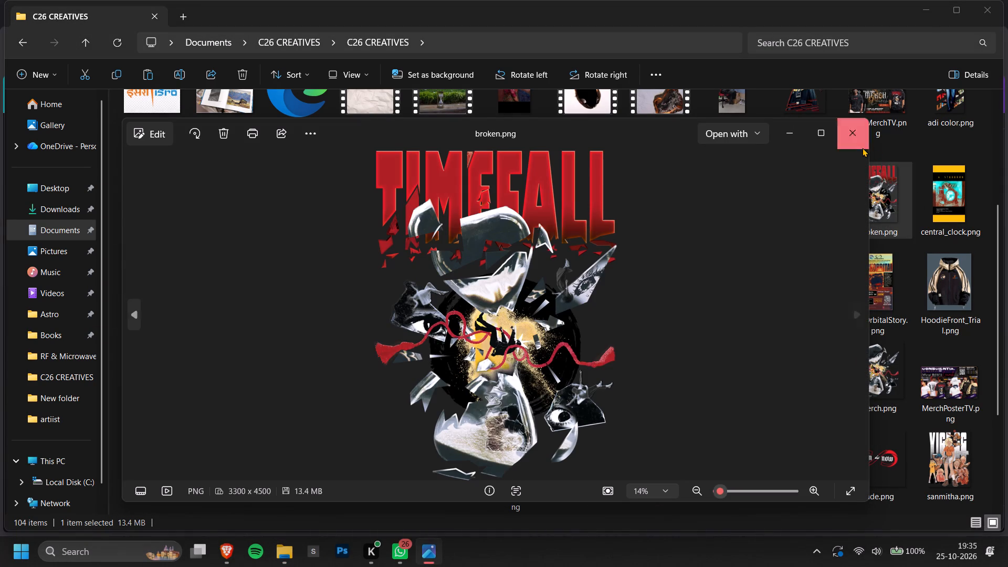
Copy the shattered hourglass file merch.png from the nested C26 CREATIVES folder.
scroll(612, 385, up, 2)
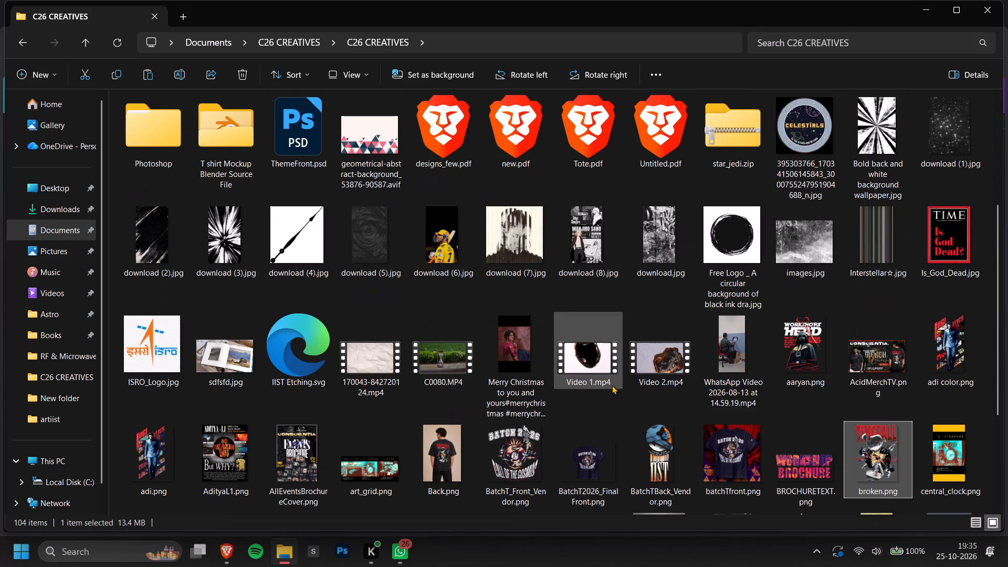
scroll(612, 385, down, 3)
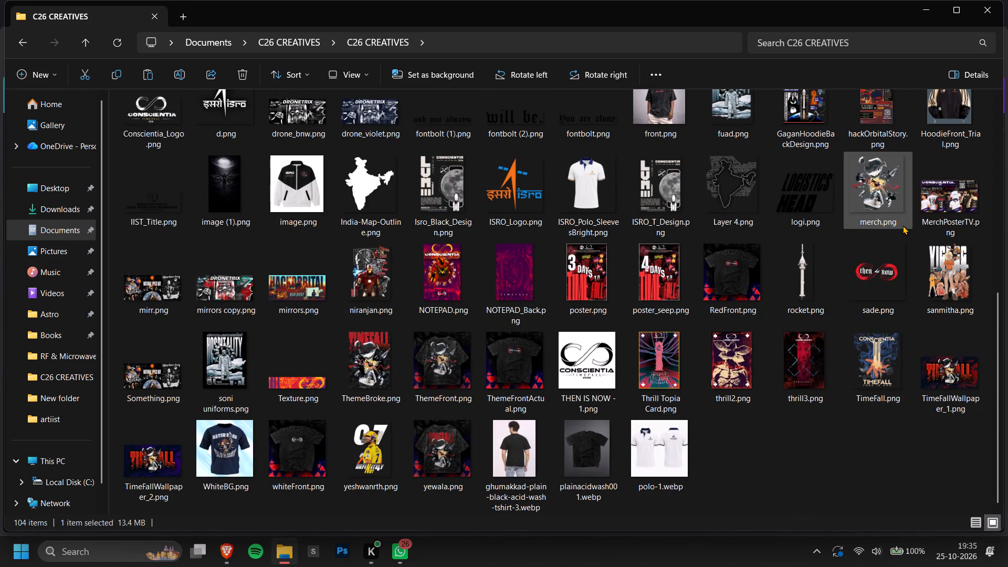
click(871, 190)
right_click(871, 188)
click(718, 23)
Switch to Canva, paste the hourglass artwork onto page 1, enlarge it slightly beyond the page width and centre it over the burst.
key(alt+Tab)
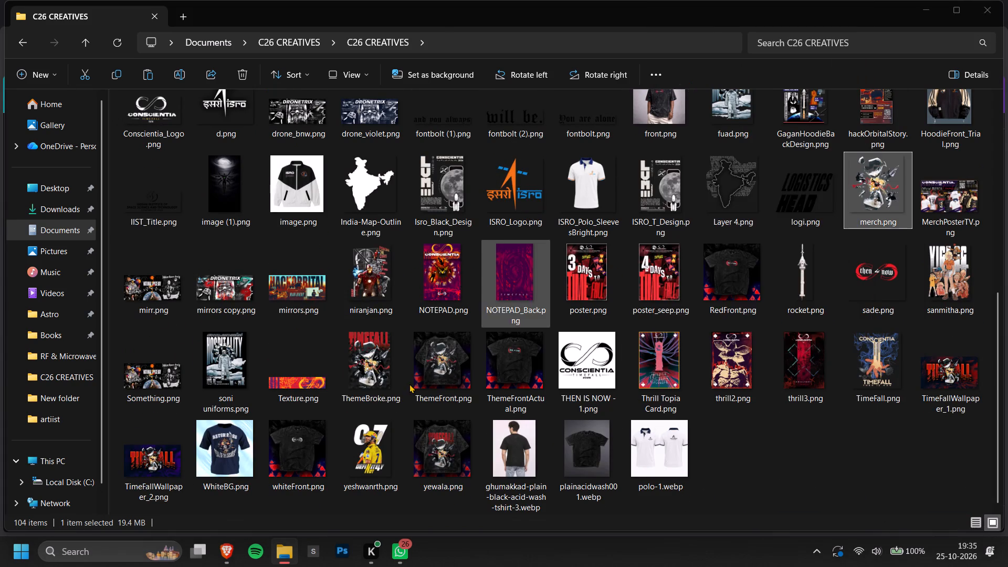
key(ctrl+v)
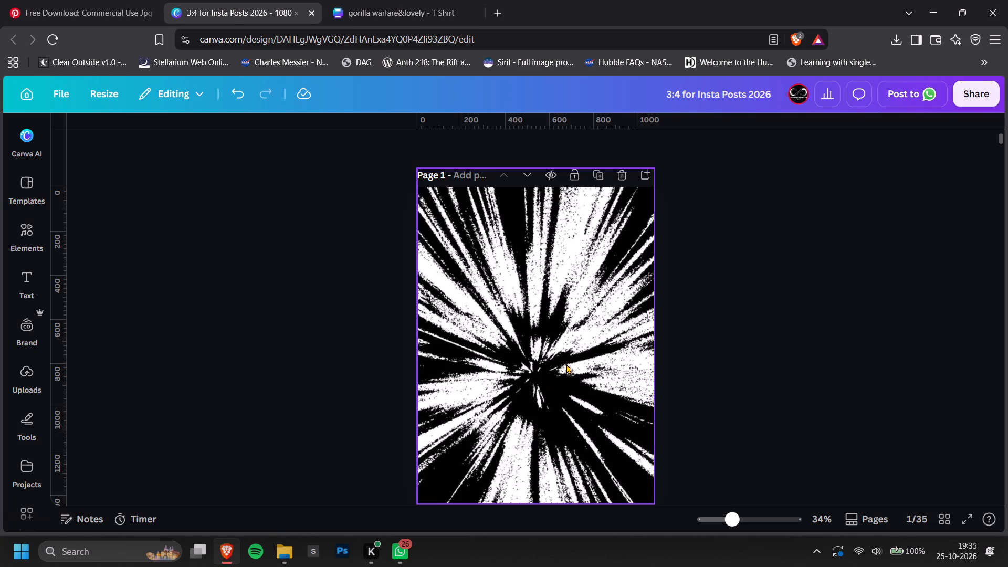
drag(576, 359, 547, 289)
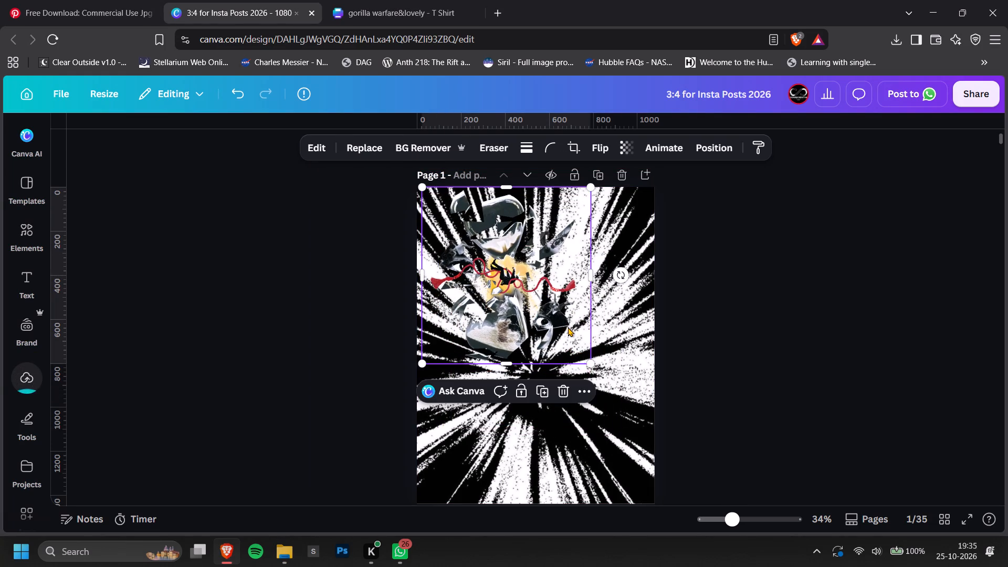
drag(591, 366, 674, 490)
drag(615, 407, 597, 409)
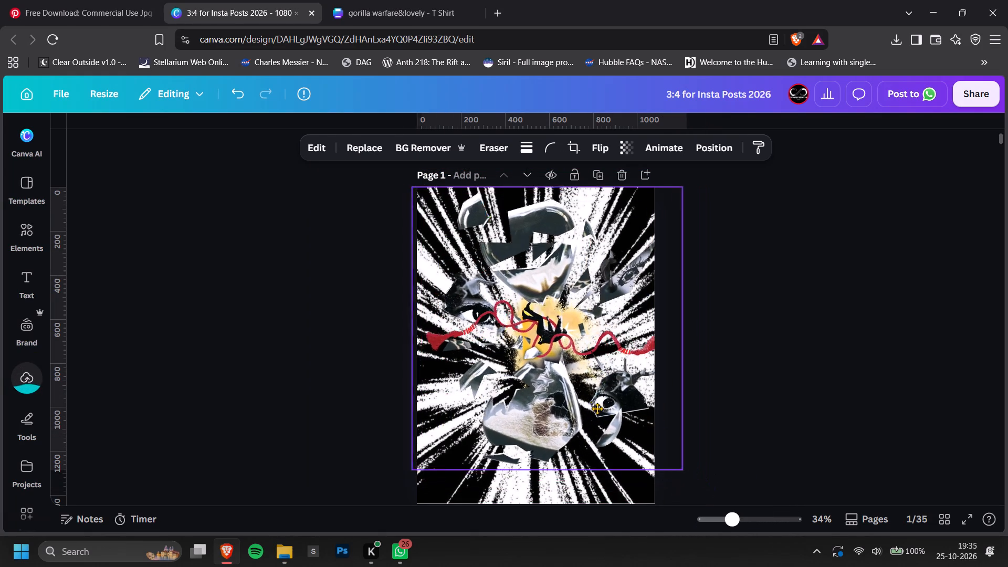
drag(597, 409, 595, 425)
click(786, 347)
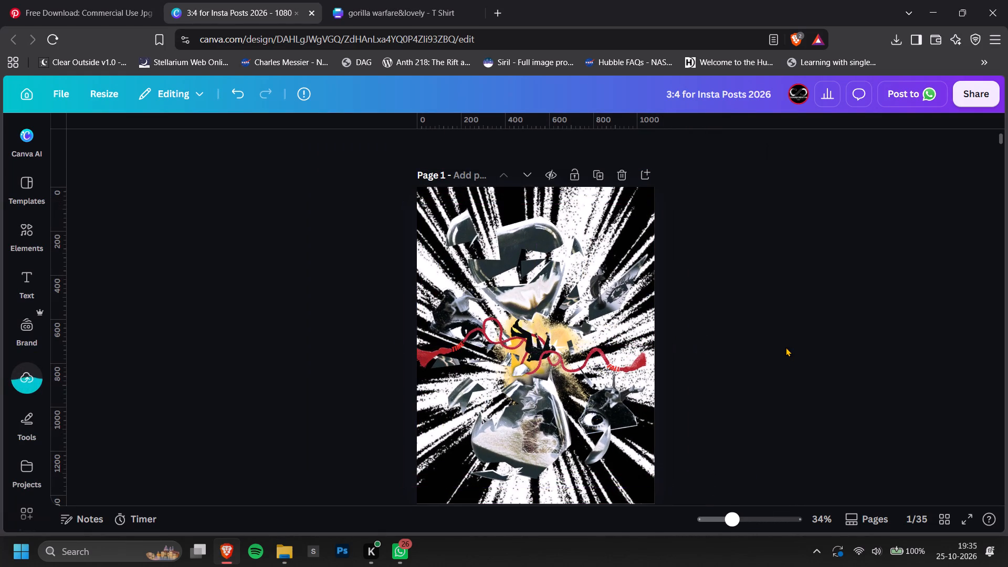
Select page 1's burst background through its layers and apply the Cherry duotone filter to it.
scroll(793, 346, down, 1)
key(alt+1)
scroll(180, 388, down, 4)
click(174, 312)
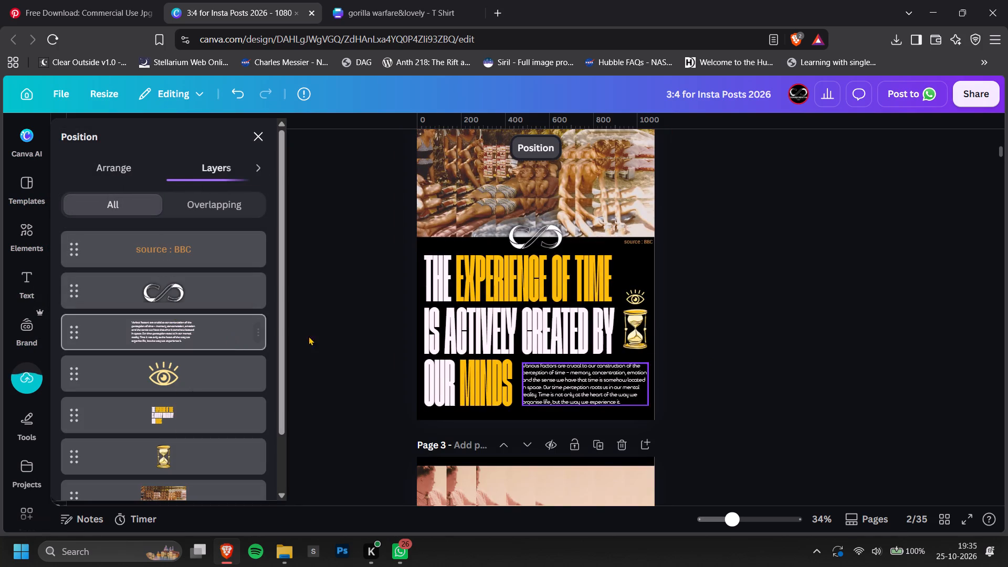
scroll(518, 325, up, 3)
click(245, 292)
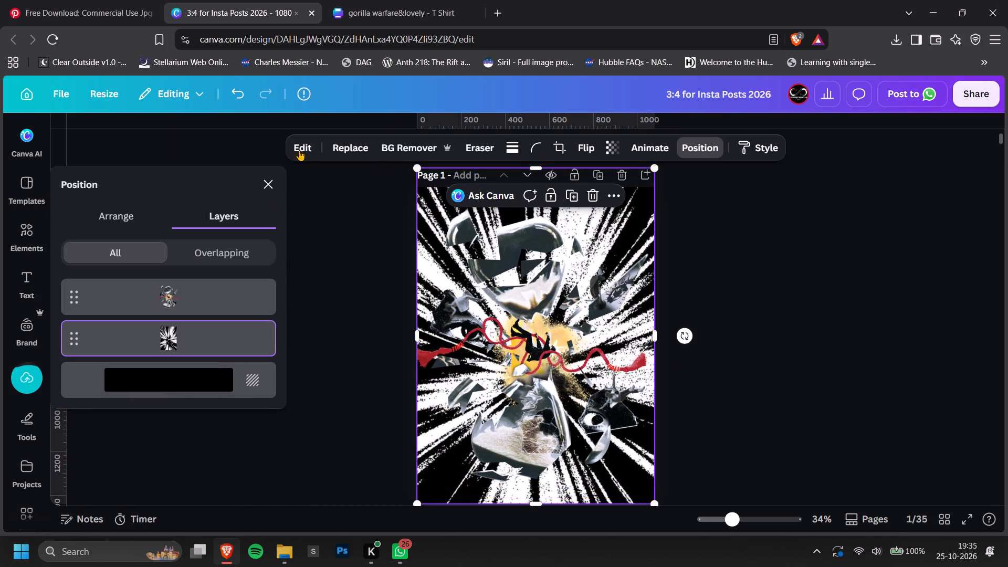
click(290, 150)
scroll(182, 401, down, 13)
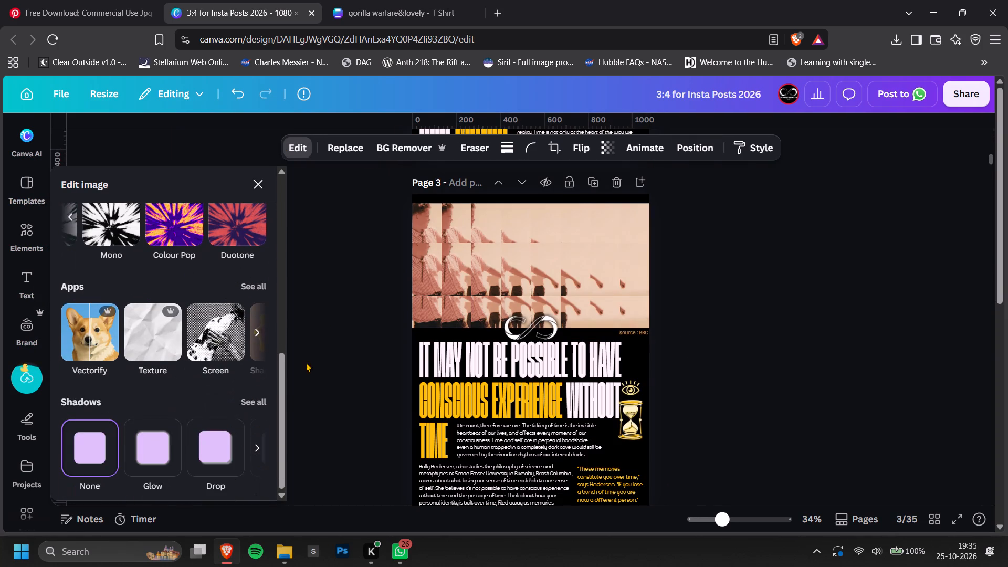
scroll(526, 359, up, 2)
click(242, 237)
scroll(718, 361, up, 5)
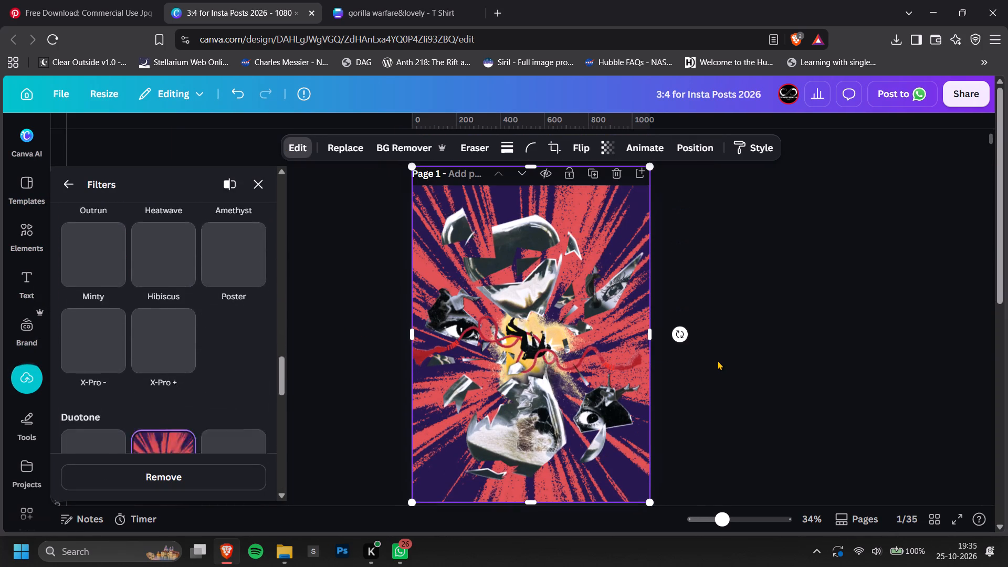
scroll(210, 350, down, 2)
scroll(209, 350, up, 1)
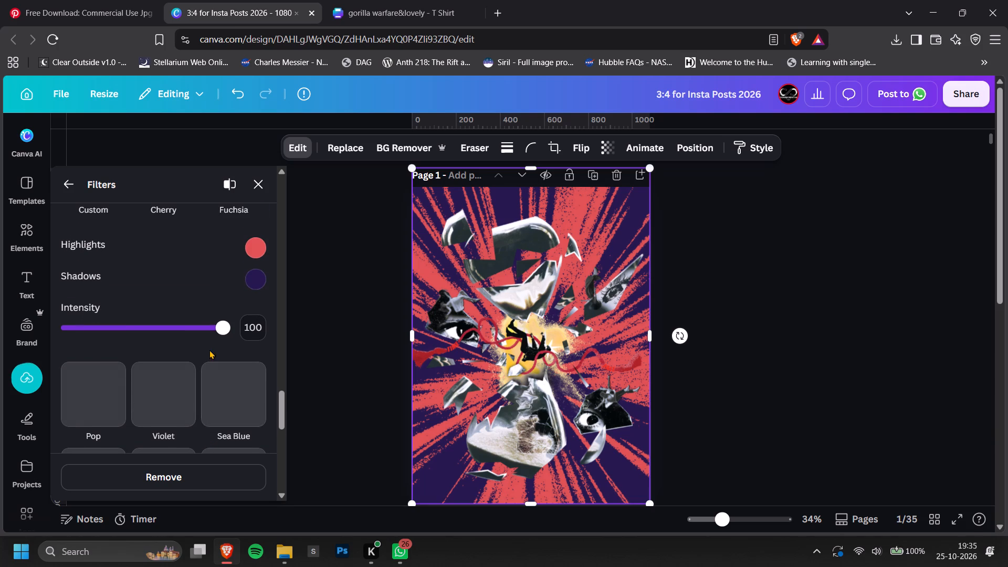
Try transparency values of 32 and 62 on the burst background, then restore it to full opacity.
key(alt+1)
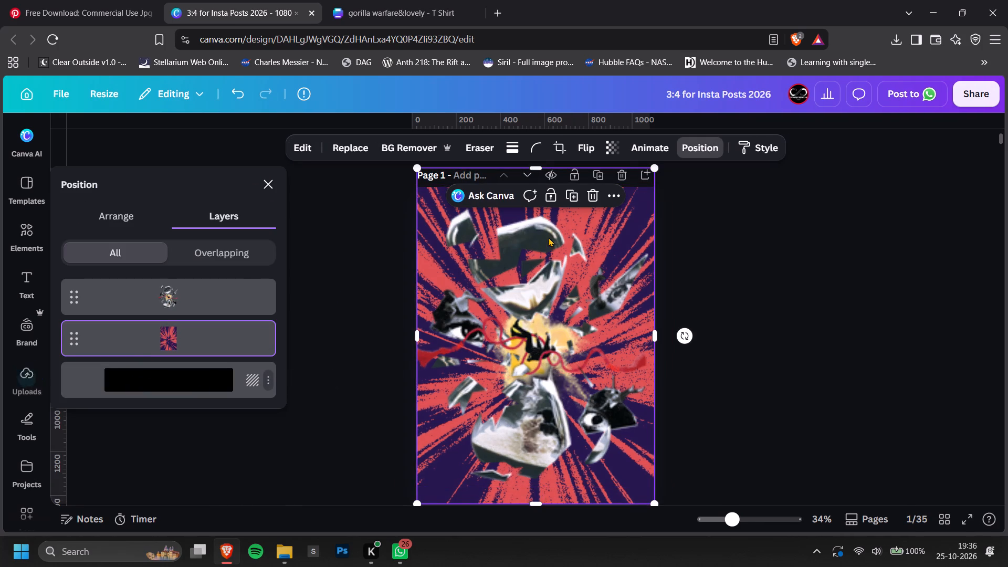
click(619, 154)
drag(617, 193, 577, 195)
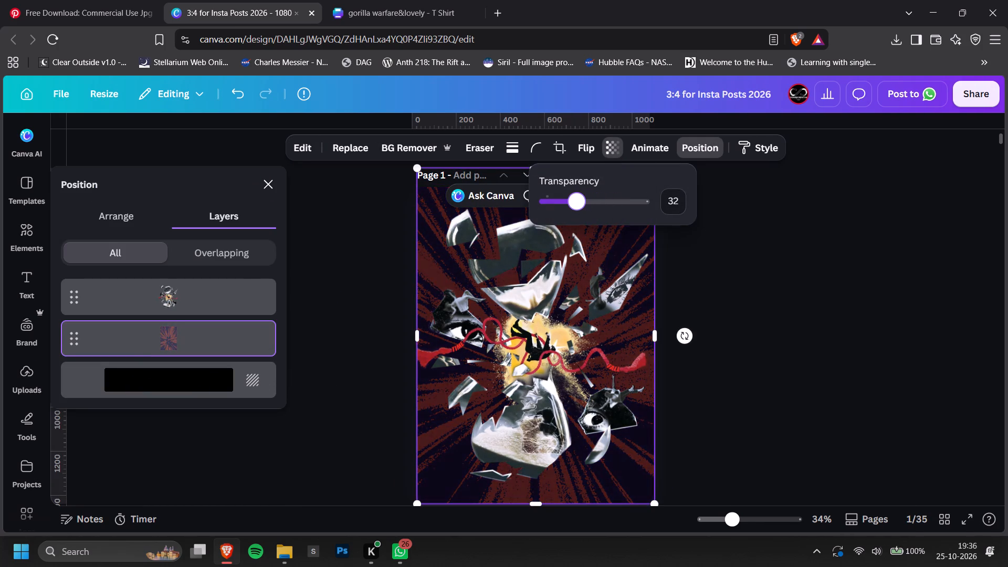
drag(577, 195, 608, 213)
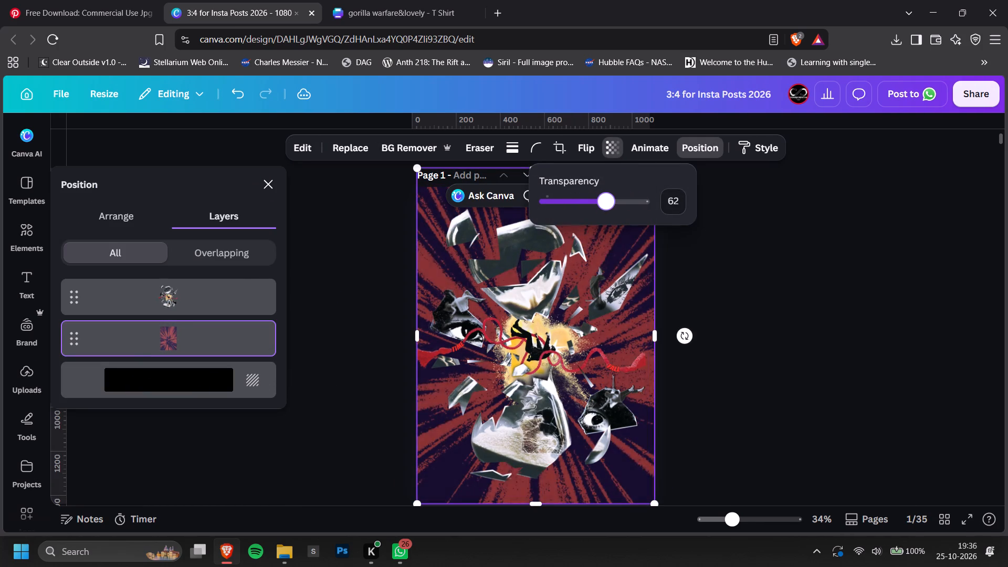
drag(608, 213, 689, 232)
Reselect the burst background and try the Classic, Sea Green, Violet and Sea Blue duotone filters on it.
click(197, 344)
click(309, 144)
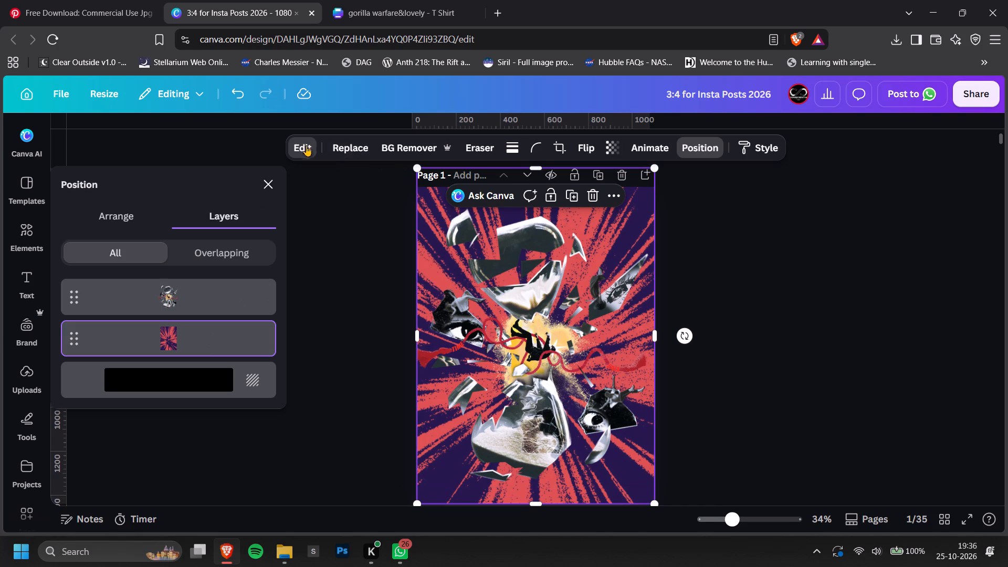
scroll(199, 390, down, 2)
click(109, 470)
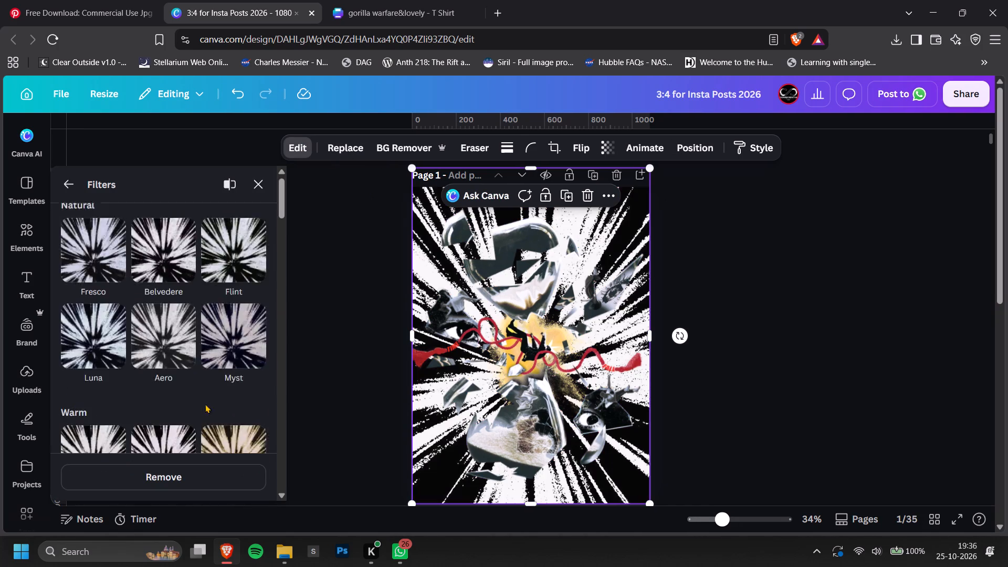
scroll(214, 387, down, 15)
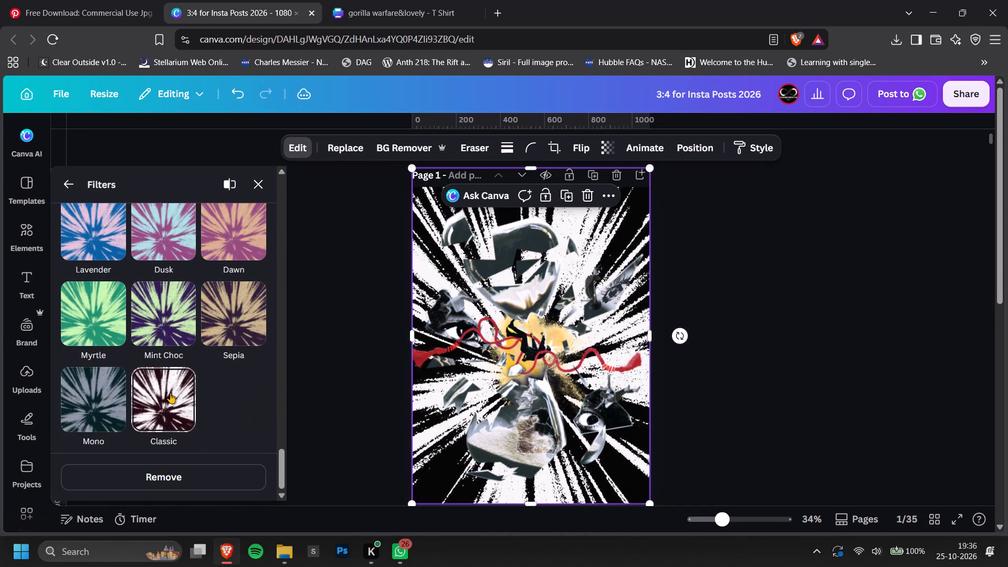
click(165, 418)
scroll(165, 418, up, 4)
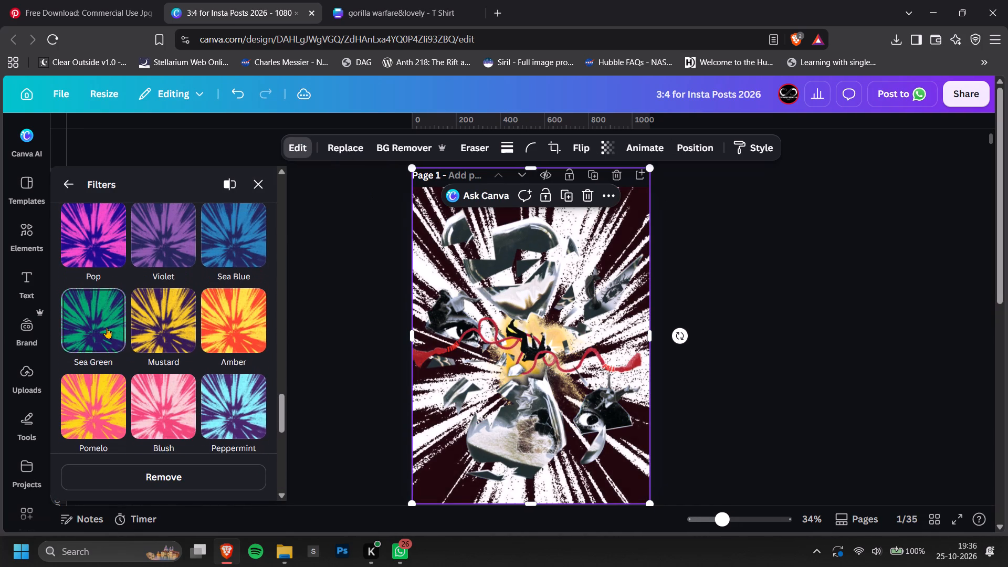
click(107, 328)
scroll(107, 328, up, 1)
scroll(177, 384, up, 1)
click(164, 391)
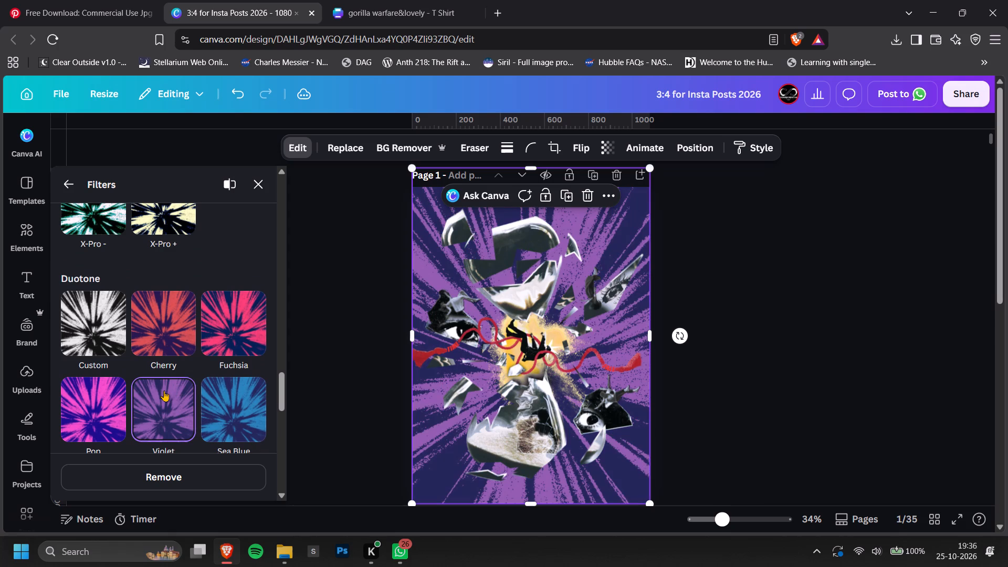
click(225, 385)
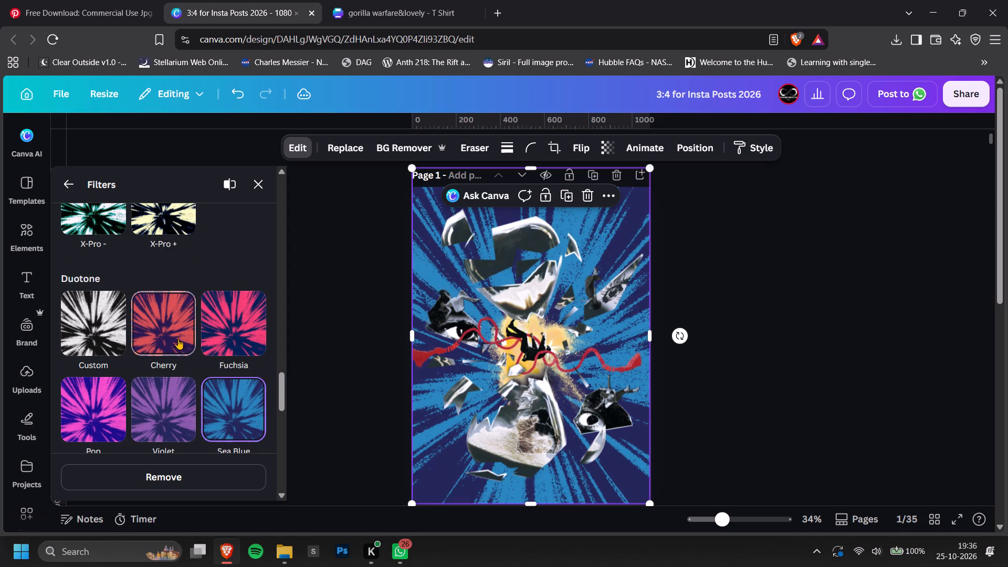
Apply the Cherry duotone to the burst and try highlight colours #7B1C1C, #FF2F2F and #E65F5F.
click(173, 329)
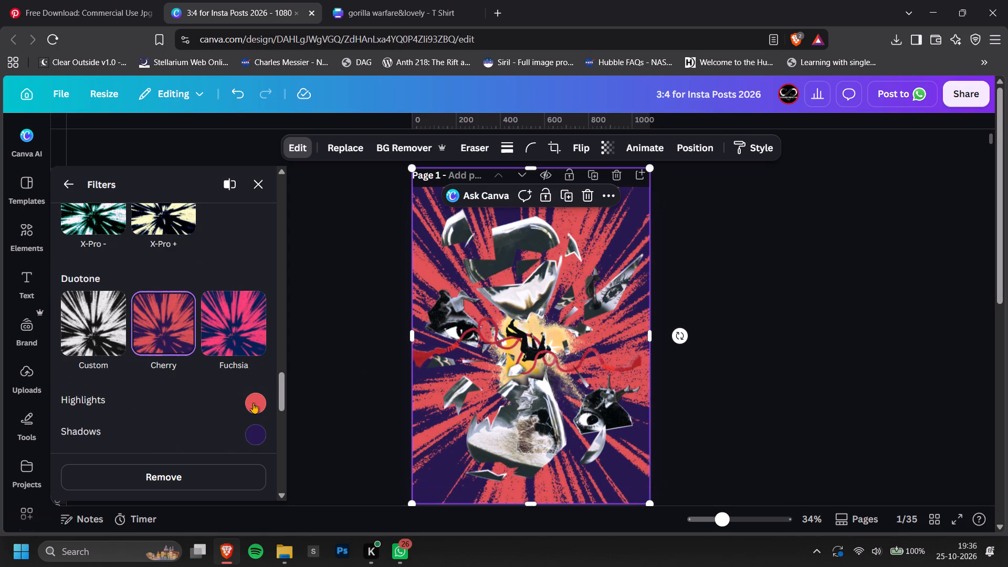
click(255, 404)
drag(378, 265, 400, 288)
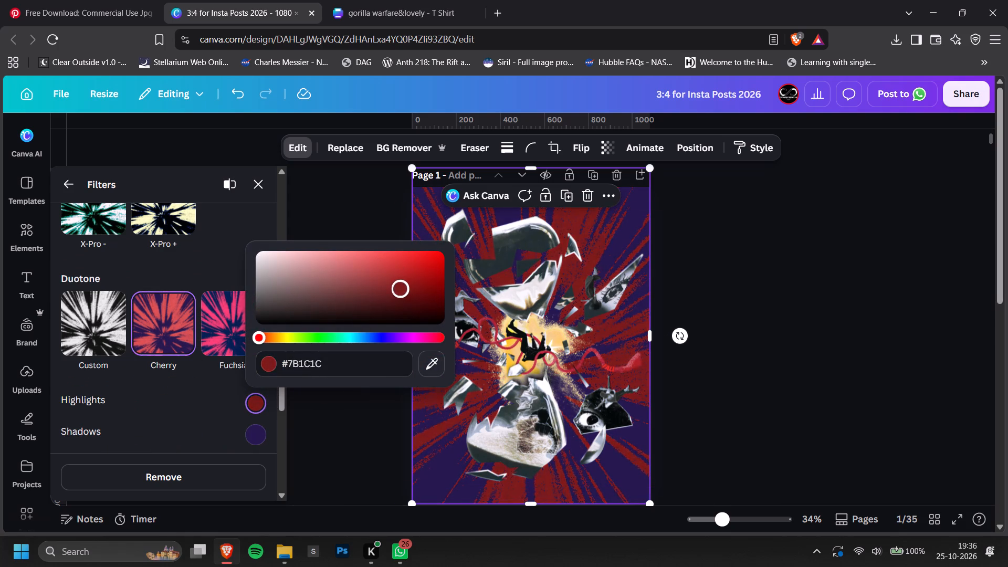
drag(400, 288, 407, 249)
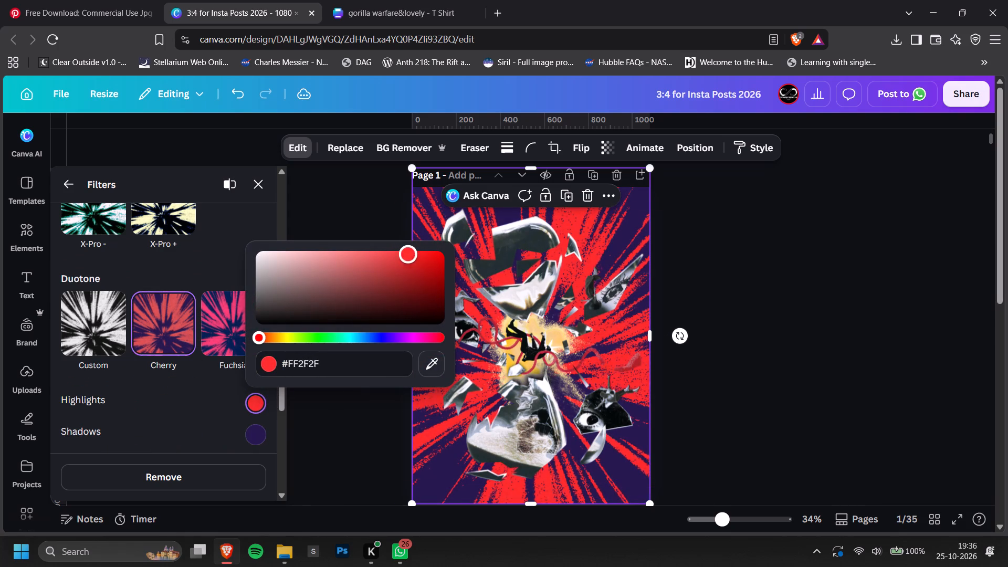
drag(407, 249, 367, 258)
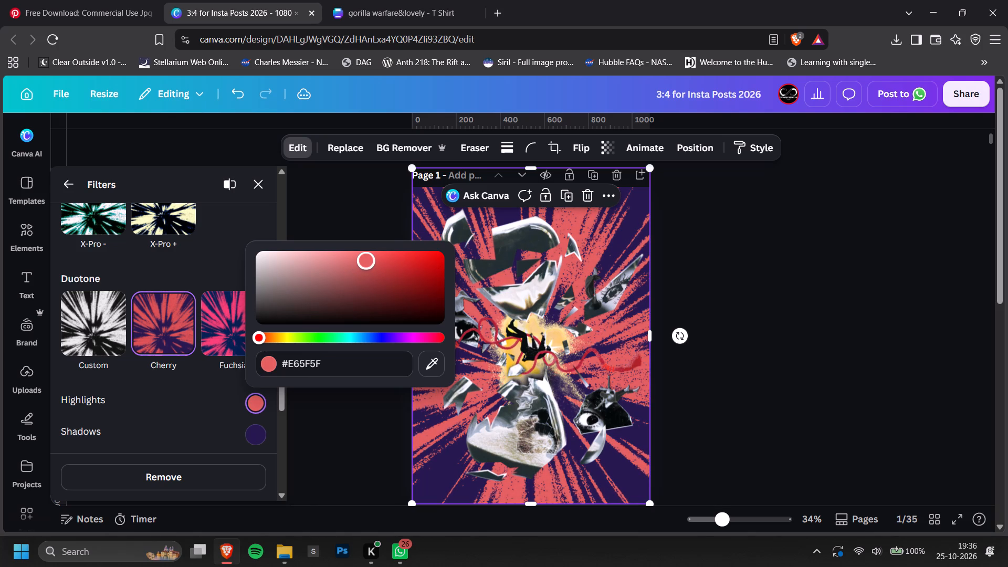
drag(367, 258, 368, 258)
Reapply the Cherry duotone to the burst background with its default highlight and shadow colours.
click(141, 327)
click(242, 324)
click(171, 328)
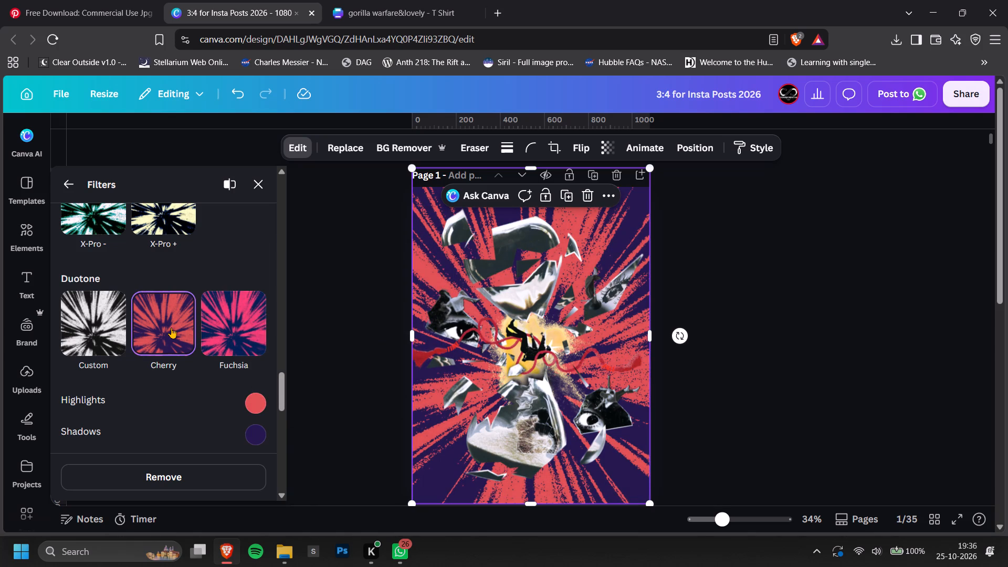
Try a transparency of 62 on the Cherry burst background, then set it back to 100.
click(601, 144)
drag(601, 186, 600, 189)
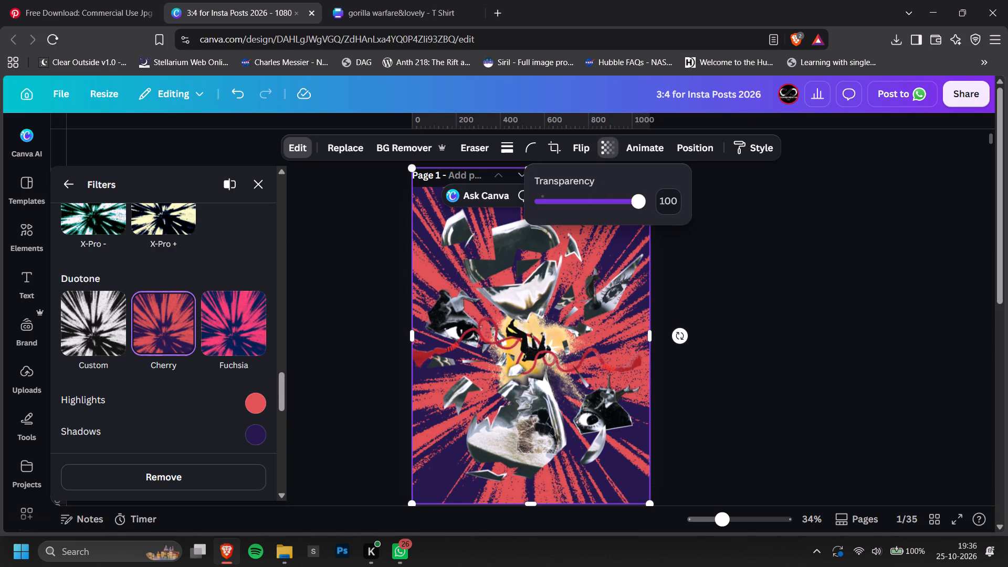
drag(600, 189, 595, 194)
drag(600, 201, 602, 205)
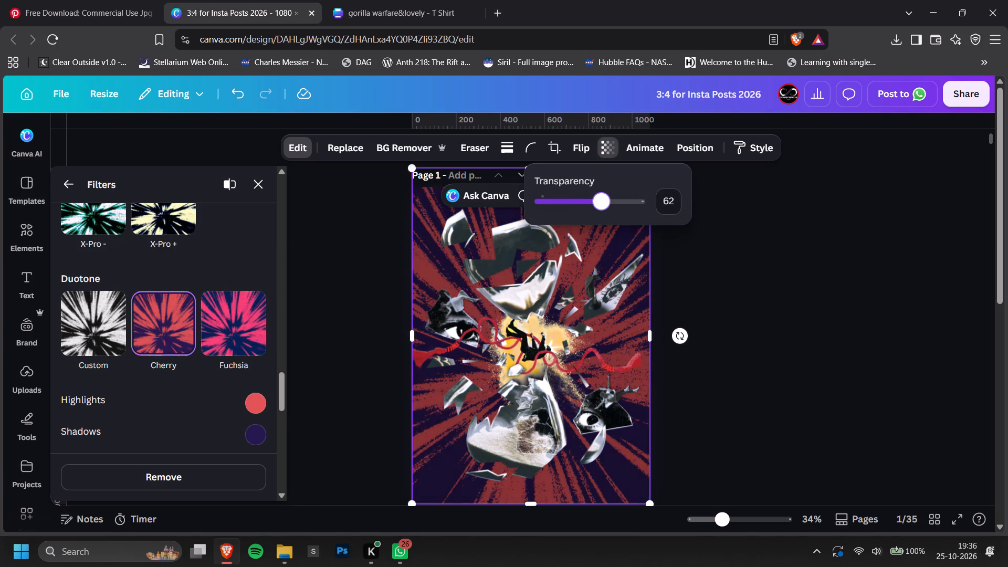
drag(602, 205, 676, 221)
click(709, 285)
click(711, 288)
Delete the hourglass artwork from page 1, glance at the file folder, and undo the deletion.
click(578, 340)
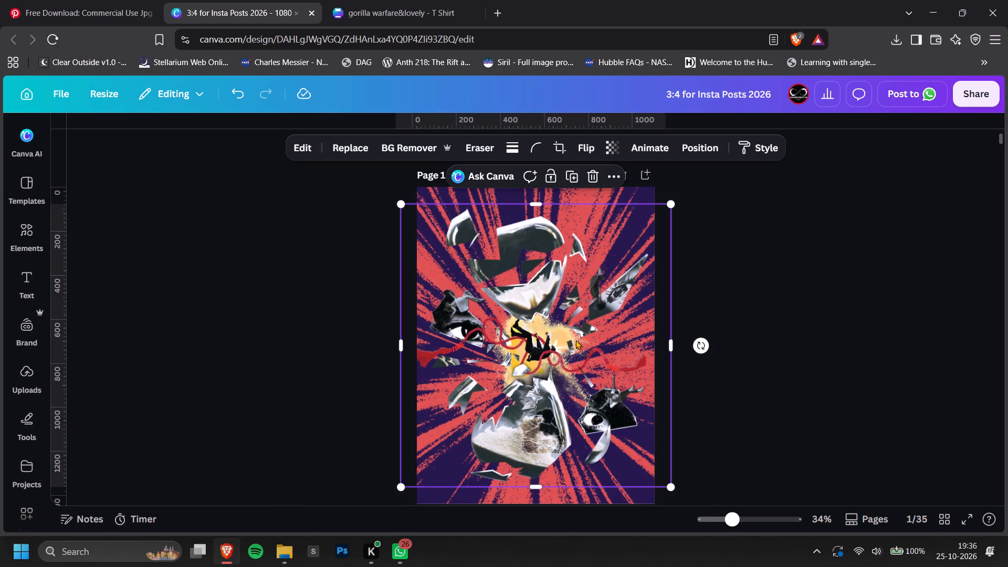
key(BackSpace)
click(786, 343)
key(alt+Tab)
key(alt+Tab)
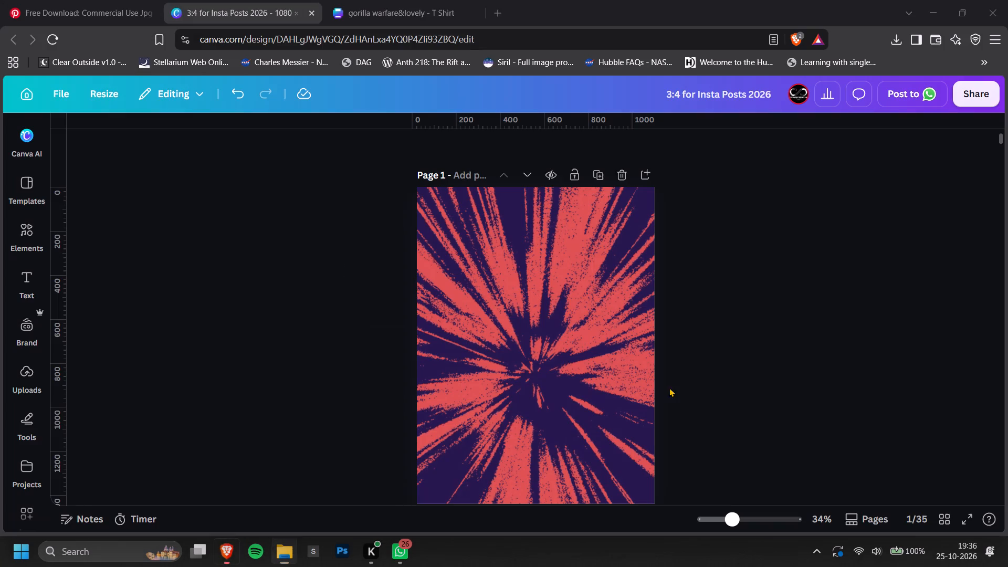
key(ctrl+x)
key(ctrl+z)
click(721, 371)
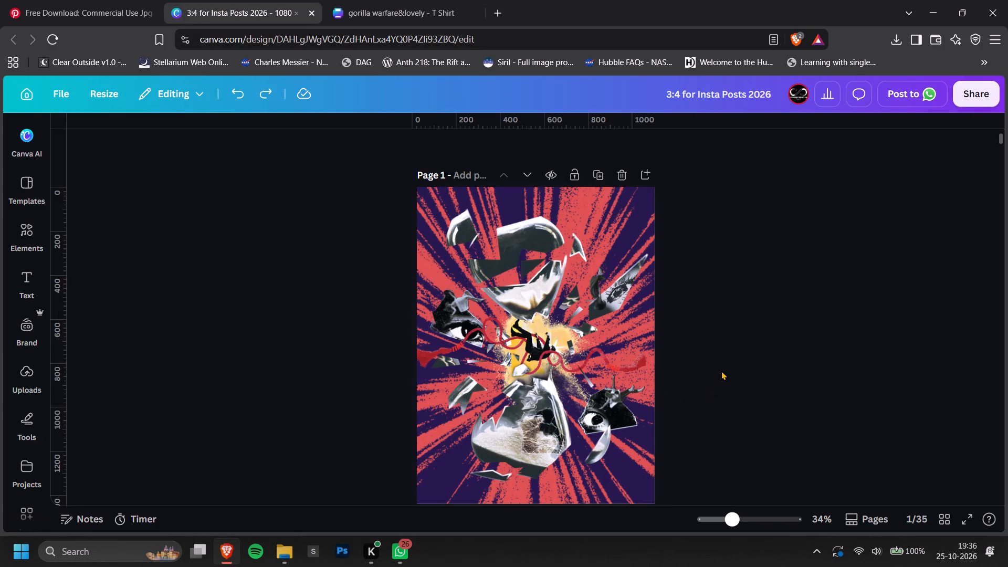
Delete the shattered hourglass artwork from page 1, leaving only the Cherry burst background.
click(522, 377)
click(872, 349)
ctrl+scroll(845, 359, down, 1)
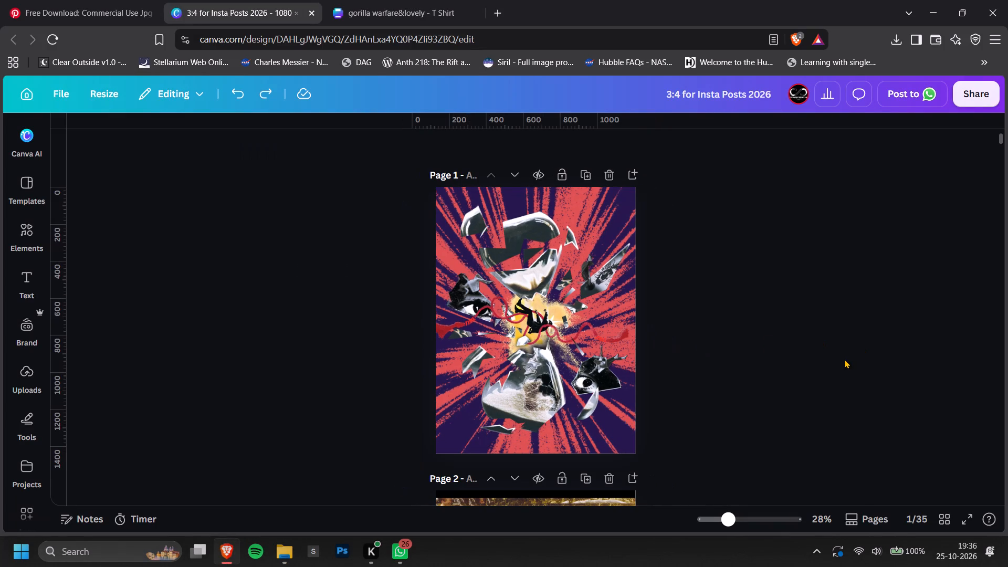
click(454, 397)
key(BackSpace)
click(649, 351)
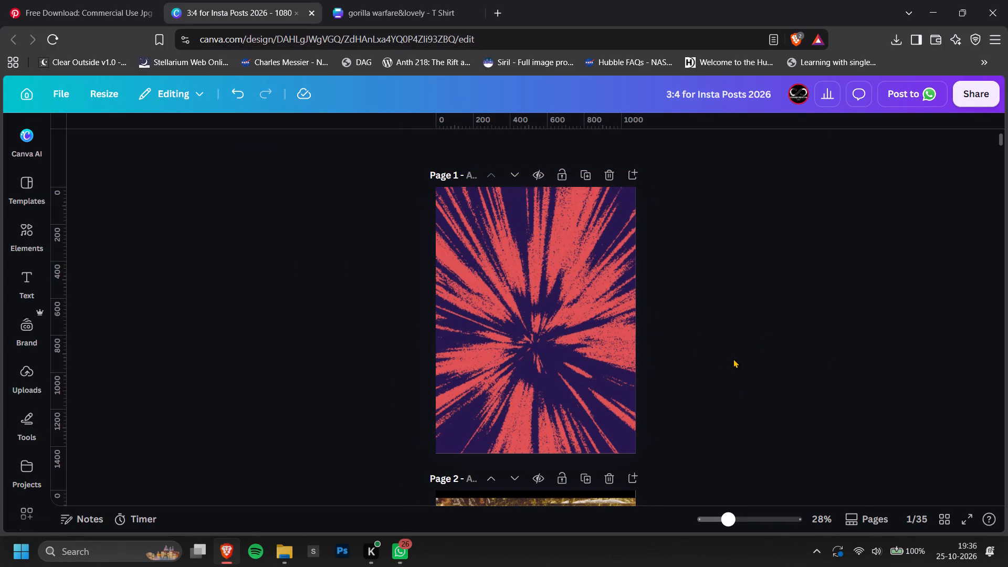
Switch to File Explorer and copy the TIMEFALL artwork file broken.png from the nested C26 CREATIVES folder.
key(alt+Tab)
key(alt+Tab)
key(alt+Tab)
scroll(701, 400, up, 5)
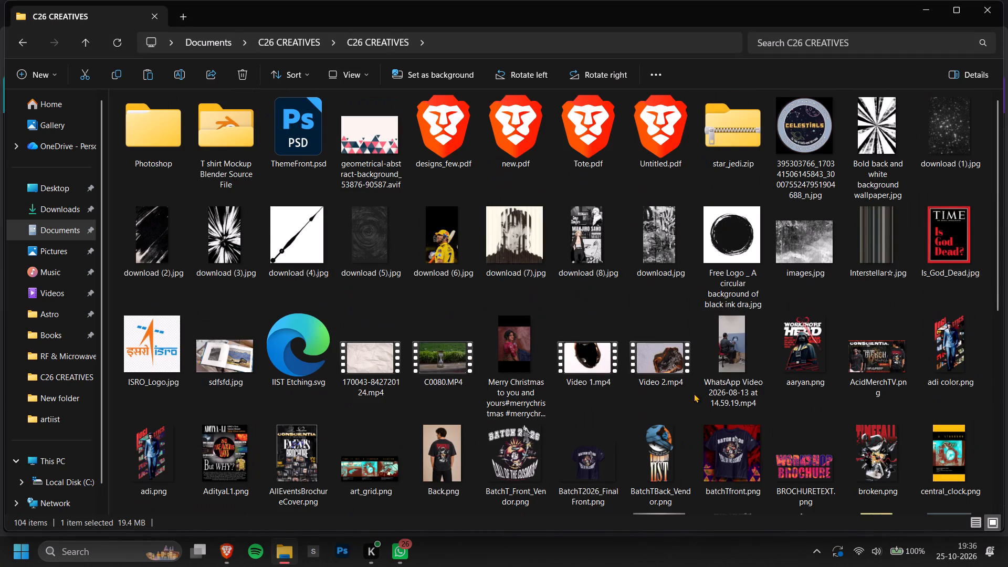
scroll(610, 362, down, 3)
click(792, 448)
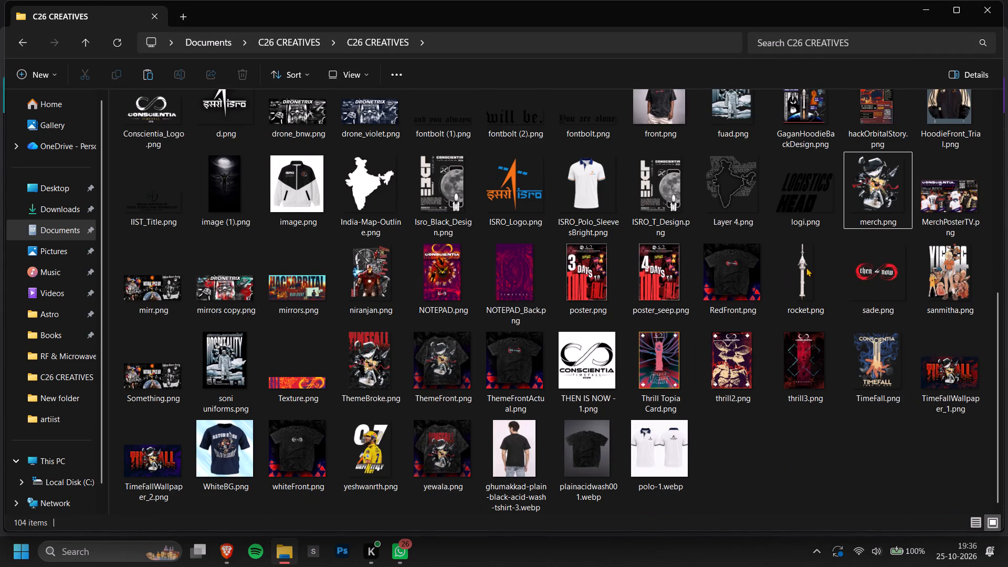
scroll(884, 199, up, 2)
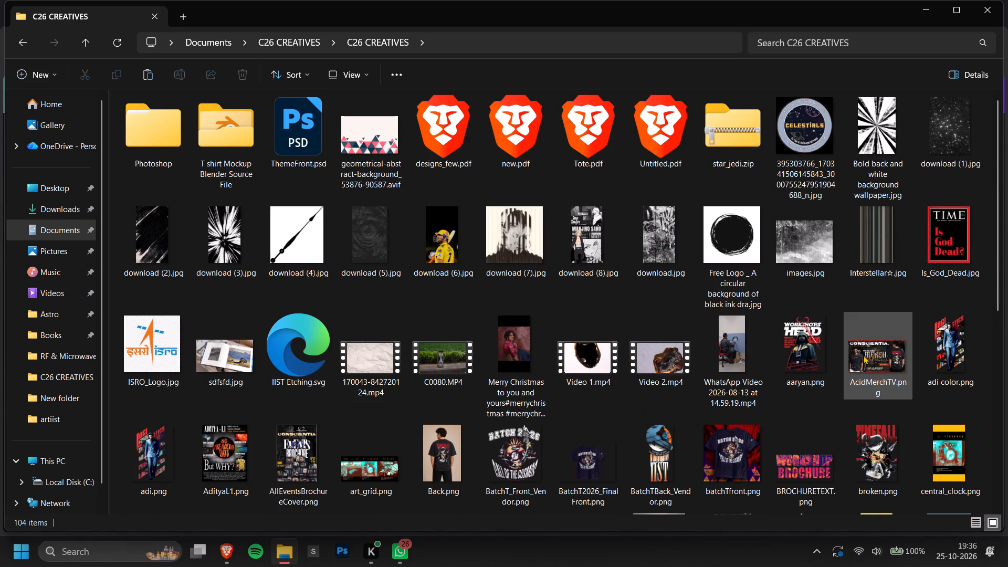
click(876, 437)
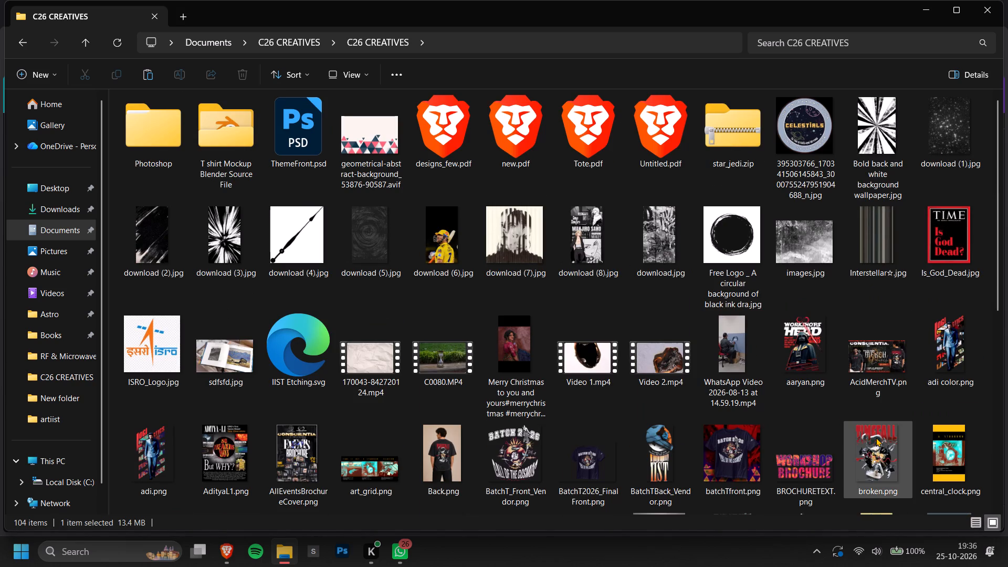
key(ctrl+c)
Switch to Canva, paste the TIMEFALL artwork onto page 1, and enlarge it to nearly fill the page over the burst.
key(alt+Tab)
key(ctrl+v)
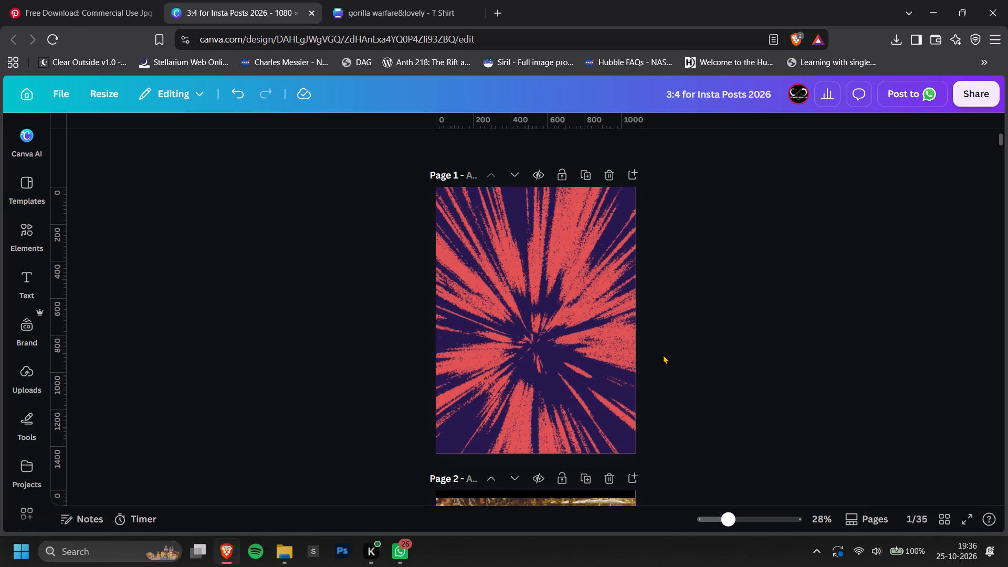
drag(582, 348, 553, 308)
drag(578, 378, 667, 427)
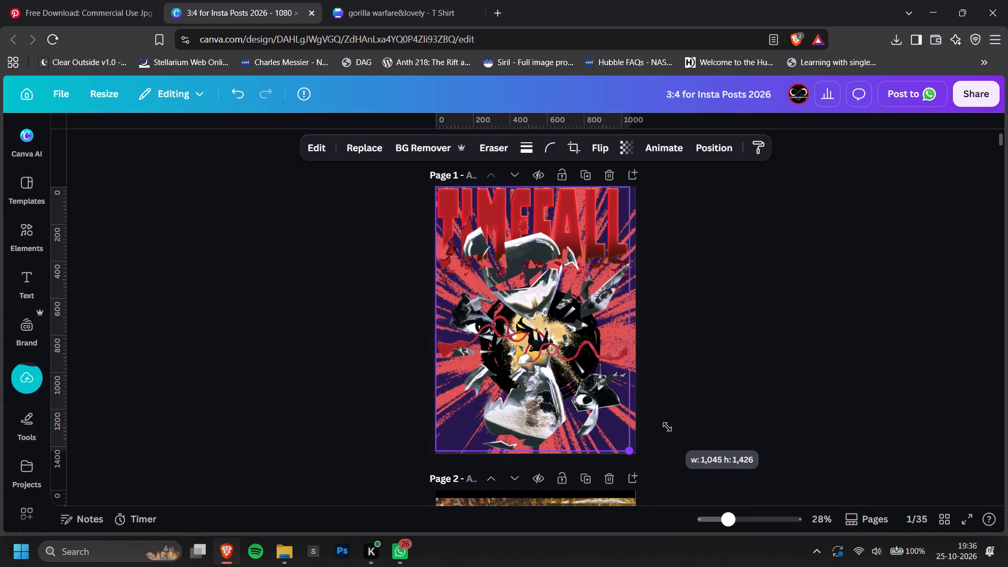
drag(667, 427, 668, 427)
click(630, 397)
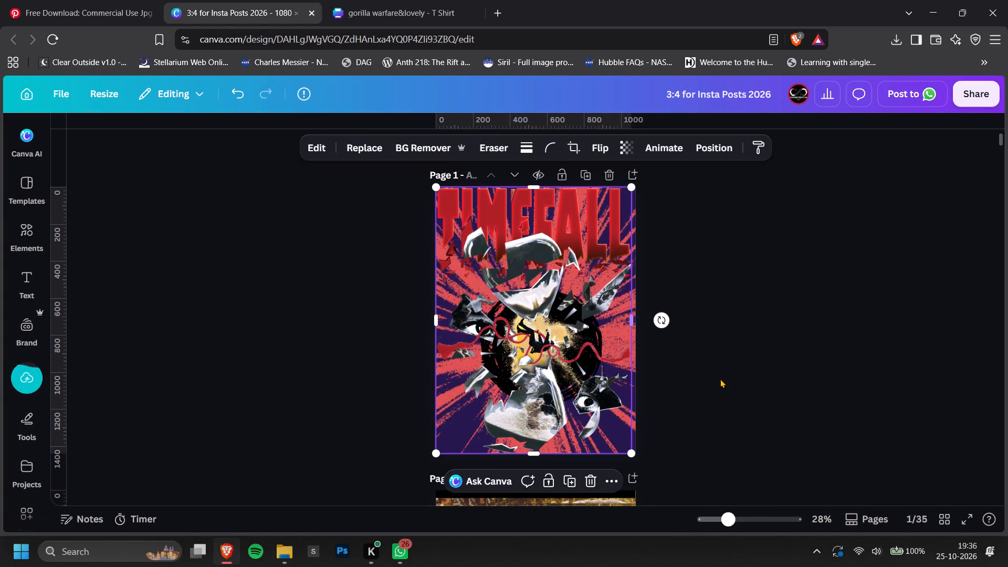
key(ctrl+z)
click(774, 370)
click(563, 383)
click(756, 343)
Delete the Cherry burst layer from page 1, keeping only the TIMEFALL artwork over the black background.
key(alt+1)
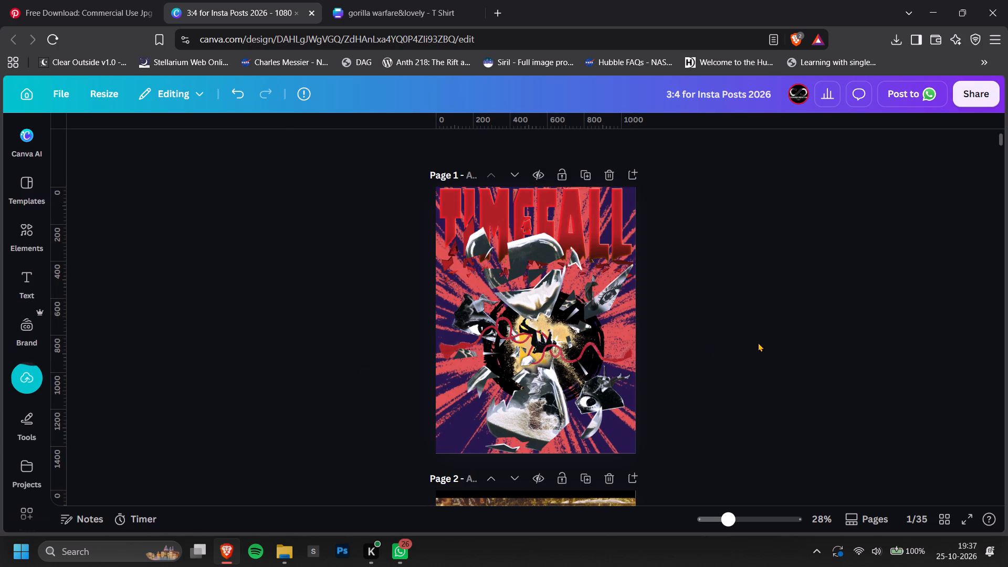
scroll(196, 382, down, 4)
click(184, 319)
scroll(593, 360, up, 4)
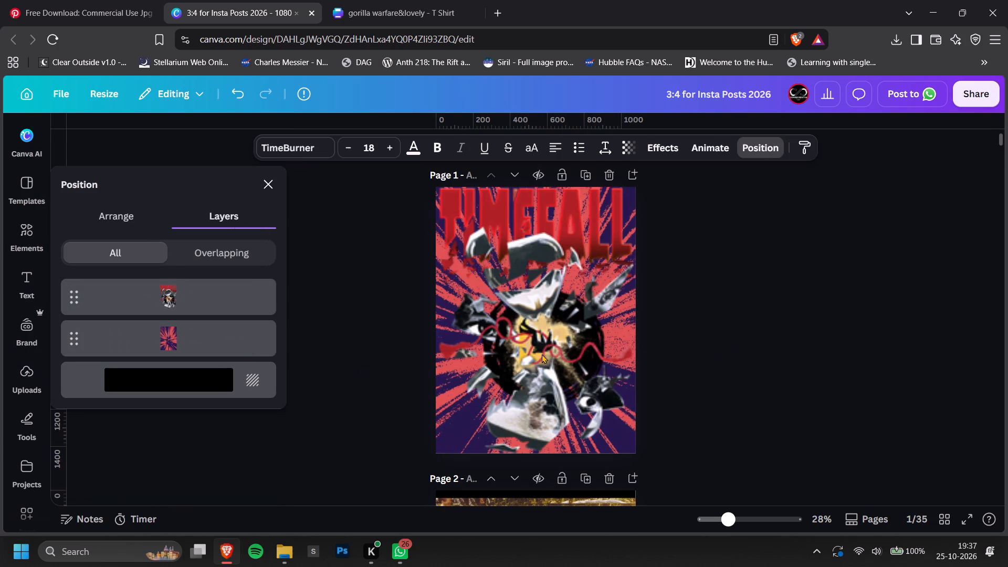
click(225, 341)
key(BackSpace)
click(721, 304)
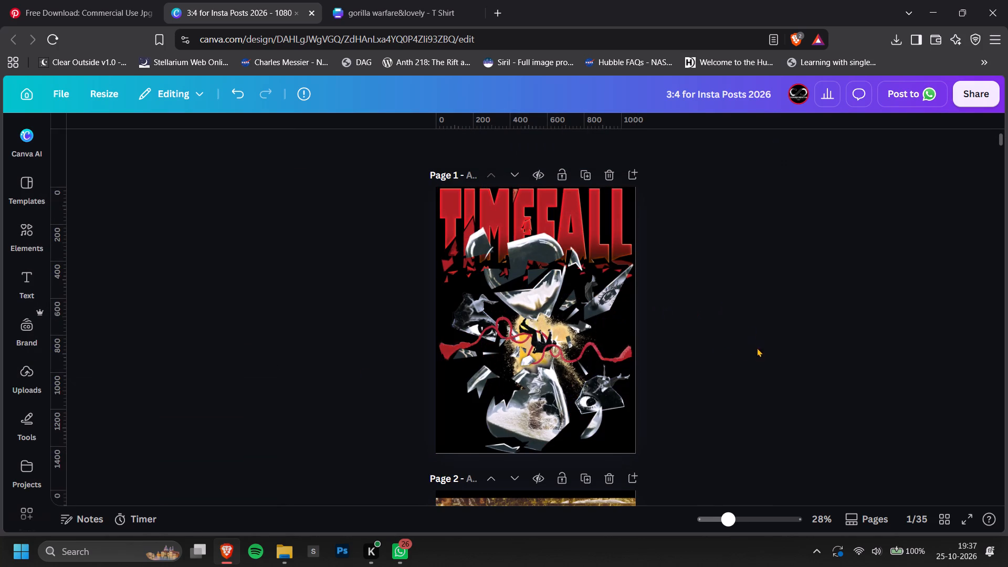
Shrink the TIMEFALL artwork slightly and centre it on page 1, leaving an even black margin around it.
ctrl+scroll(773, 379, up, 2)
ctrl+scroll(773, 379, down, 1)
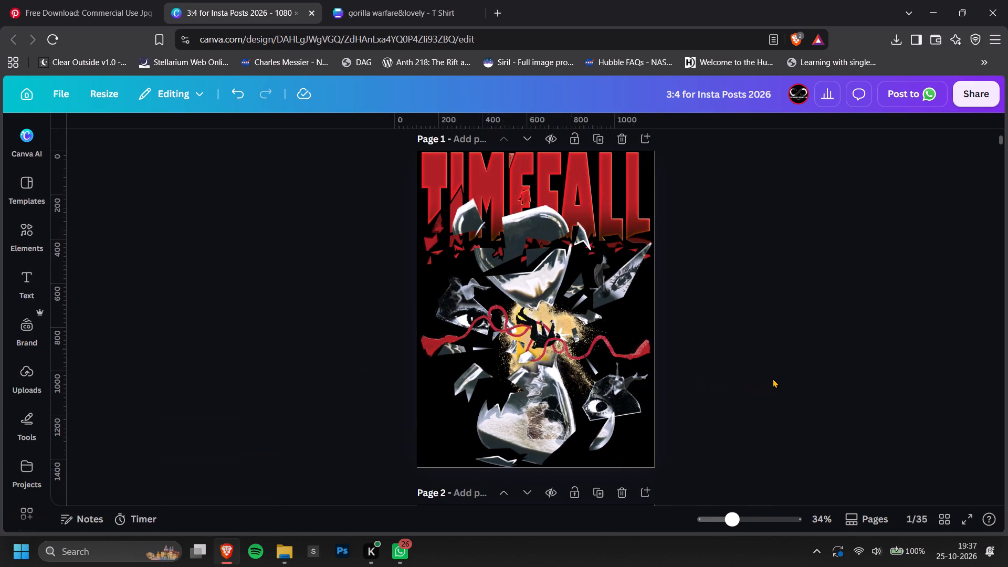
ctrl+scroll(773, 379, down, 3)
ctrl+scroll(616, 316, up, 2)
click(607, 323)
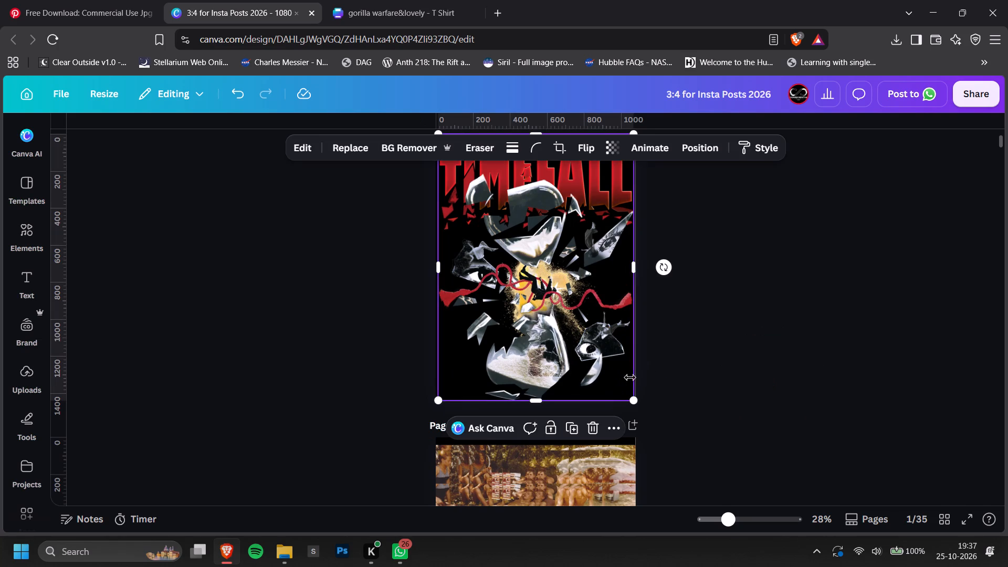
drag(636, 401, 612, 386)
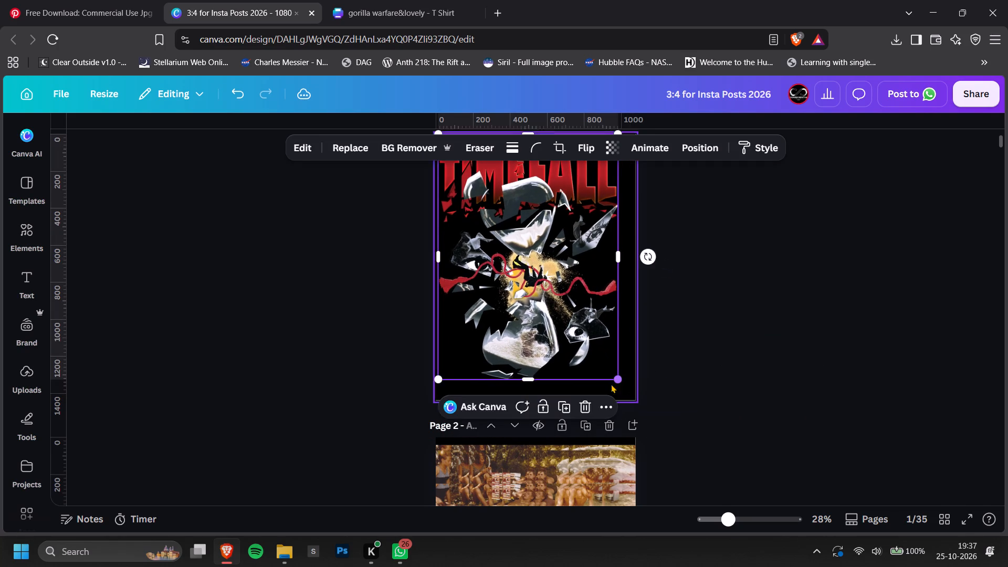
drag(581, 325, 589, 334)
click(760, 300)
Search the elements library for "texture".
scroll(760, 300, up, 1)
ctrl+scroll(771, 311, up, 1)
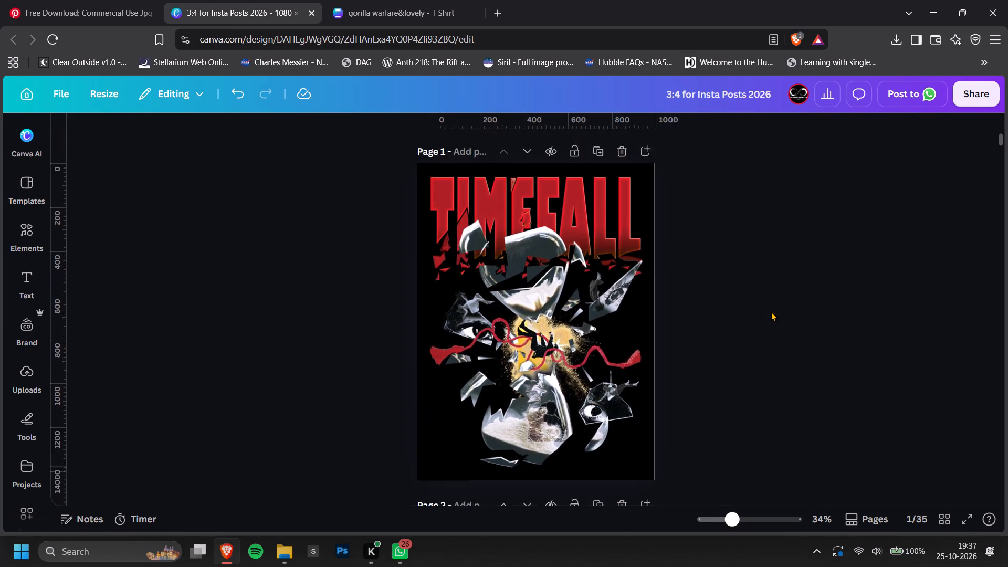
ctrl+scroll(771, 311, up, 1)
ctrl+scroll(774, 314, down, 2)
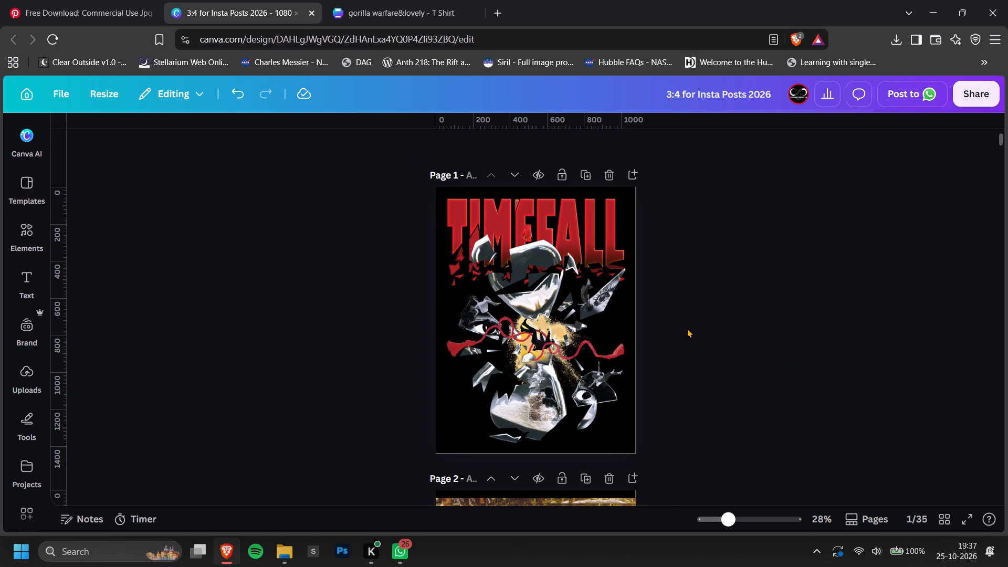
key(alt+1)
click(202, 304)
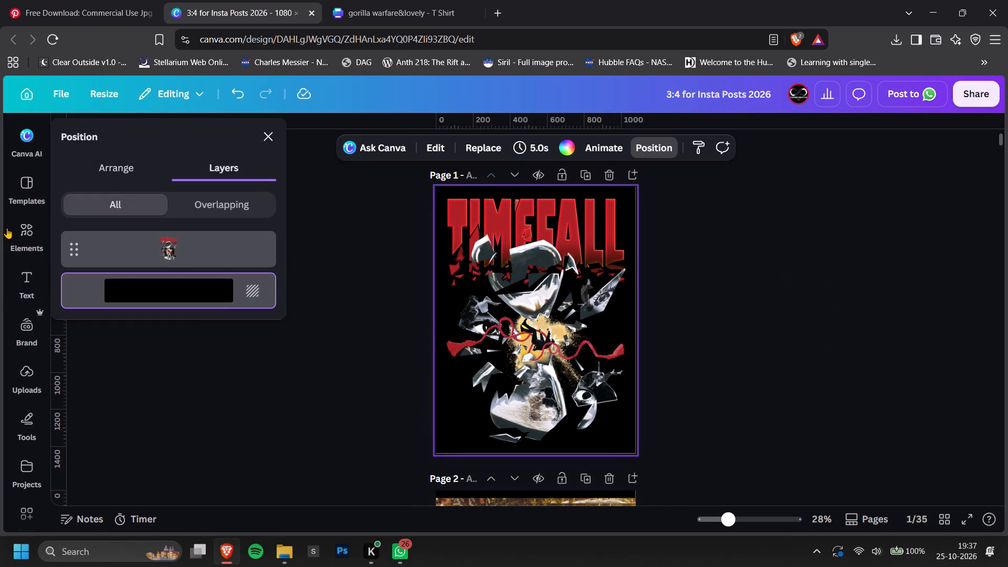
click(30, 222)
click(131, 153)
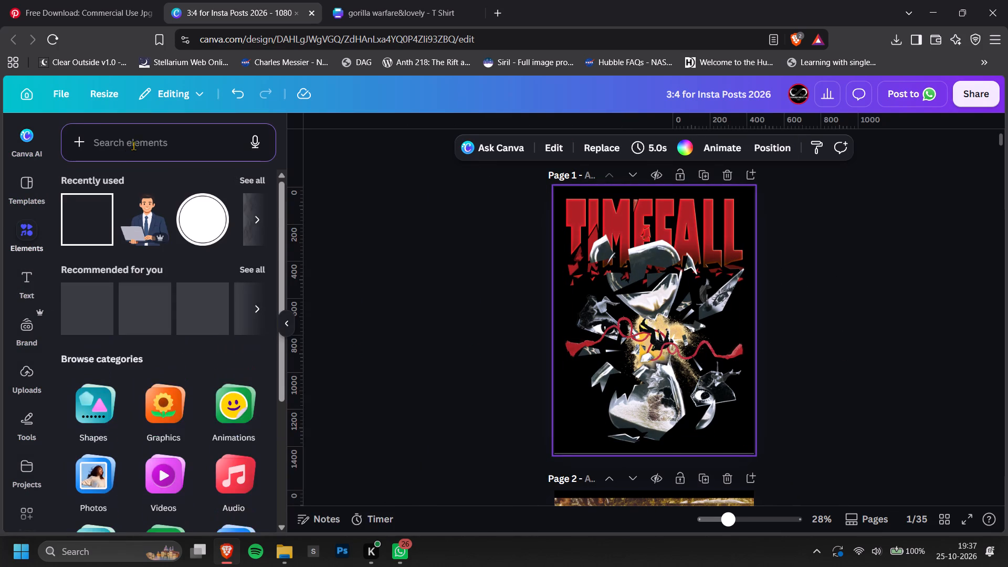
click(134, 146)
text(texture)
key(Return)
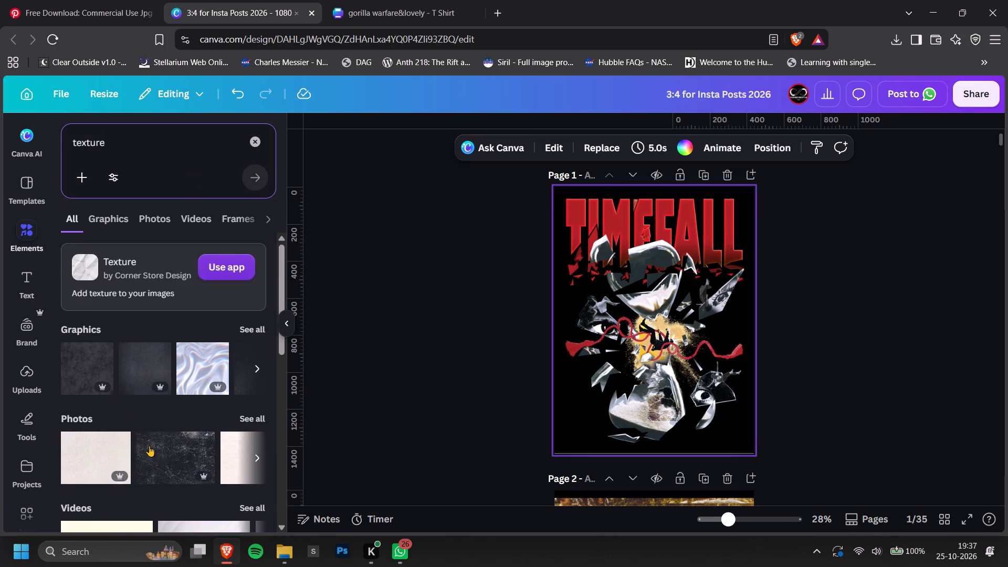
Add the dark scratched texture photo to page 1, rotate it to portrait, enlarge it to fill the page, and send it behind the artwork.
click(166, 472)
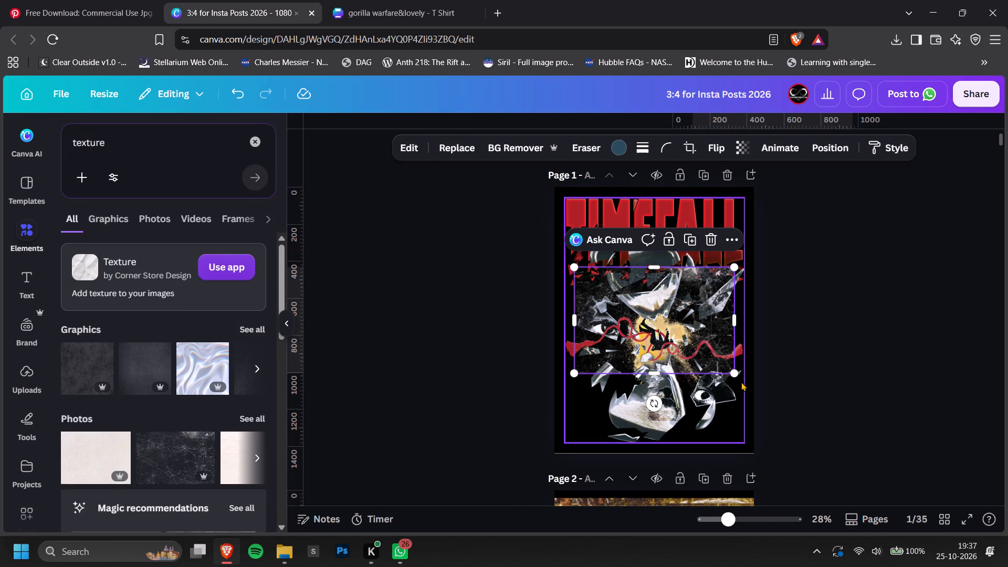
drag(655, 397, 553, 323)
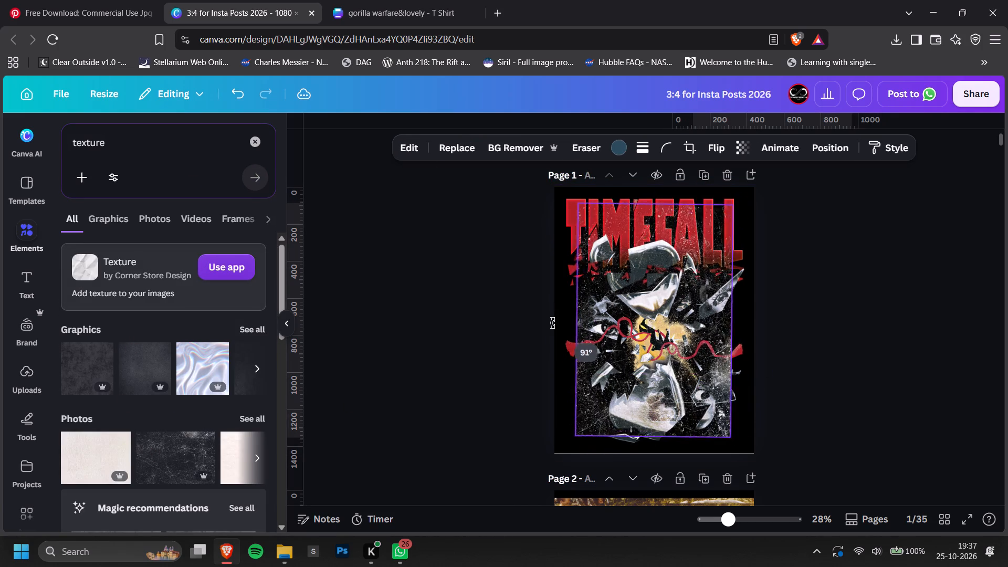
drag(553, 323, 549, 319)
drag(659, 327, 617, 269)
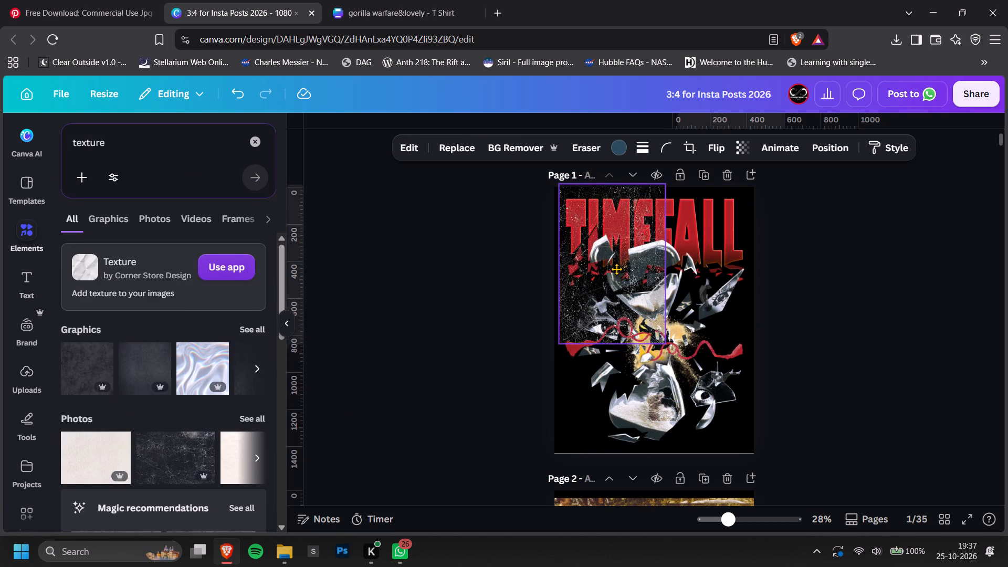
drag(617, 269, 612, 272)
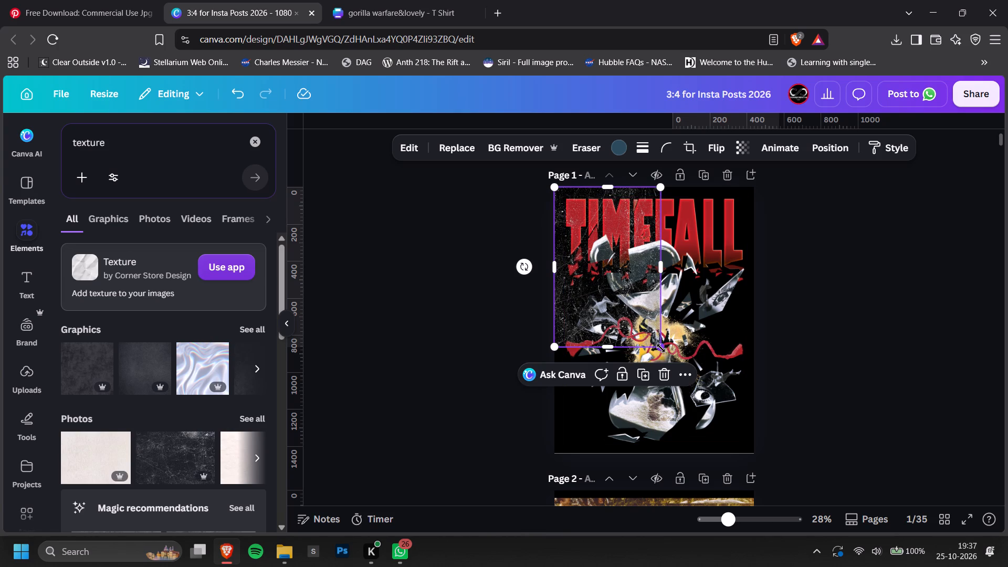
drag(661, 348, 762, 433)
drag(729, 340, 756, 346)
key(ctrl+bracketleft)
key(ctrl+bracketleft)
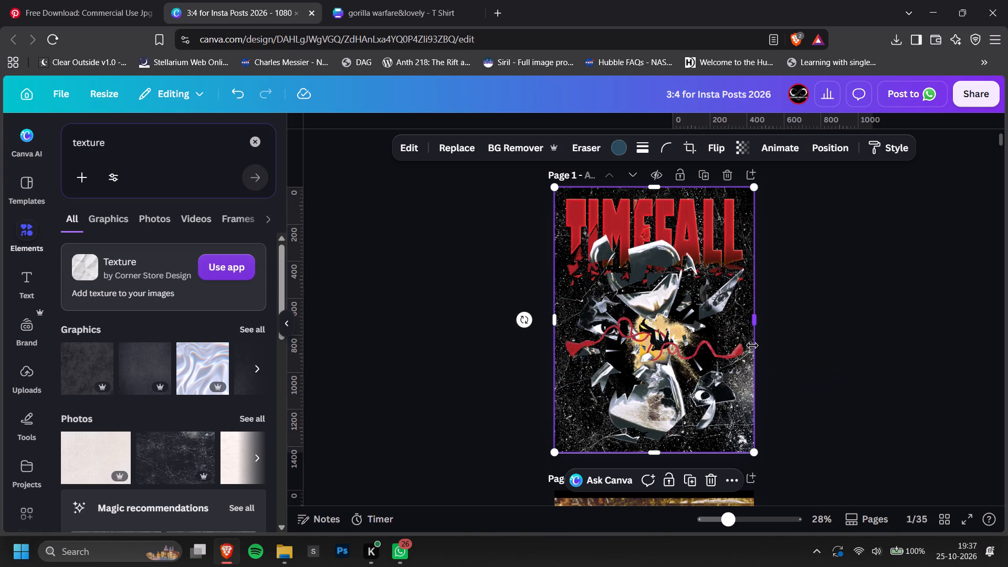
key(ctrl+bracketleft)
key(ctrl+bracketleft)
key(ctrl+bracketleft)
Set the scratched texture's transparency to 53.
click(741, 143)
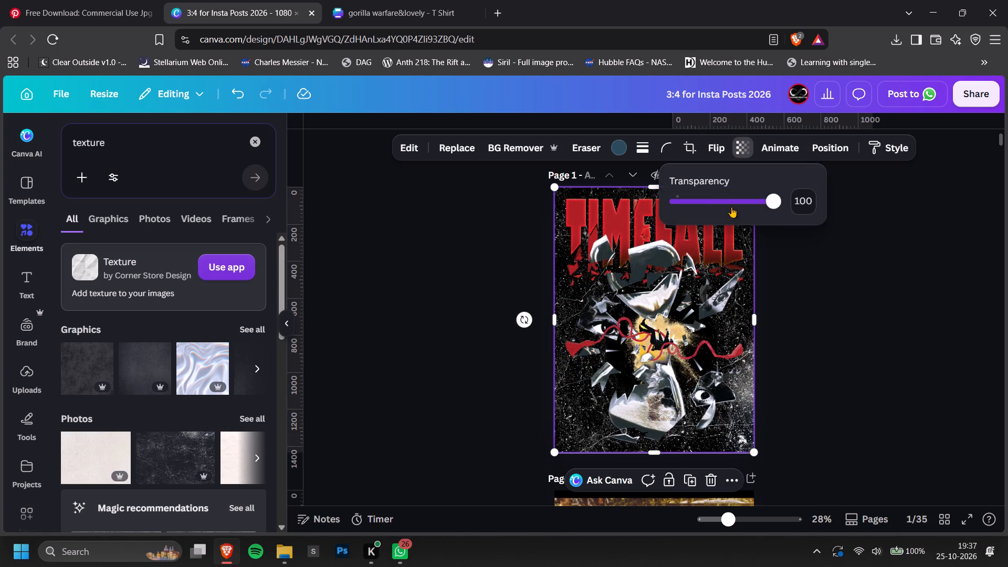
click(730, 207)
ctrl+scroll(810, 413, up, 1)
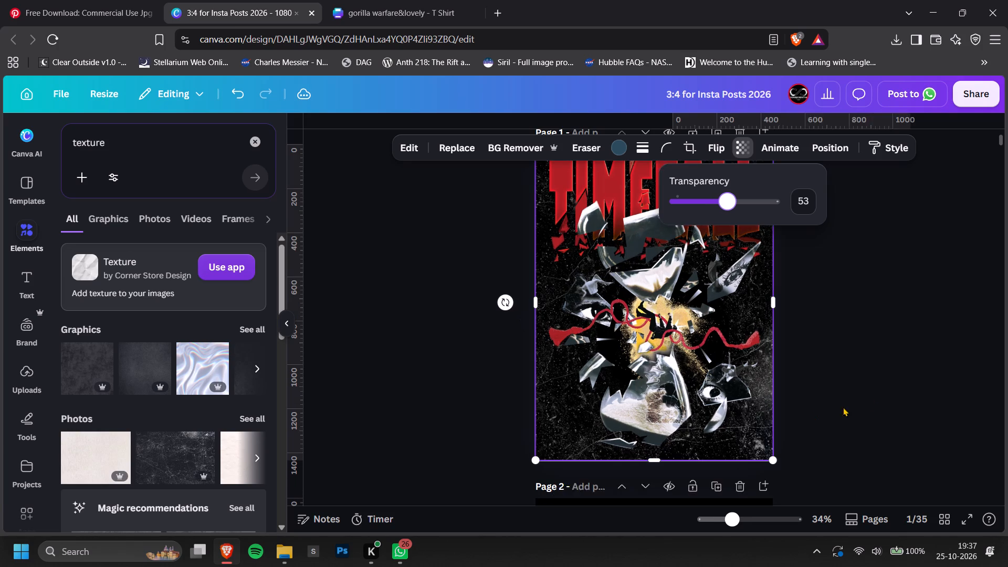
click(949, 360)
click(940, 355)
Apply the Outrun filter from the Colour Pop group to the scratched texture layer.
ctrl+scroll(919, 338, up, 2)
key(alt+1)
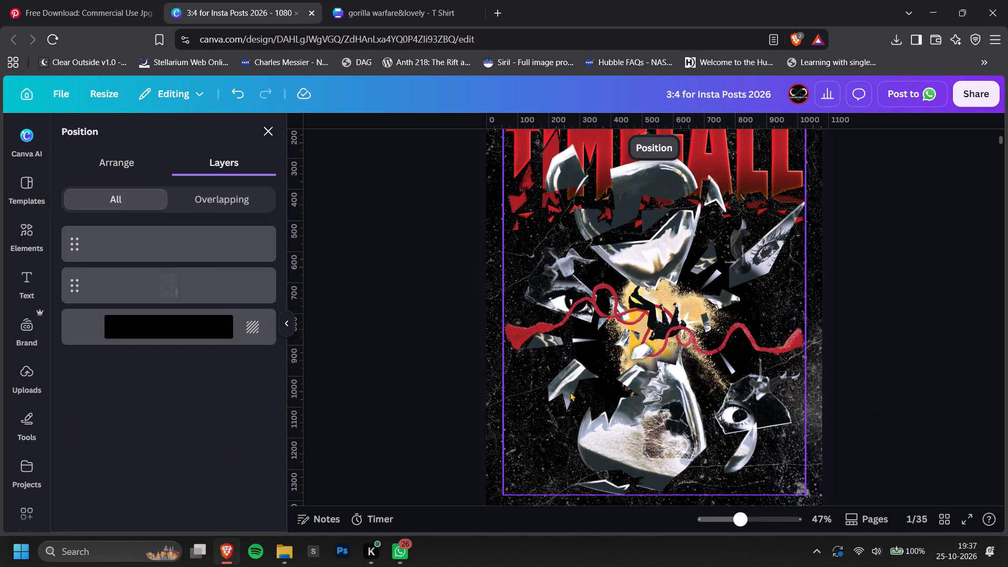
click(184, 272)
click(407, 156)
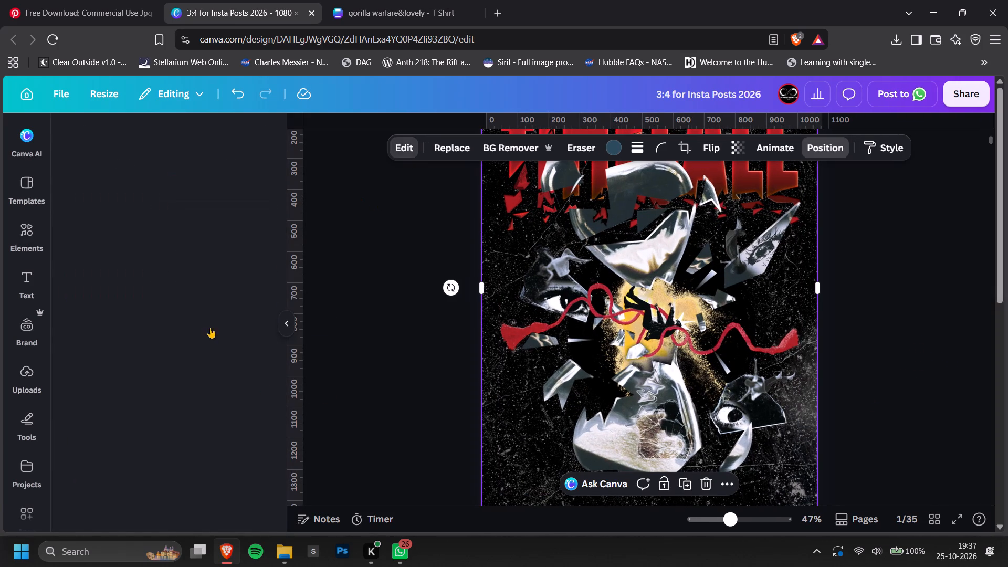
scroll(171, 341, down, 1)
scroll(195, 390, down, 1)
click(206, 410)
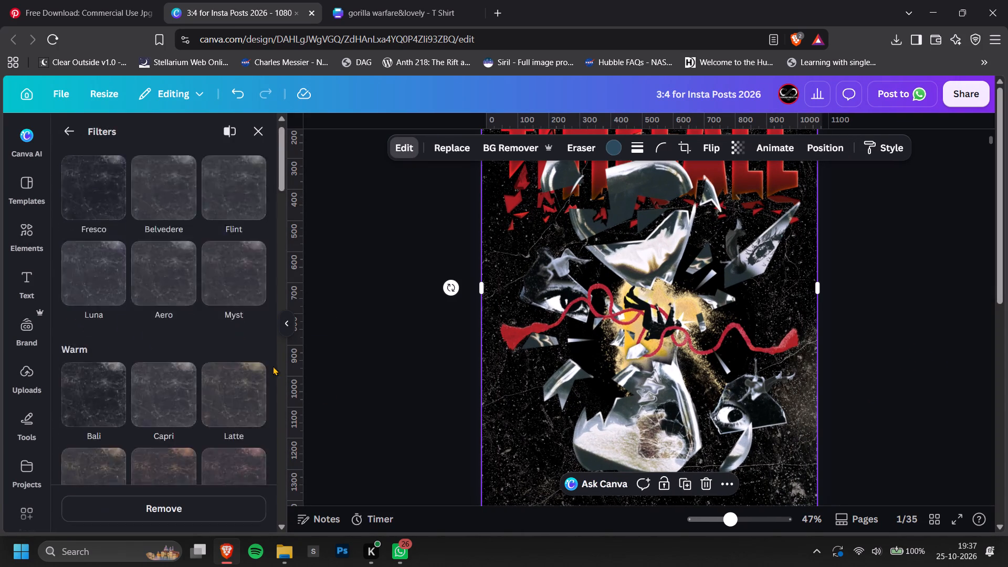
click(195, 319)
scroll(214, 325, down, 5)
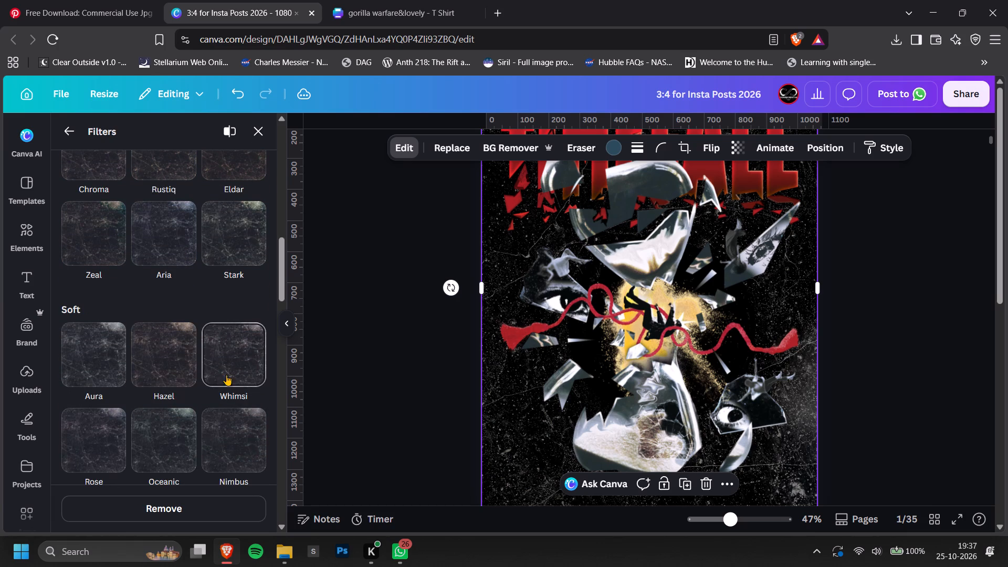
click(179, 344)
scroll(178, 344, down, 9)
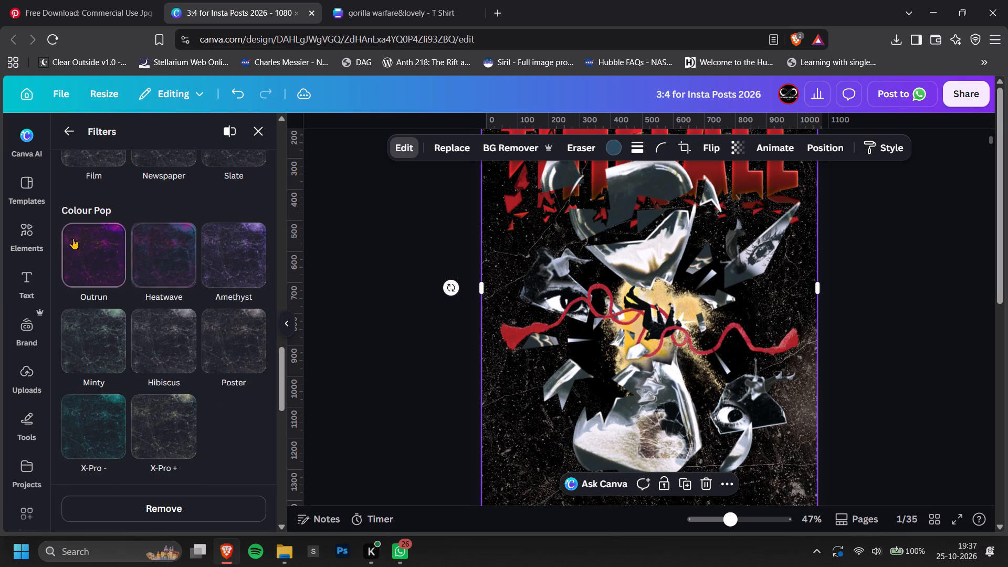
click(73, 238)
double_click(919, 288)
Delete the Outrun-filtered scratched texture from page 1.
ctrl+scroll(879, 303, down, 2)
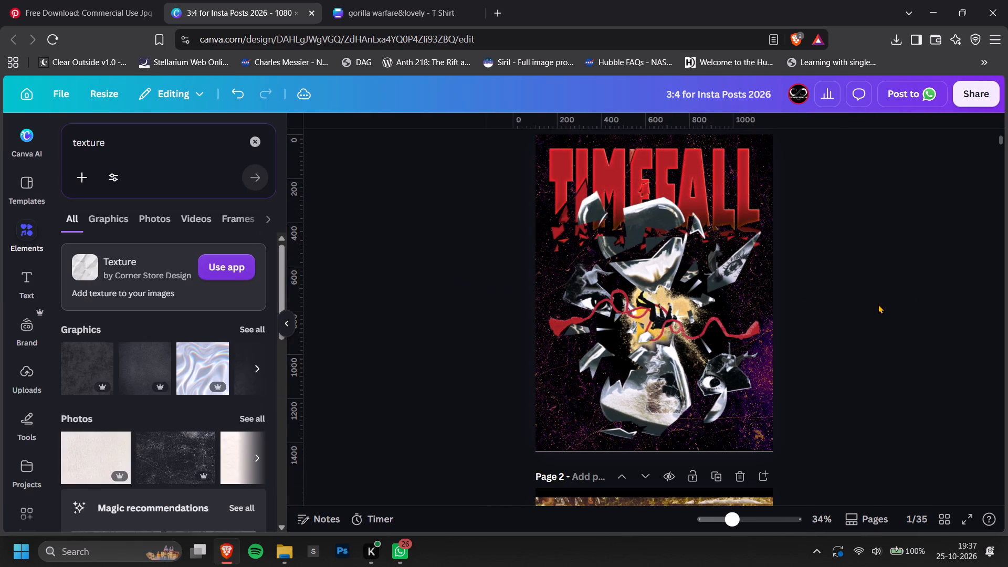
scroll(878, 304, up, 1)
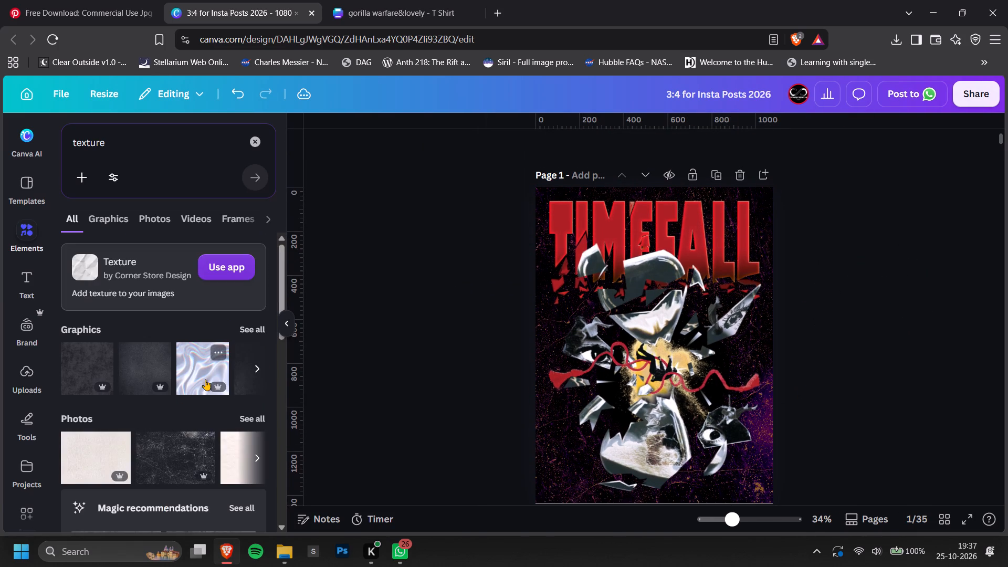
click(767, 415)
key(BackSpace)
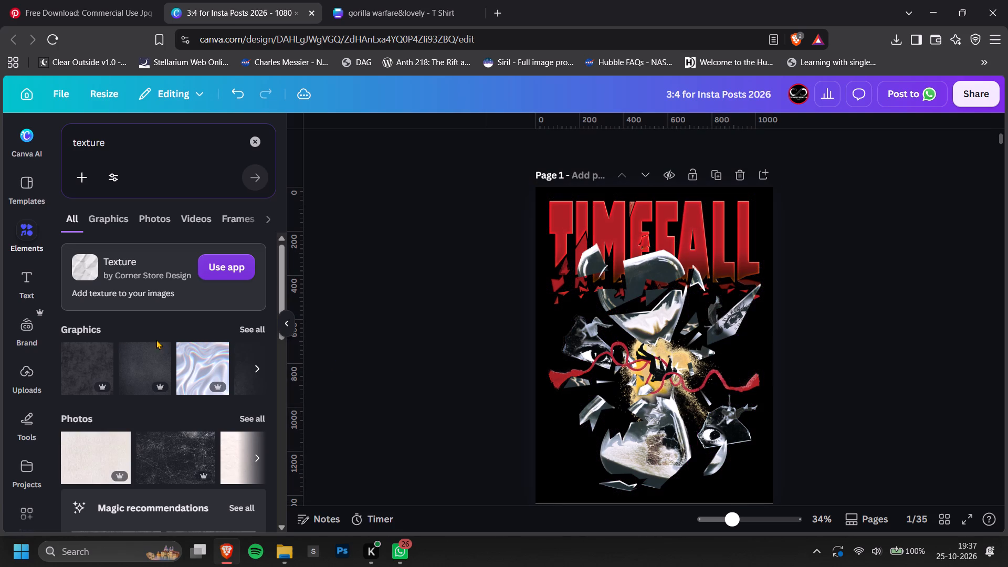
Add the dark grey grunge texture graphic to page 1, send it behind the TIMEFALL artwork, and resize it to cover the page.
click(86, 367)
drag(732, 385, 703, 346)
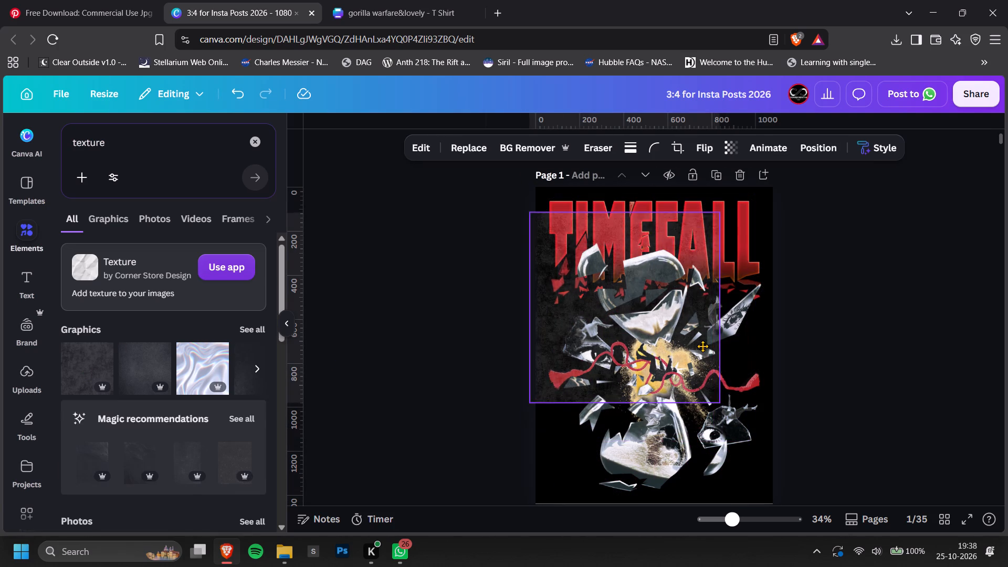
drag(703, 346, 707, 324)
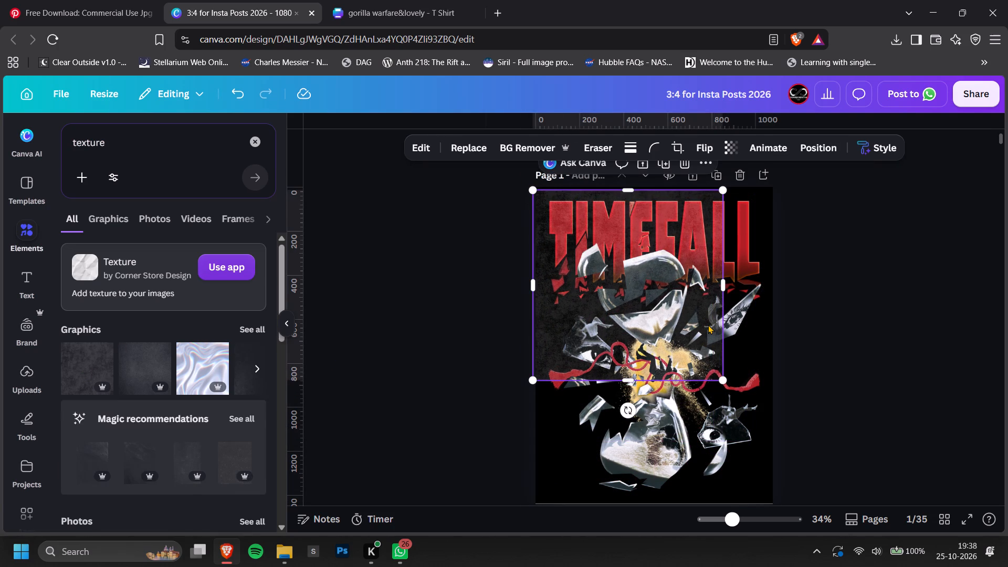
key(ctrl+bracketleft)
key(ctrl+bracketleft)
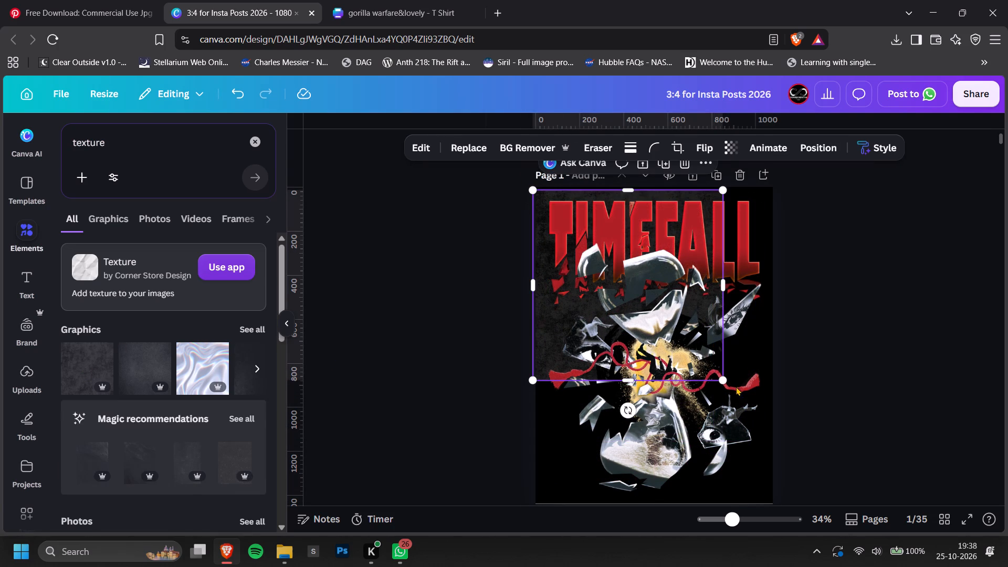
drag(720, 380, 758, 438)
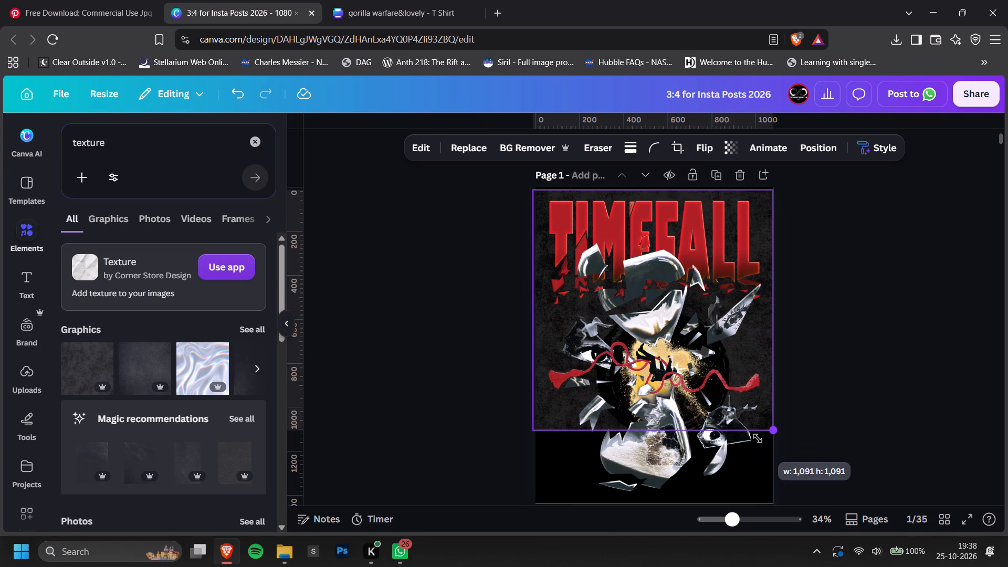
drag(758, 438, 757, 438)
drag(740, 429, 744, 503)
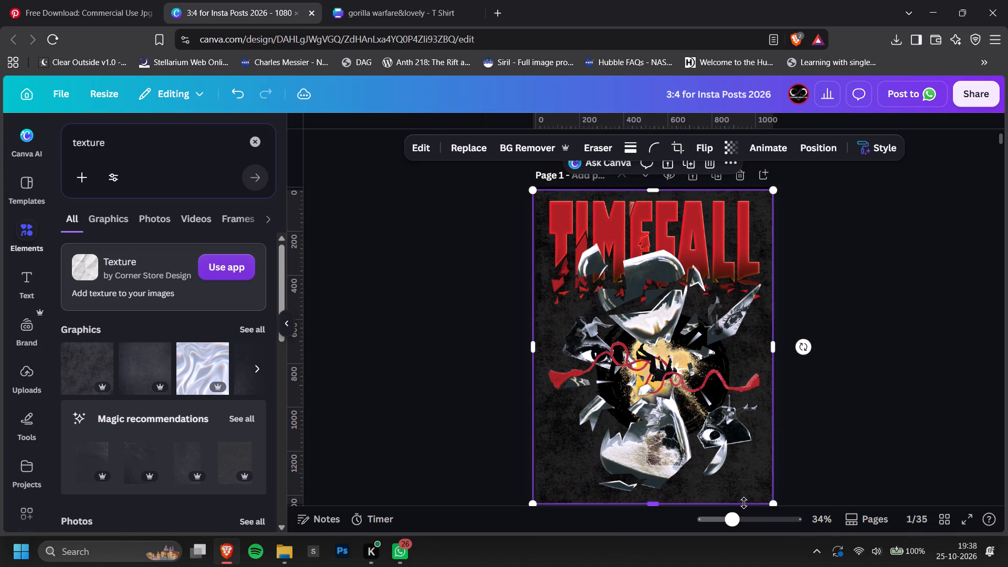
click(877, 419)
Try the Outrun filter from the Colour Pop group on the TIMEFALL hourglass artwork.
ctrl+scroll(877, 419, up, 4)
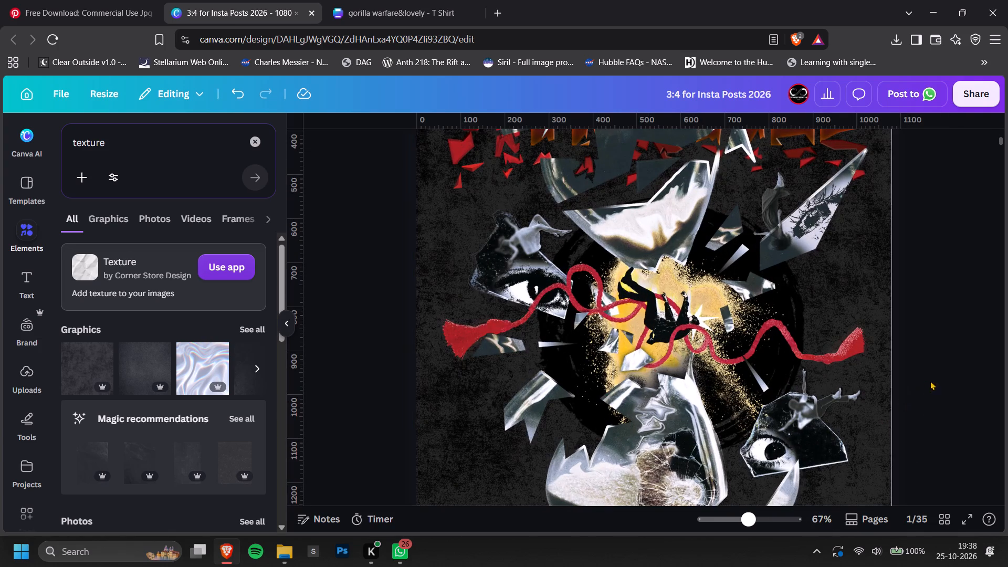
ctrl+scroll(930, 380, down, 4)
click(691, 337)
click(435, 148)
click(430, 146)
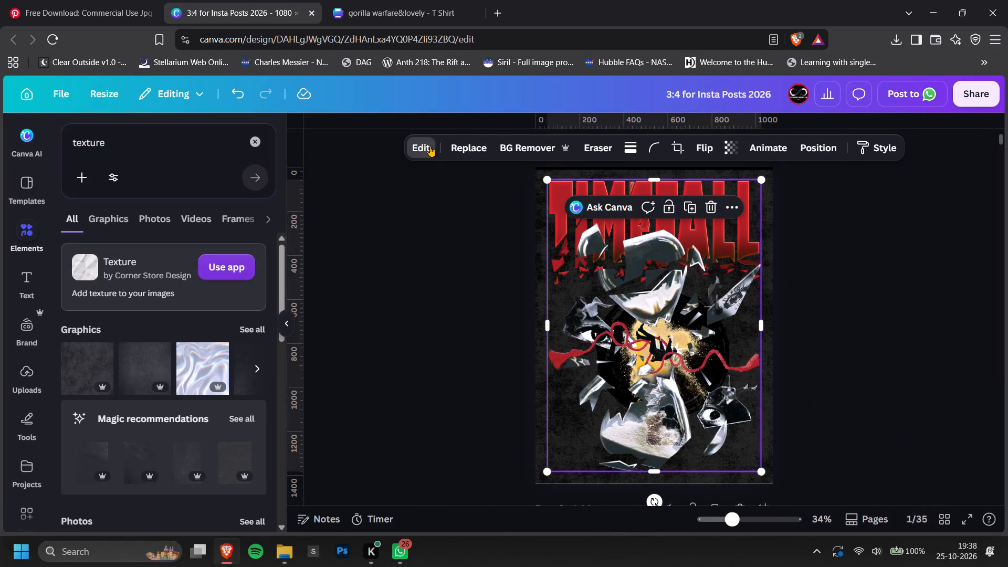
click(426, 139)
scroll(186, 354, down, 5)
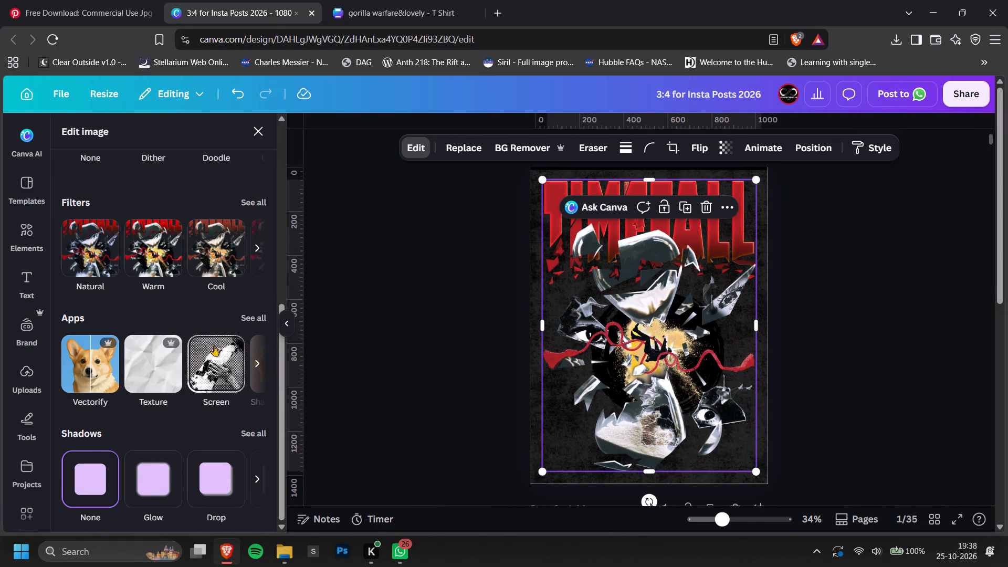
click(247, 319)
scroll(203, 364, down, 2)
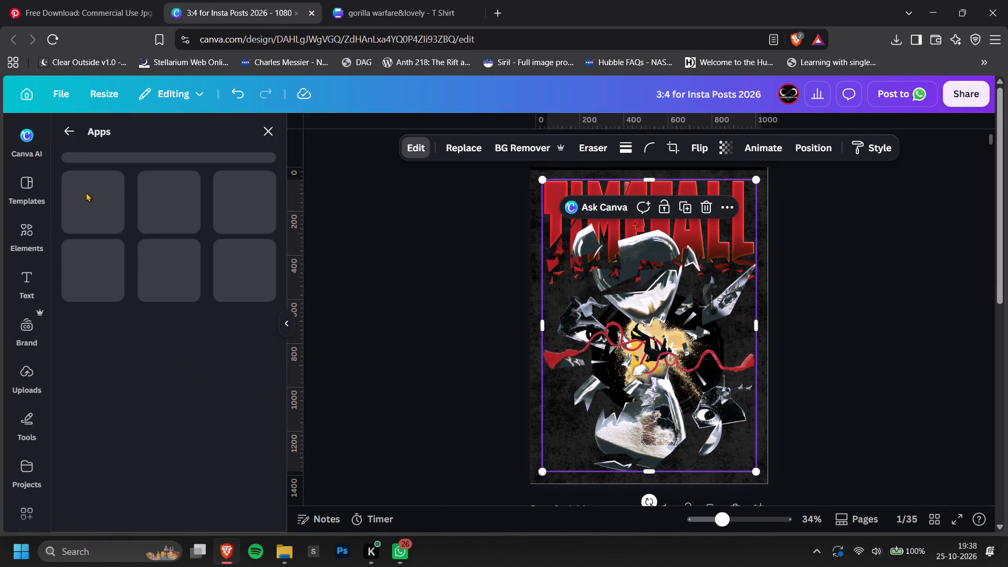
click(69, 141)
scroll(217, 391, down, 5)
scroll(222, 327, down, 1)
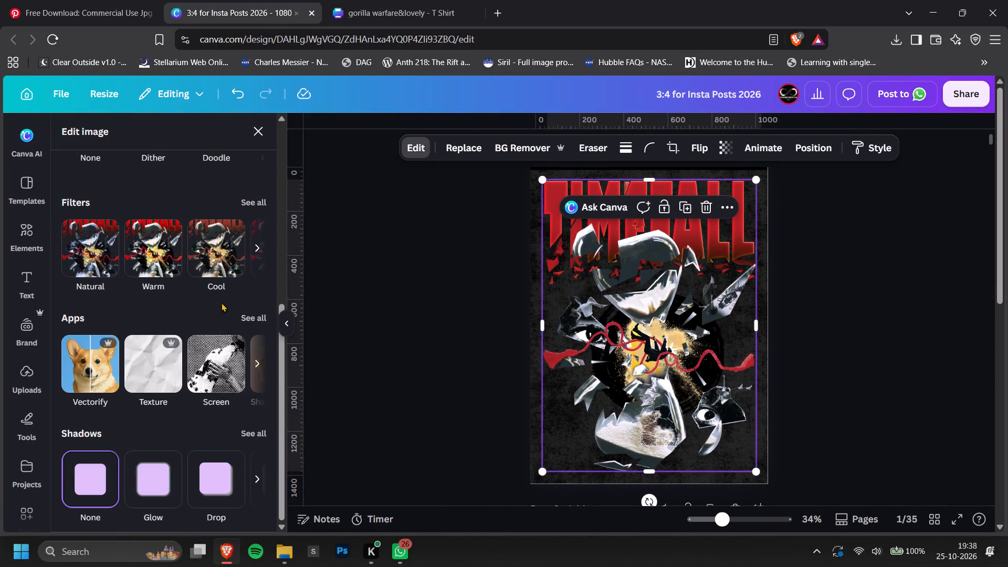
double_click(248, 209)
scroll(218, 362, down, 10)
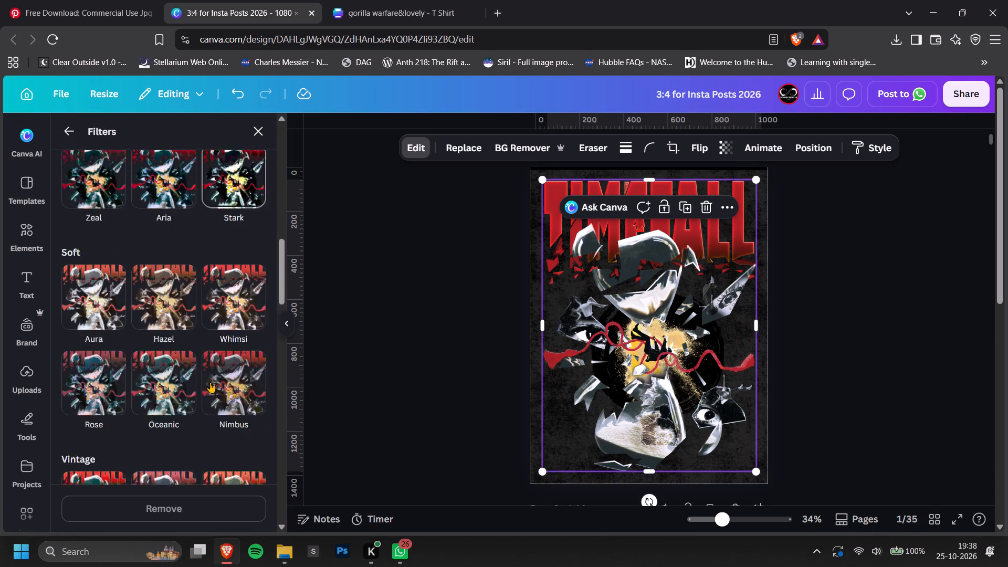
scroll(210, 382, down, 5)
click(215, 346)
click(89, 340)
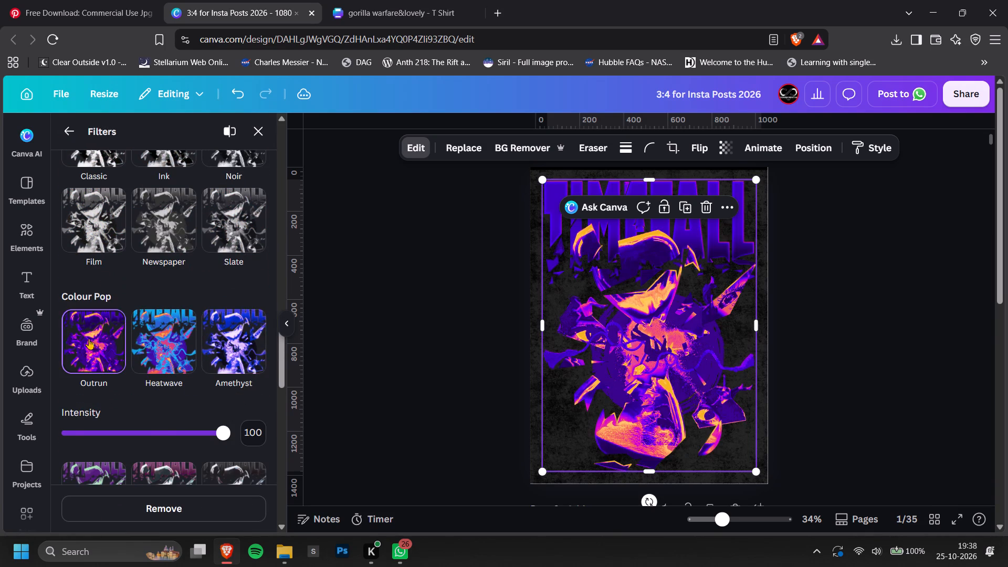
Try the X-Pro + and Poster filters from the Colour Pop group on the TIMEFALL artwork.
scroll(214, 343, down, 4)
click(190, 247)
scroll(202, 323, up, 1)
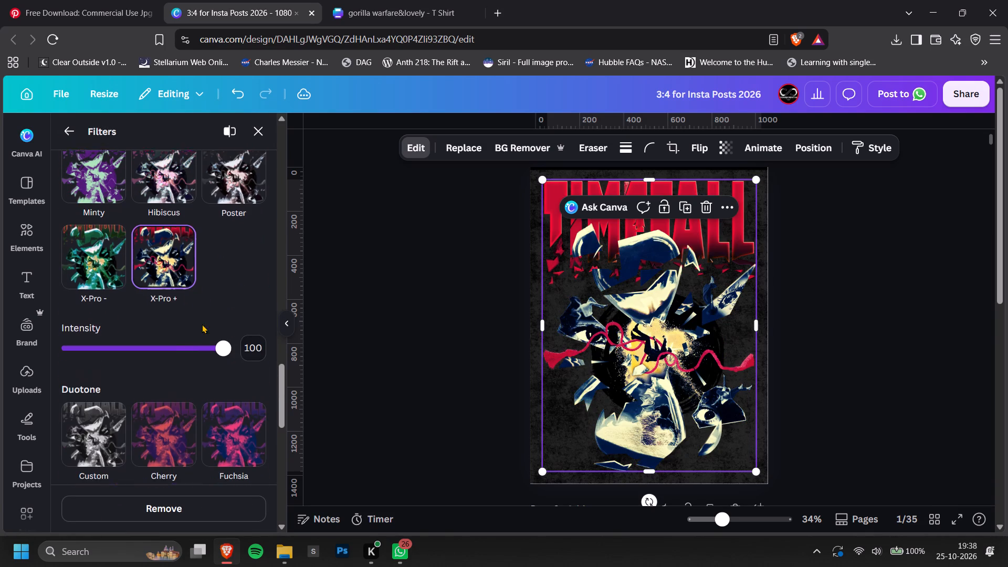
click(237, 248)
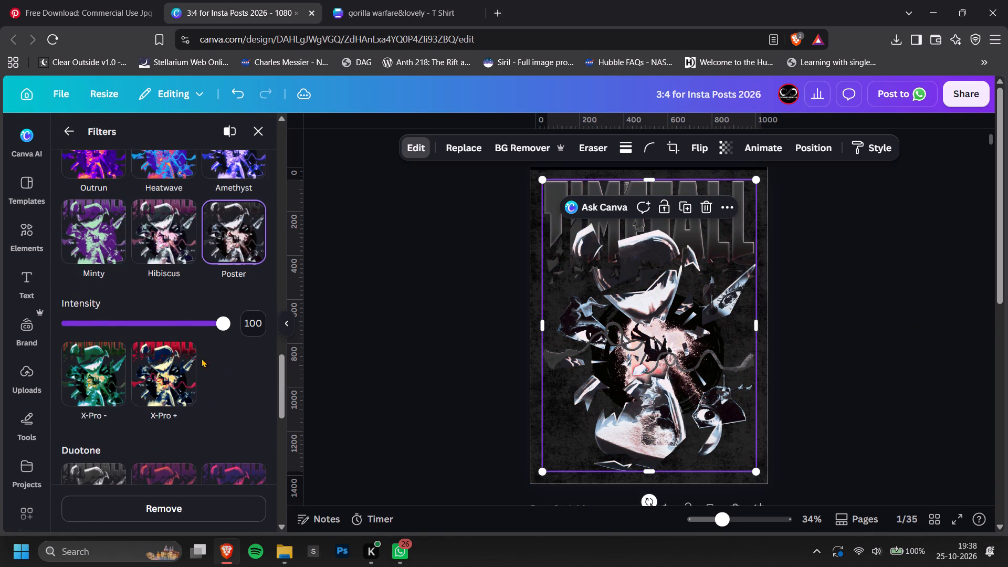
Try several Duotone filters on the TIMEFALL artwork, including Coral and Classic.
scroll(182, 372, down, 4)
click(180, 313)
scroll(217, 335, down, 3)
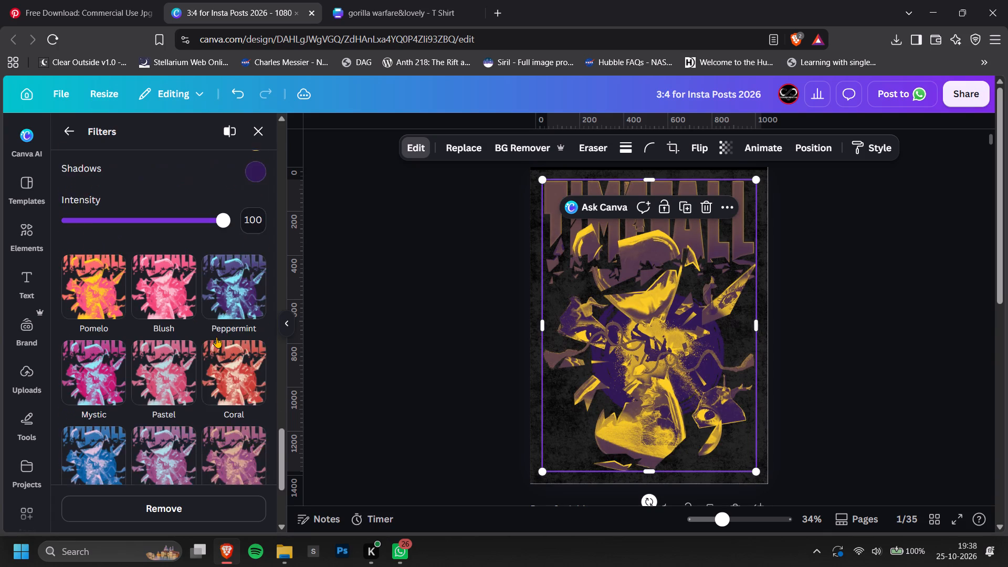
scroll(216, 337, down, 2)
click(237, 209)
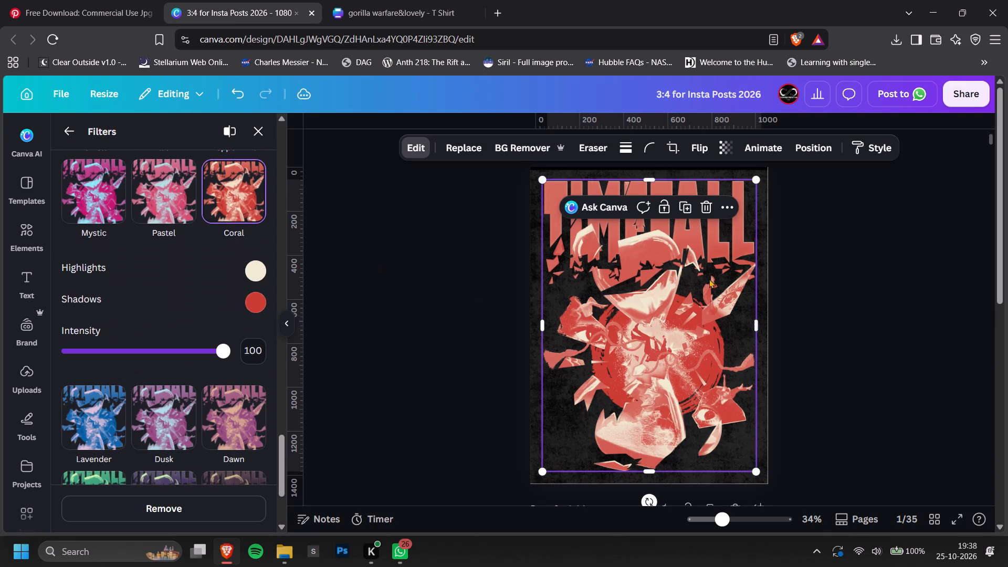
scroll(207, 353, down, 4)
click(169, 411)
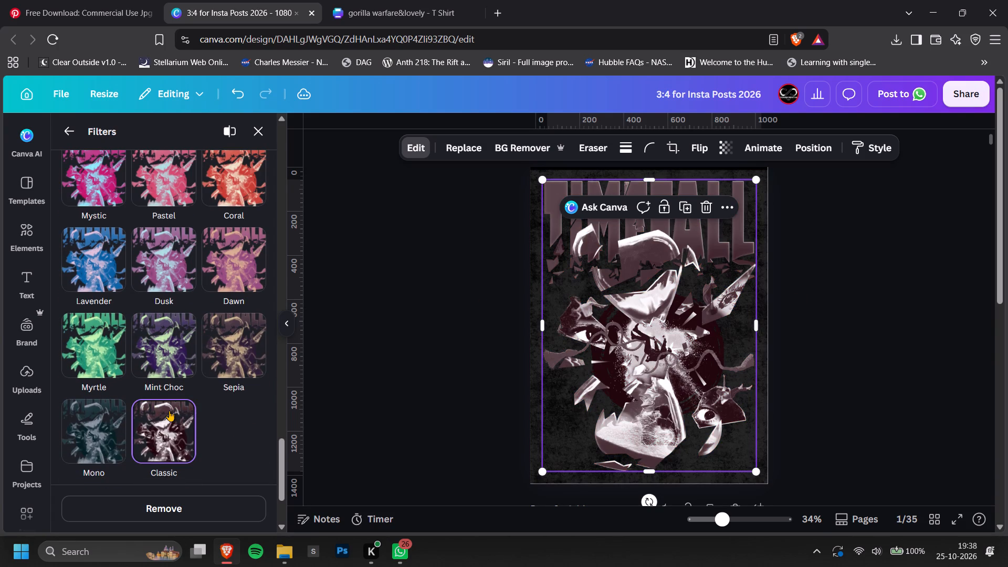
Apply the Noir filter from the Mono group to the TIMEFALL artwork.
scroll(165, 408, up, 10)
click(262, 192)
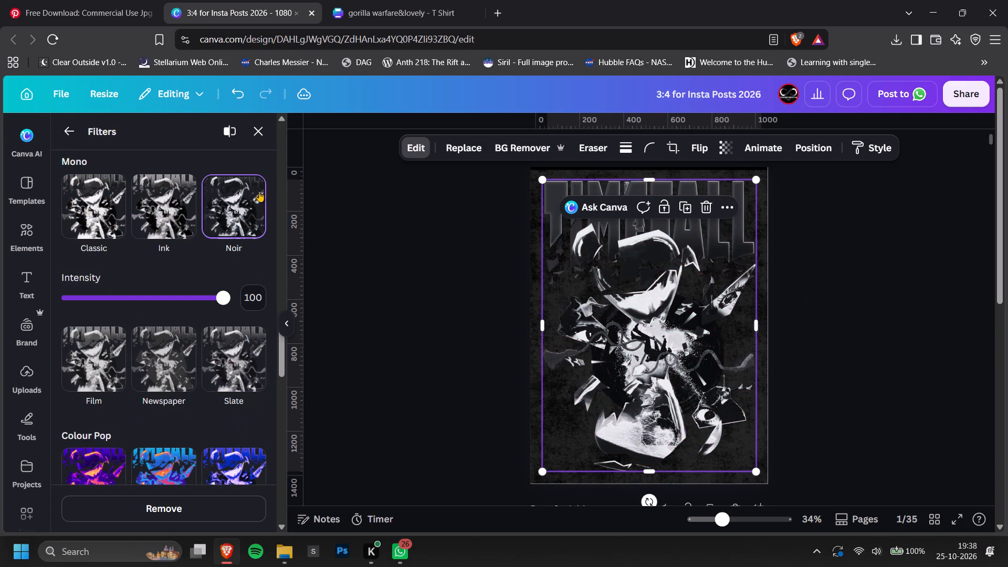
double_click(926, 303)
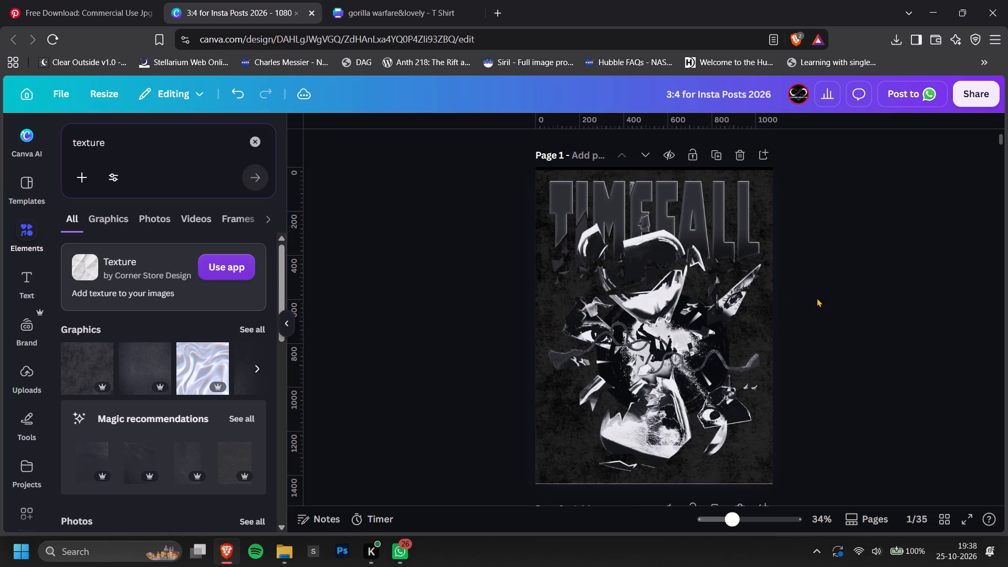
Duplicate the Noir artwork in place and crop one copy's top edge down to just below the shattered TIMEFALL title.
click(693, 350)
alt+click(687, 331)
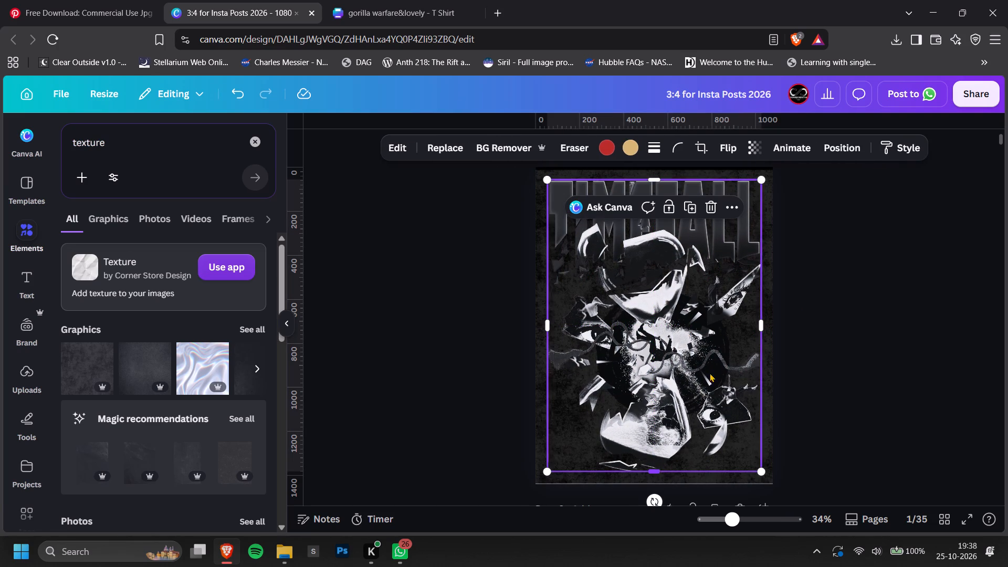
drag(690, 181, 690, 266)
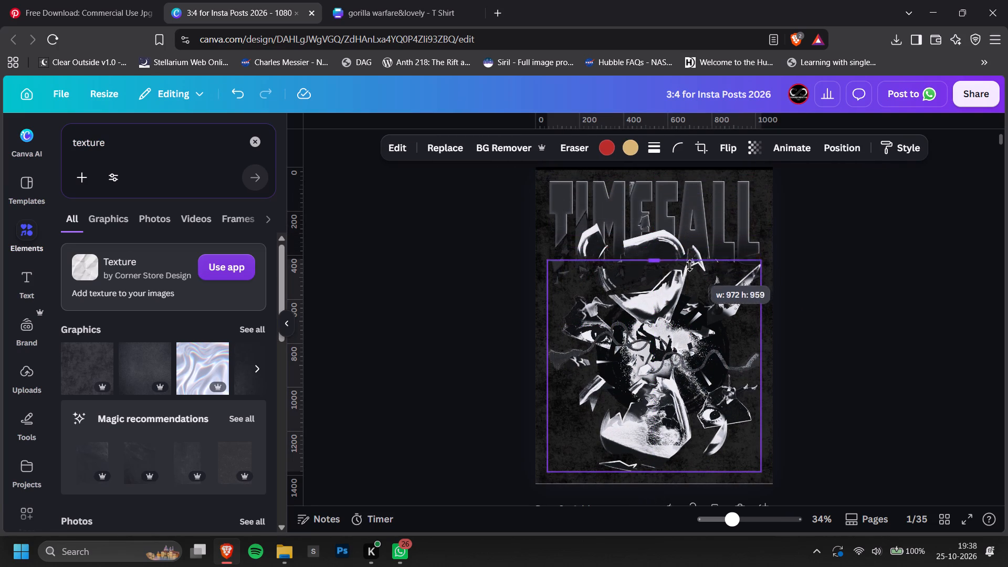
drag(690, 266, 690, 282)
Remove the Noir filter from the full, uncropped TIMEFALL artwork copy.
click(620, 219)
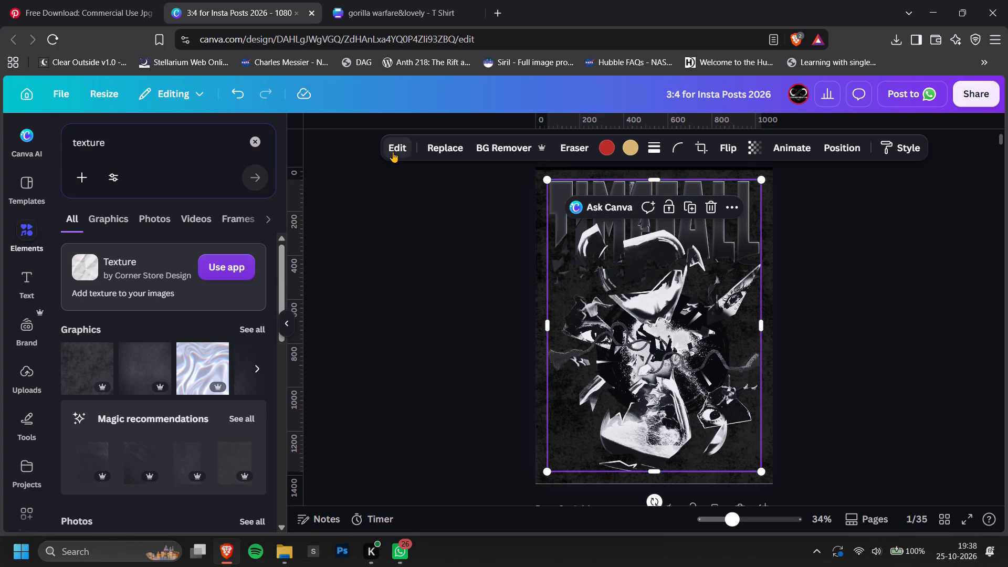
click(393, 150)
scroll(153, 448, down, 3)
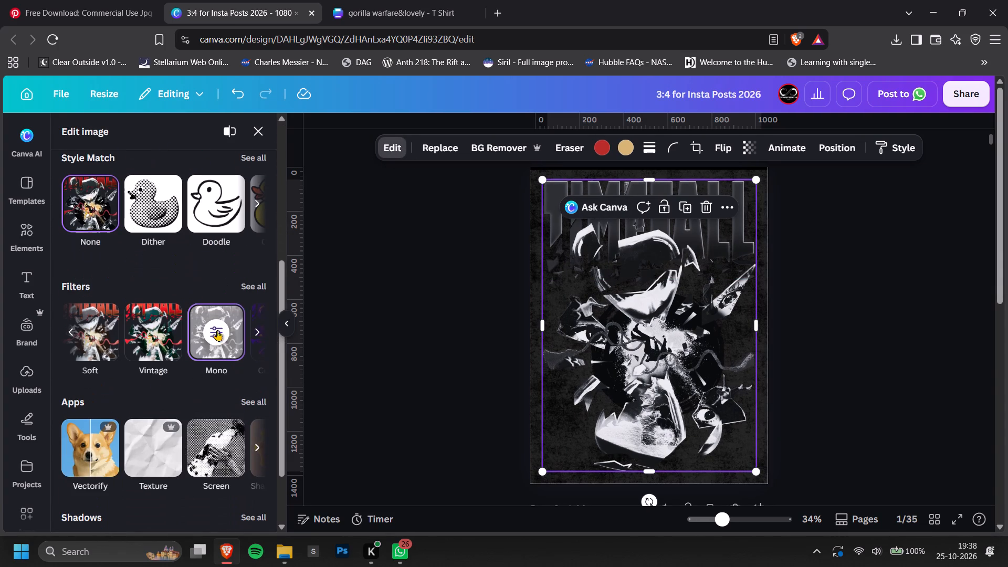
click(255, 287)
click(190, 507)
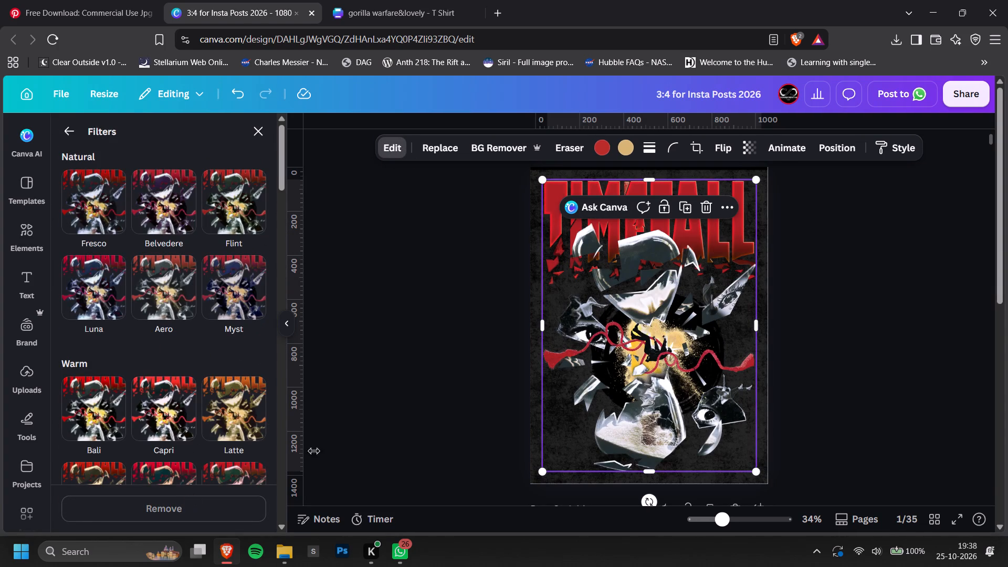
double_click(864, 386)
Move the cropped Noir layer above the full-colour TIMEFALL artwork in the layer order.
key(alt+1)
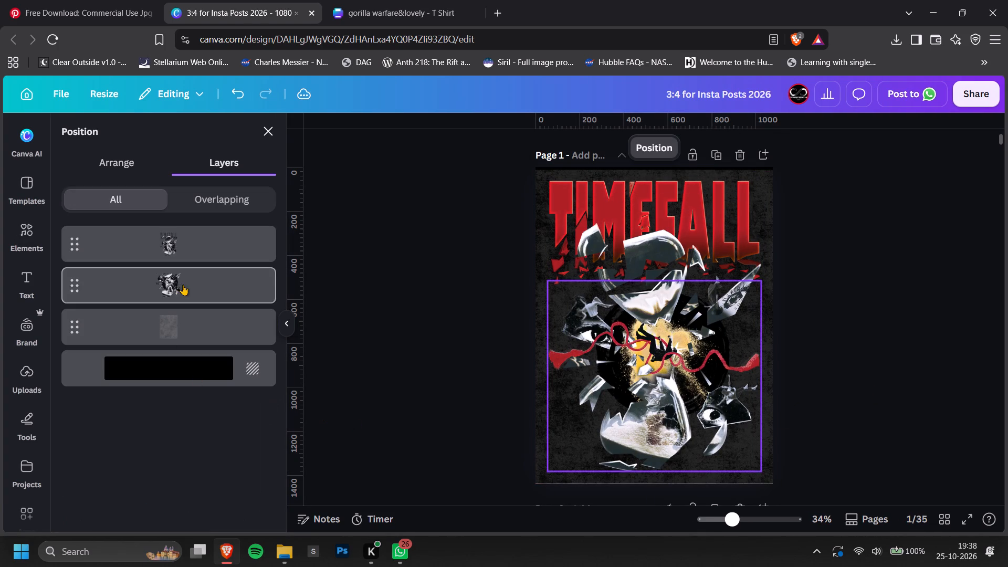
drag(183, 285, 190, 236)
double_click(865, 293)
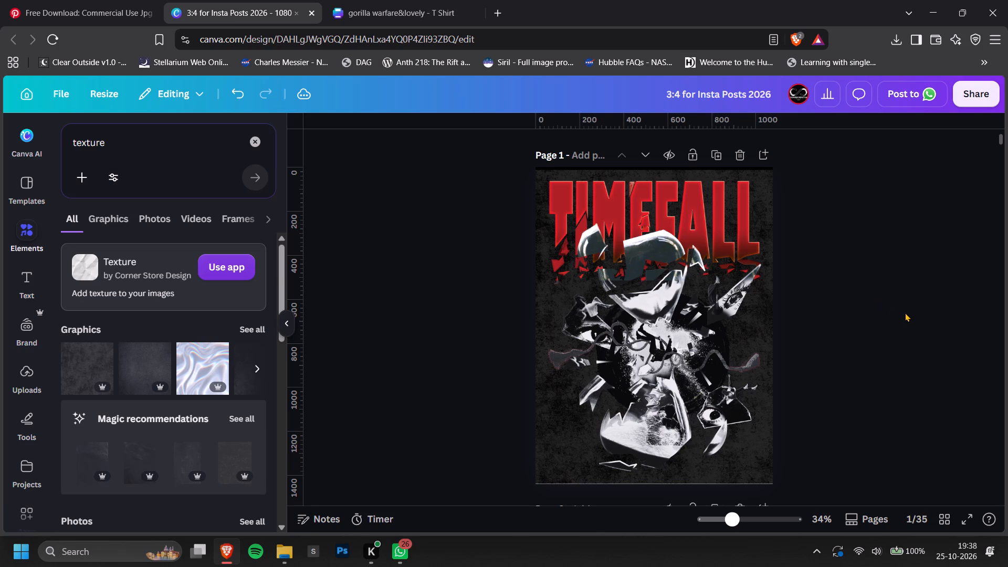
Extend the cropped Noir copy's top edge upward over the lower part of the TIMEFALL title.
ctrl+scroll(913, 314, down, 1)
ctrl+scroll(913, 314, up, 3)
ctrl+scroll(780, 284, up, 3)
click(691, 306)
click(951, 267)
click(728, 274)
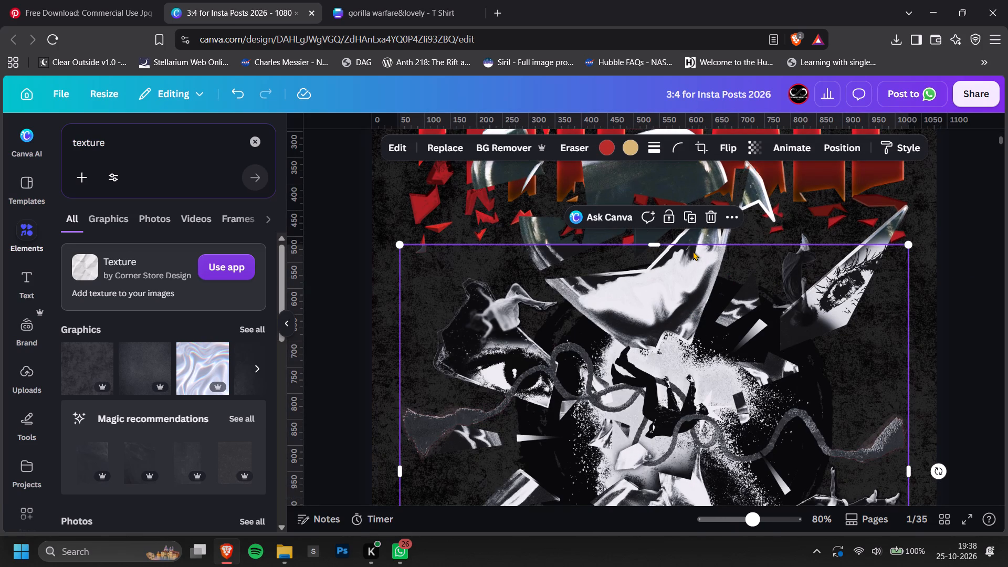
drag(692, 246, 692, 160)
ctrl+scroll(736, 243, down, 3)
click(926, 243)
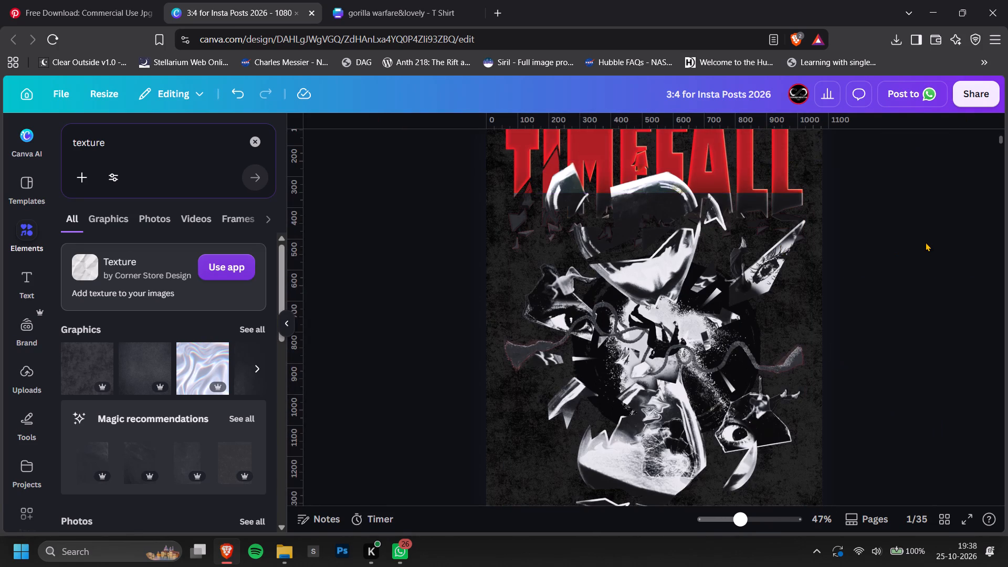
Crop the Noir copy's top edge back down to below the red fragments under the TIMEFALL title.
scroll(926, 242, up, 1)
click(763, 344)
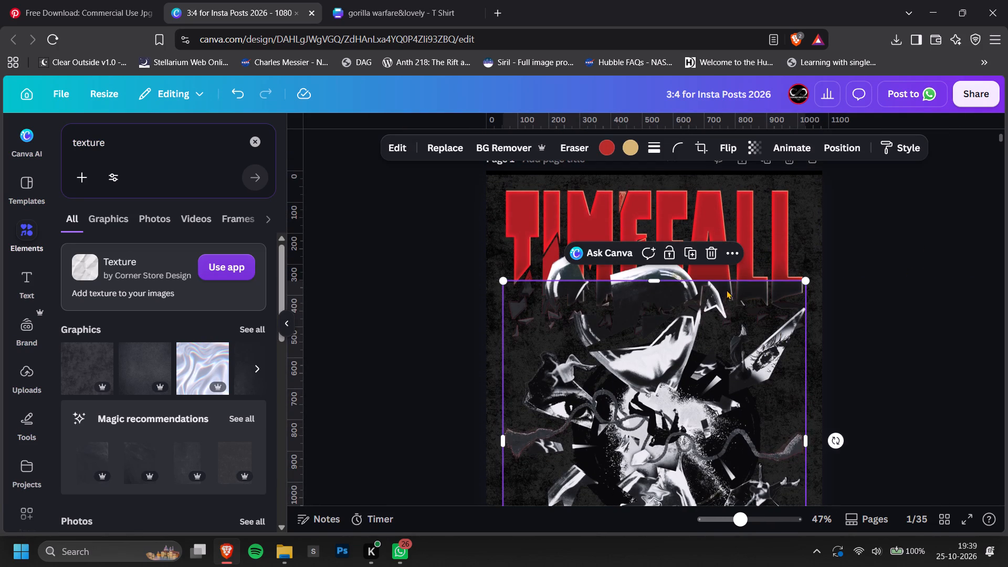
drag(731, 282, 743, 343)
click(946, 314)
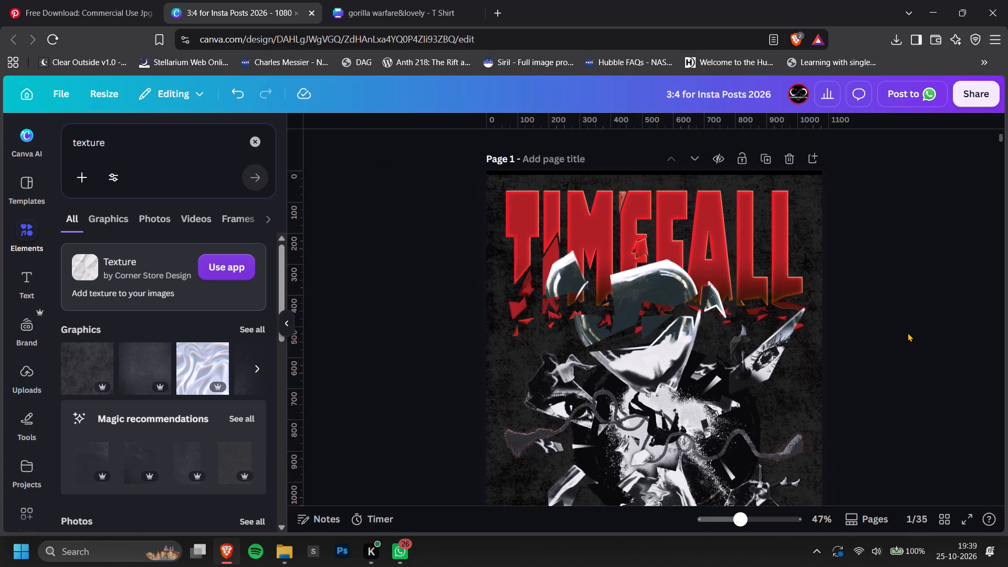
Examine the transition between the full-colour title area and the black-and-white hourglass artwork on page 1.
ctrl+scroll(908, 332, down, 3)
scroll(908, 332, down, 1)
ctrl+scroll(863, 246, up, 6)
scroll(971, 224, up, 1)
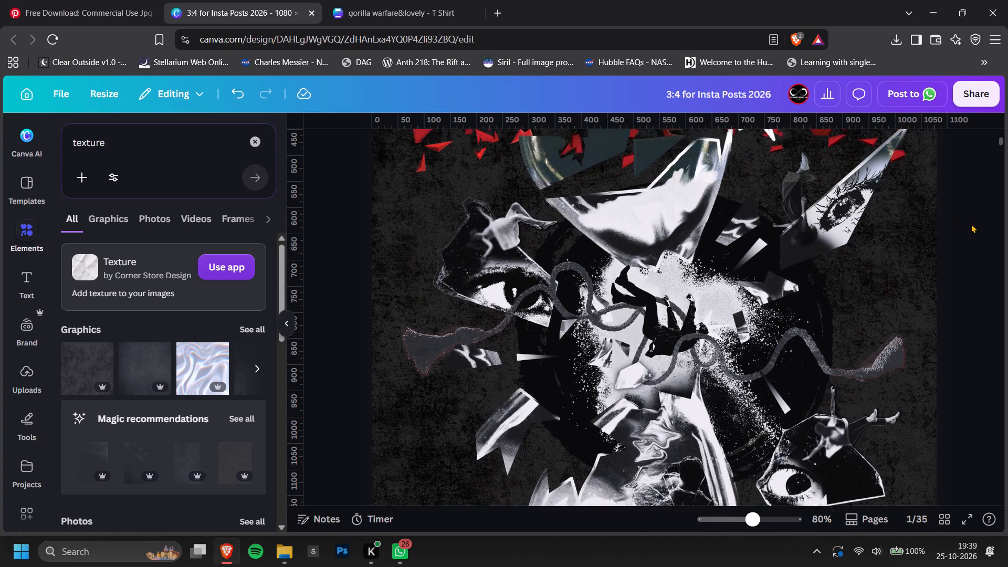
scroll(839, 273, up, 1)
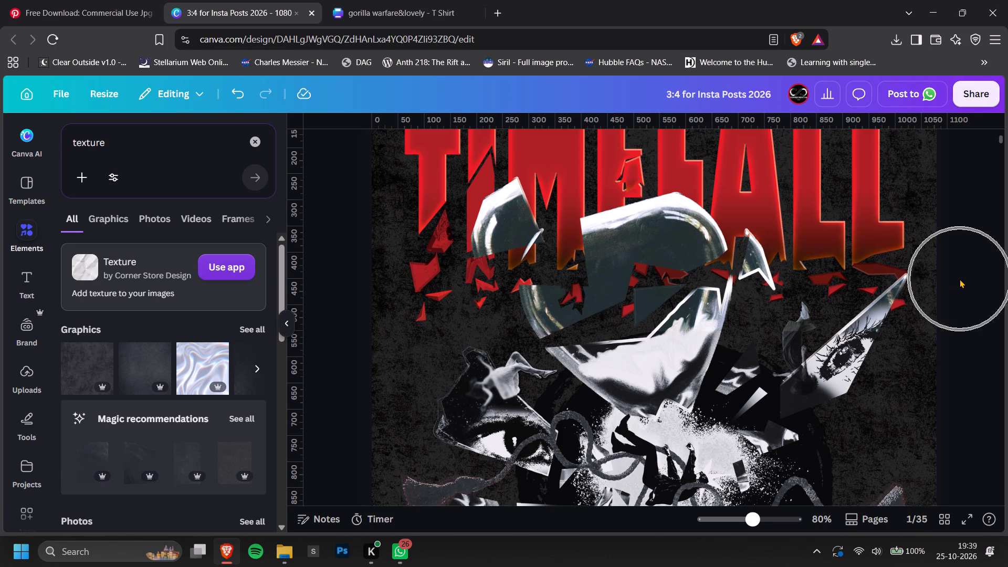
ctrl+scroll(974, 286, down, 5)
scroll(958, 293, down, 1)
ctrl+scroll(867, 274, down, 1)
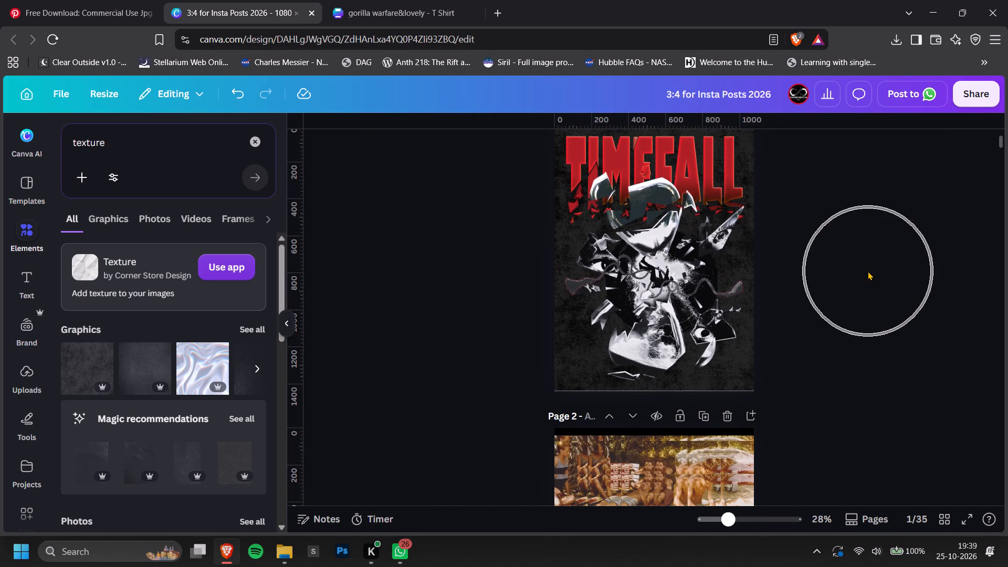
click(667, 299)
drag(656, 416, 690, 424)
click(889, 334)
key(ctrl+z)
Apply the Screen app's Halftone effect to the full-colour TIMEFALL artwork on page 1.
ctrl+scroll(898, 301, down, 1)
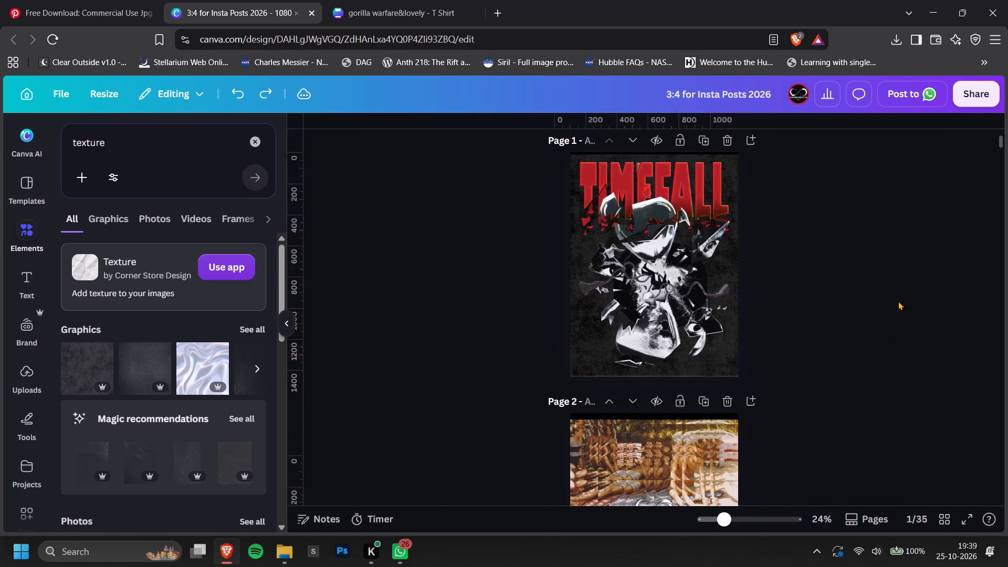
scroll(898, 301, up, 1)
ctrl+scroll(861, 193, up, 2)
click(690, 215)
click(366, 144)
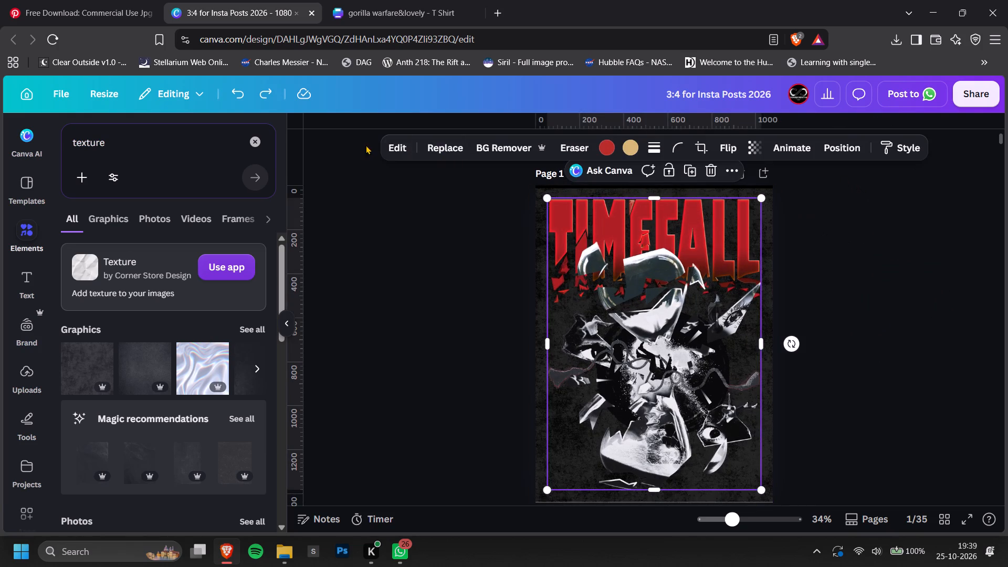
click(581, 188)
click(561, 210)
click(388, 142)
scroll(196, 348, down, 2)
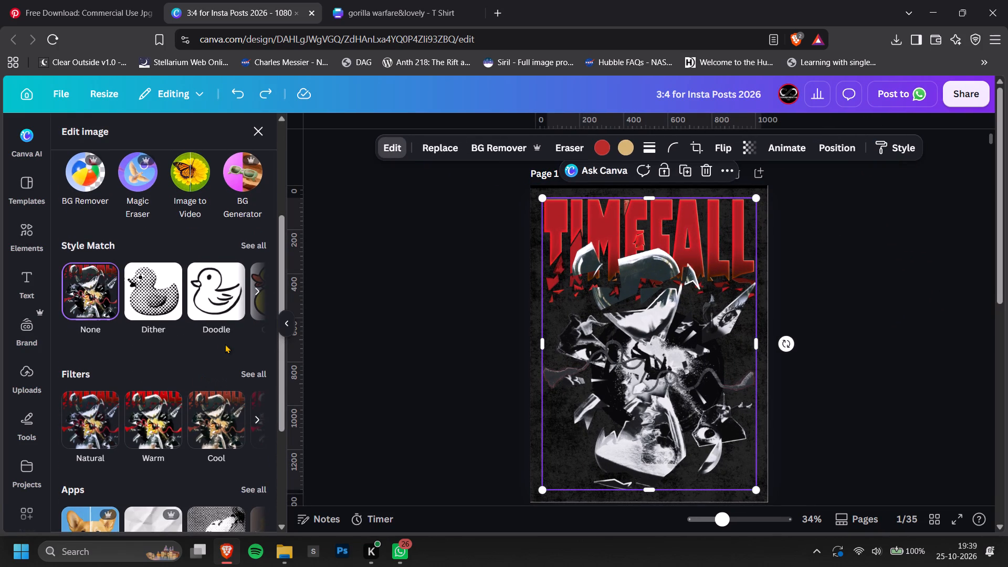
scroll(248, 446, down, 2)
click(194, 367)
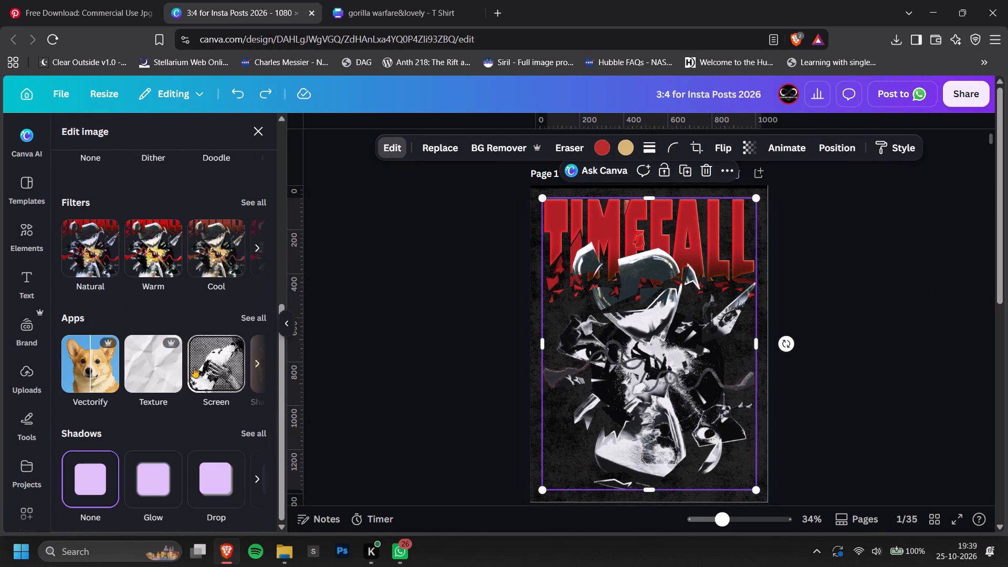
click(182, 397)
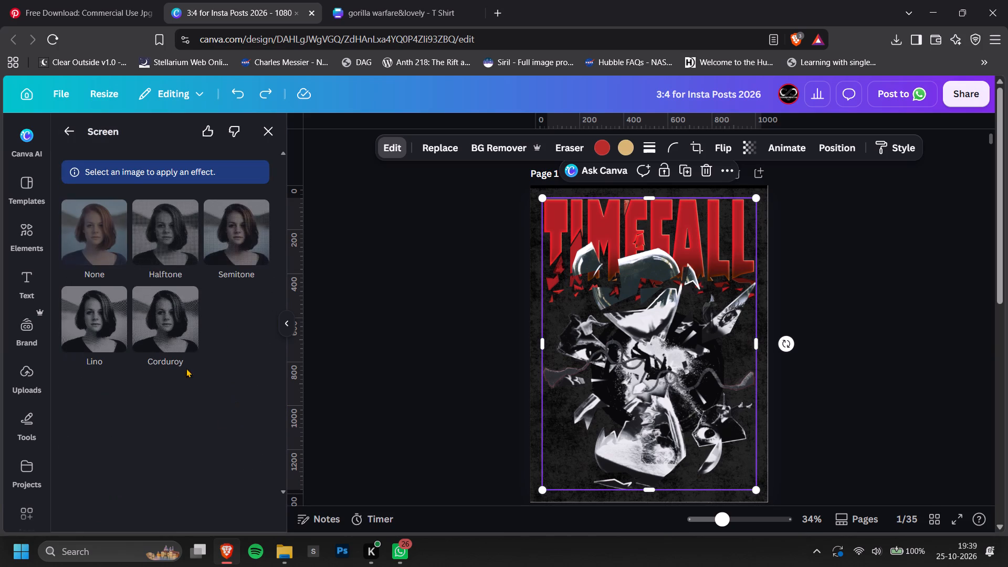
drag(162, 257, 162, 261)
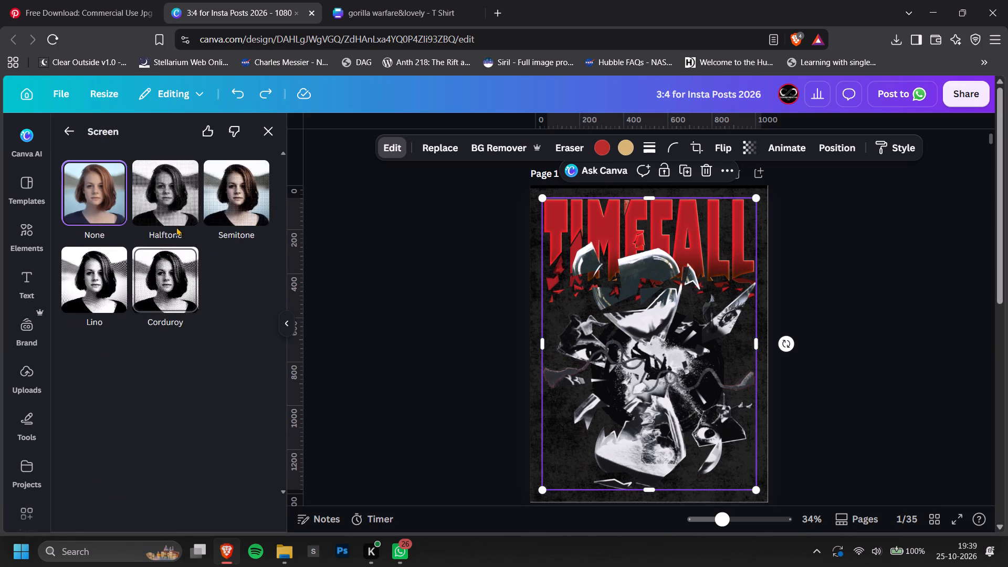
click(176, 212)
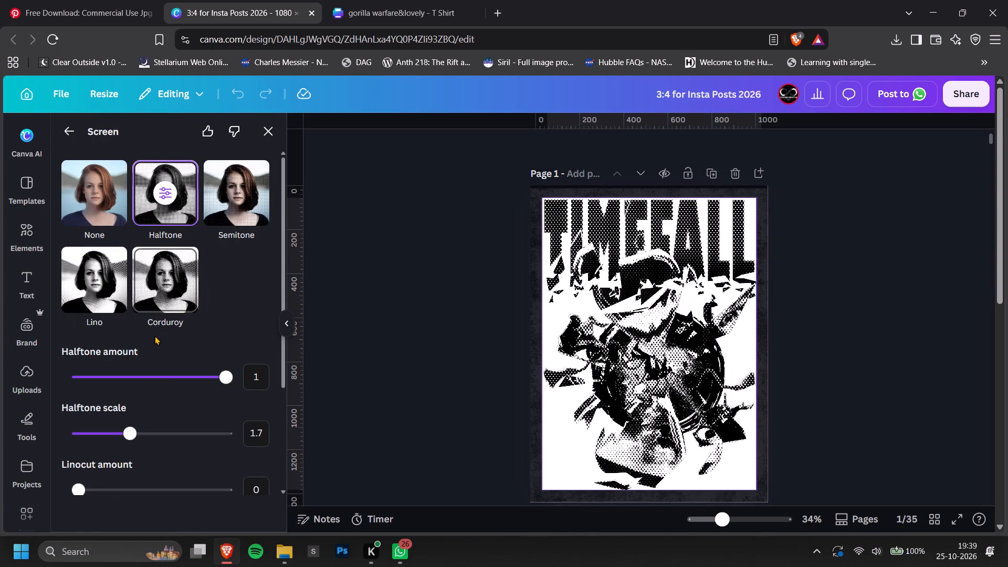
Set the halftone amount to 1 and the halftone scale to 2.25, and save the effect to the artwork.
drag(162, 379, 316, 375)
drag(119, 432, 118, 433)
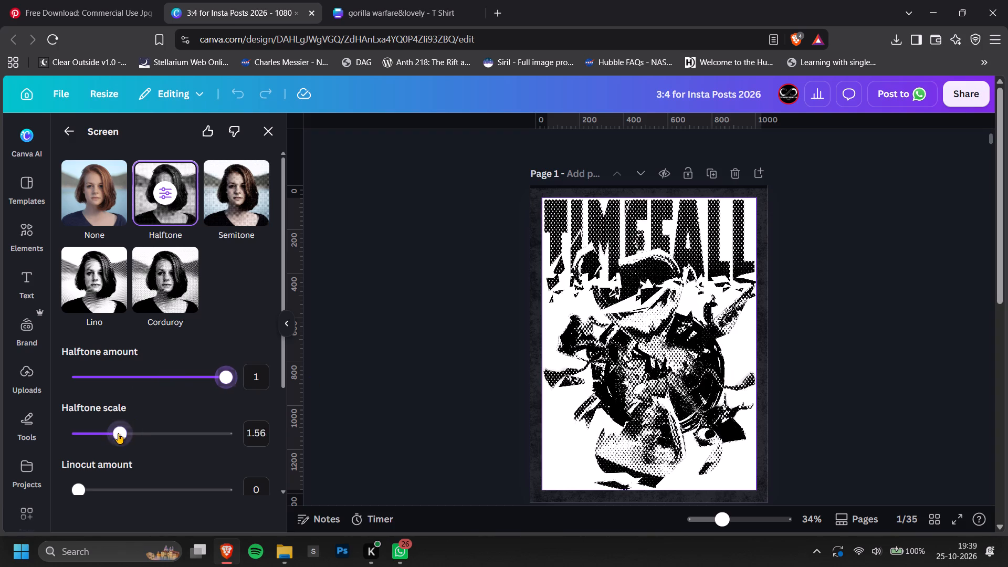
drag(118, 433, 144, 444)
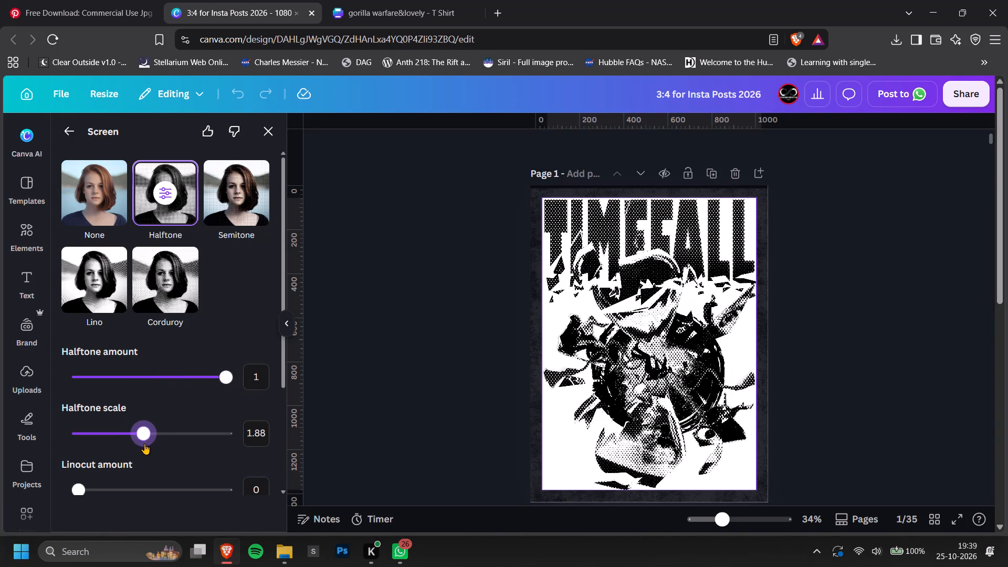
drag(144, 444, 171, 451)
scroll(159, 503, down, 2)
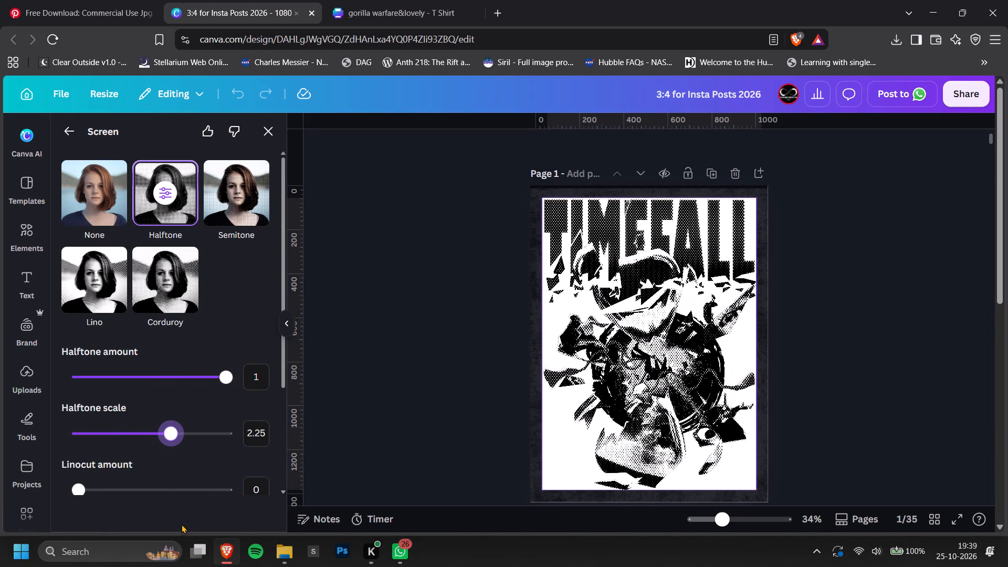
scroll(184, 524, down, 3)
scroll(192, 479, down, 2)
click(178, 454)
click(186, 449)
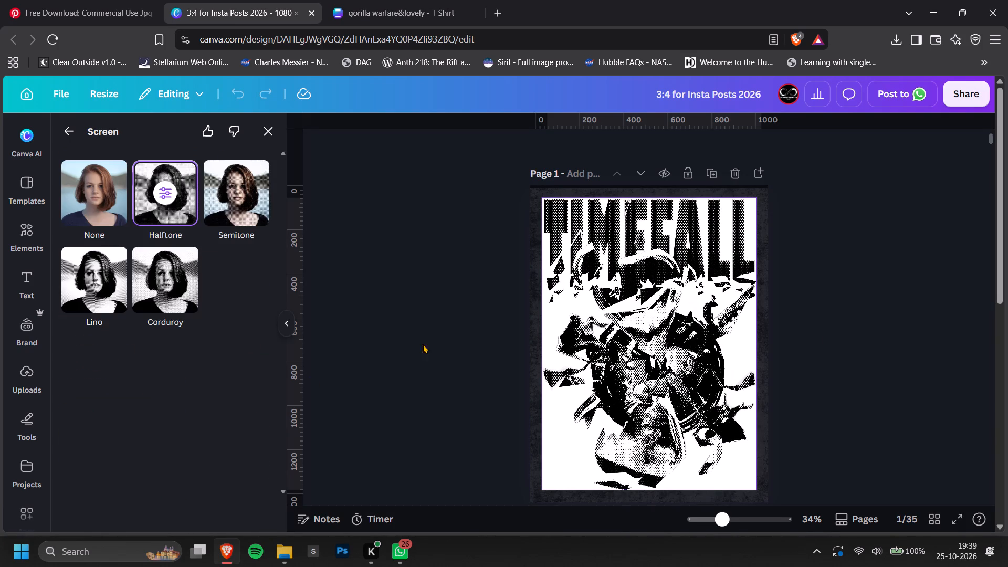
double_click(831, 314)
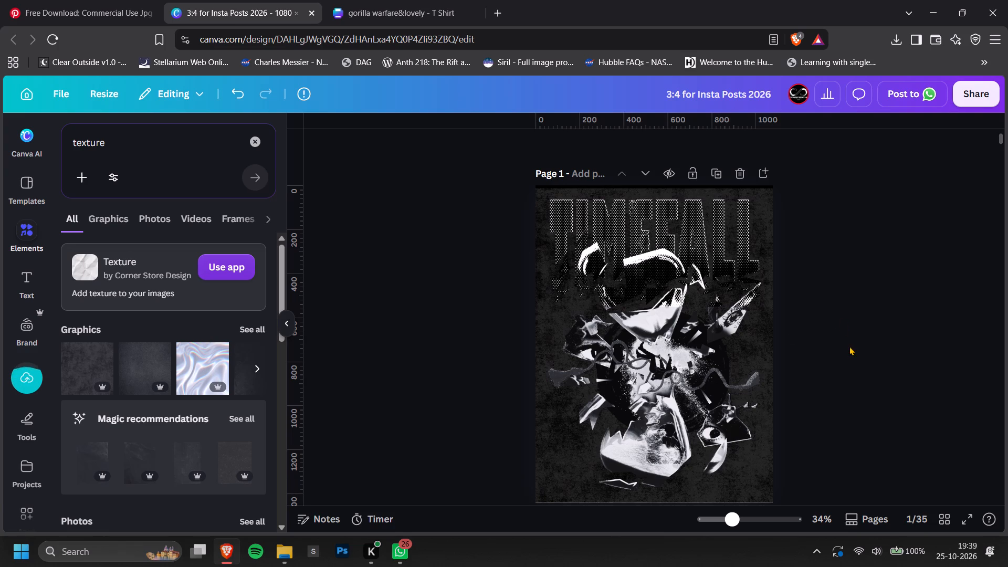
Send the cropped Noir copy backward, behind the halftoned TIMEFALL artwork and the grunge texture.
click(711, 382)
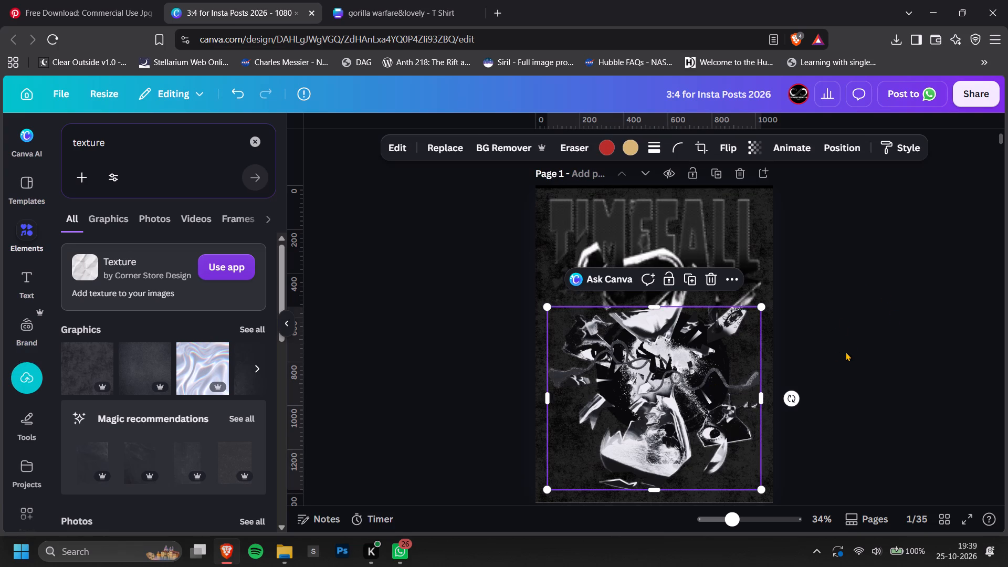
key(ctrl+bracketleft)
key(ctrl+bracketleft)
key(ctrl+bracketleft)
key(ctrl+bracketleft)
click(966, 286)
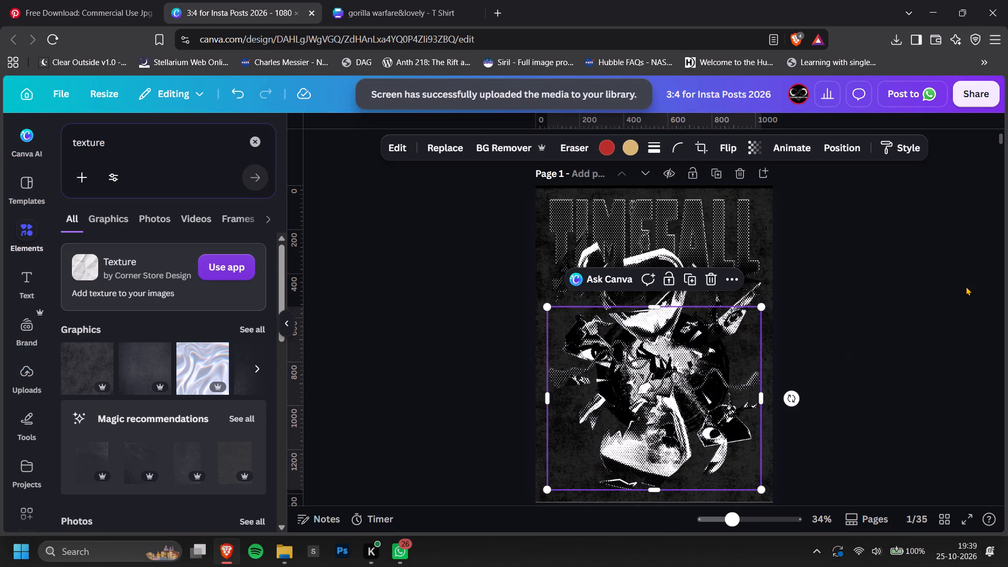
Delete the cropped Noir copy lying beneath the grunge texture in page 1's layers.
ctrl+scroll(964, 284, up, 3)
scroll(966, 284, down, 1)
ctrl+scroll(948, 291, down, 3)
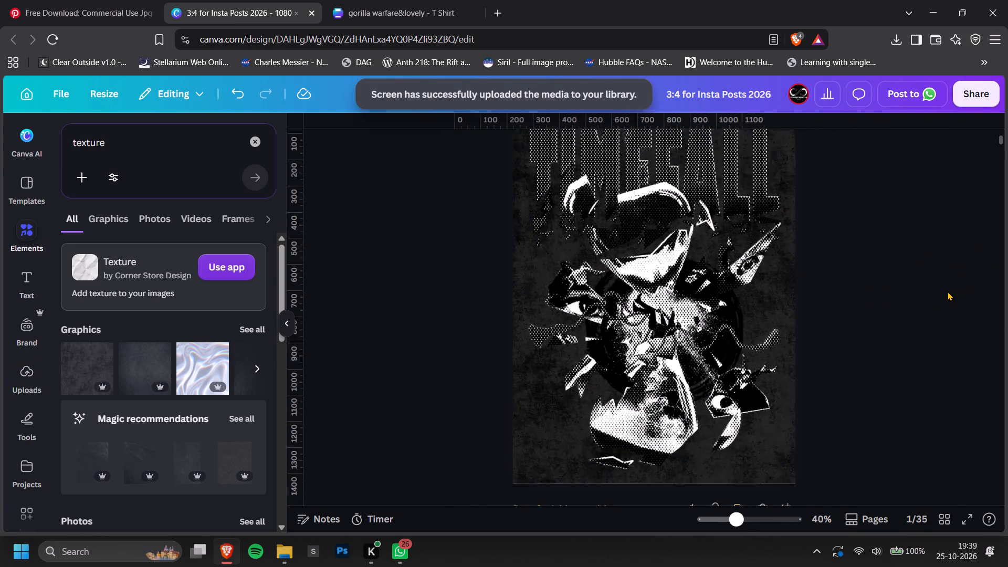
scroll(948, 291, up, 1)
key(ctrl+z)
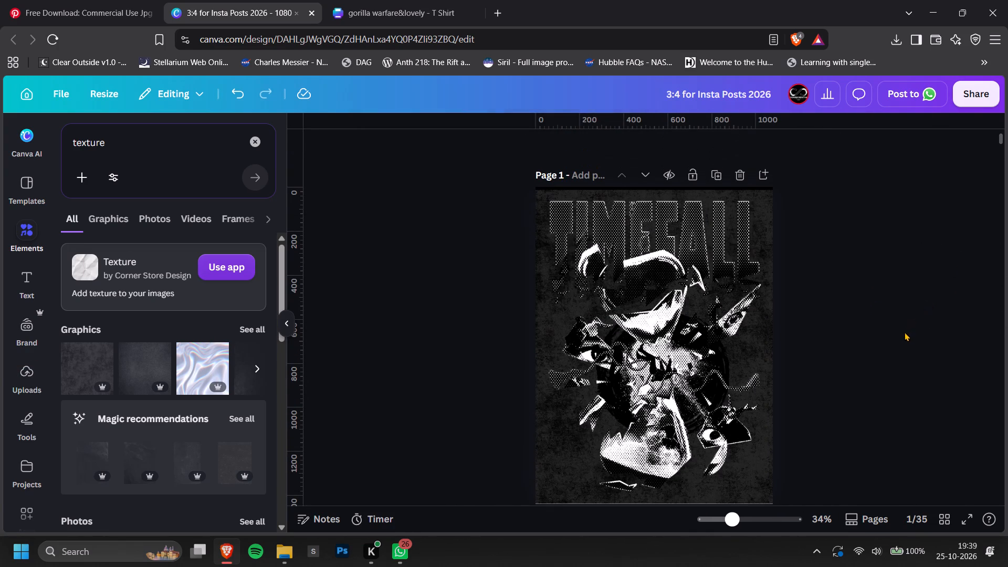
key(alt+1)
click(149, 319)
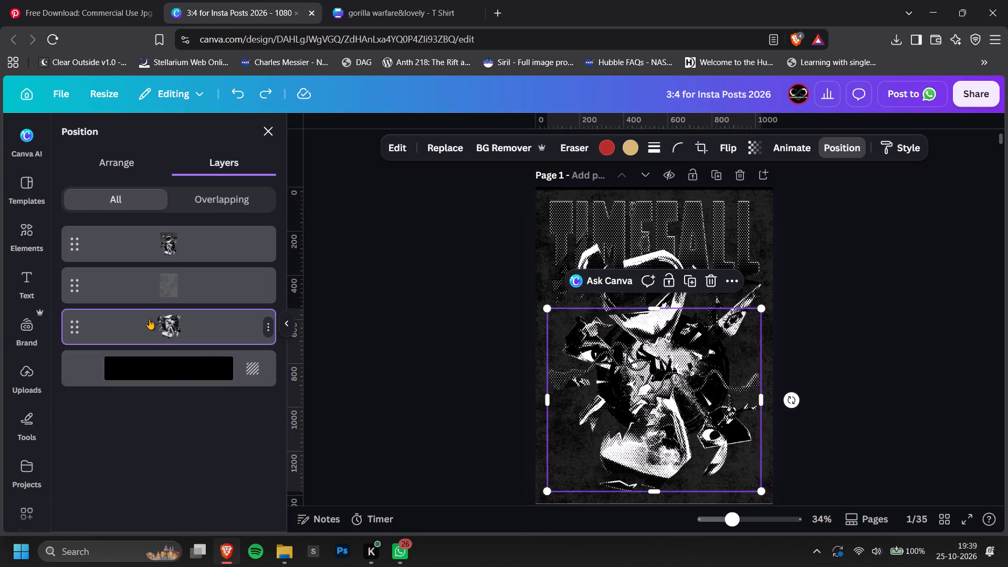
key(BackSpace)
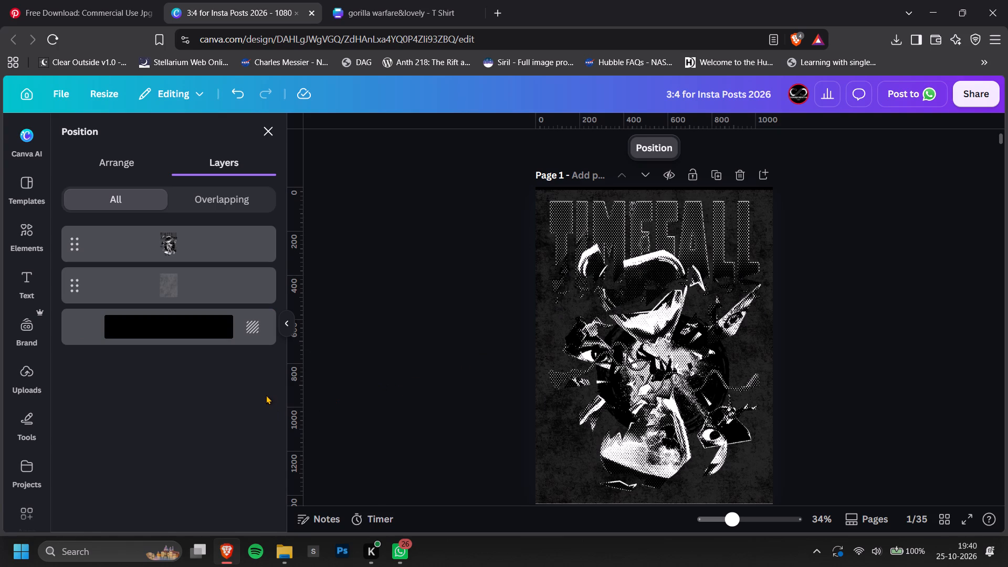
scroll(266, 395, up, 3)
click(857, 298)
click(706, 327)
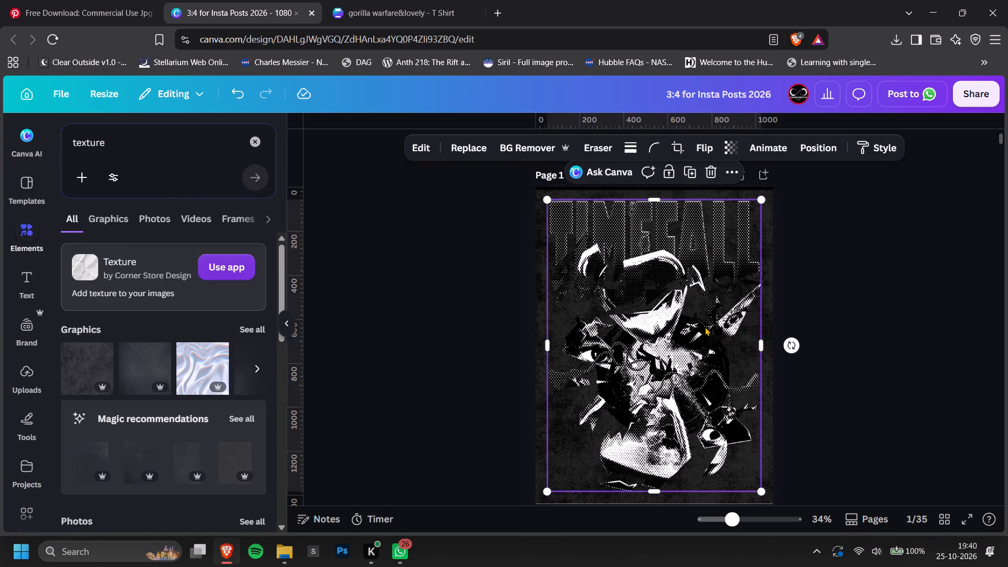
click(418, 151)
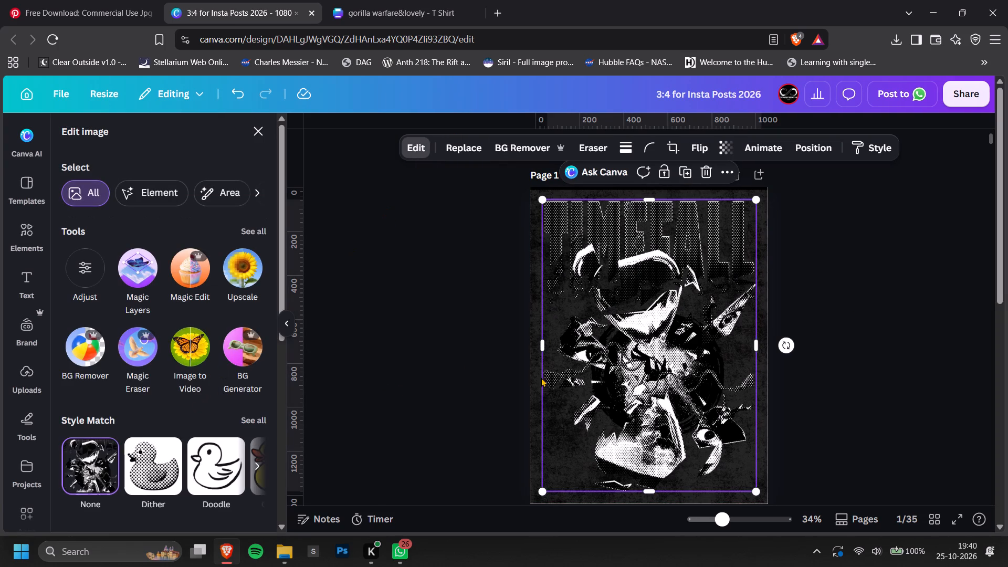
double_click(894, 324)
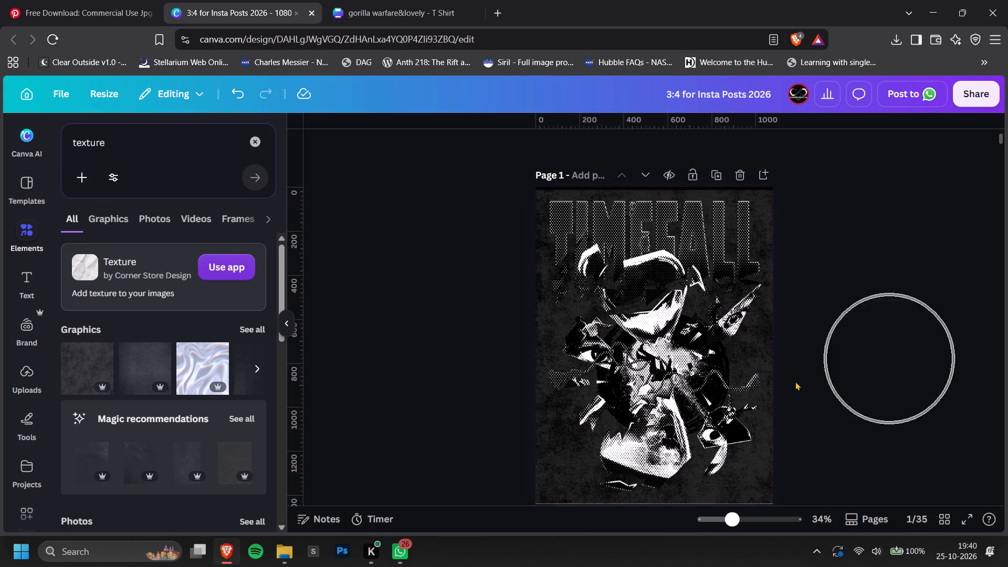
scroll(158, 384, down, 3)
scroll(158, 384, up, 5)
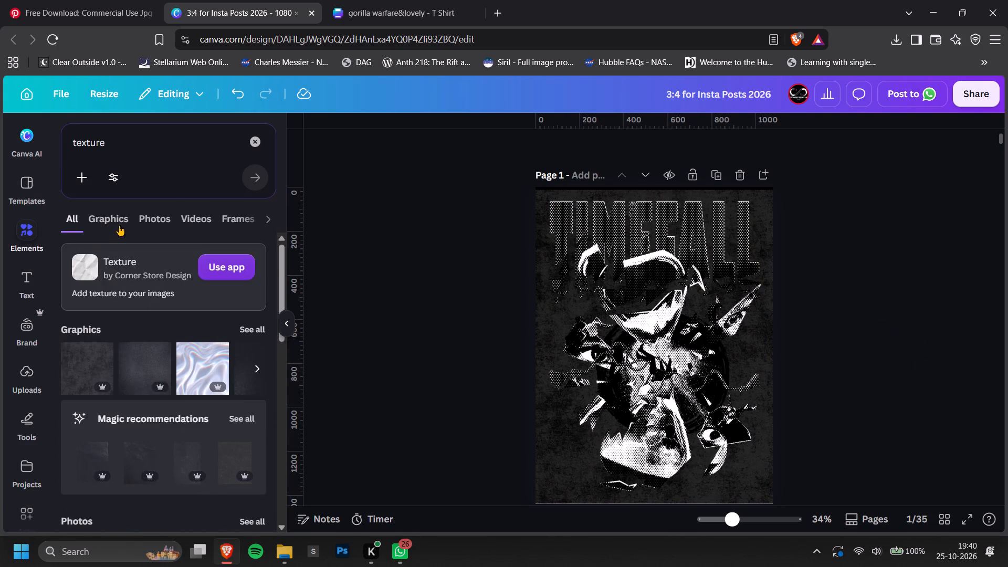
Add the grey crumpled-paper texture from the graphics results and align it with page 1's top-left corner.
click(119, 224)
scroll(174, 409, down, 1)
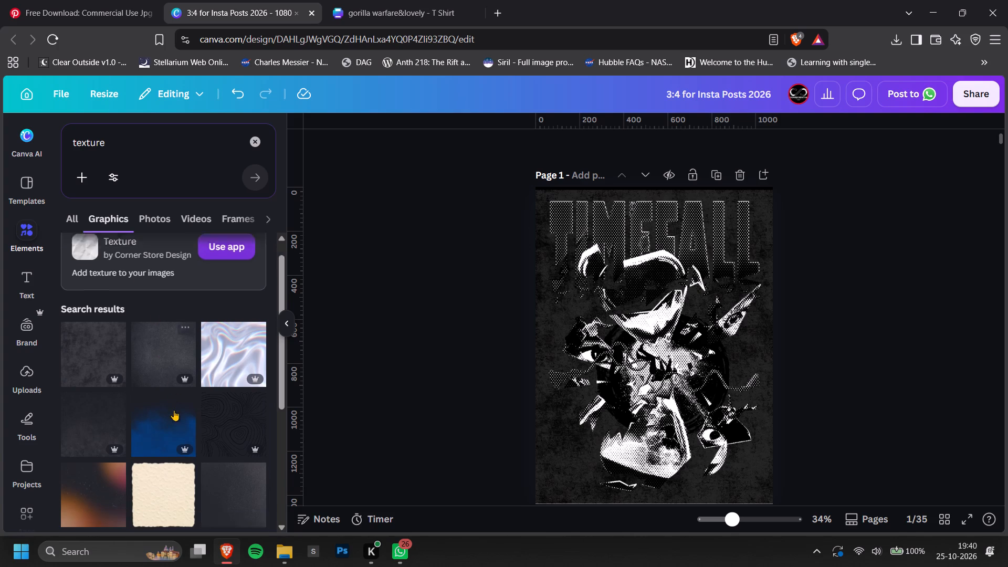
scroll(165, 412, down, 4)
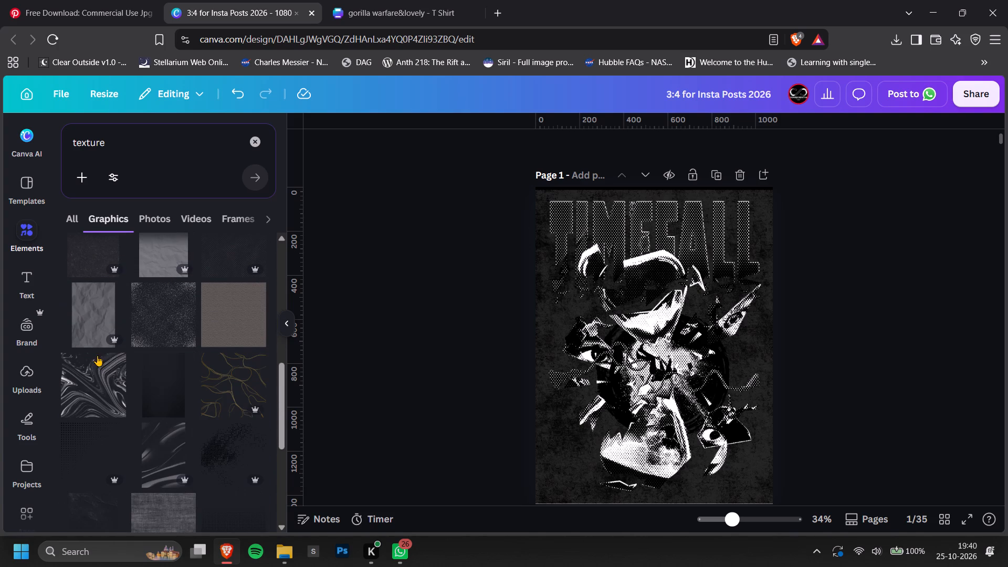
click(90, 336)
drag(605, 346, 589, 321)
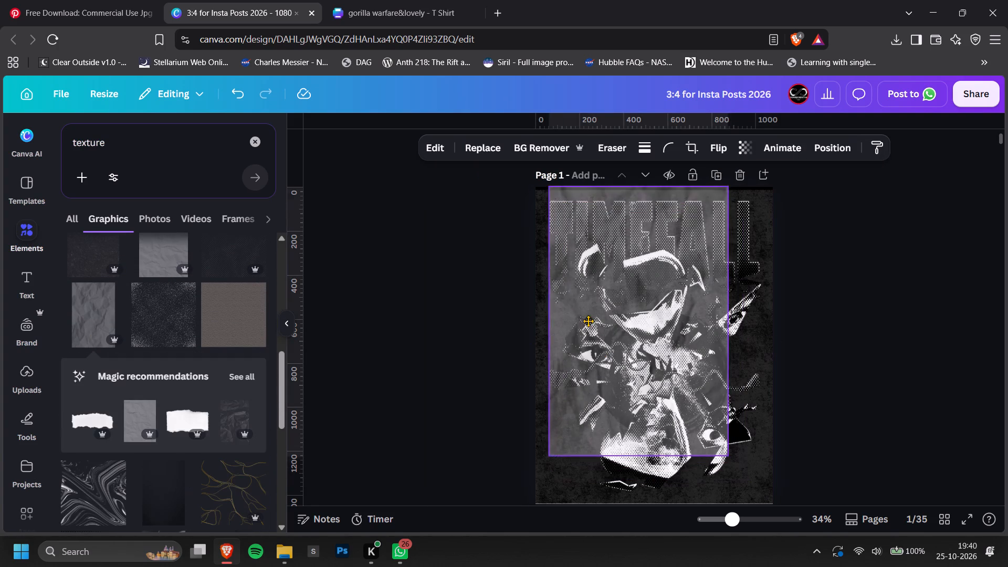
drag(589, 321, 576, 320)
Resize the crumpled-paper texture to page 1's full height and extend its right edge to the page's full width.
drag(715, 459, 742, 486)
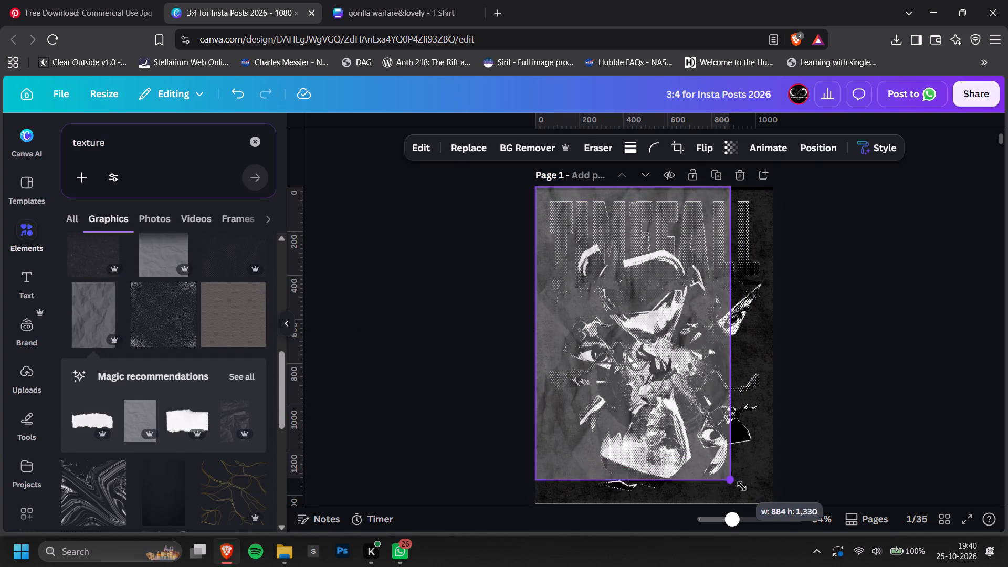
drag(742, 486, 760, 503)
click(760, 503)
click(929, 443)
scroll(863, 451, down, 1)
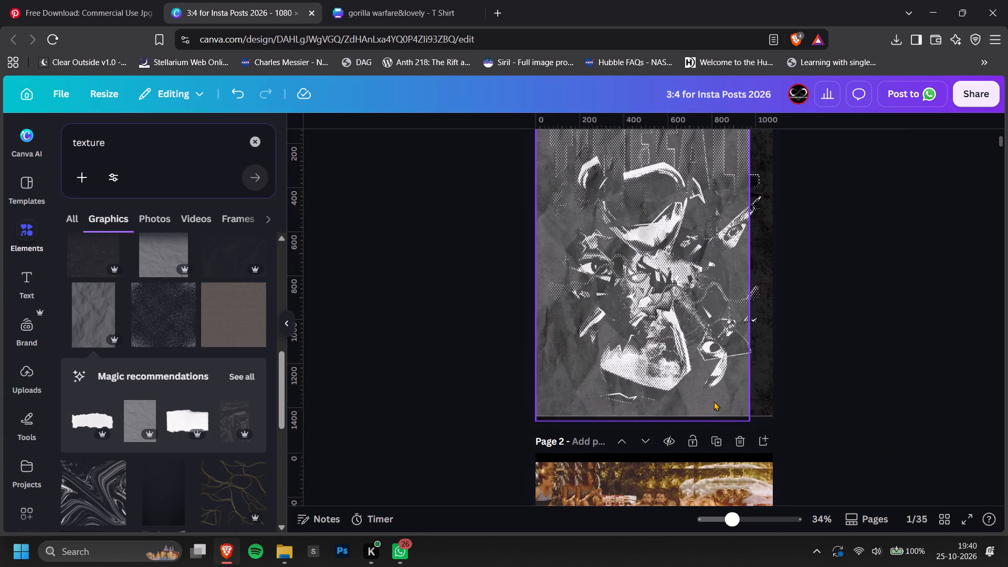
click(714, 401)
drag(750, 423, 742, 419)
scroll(742, 415, up, 1)
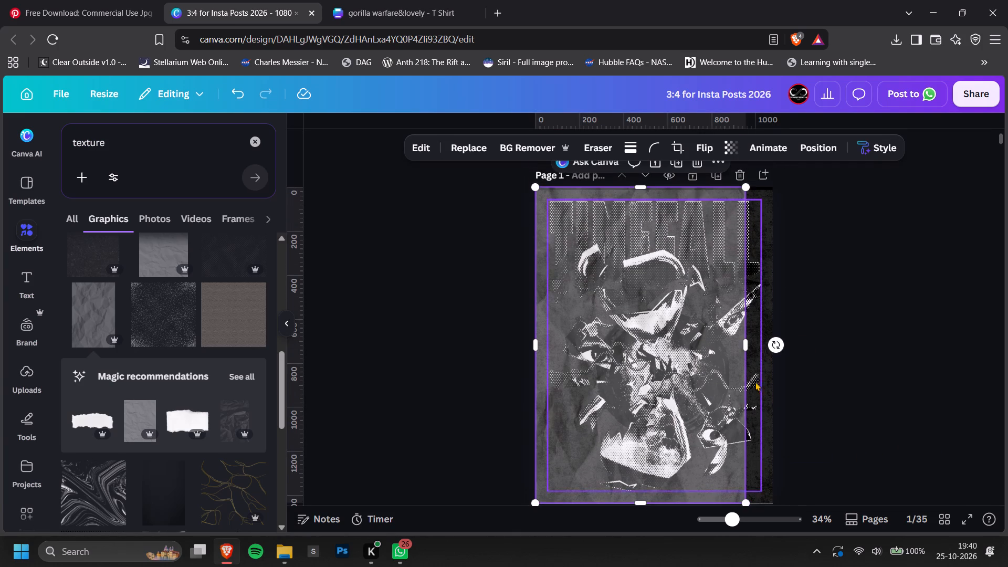
drag(742, 374, 770, 381)
Send the crumpled-paper texture backward in the layer order, behind the halftoned TIMEFALL artwork.
key(ctrl+bracketleft)
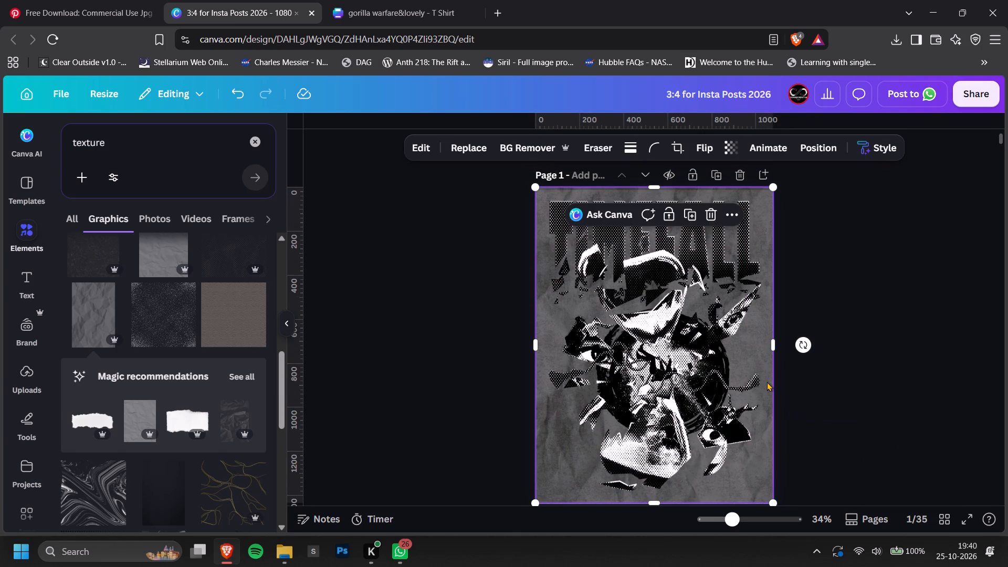
key(ctrl+bracketleft)
key(ctrl+bracketleft)
key(ctrl+bracketleft)
key(ctrl+bracketleft)
key(ctrl+bracketleft)
click(729, 150)
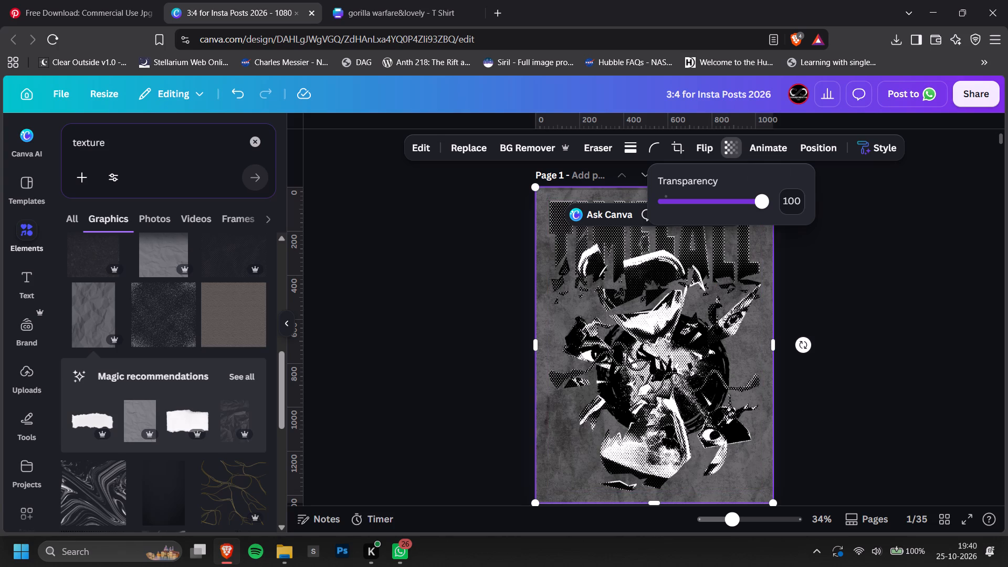
key(ctrl+bracketleft)
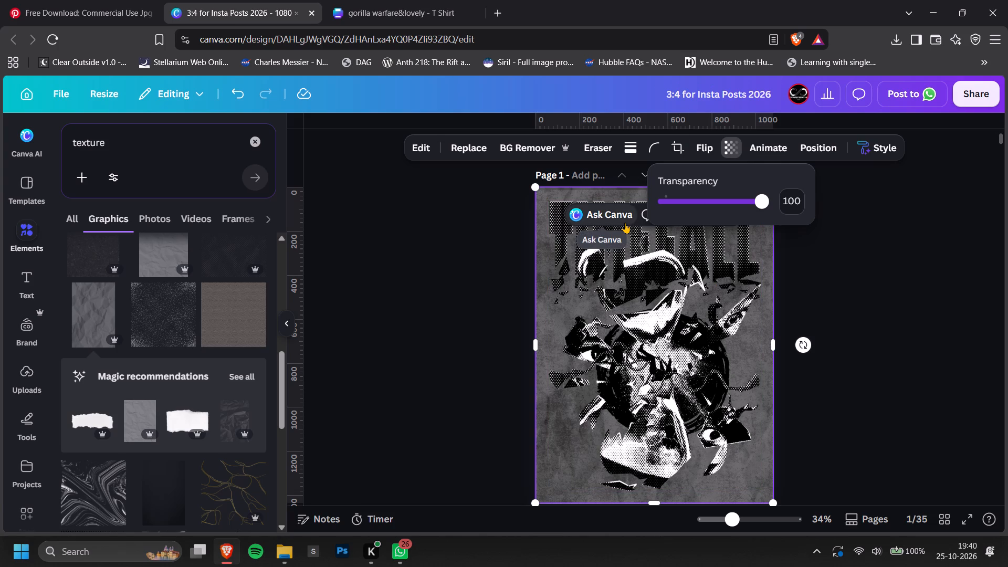
key(ctrl+bracketleft)
key(ctrl+bracketleft)
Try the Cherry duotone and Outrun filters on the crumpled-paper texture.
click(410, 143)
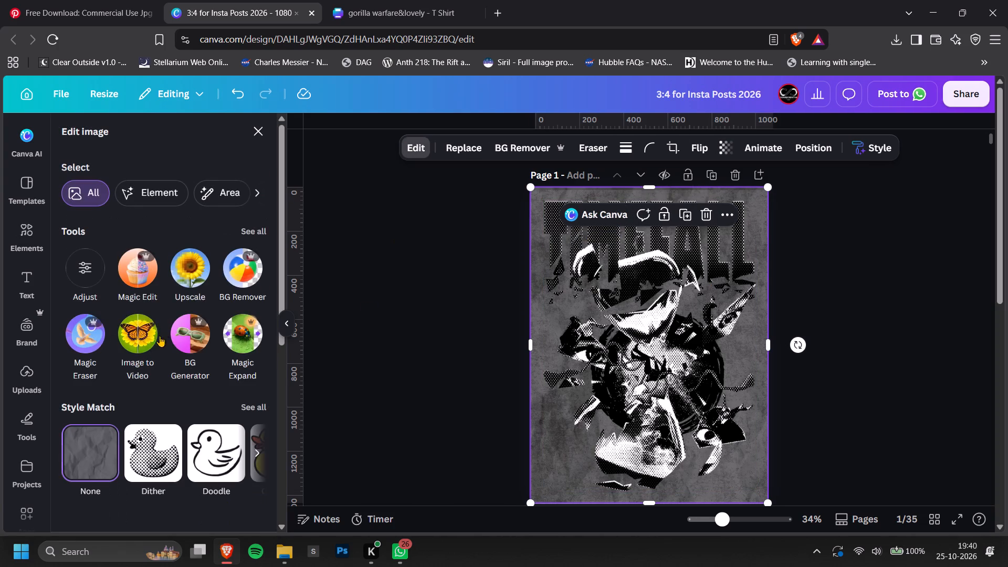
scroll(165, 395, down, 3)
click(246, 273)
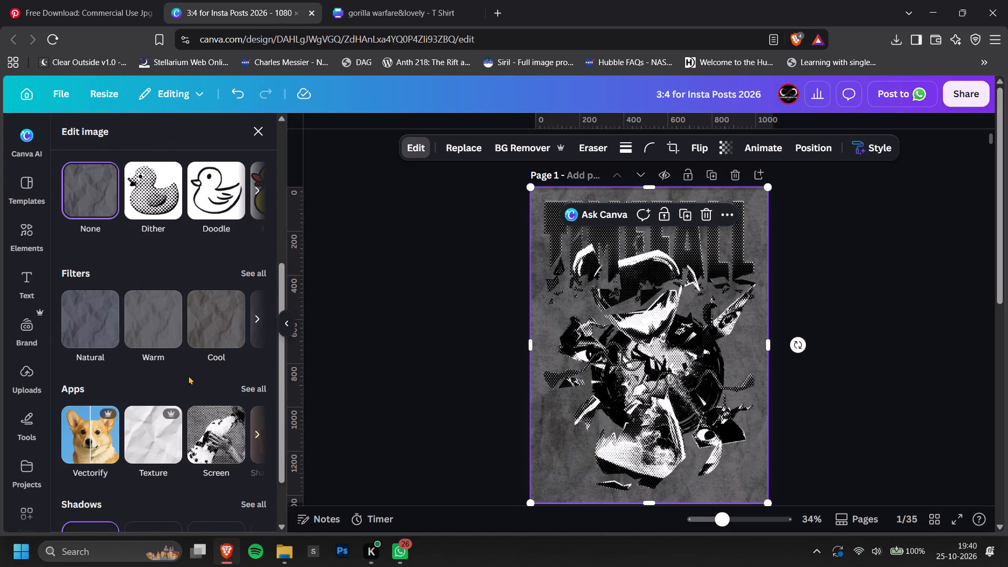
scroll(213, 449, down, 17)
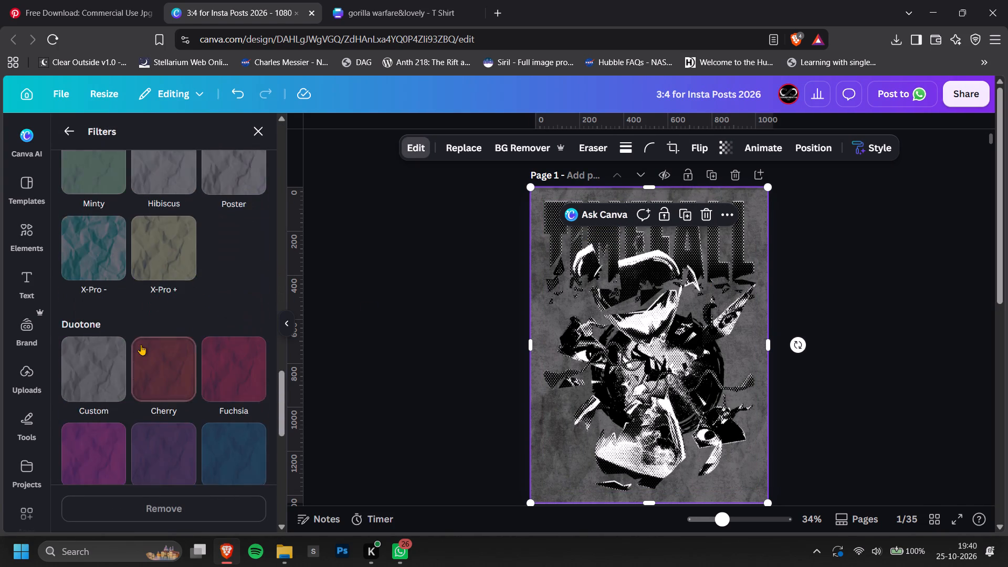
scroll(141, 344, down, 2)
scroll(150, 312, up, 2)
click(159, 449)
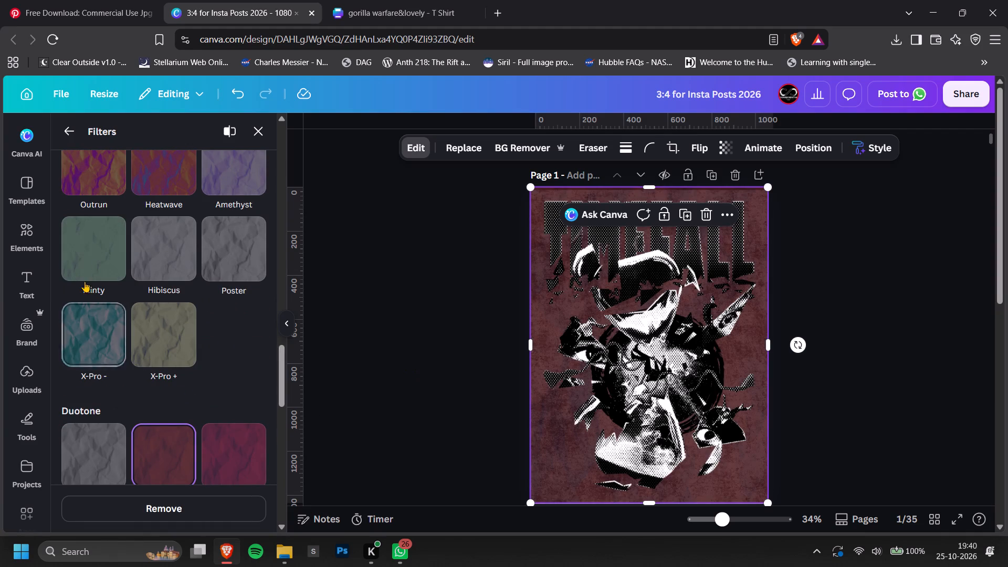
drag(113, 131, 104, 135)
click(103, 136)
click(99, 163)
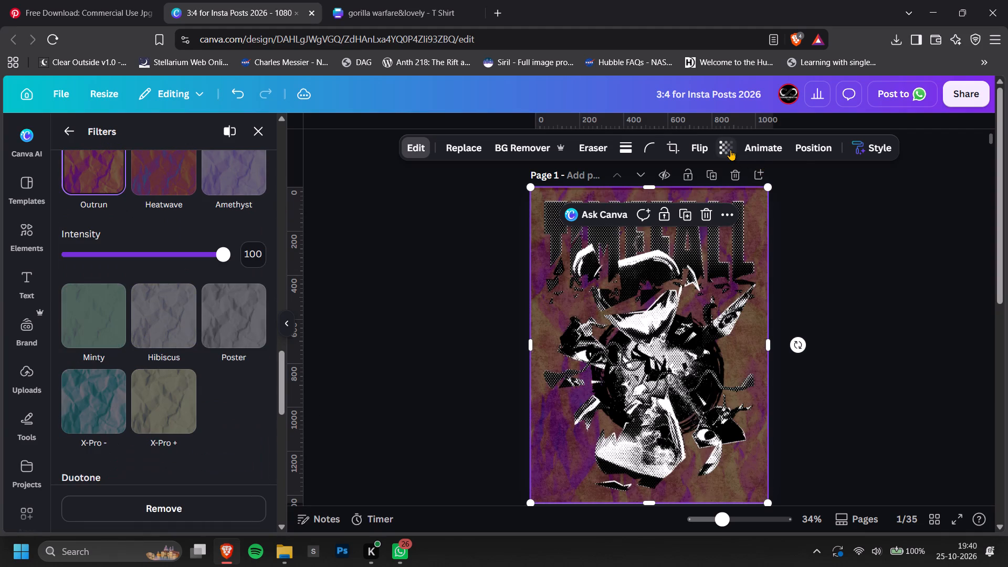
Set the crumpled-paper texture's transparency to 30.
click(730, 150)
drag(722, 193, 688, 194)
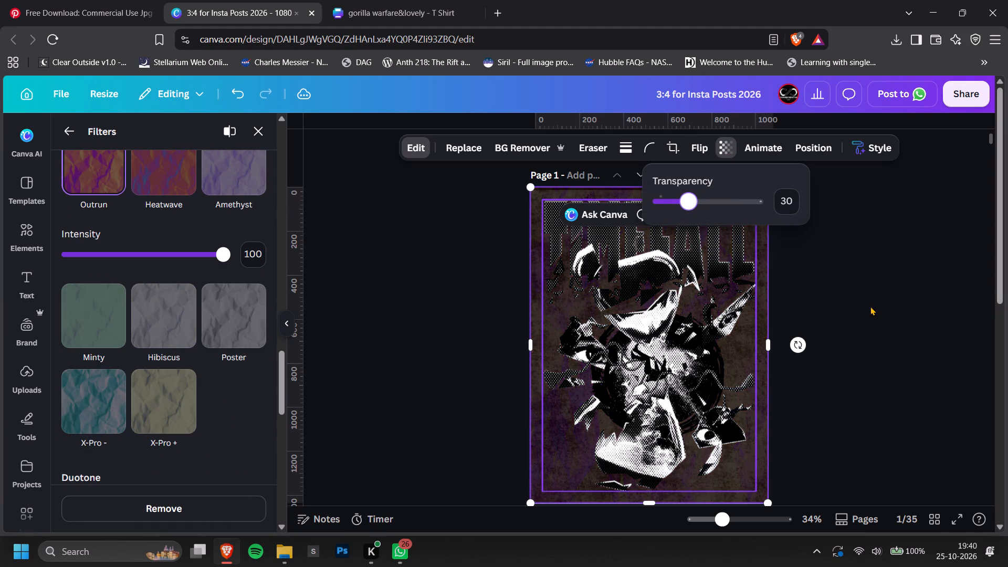
Delete the crumpled-paper texture from page 1.
key(BackSpace)
click(845, 329)
key(BackSpace)
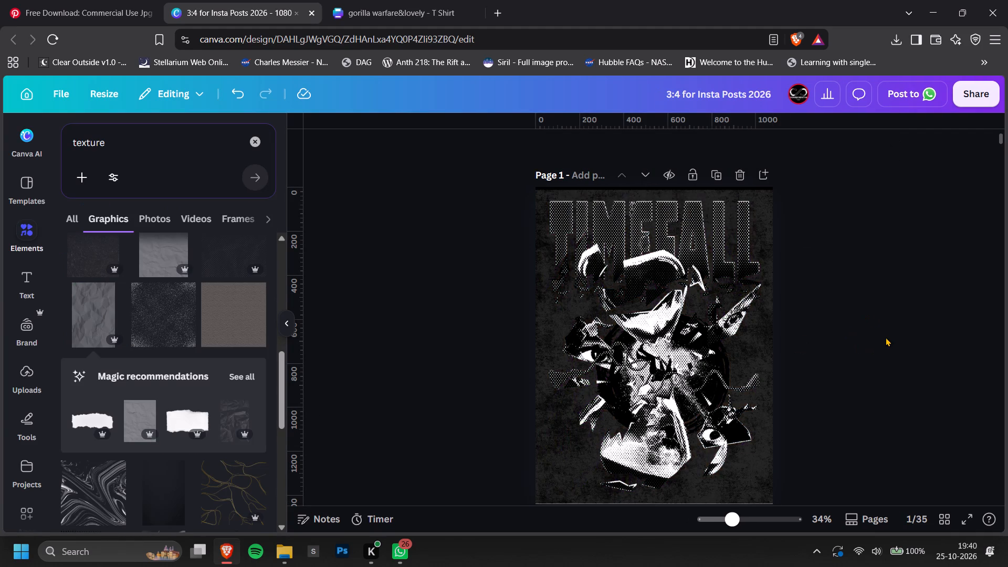
Search the graphics for "border" and add the thin plain rectangular border to page 1.
ctrl+scroll(886, 337, down, 1)
click(173, 145)
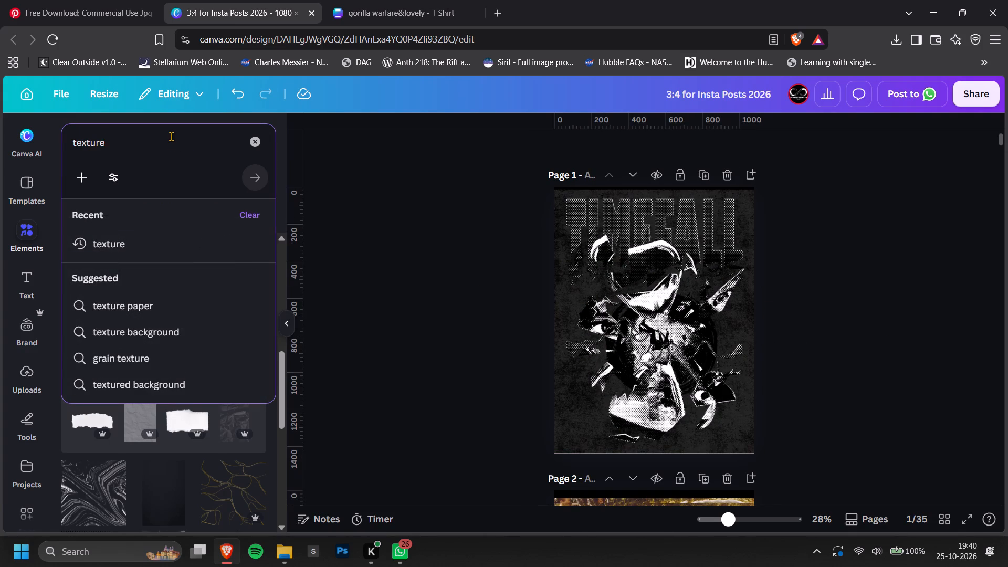
key(ctrl+a)
text(border)
key(Return)
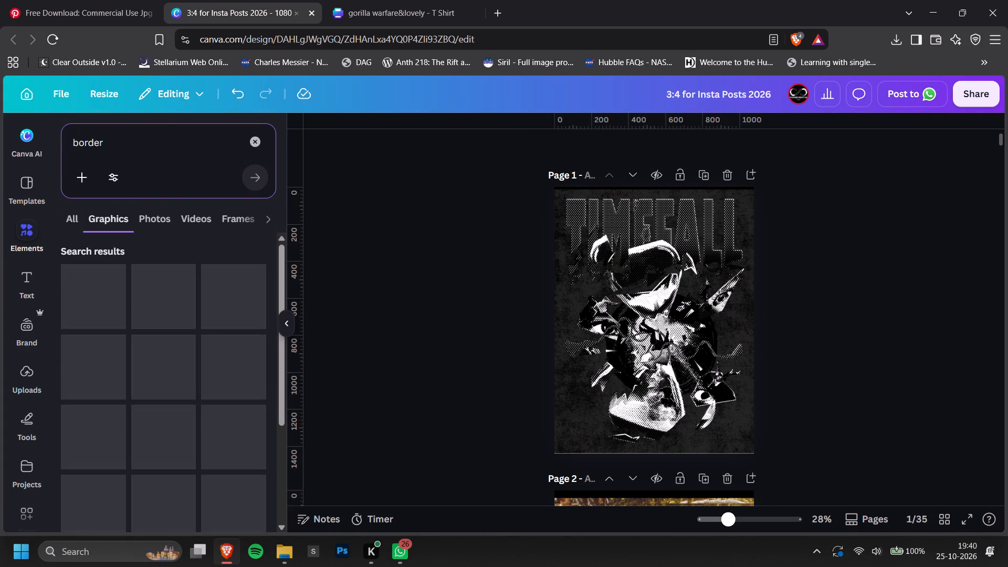
click(214, 325)
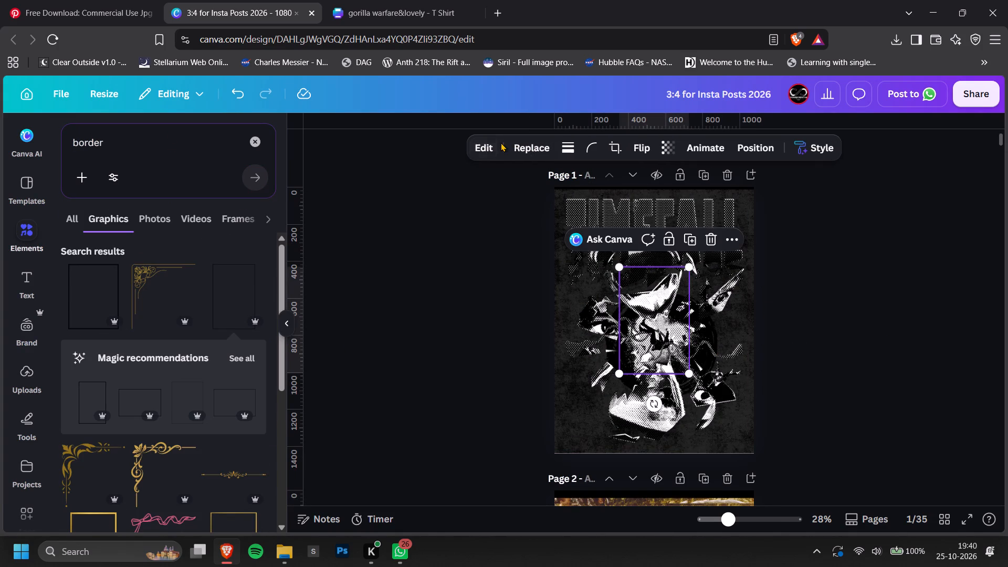
Compare the Pastel and Coral duotone filters on the border and apply Pastel.
click(484, 140)
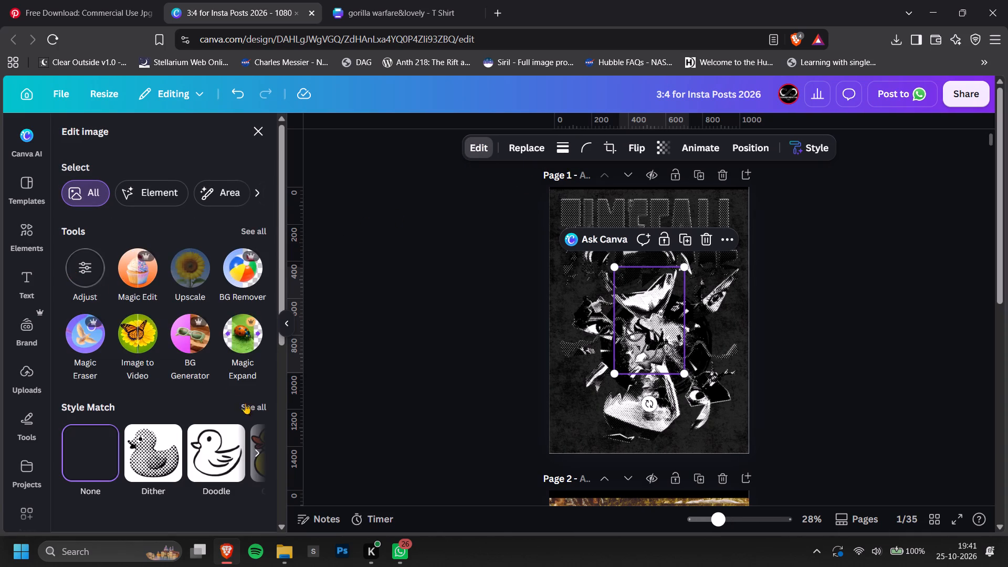
scroll(251, 418, down, 3)
click(256, 274)
scroll(207, 406, down, 4)
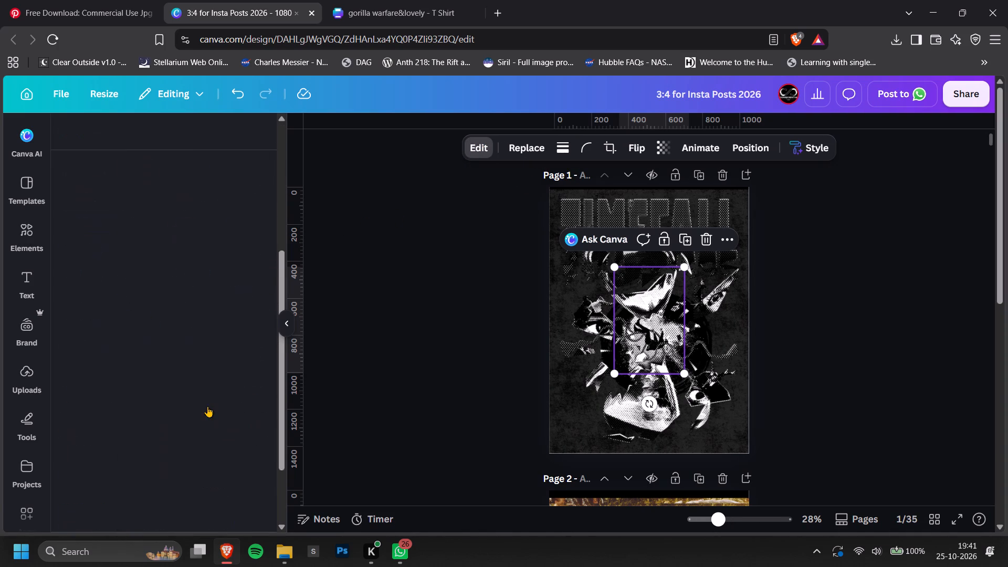
scroll(207, 406, down, 20)
scroll(207, 406, down, 5)
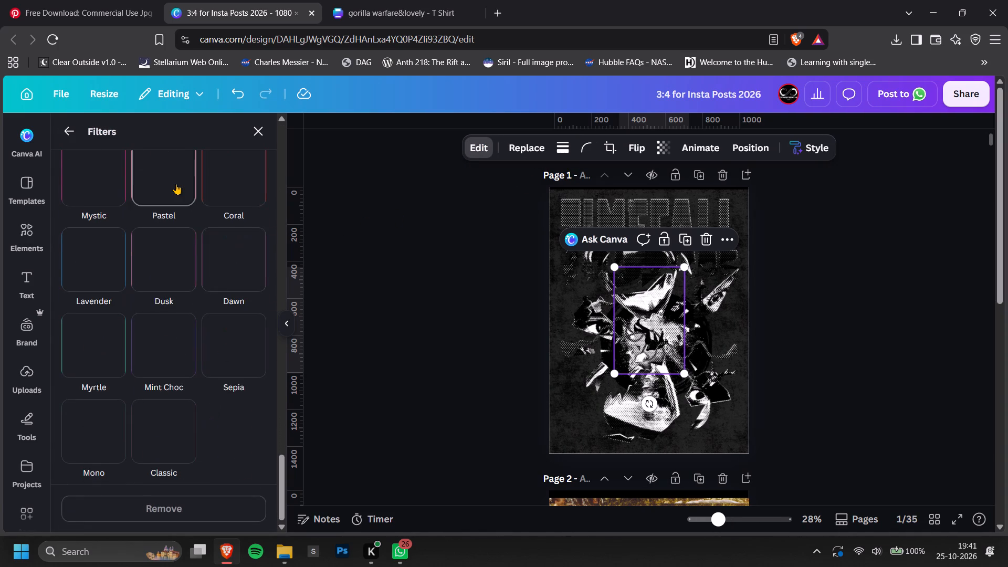
click(176, 184)
click(233, 168)
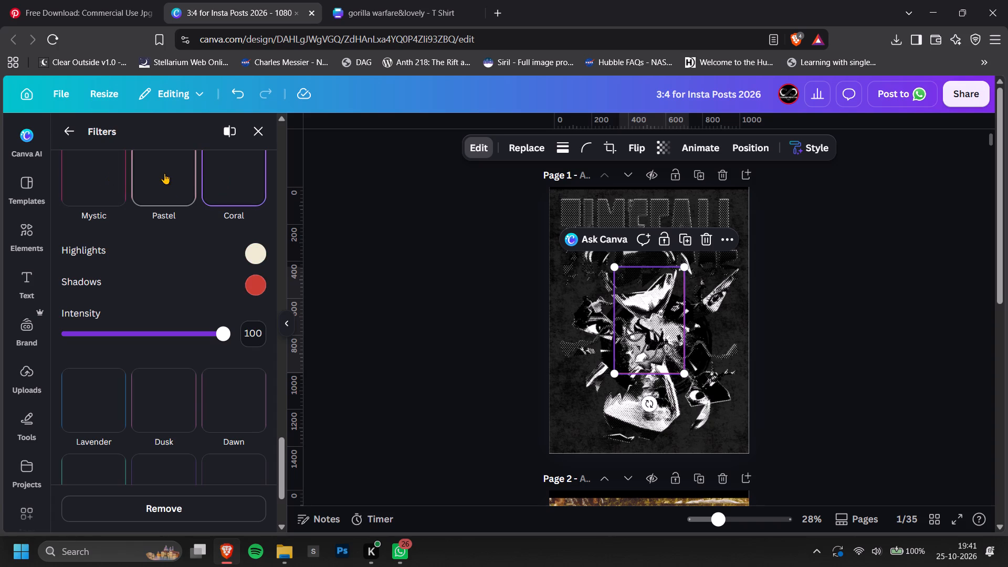
click(164, 173)
Enlarge the border to roughly two thirds of page 1's width and move it toward the upper left.
drag(686, 376, 739, 418)
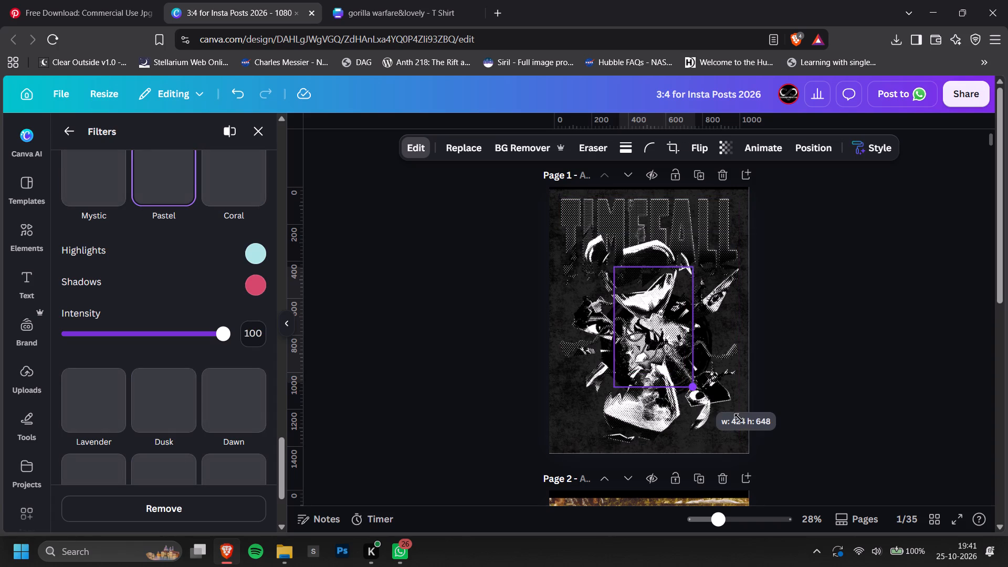
drag(739, 418, 763, 454)
drag(667, 350, 628, 293)
click(789, 311)
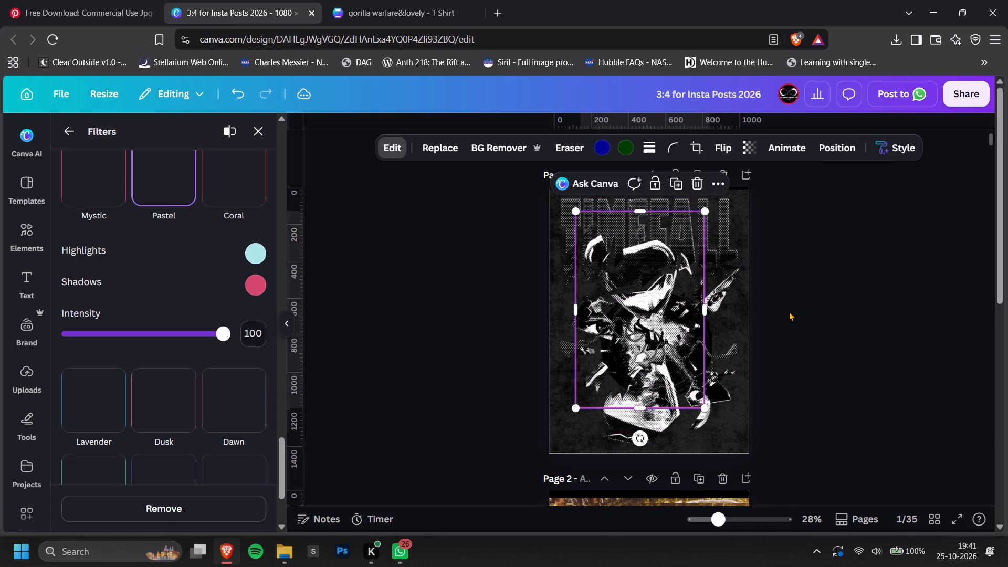
click(863, 389)
Give the rectangular border a thick solid stroke and colour it white.
click(701, 340)
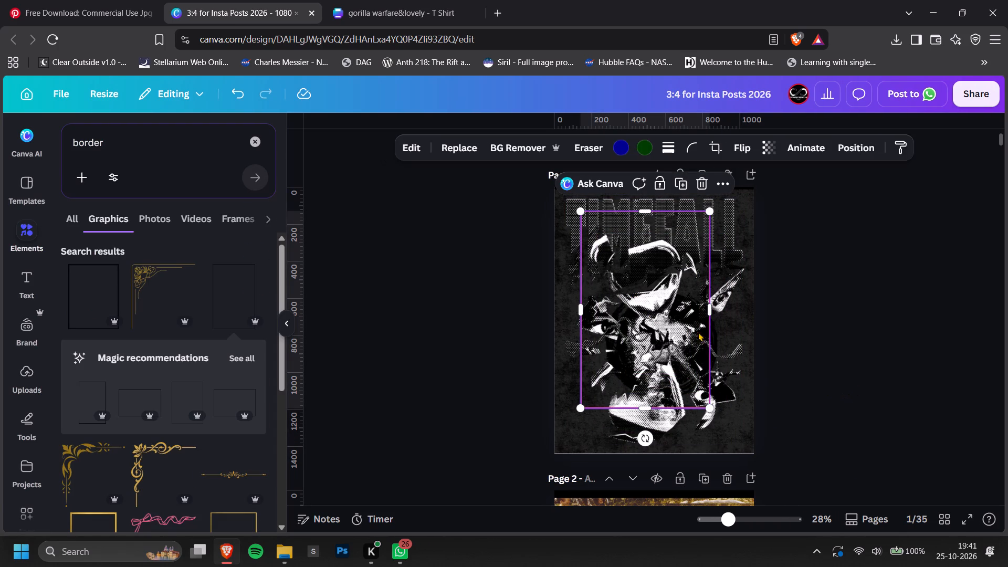
click(651, 148)
drag(568, 249, 578, 253)
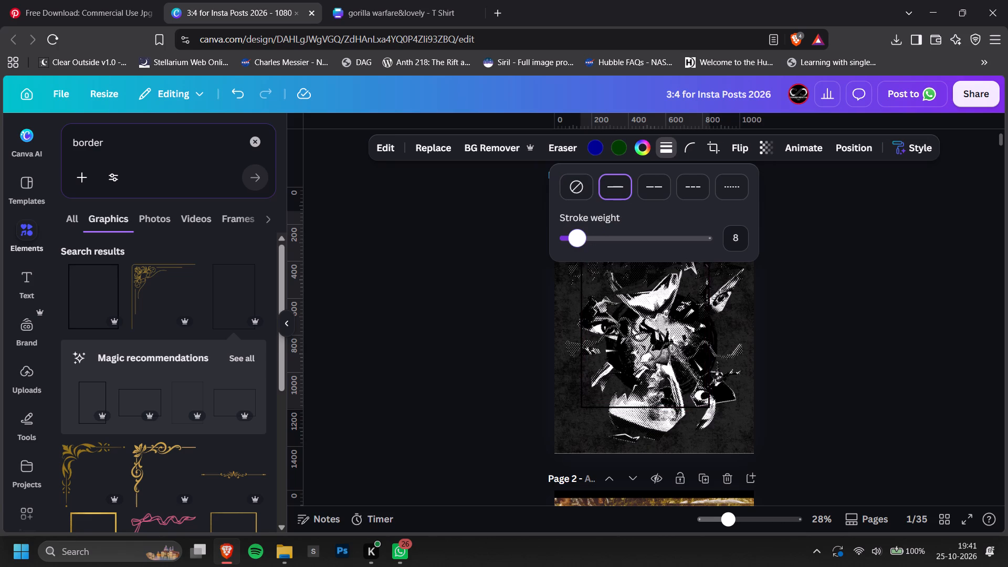
drag(578, 253, 594, 258)
click(650, 145)
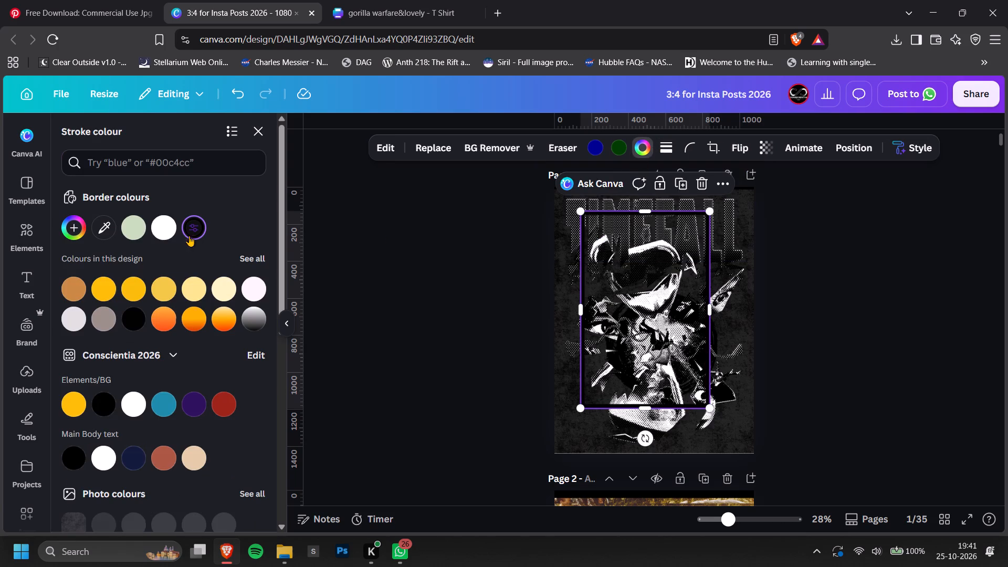
click(160, 226)
click(710, 303)
double_click(884, 295)
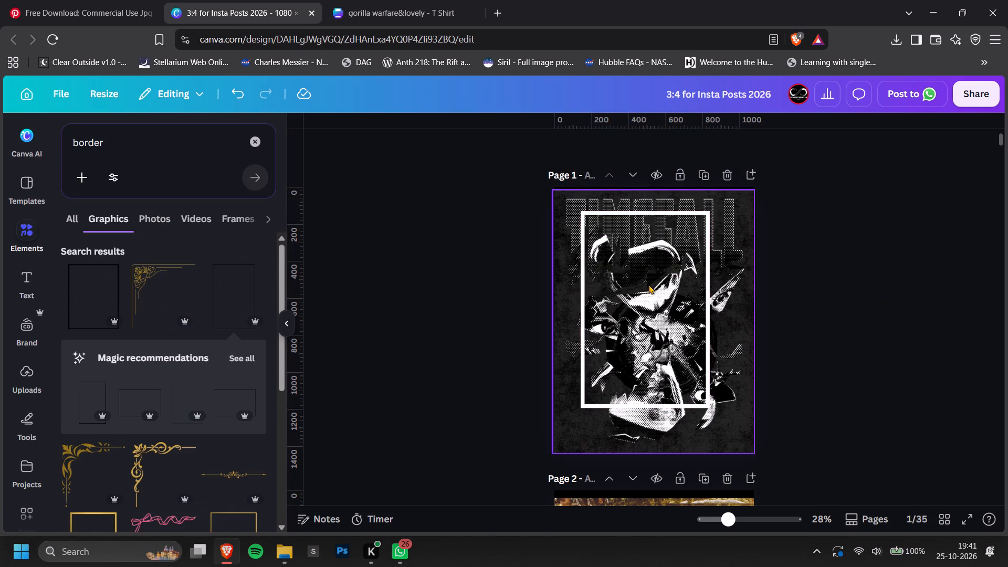
Enlarge the white border to nearly page size and tilt it slightly counter-clockwise.
click(645, 285)
drag(708, 408, 751, 447)
drag(710, 406, 694, 392)
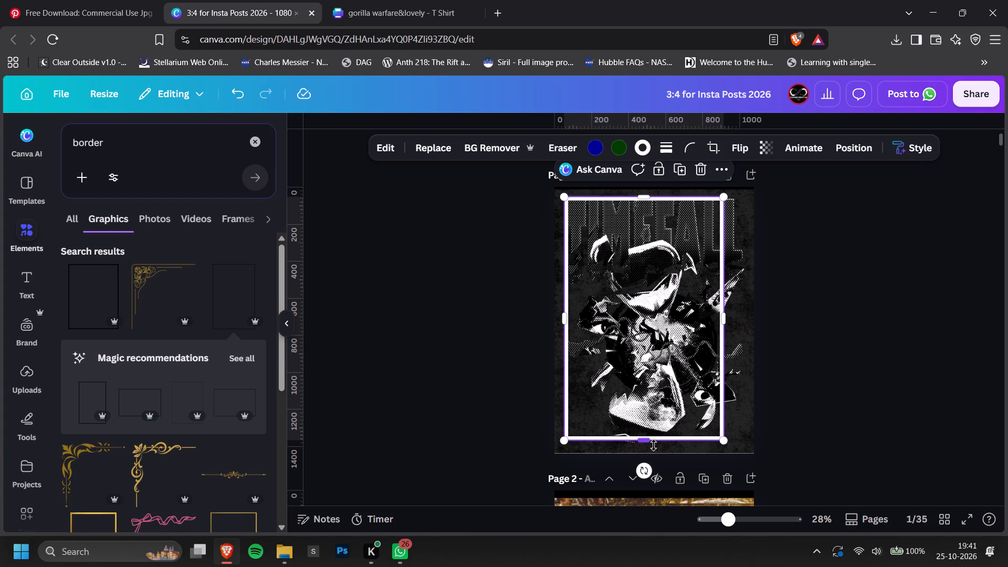
drag(646, 465, 671, 470)
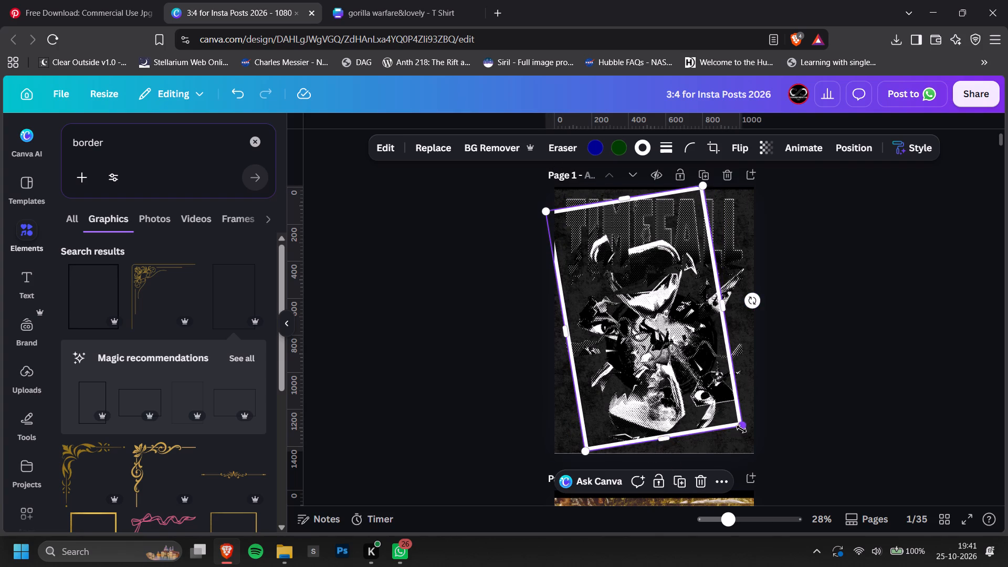
drag(743, 428, 752, 433)
click(727, 391)
click(891, 348)
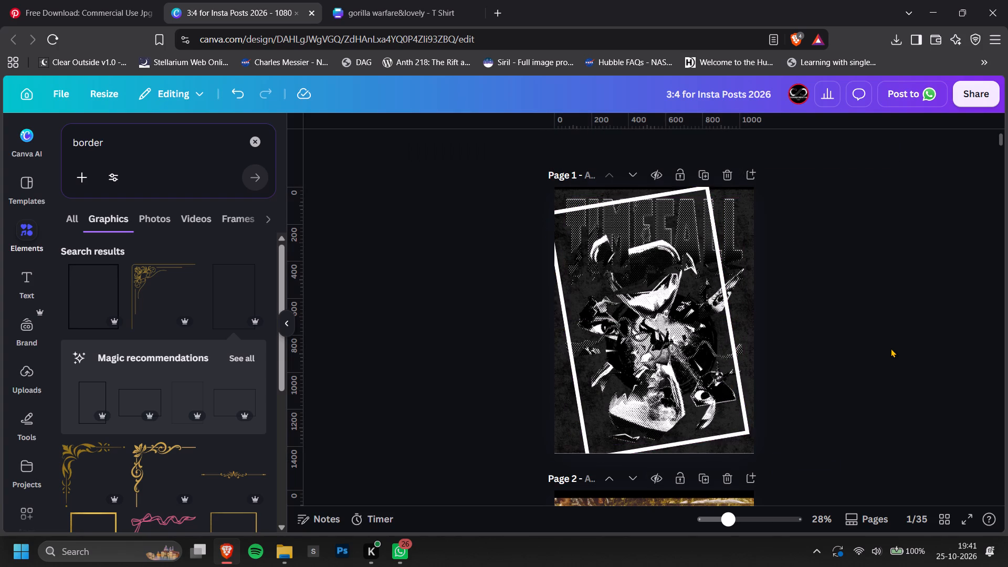
Send the tilted border backward in the layer order, behind the TIMEFALL artwork and the grunge texture.
click(724, 310)
key(ctrl+bracketleft)
key(ctrl+bracketleft)
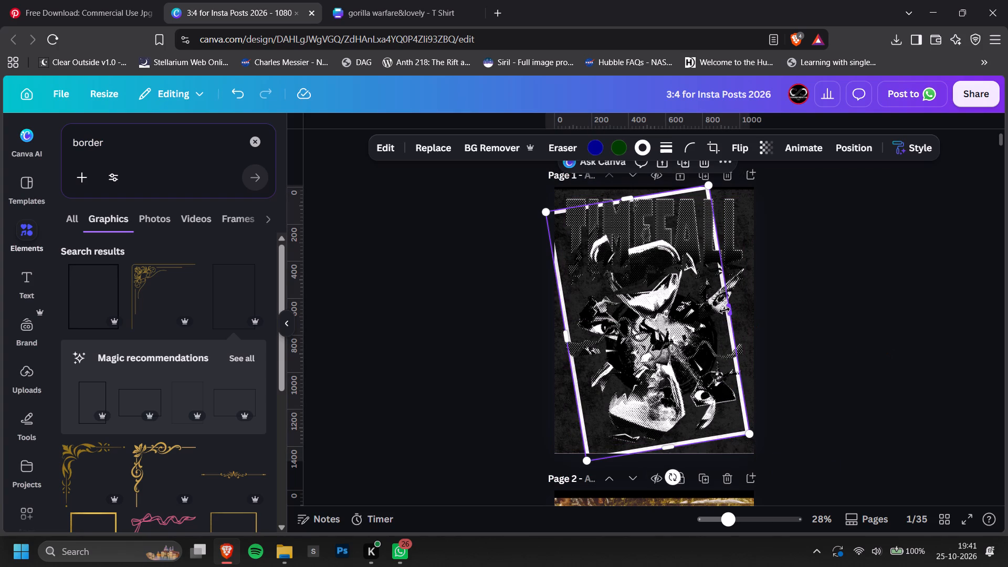
key(ctrl+bracketleft)
key(ctrl+bracketleft)
key(ctrl+bracketleft)
click(911, 267)
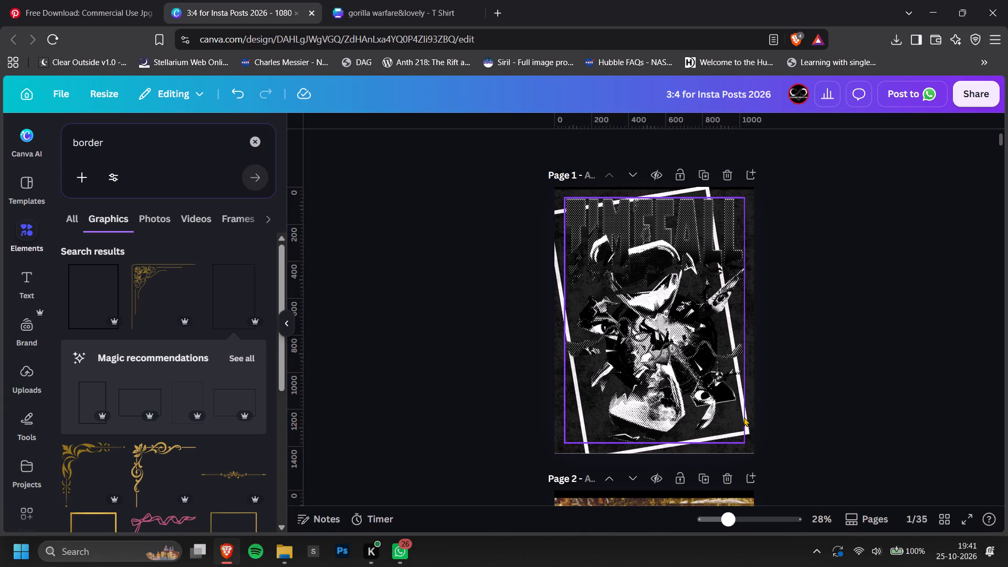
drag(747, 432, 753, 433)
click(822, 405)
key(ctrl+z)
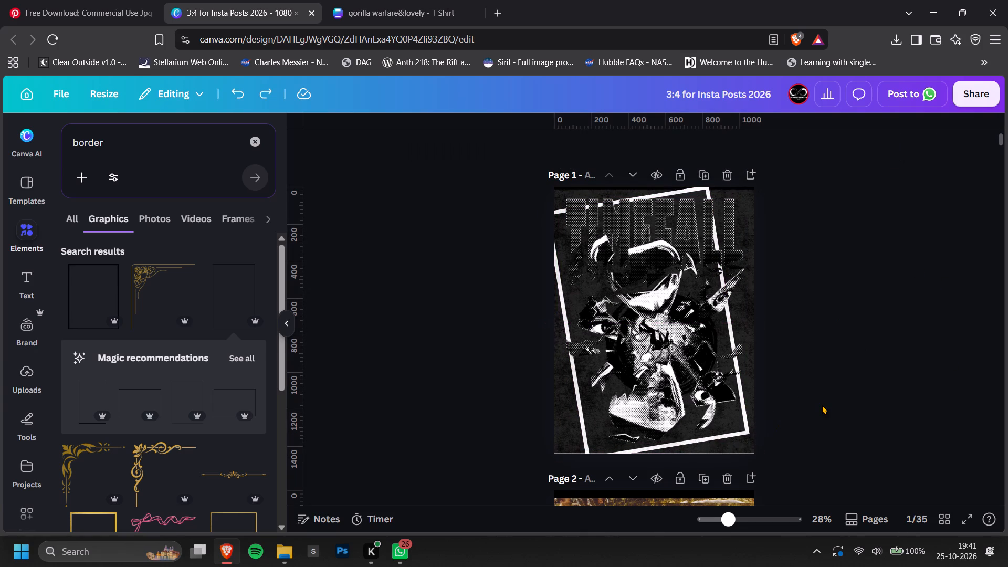
Select the tilted border in page 1's layers and fine-tune its stroke weight.
key(alt+1)
click(136, 329)
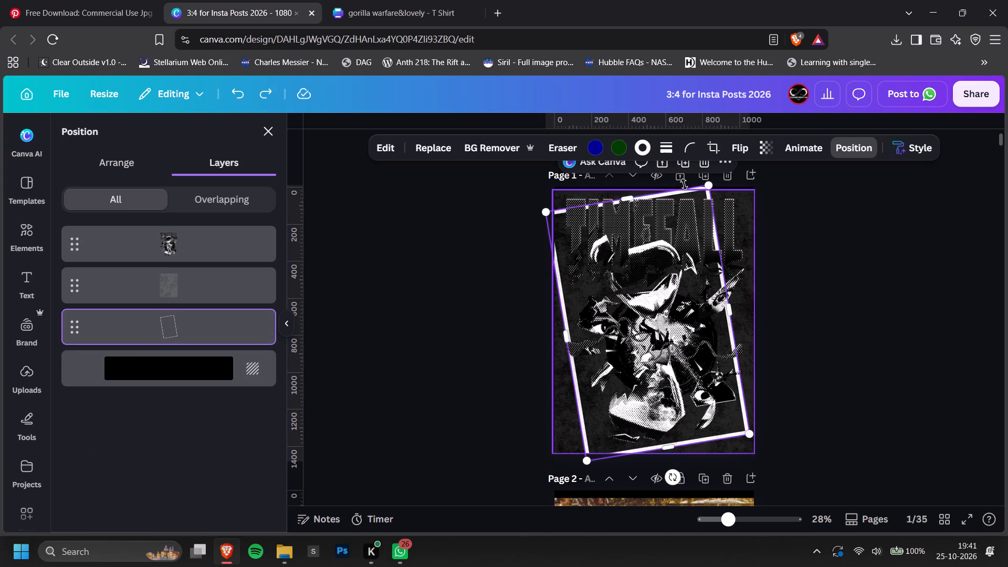
click(674, 140)
drag(605, 238, 600, 238)
double_click(921, 291)
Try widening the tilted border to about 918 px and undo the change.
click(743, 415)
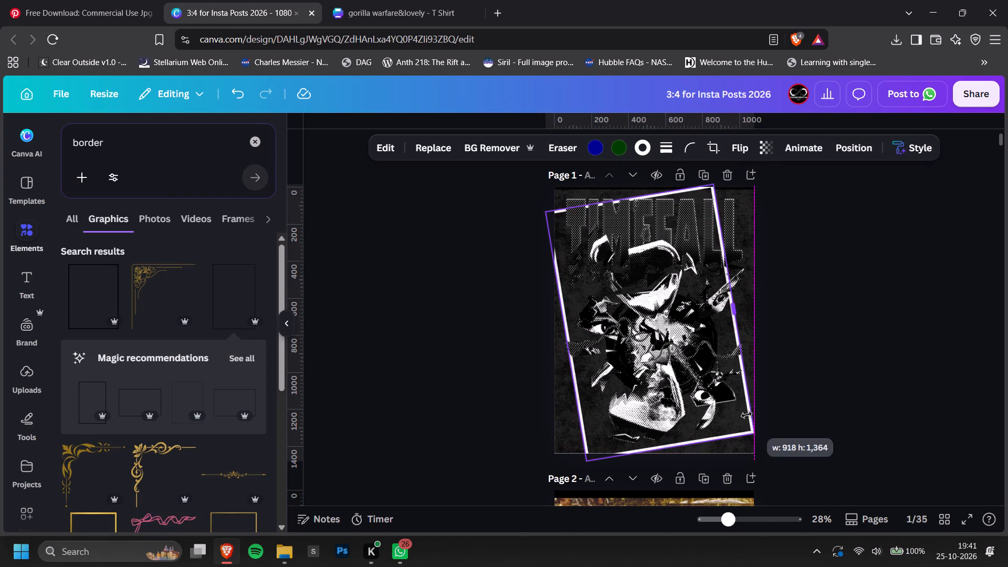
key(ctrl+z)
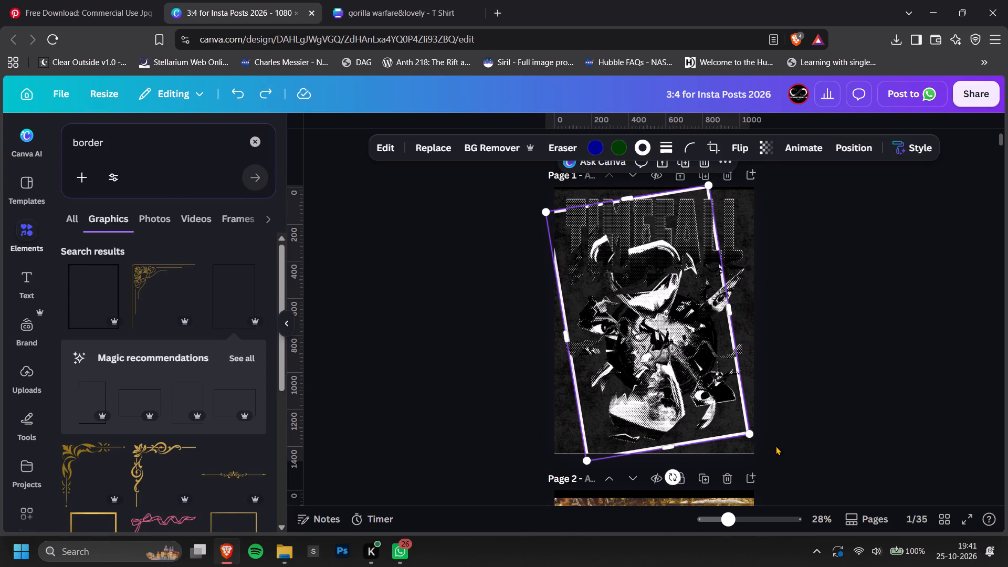
Widen the tilted border past page 1's right edge and shift it slightly downward.
drag(728, 303, 744, 308)
drag(718, 431, 721, 430)
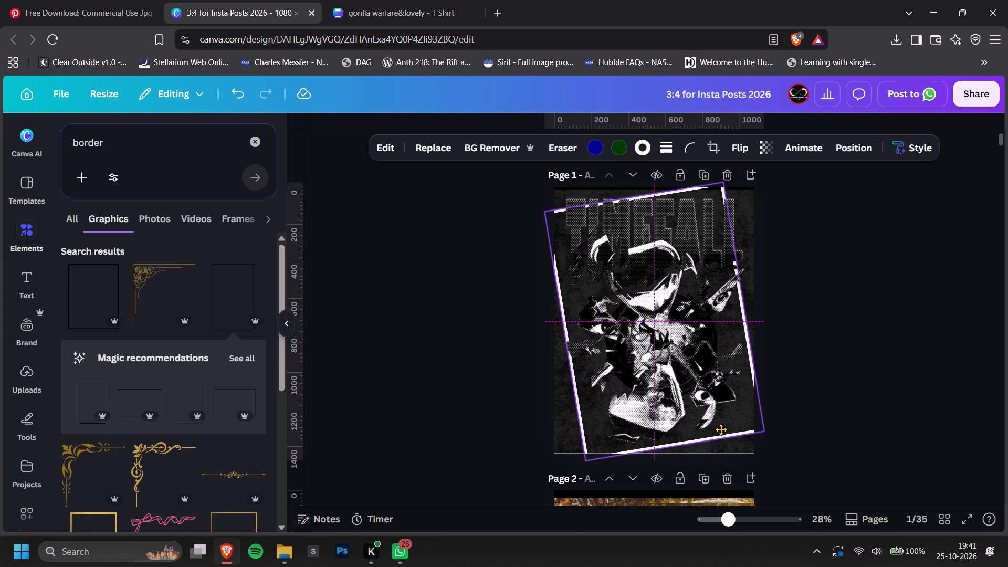
drag(721, 430, 719, 438)
click(827, 408)
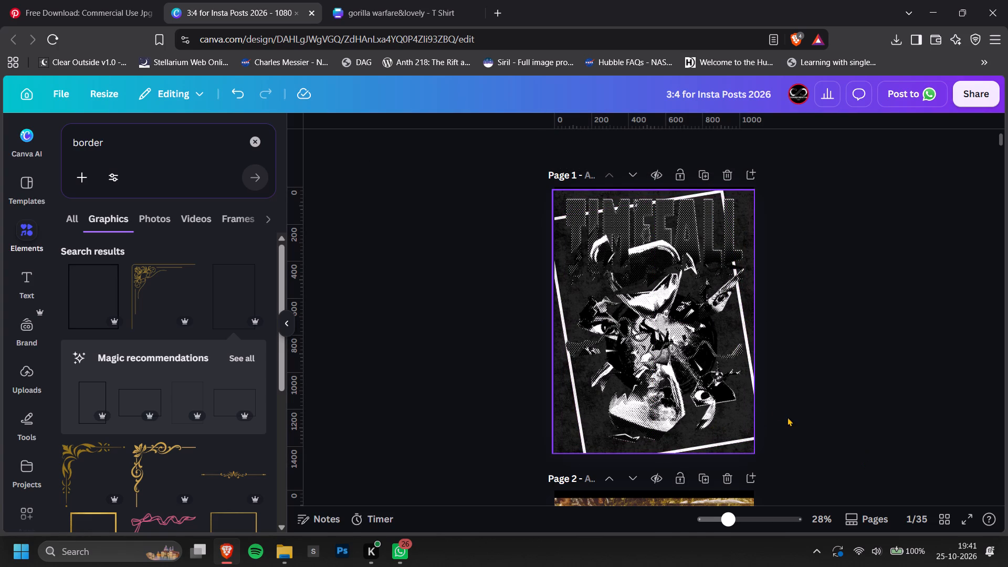
click(942, 393)
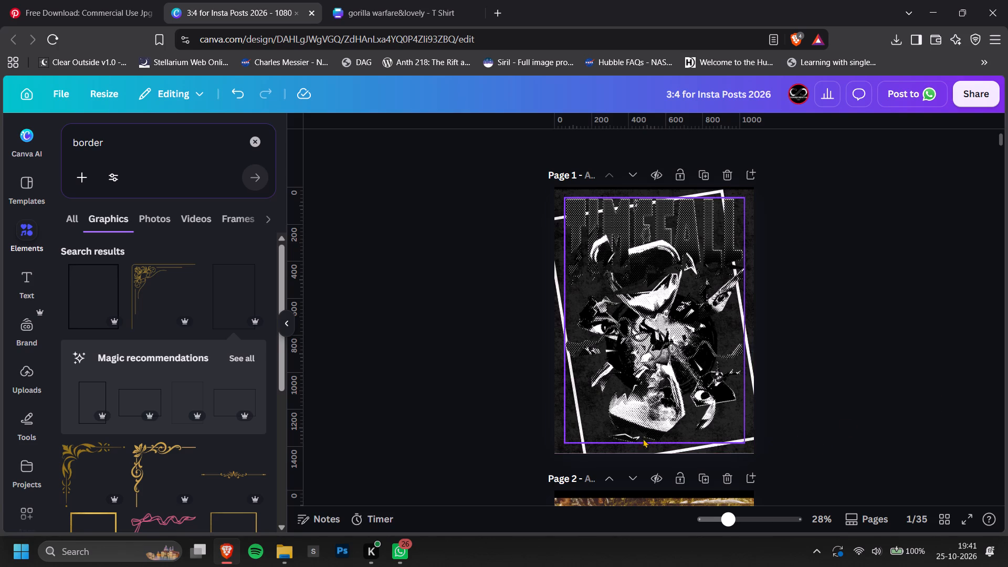
Add a square shape to page 1.
scroll(260, 396, down, 1)
click(0, 413)
click(4, 415)
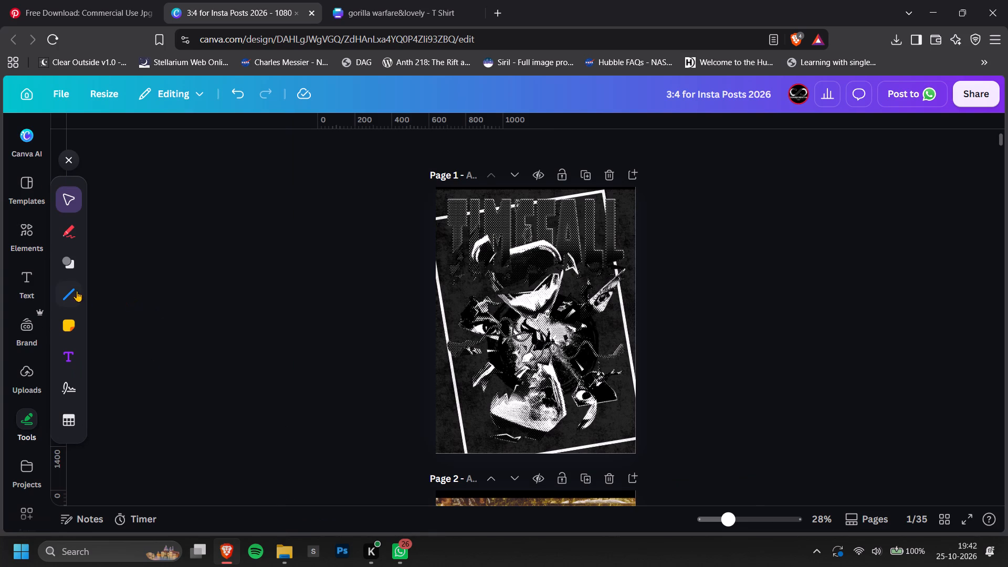
click(62, 269)
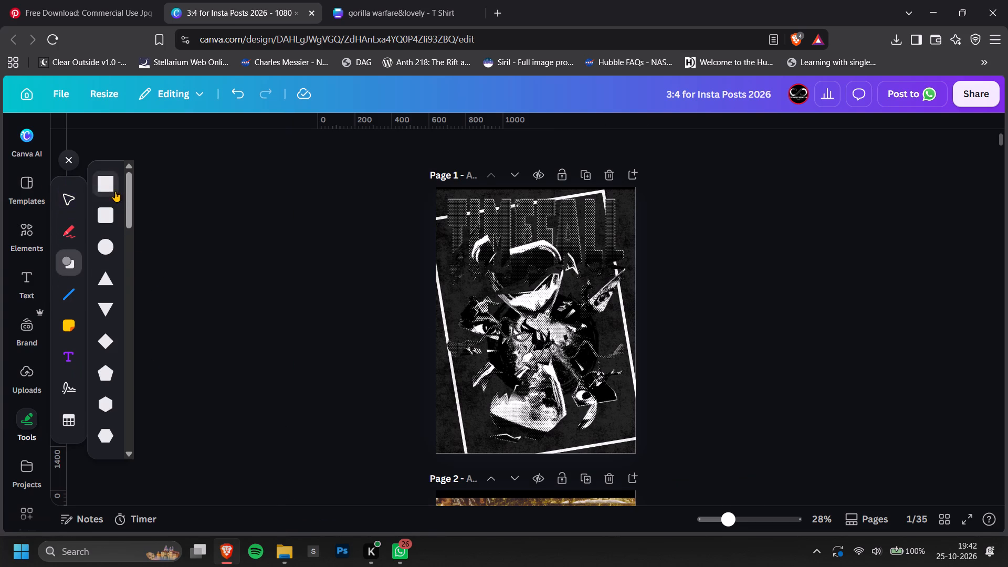
click(115, 191)
click(825, 321)
Place the square over page 1's left edge, tilt it parallel to the border, and stretch it to about 324 by 1,073 px.
drag(549, 330, 431, 373)
drag(417, 425, 426, 429)
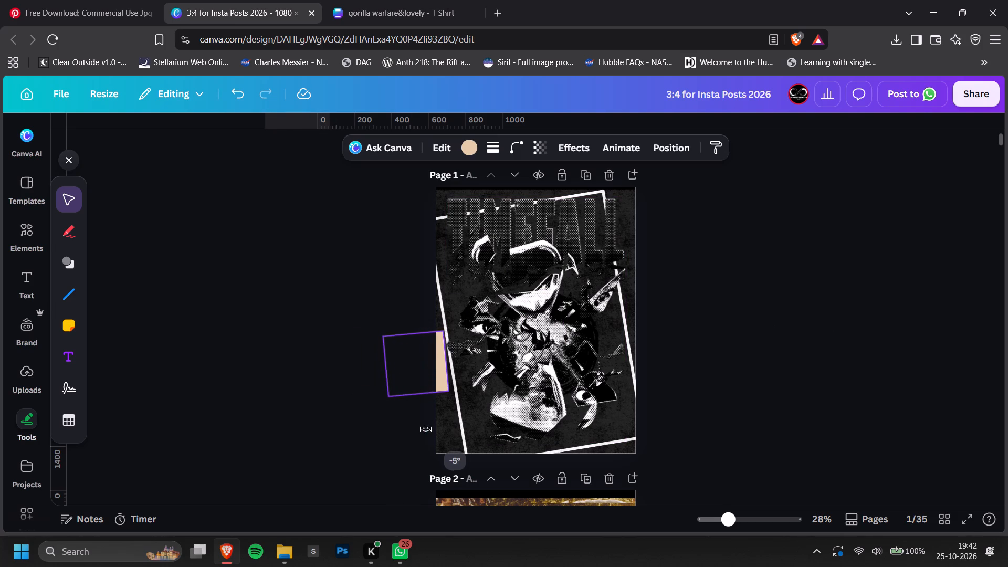
drag(426, 429, 428, 429)
drag(416, 331, 411, 289)
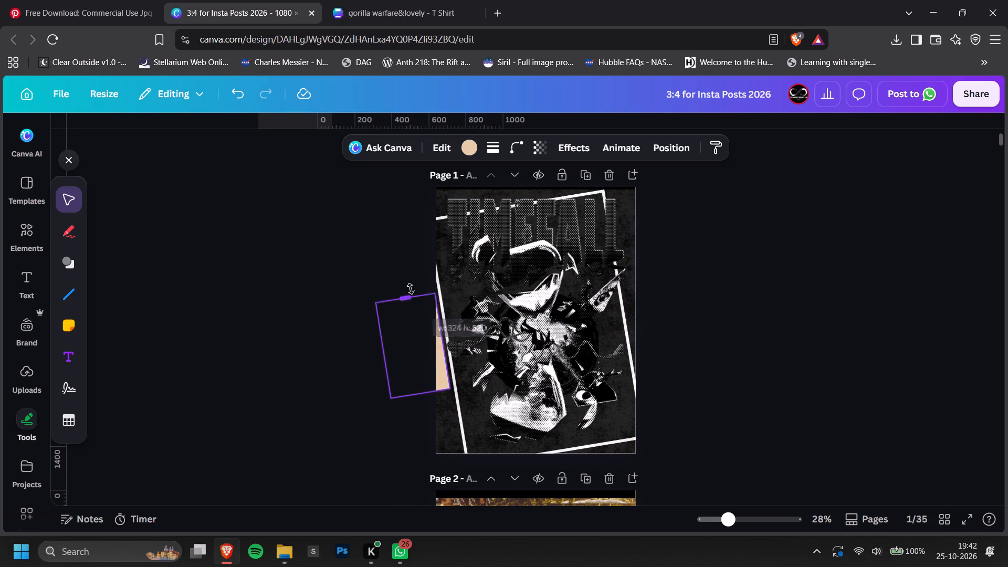
drag(411, 289, 405, 264)
drag(427, 392, 458, 457)
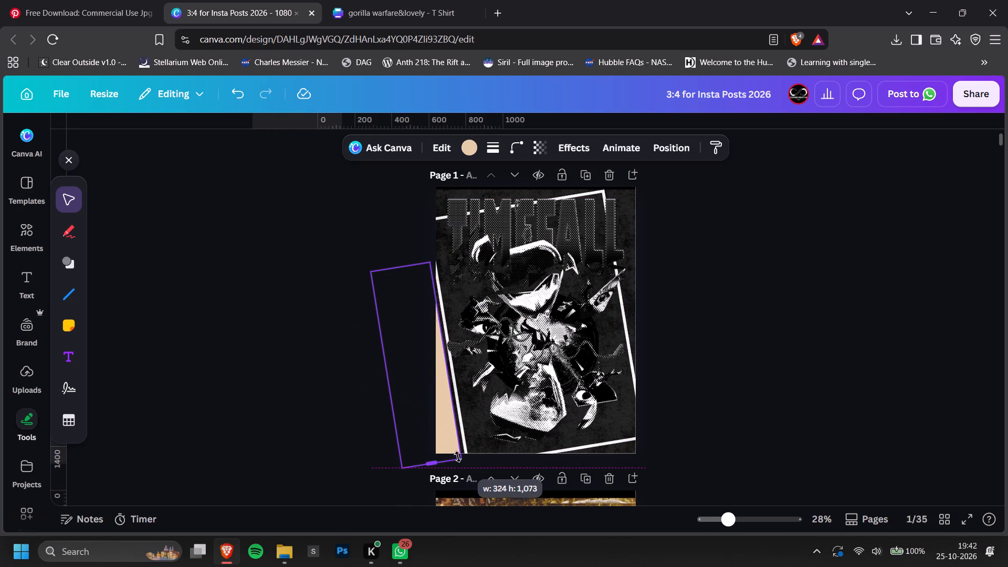
drag(458, 457, 458, 458)
Fine-tune the beige strip's rotation to about -9° so its inner edge runs parallel to the white border.
ctrl+scroll(416, 370, up, 3)
scroll(416, 370, down, 1)
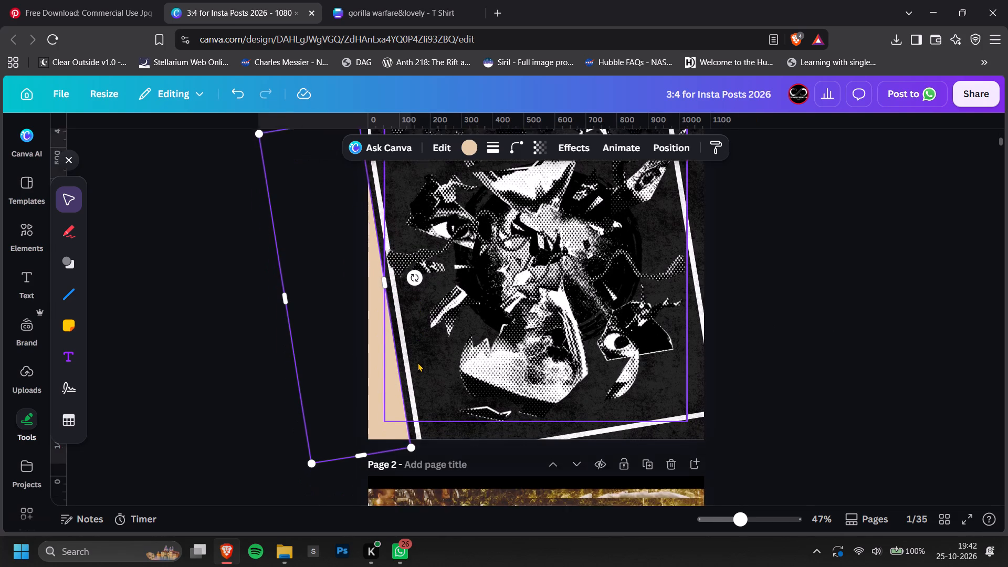
drag(419, 257, 419, 257)
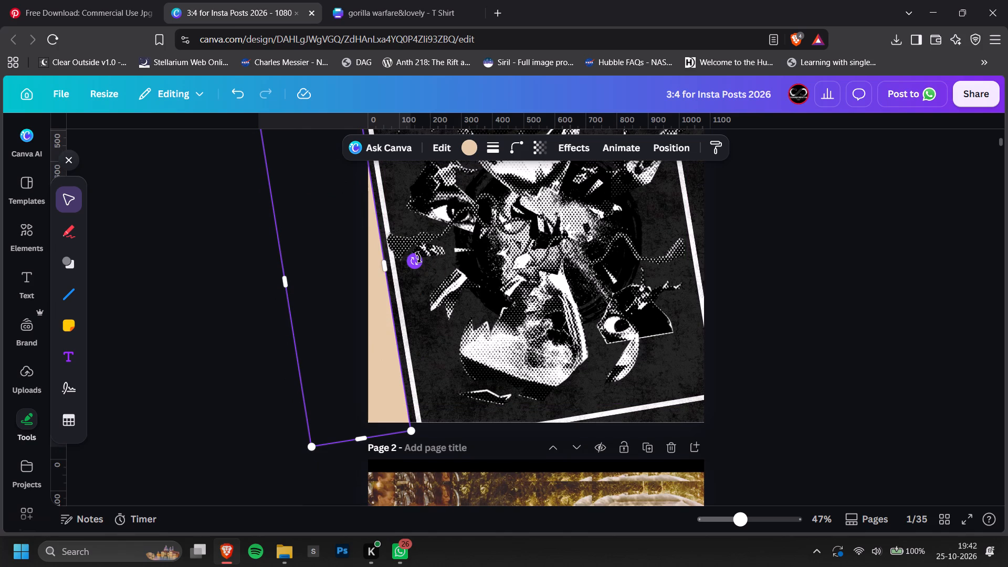
drag(419, 257, 441, 253)
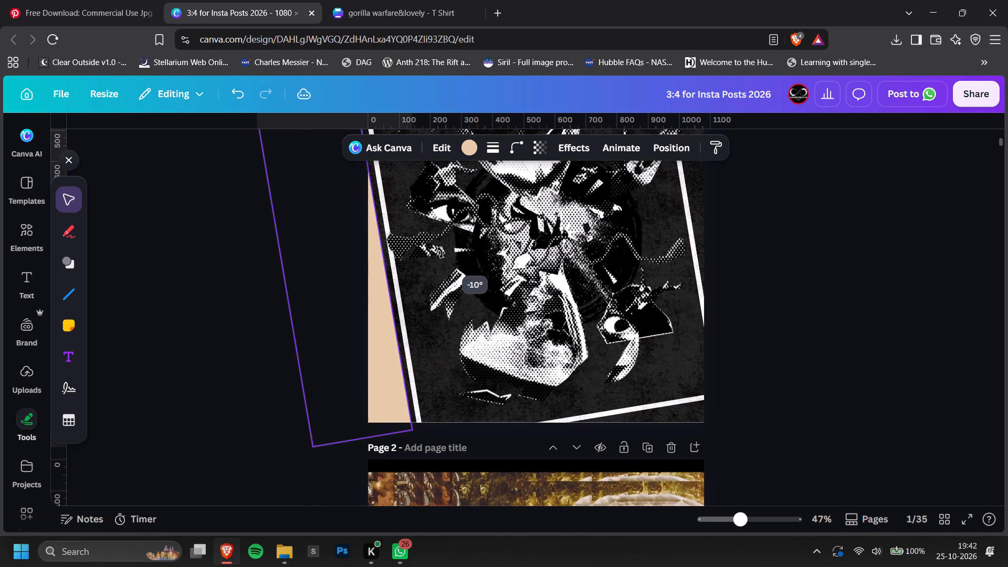
drag(441, 253, 456, 252)
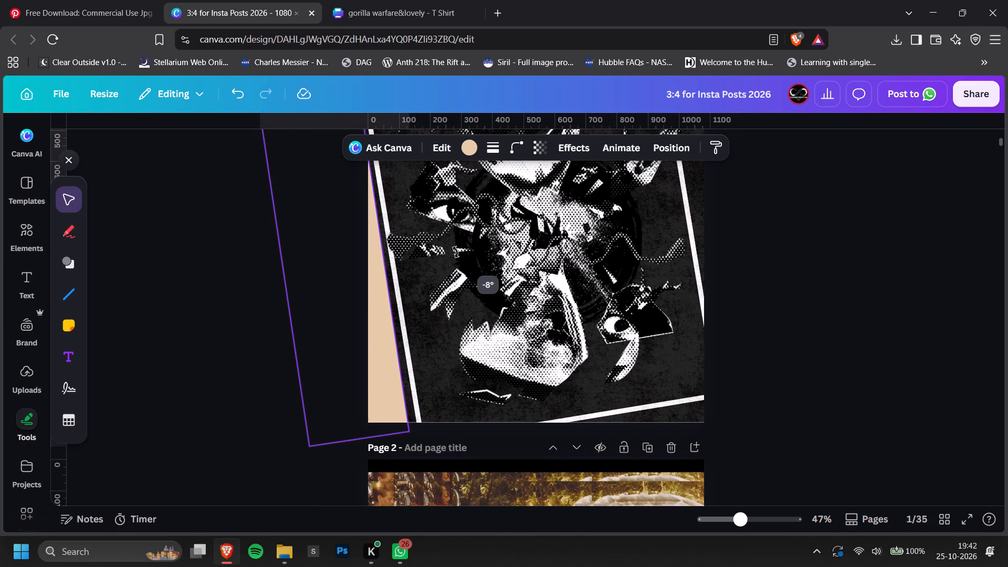
drag(456, 252, 457, 250)
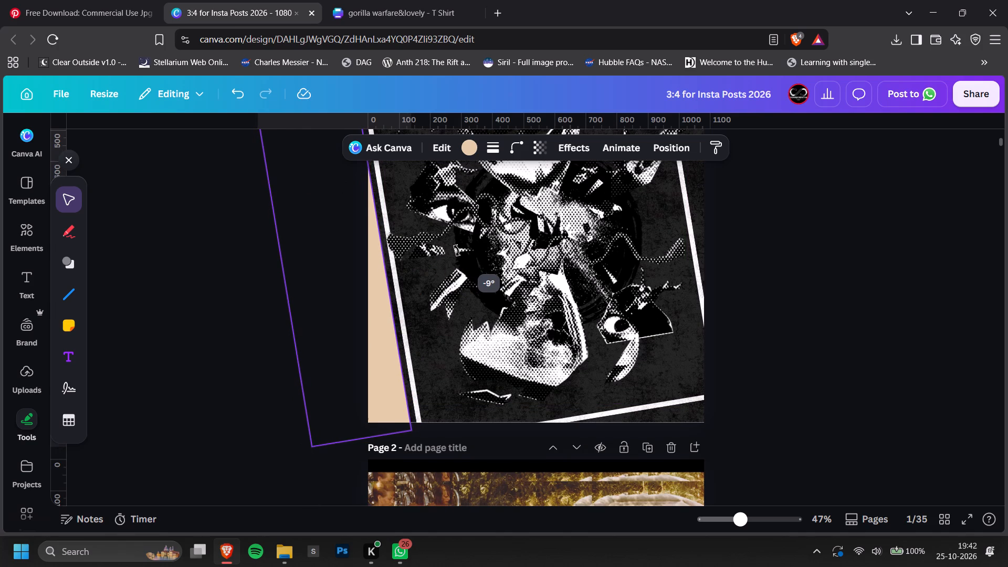
drag(457, 250, 458, 251)
double_click(800, 235)
Narrow the tilted beige strip by pulling its outer long side in toward the page.
ctrl+scroll(811, 238, down, 2)
scroll(785, 289, up, 1)
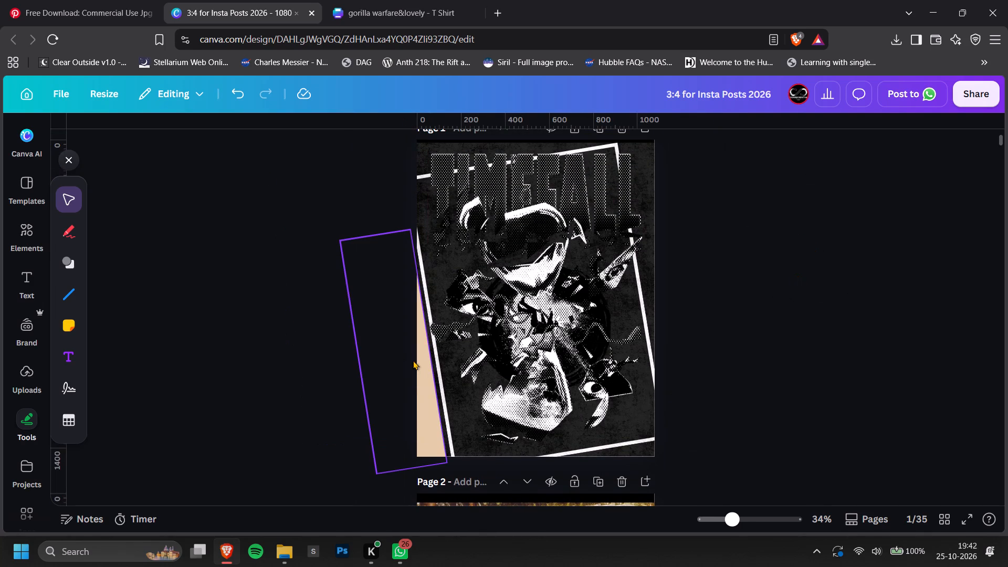
click(416, 360)
click(421, 359)
drag(356, 354, 382, 356)
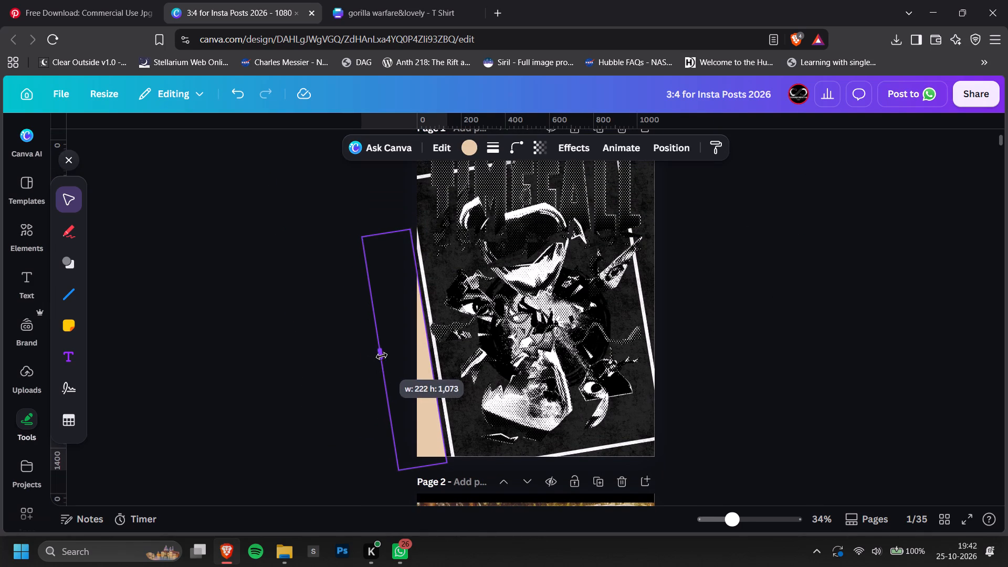
drag(382, 356, 385, 356)
Recolour the tilted strip with the dark red from the Conscientia 2026 Elements/BG palette.
click(466, 150)
click(87, 289)
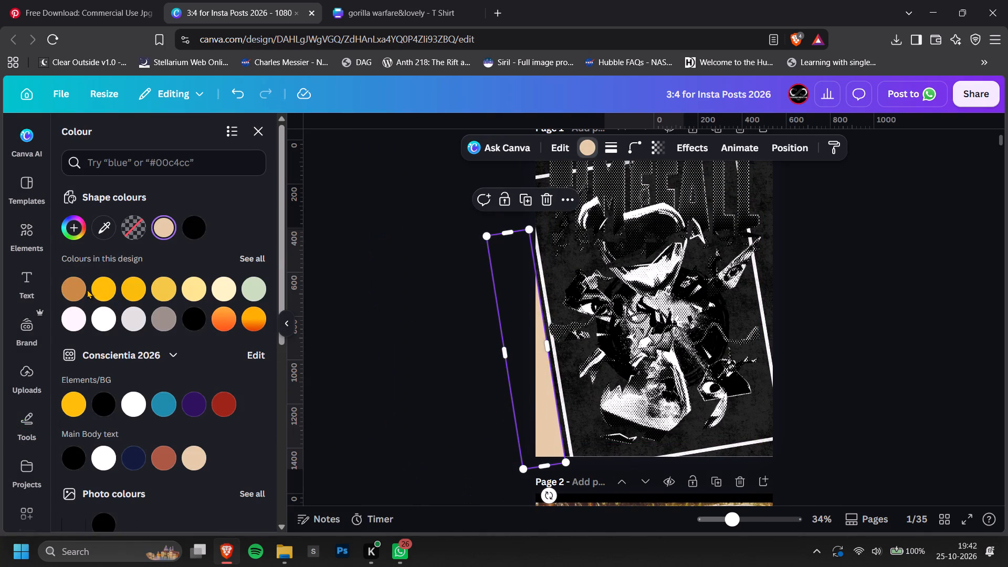
click(82, 292)
click(196, 402)
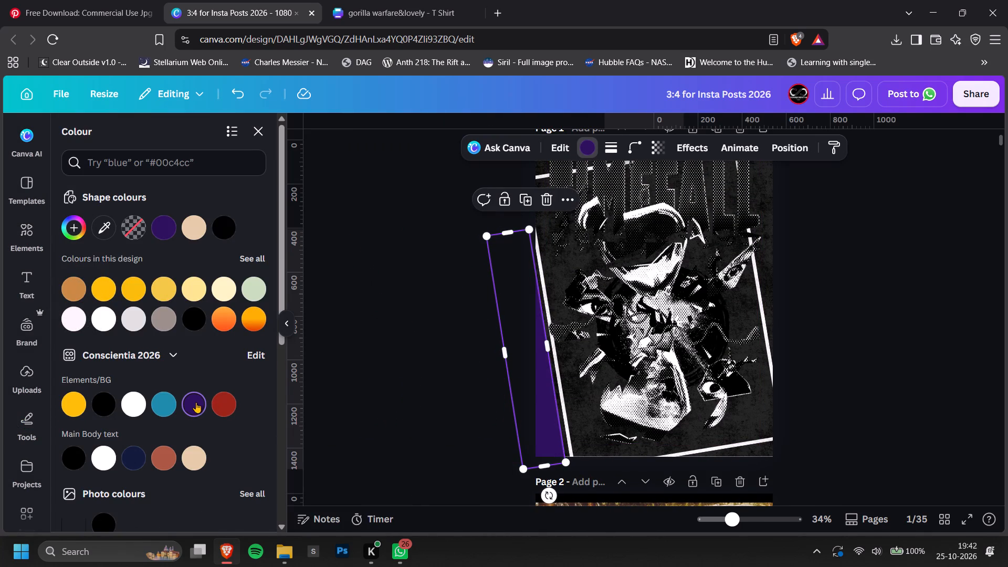
click(228, 402)
double_click(891, 339)
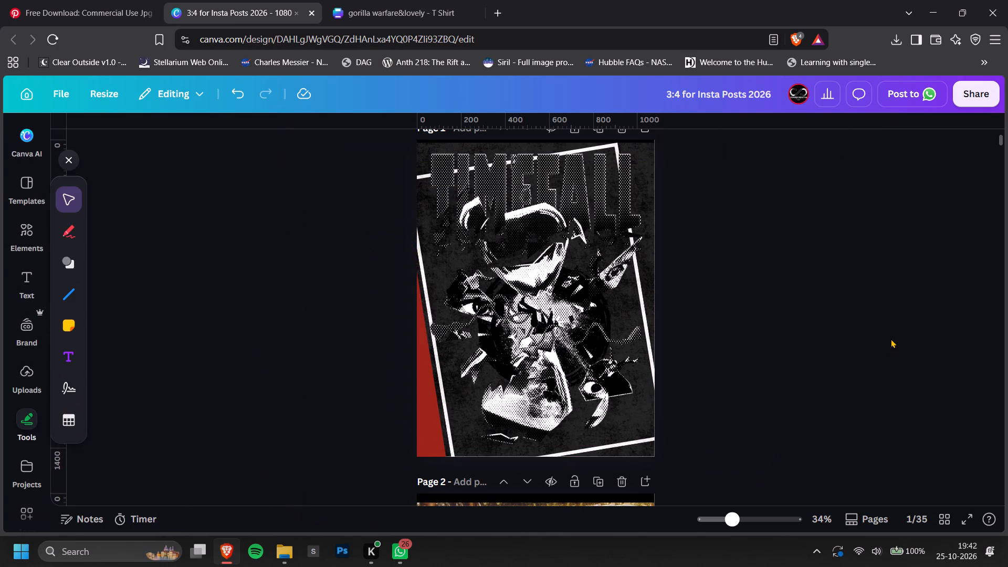
Duplicate the red strip onto page 1's upper-right edge outside the white border and send it behind the grunge texture.
alt+drag(420, 377, 729, 271)
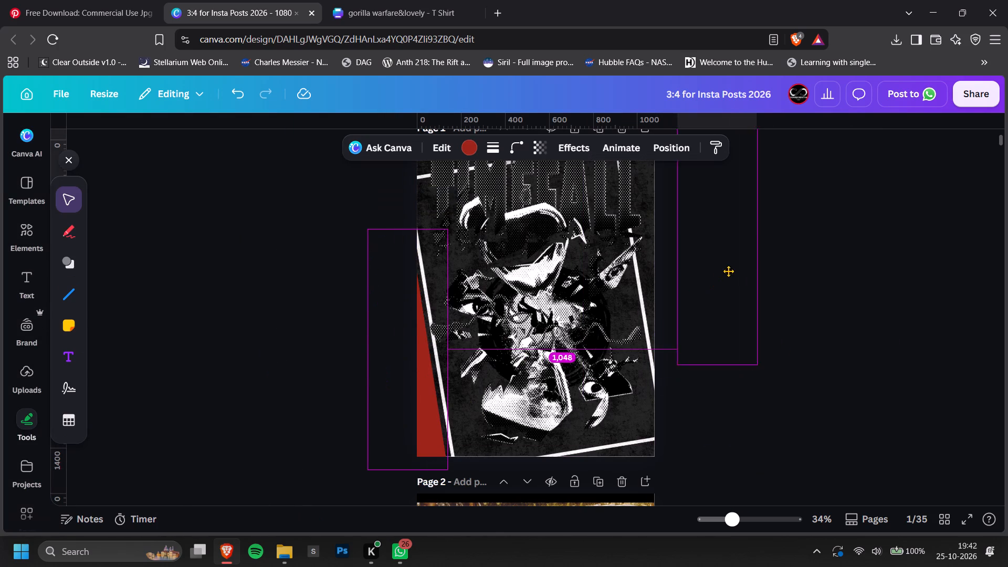
alt+drag(729, 271, 675, 278)
scroll(699, 271, up, 1)
key(ctrl+bracketleft)
key(ctrl+bracketleft)
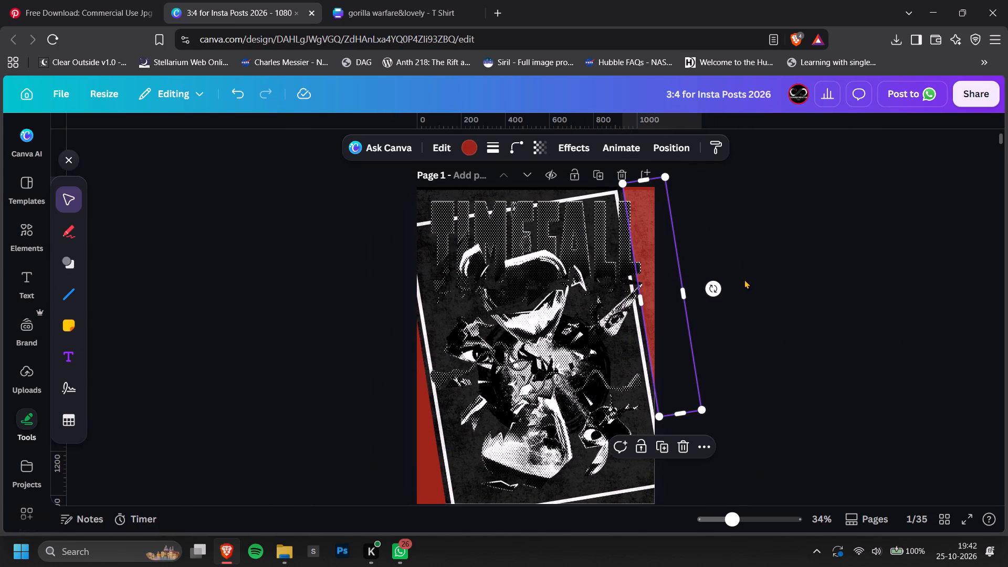
key(ctrl+bracketleft)
key(ctrl+bracketleft)
click(768, 265)
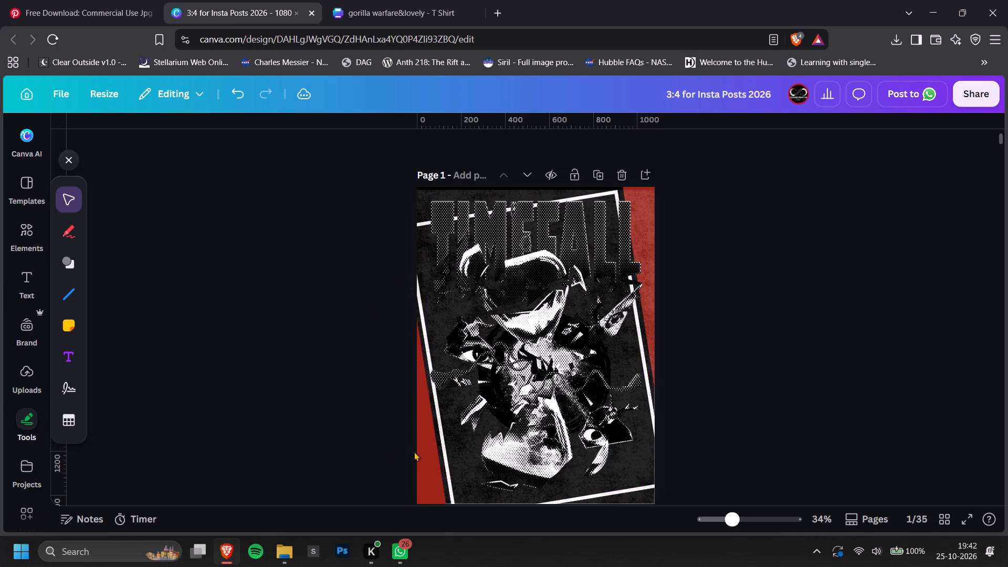
Send the red strip on page 1's left edge backward behind the grunge texture.
click(414, 451)
click(425, 454)
key(ctrl+bracketleft)
key(ctrl+bracketleft)
key(ctrl+bracketleft)
key(ctrl+bracketleft)
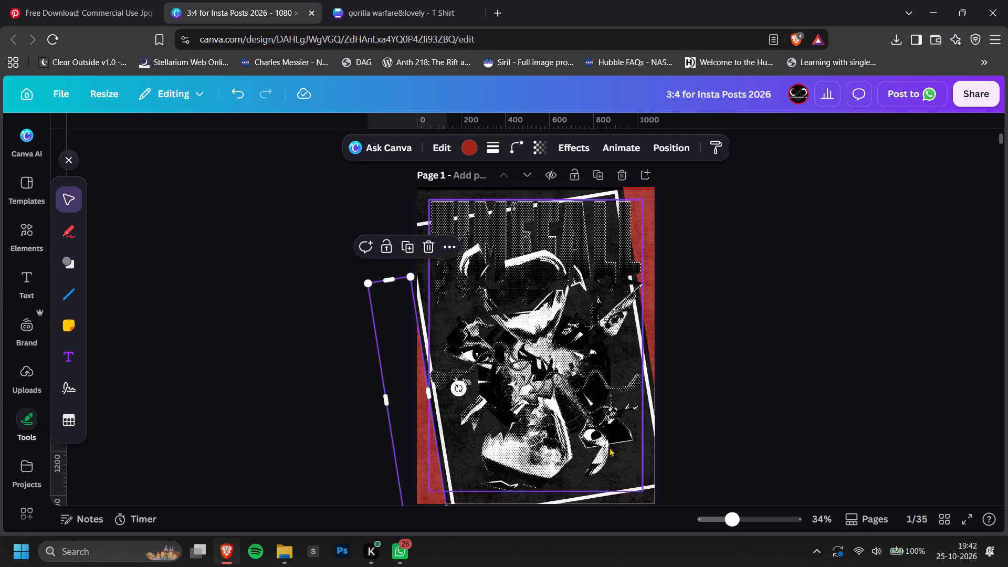
click(783, 404)
Extend the grunge texture upward so it covers the red strip at page 1's top edge.
scroll(781, 404, down, 1)
ctrl+scroll(781, 404, down, 1)
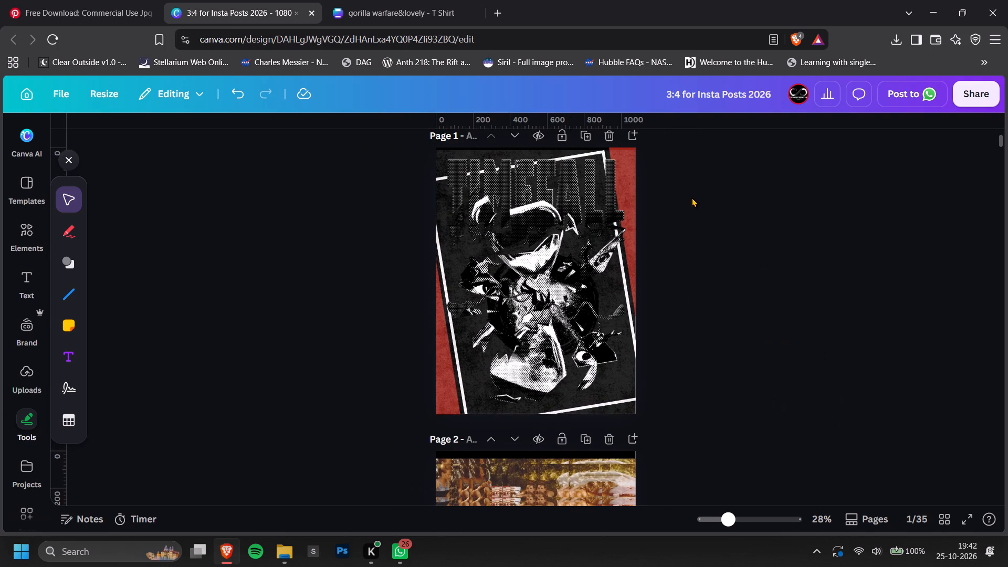
alt+drag(629, 147, 490, 143)
click(631, 160)
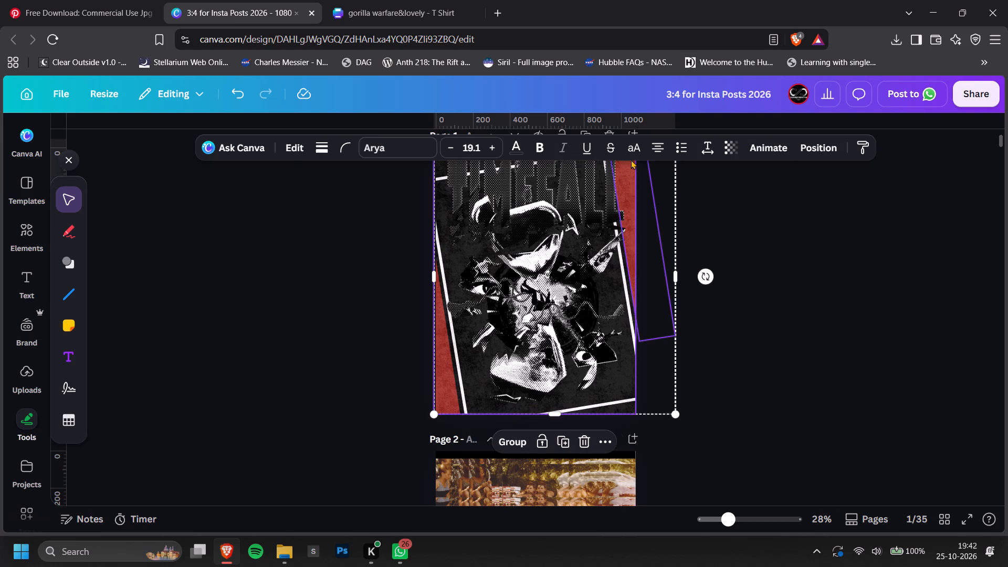
click(743, 185)
scroll(738, 190, up, 1)
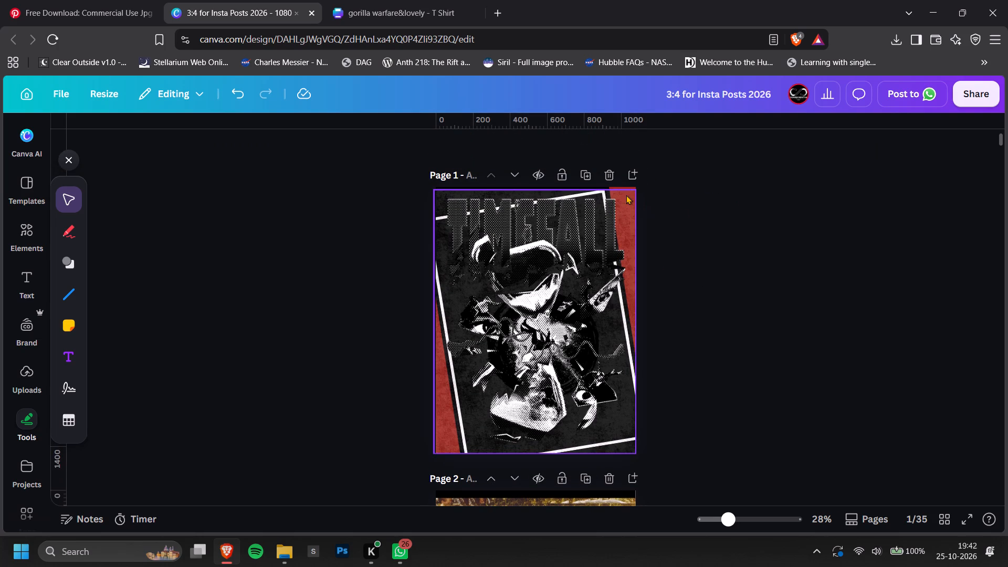
click(616, 193)
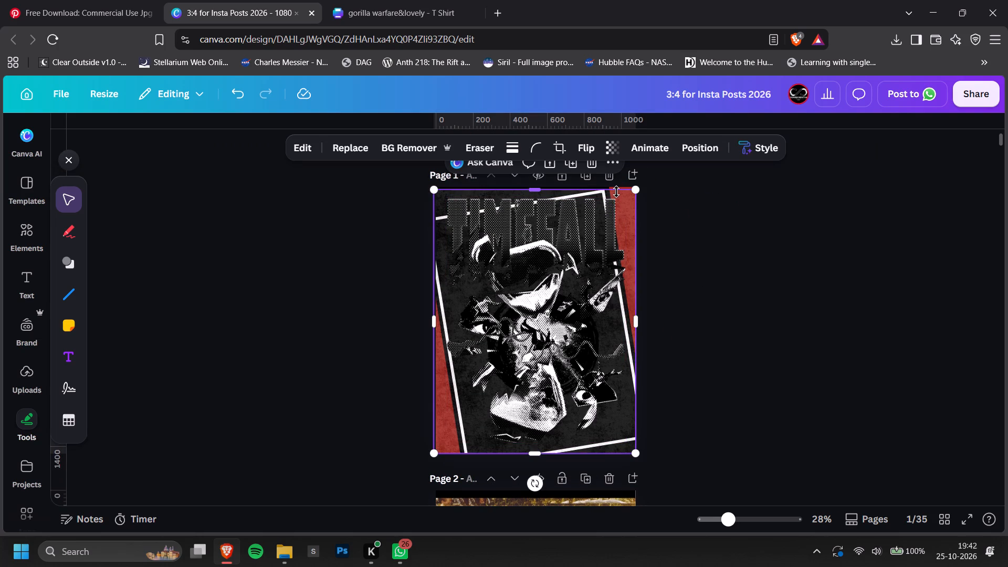
drag(616, 191, 616, 186)
click(795, 197)
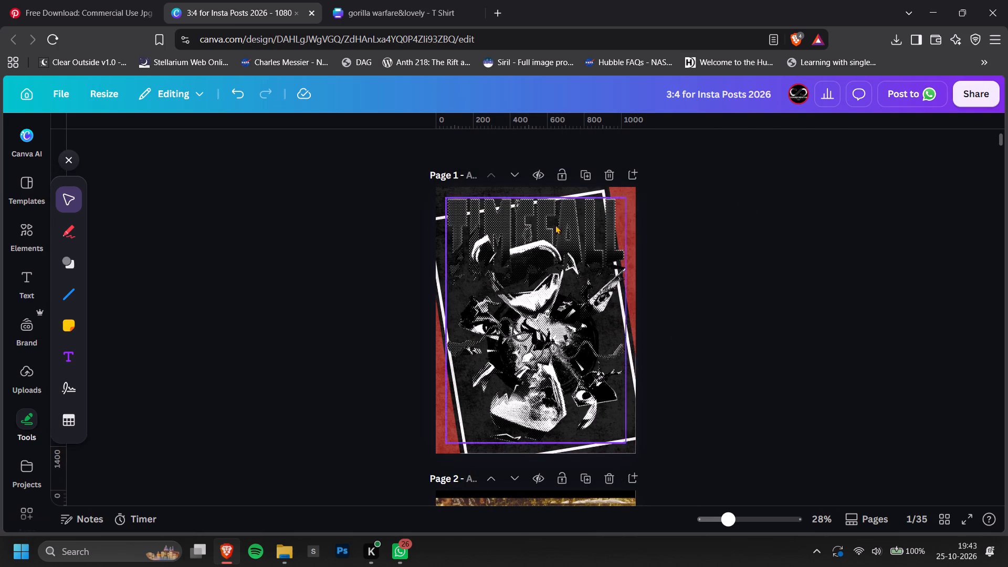
Duplicate the left red strip, move the copy to the upper part of page 1, and rotate it parallel to the border's top edge.
key(alt+1)
click(131, 337)
alt+drag(546, 359, 592, 276)
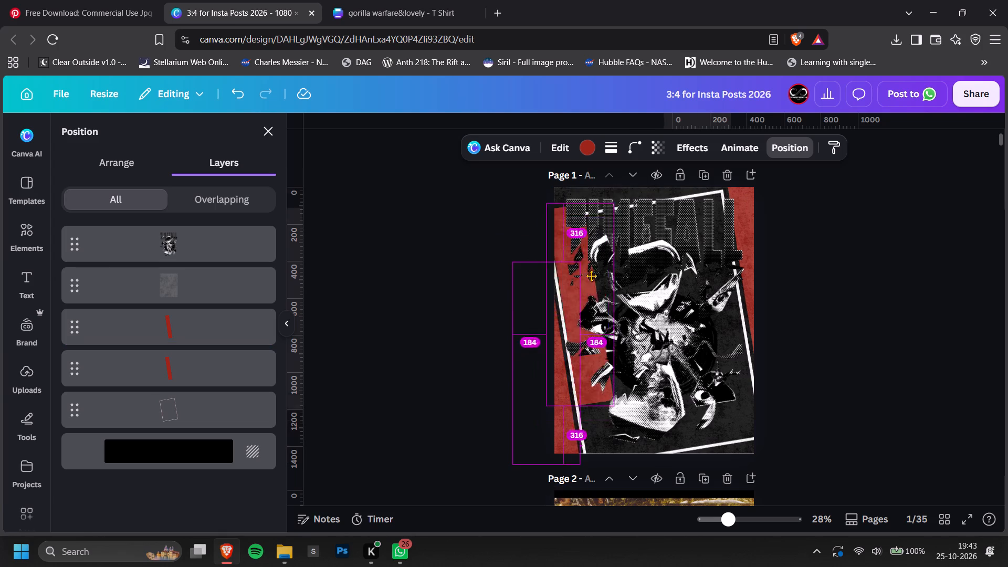
alt+drag(592, 276, 608, 244)
drag(658, 229, 652, 299)
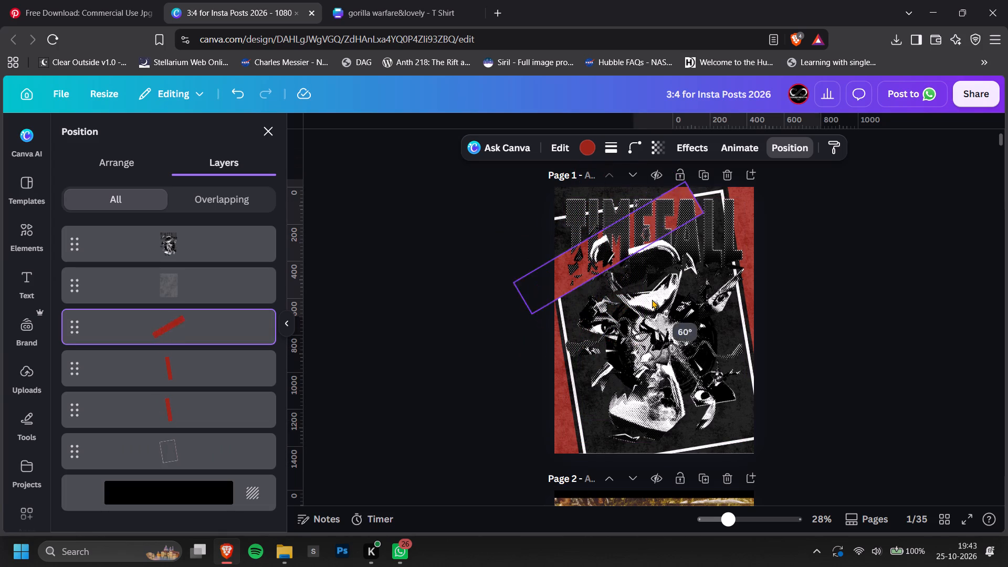
drag(652, 299, 629, 314)
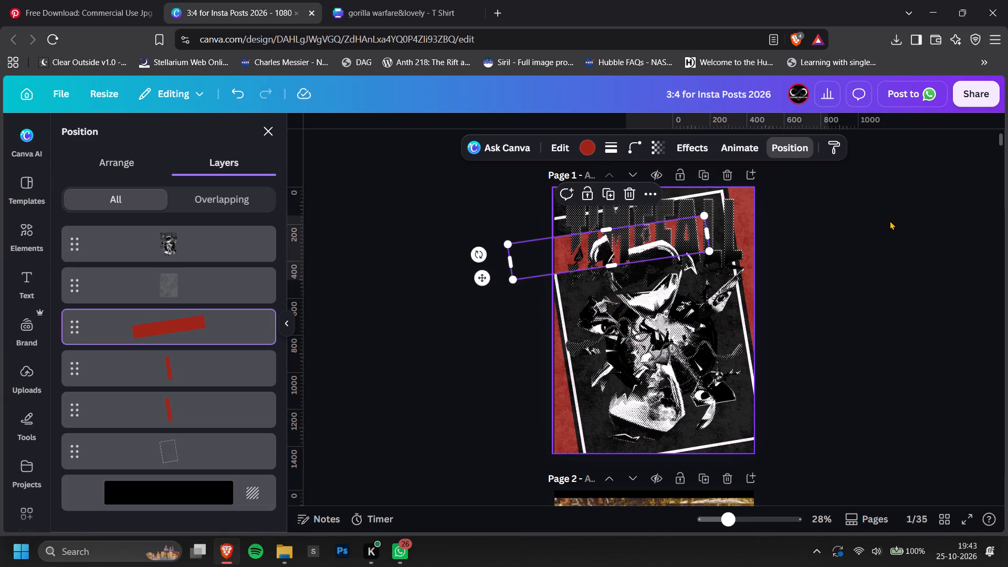
click(890, 220)
Move the third red strip above the border's top edge and trim its lower side to leave a dark gap beside the border.
ctrl+scroll(697, 184, up, 2)
scroll(772, 249, up, 1)
click(773, 249)
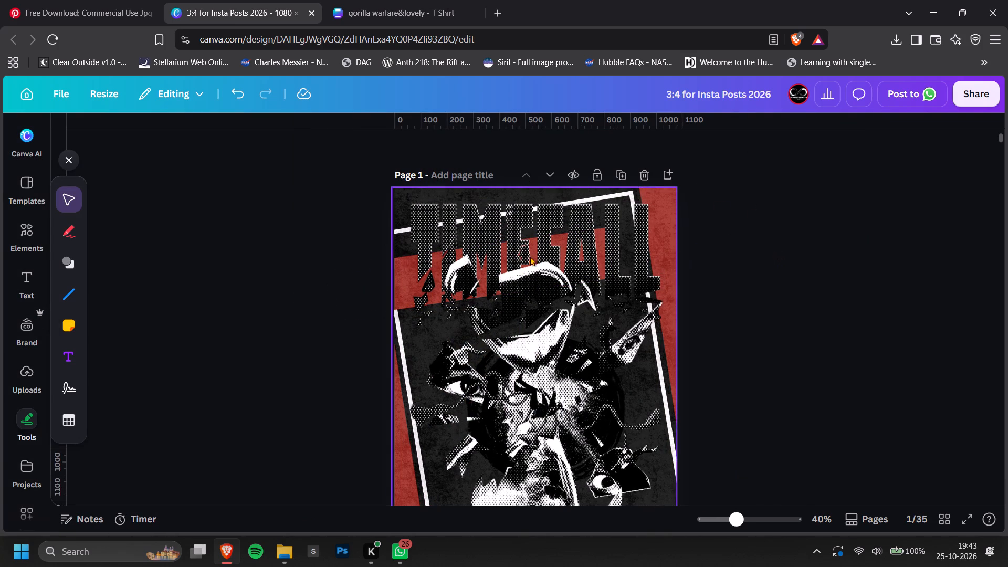
key(alt+1)
click(193, 333)
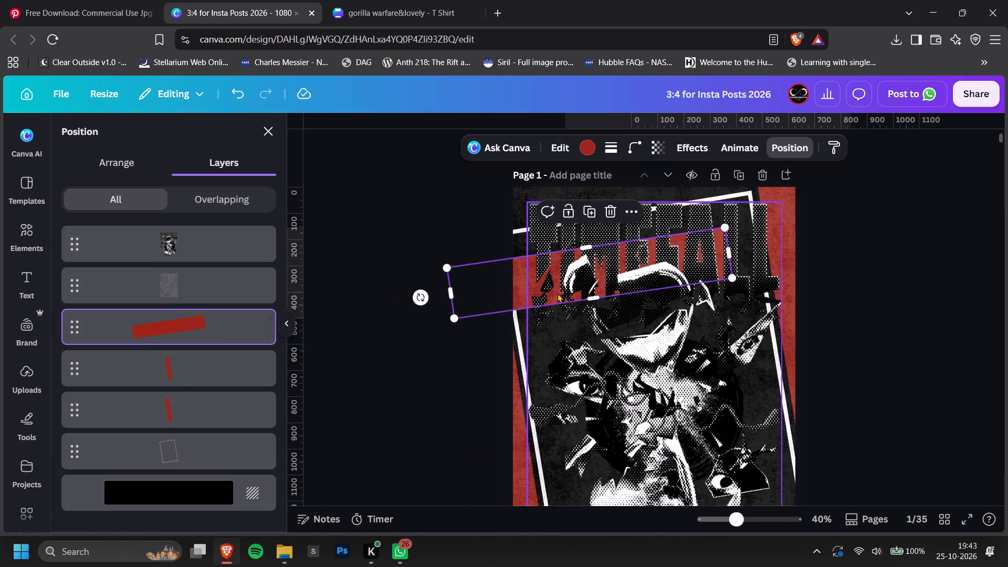
drag(555, 295, 579, 209)
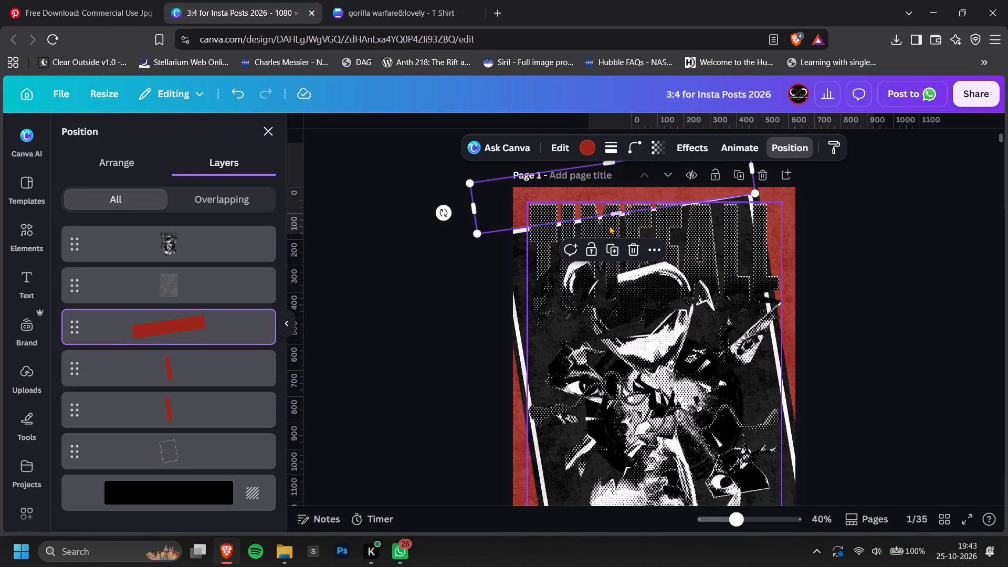
ctrl+scroll(670, 187, up, 2)
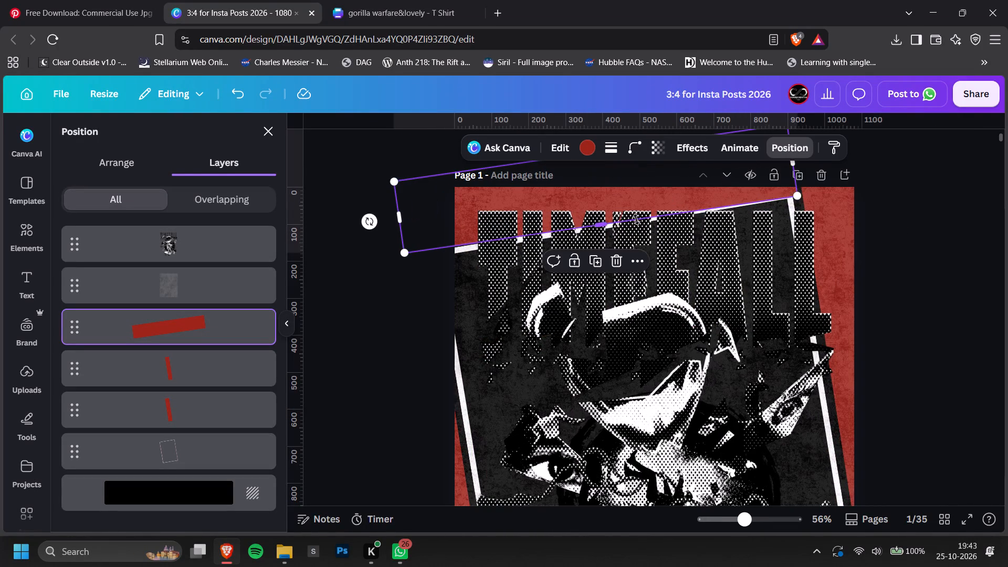
drag(636, 220, 635, 210)
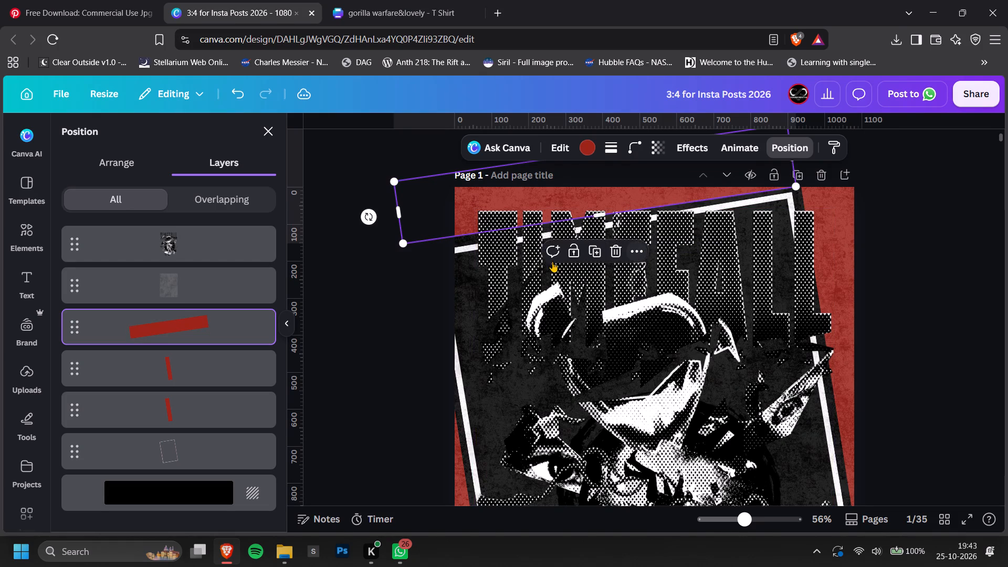
Fine-tune the top red strip's rotation to about 81° so it runs parallel to the border's top edge.
ctrl+scroll(543, 195, up, 1)
drag(320, 220, 323, 220)
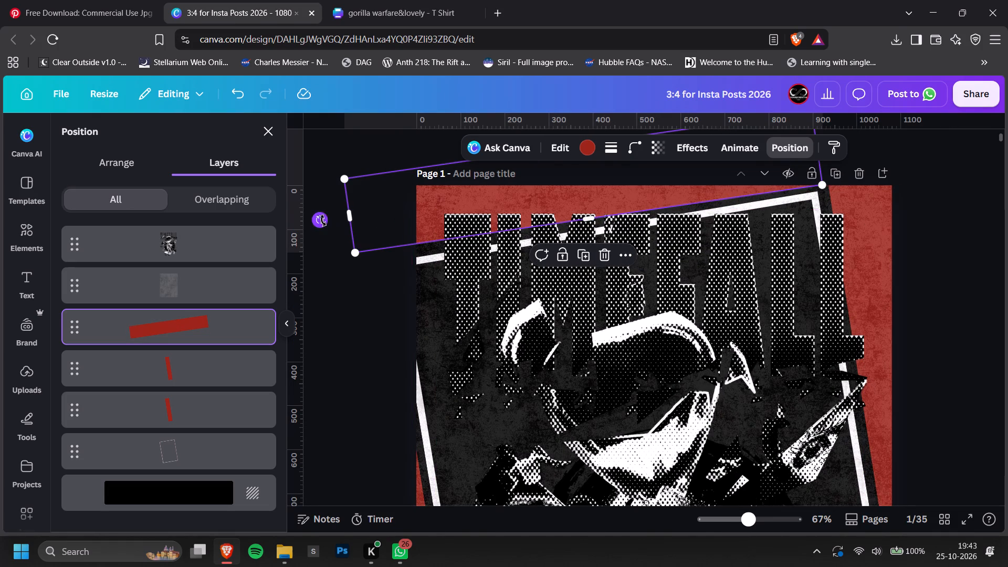
drag(323, 220, 332, 225)
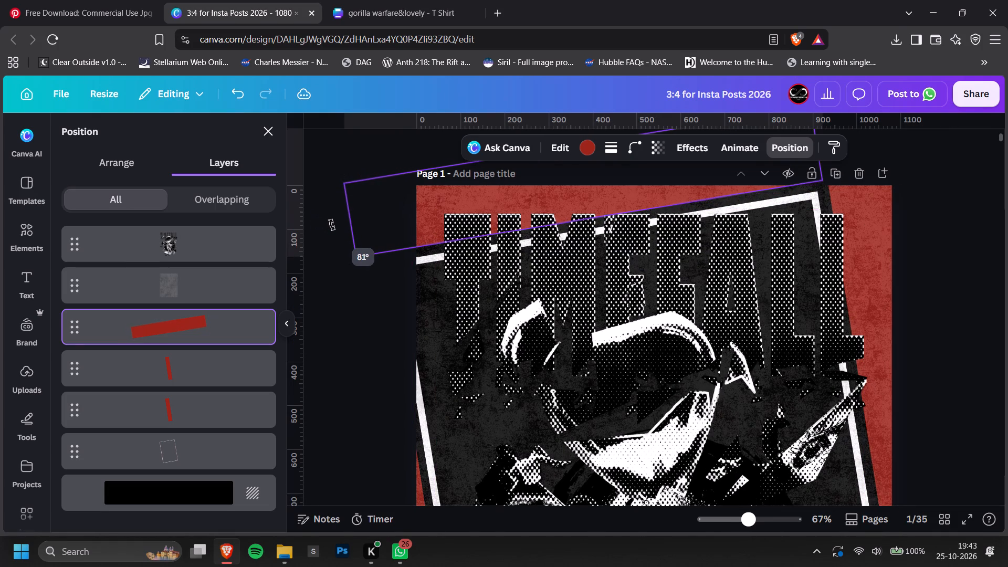
drag(332, 225, 328, 225)
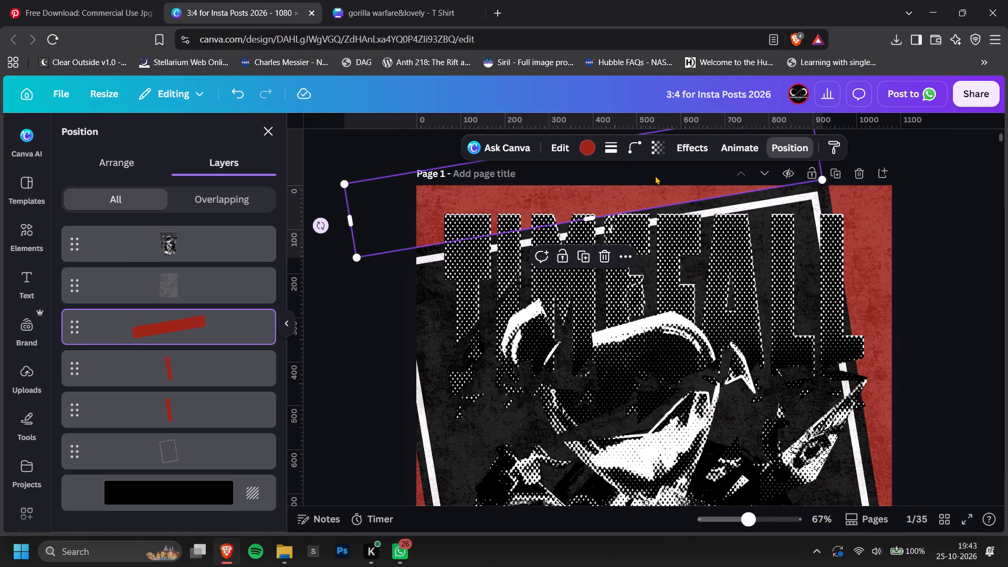
click(975, 208)
click(977, 208)
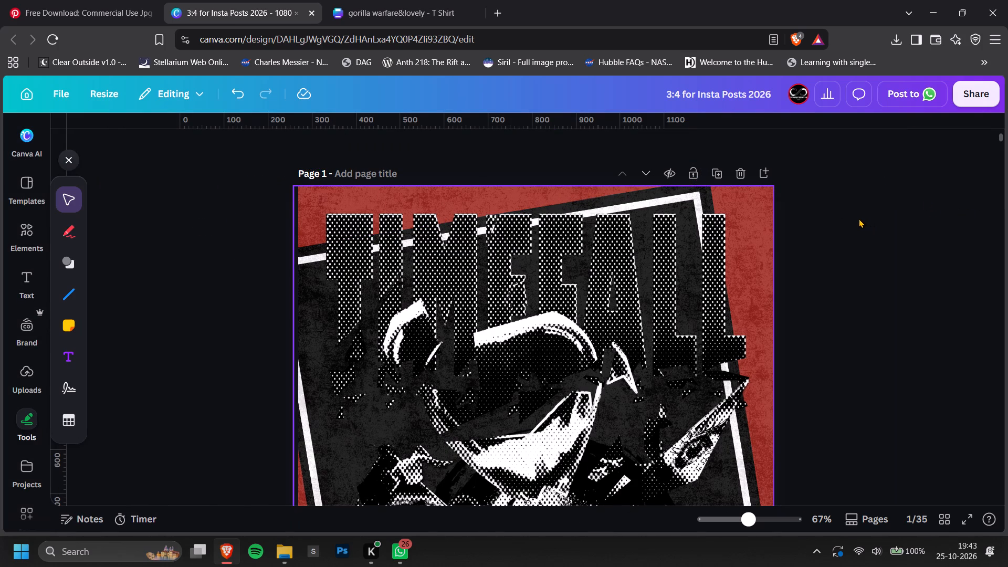
ctrl+scroll(859, 218, down, 2)
scroll(813, 304, down, 2)
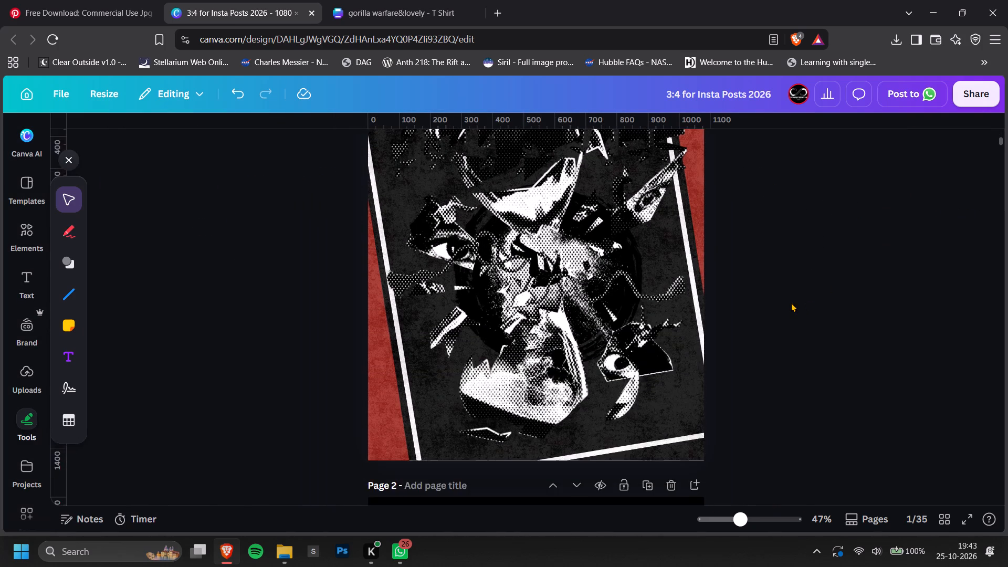
Nudge the left red strip slightly outward on page 1 to widen the dark gap beside the white border.
scroll(790, 299, up, 3)
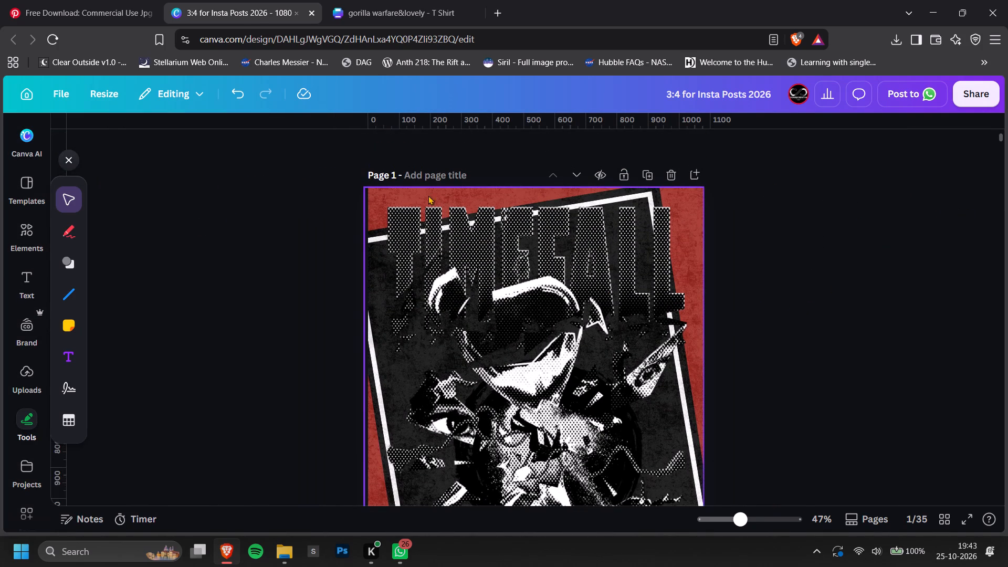
key(alt+1)
click(180, 375)
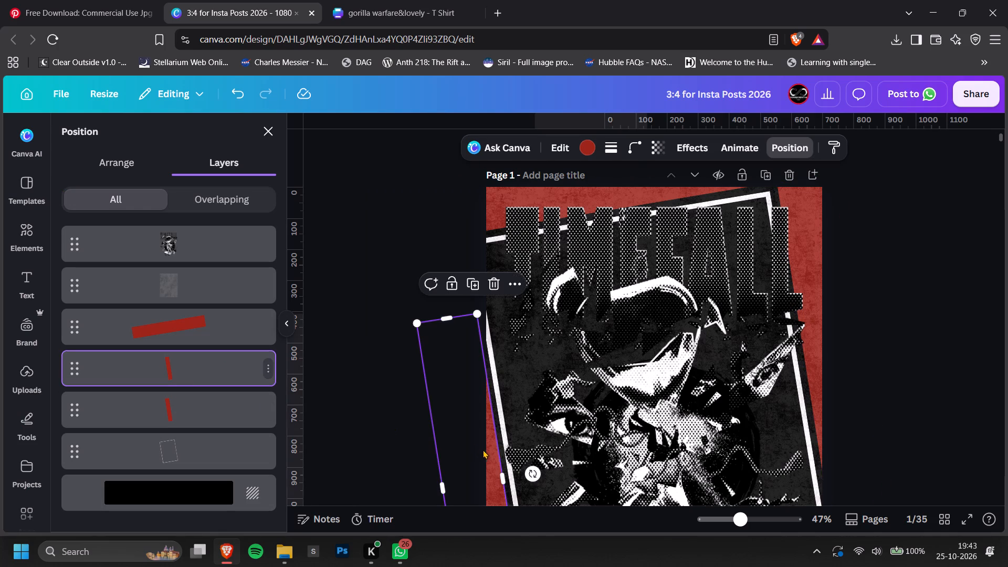
click(481, 452)
click(998, 405)
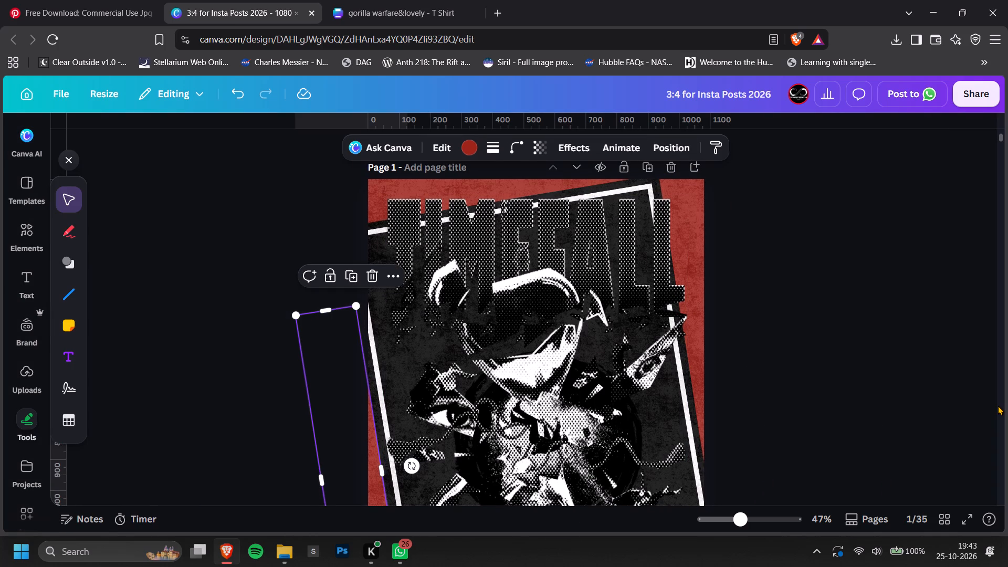
click(998, 405)
click(892, 380)
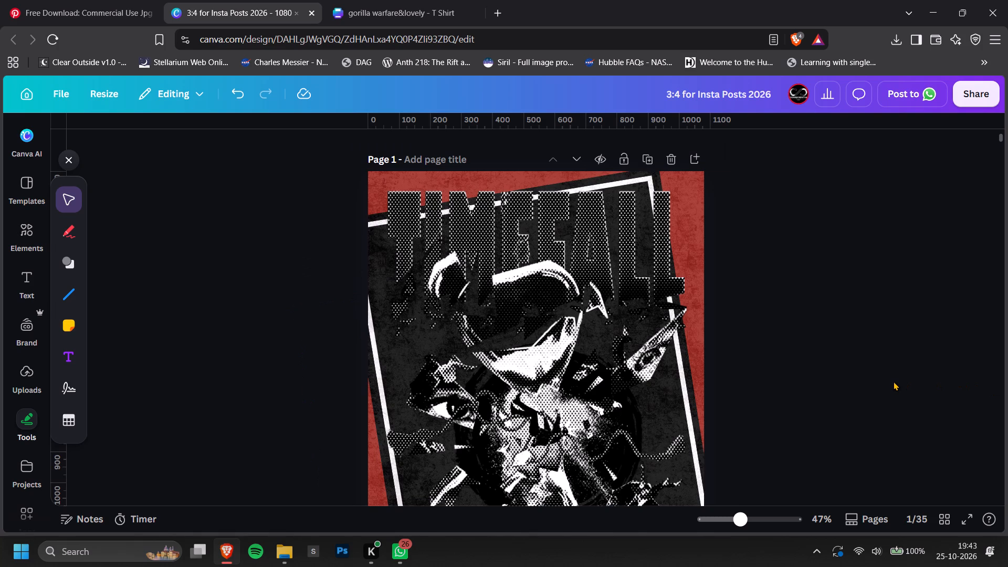
Fine-tune the top red strip's lower edge to adjust the dark gap above the white border.
key(alt+1)
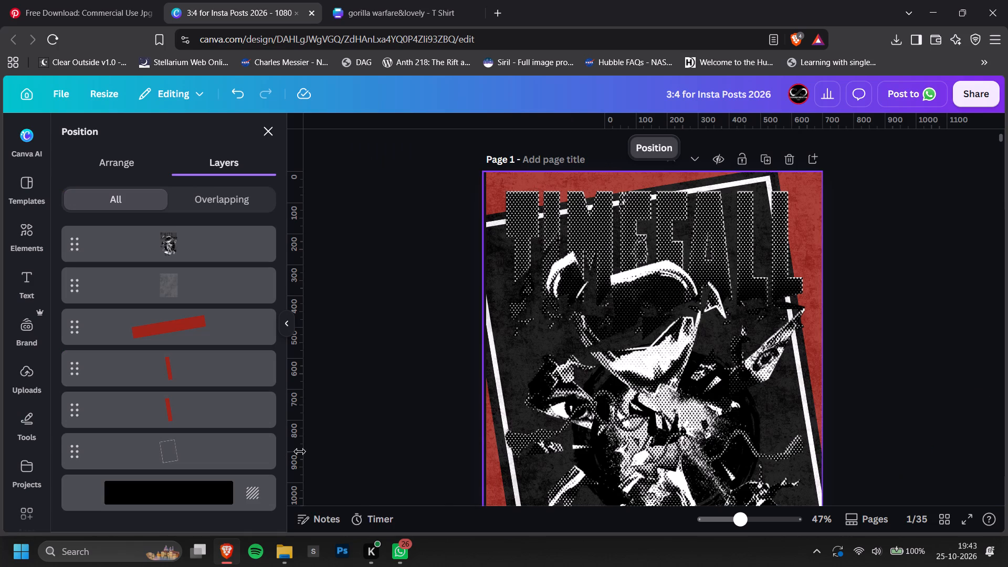
click(193, 317)
click(602, 200)
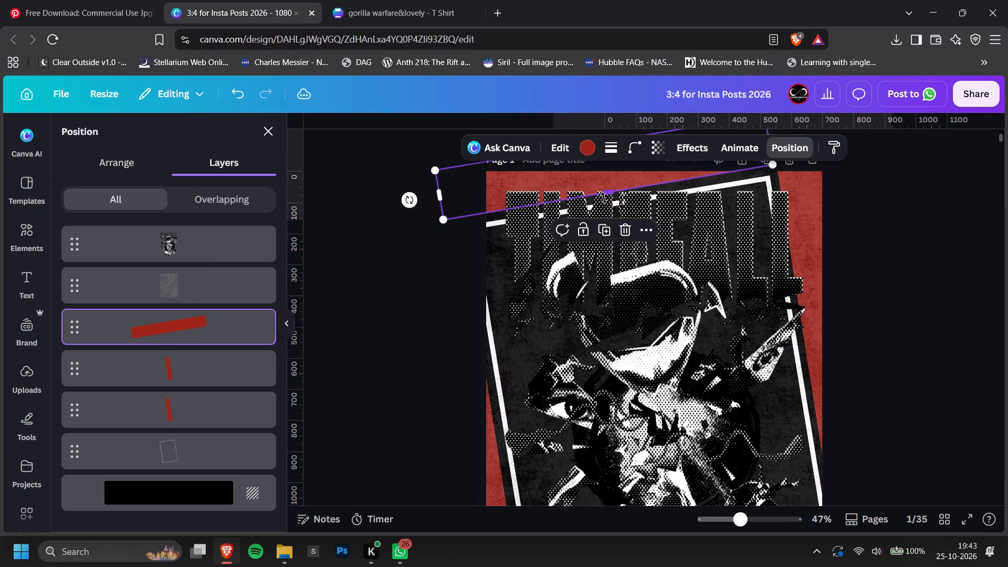
click(963, 259)
drag(963, 259, 966, 281)
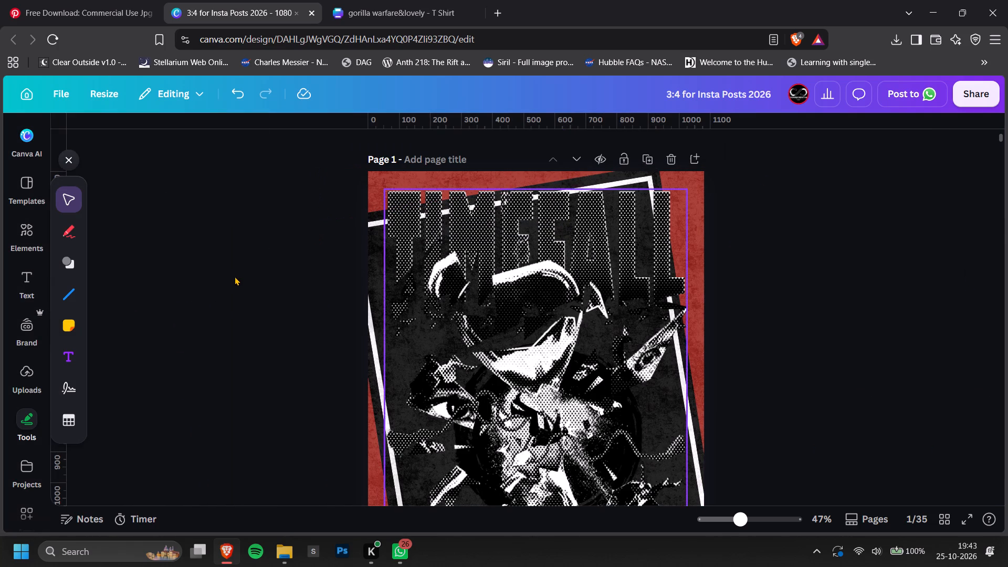
key(alt+1)
click(190, 343)
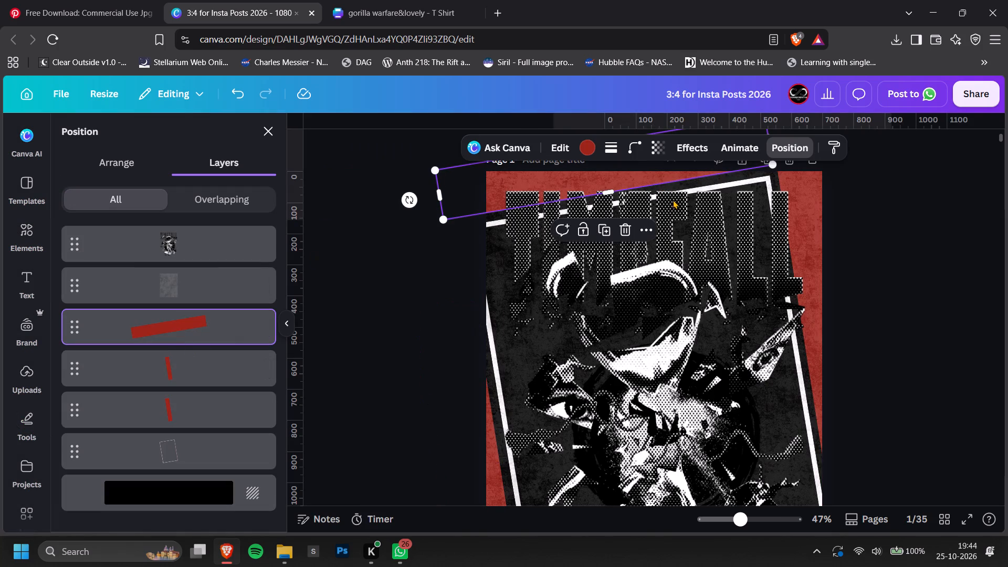
drag(628, 189, 635, 190)
double_click(961, 214)
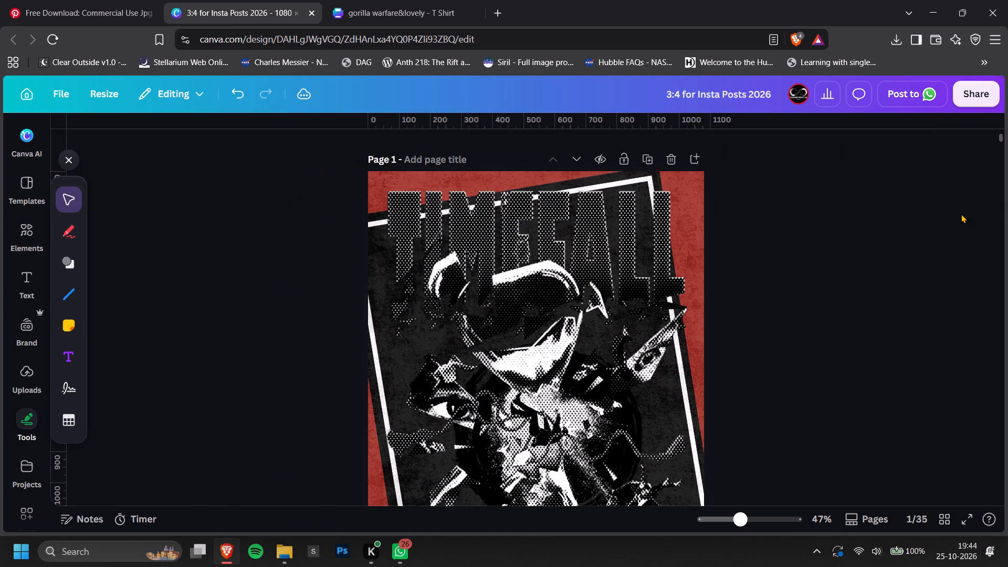
Fine-tune the right red strip's inner edge to adjust the dark gap beside the white border.
scroll(940, 217, down, 1)
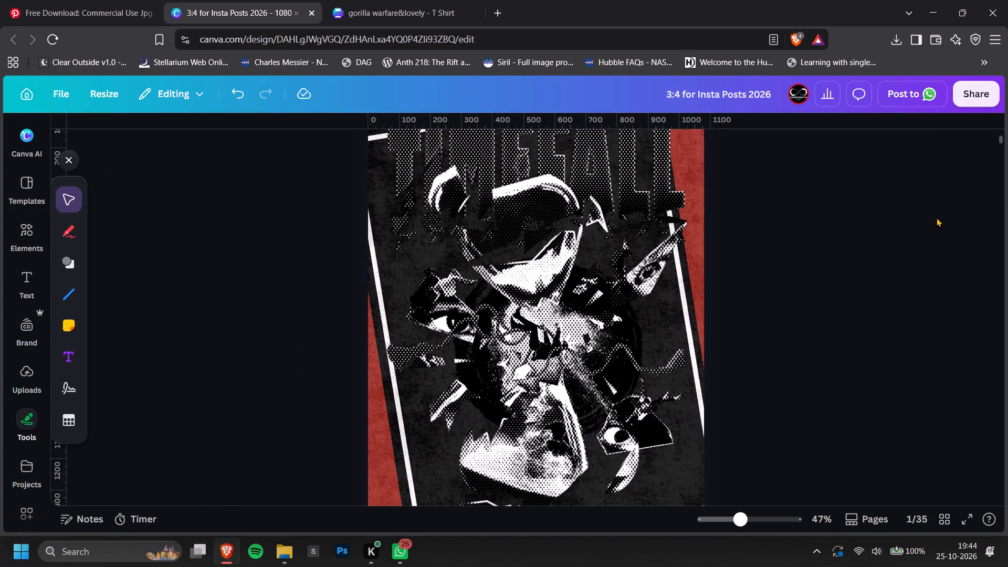
key(alt+1)
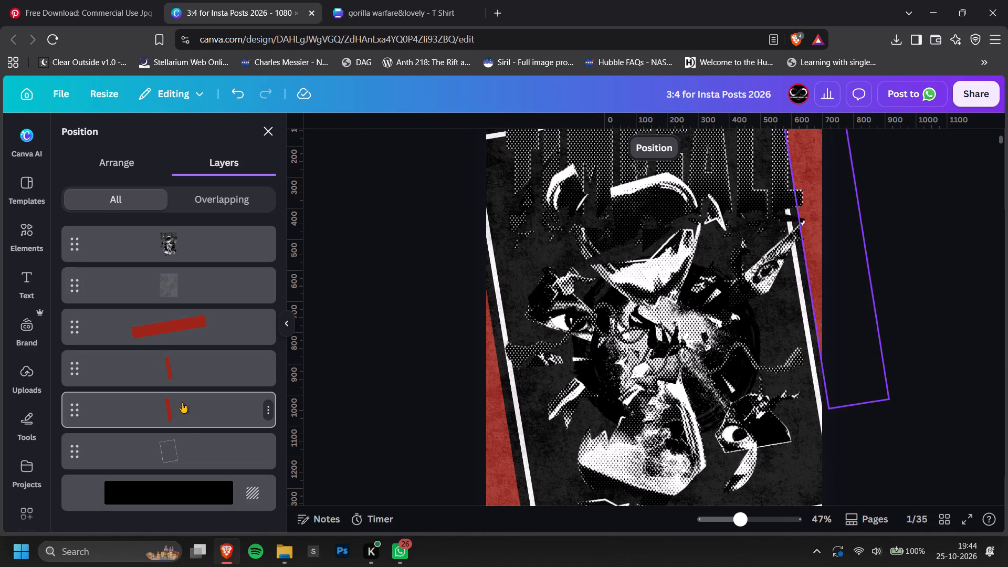
click(187, 419)
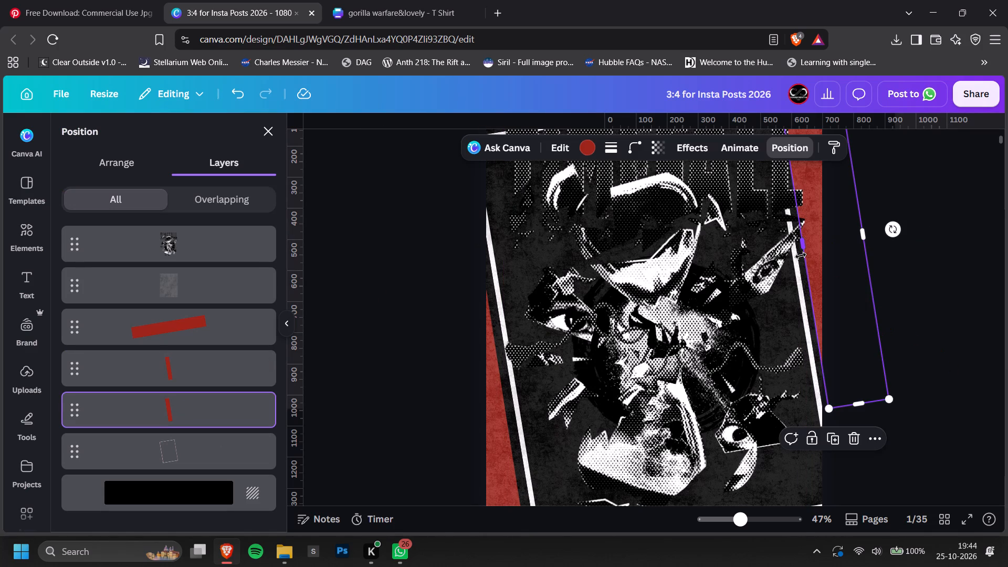
click(801, 256)
double_click(968, 242)
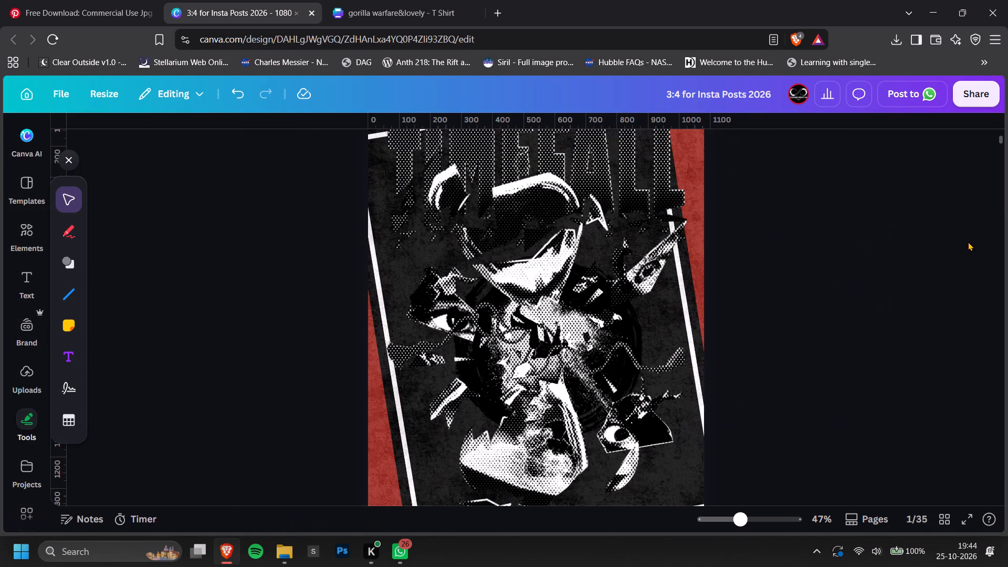
Duplicate the top red strip and place the copy below the border's bottom edge, filling page 1's lower-right corner with a dark gap between.
scroll(766, 319, down, 2)
ctrl+scroll(859, 321, down, 2)
scroll(859, 321, up, 2)
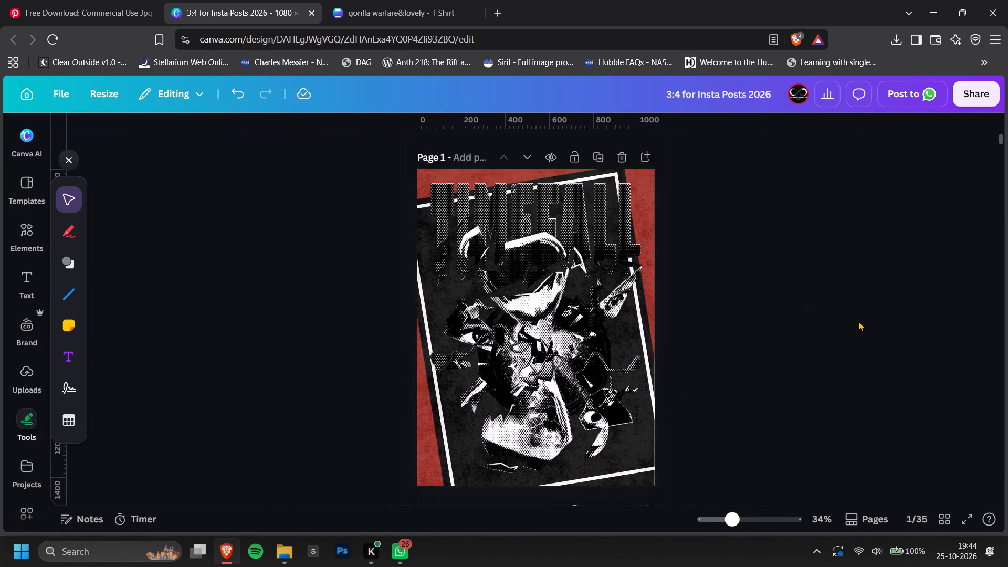
key(alt+1)
click(212, 334)
scroll(602, 241, down, 1)
scroll(609, 191, up, 1)
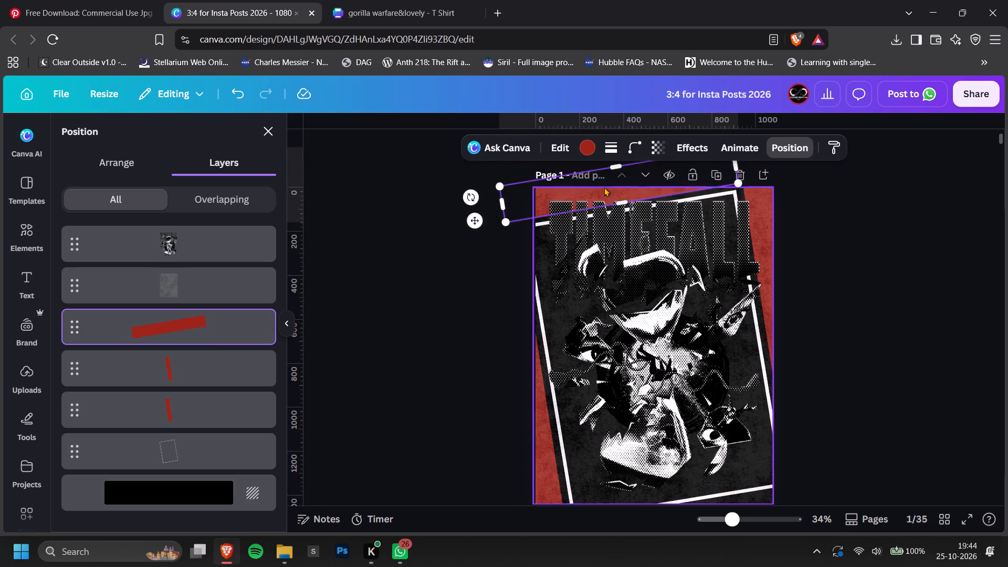
alt+drag(599, 190, 676, 474)
scroll(676, 474, down, 1)
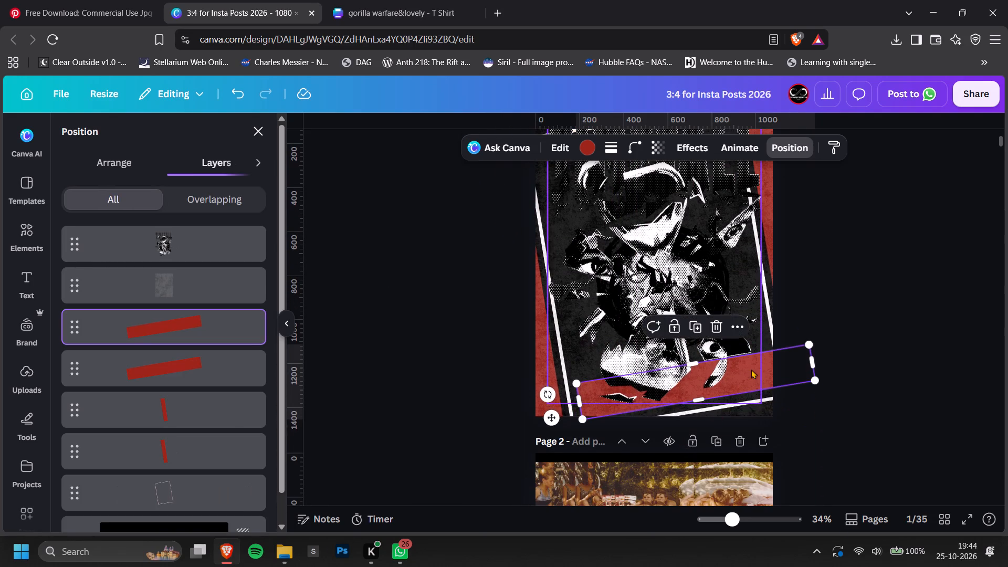
drag(751, 369, 781, 419)
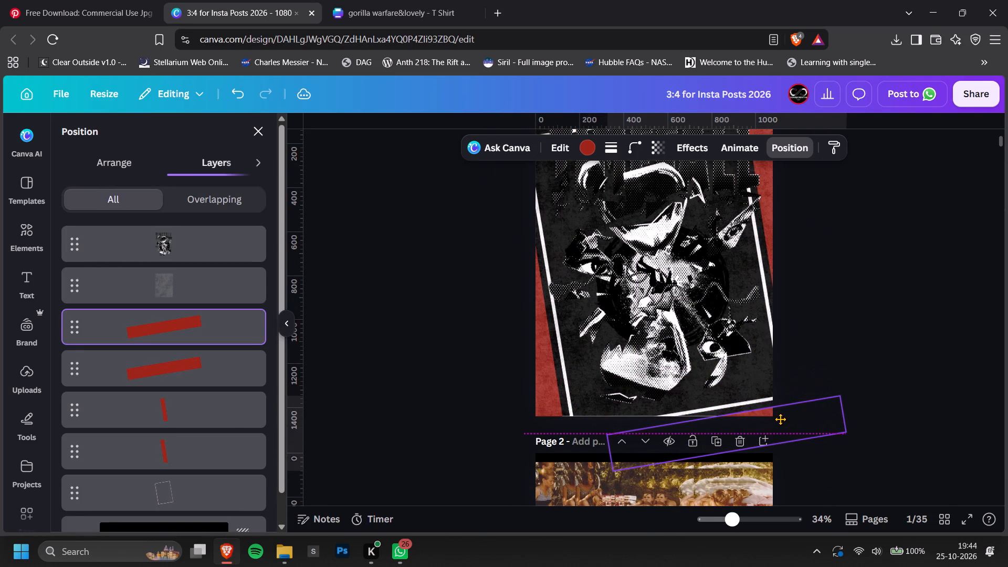
drag(781, 419, 780, 419)
click(808, 365)
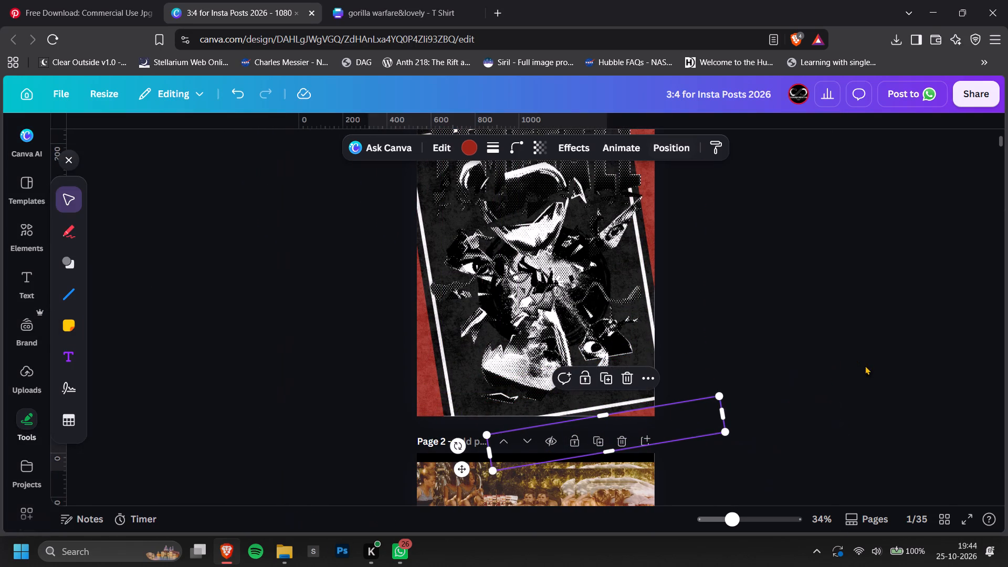
drag(862, 363, 850, 343)
Apply a black Glow shadow to the TIMEFALL artwork with blur amount 17 and intensity 82.
ctrl+scroll(792, 351, down, 1)
scroll(787, 348, up, 1)
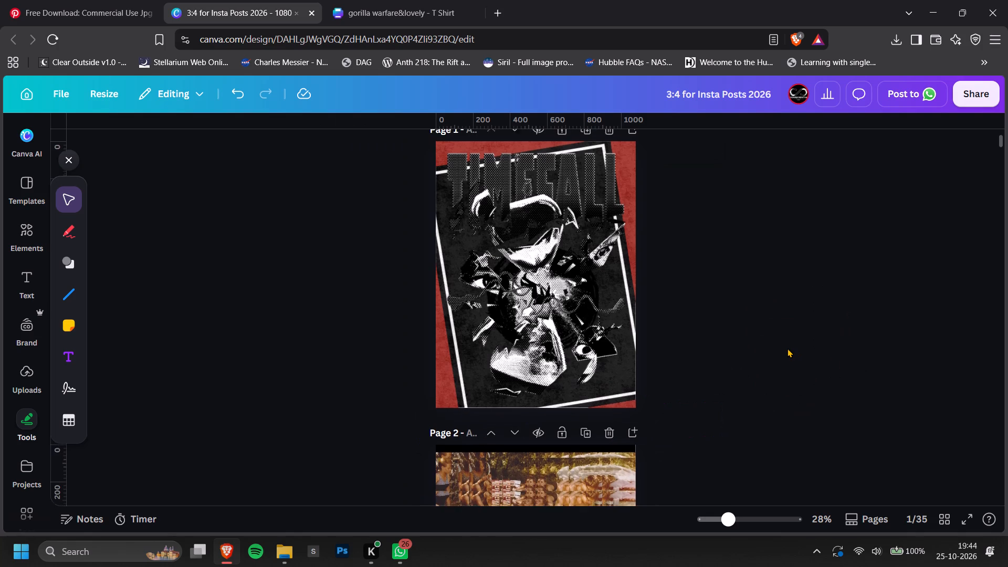
ctrl+scroll(823, 335, up, 1)
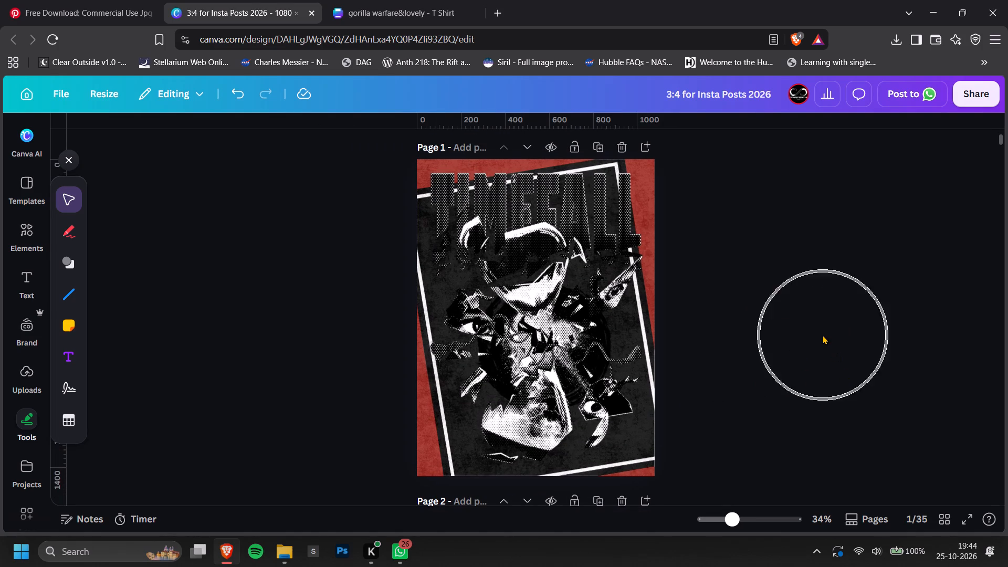
ctrl+scroll(890, 303, down, 1)
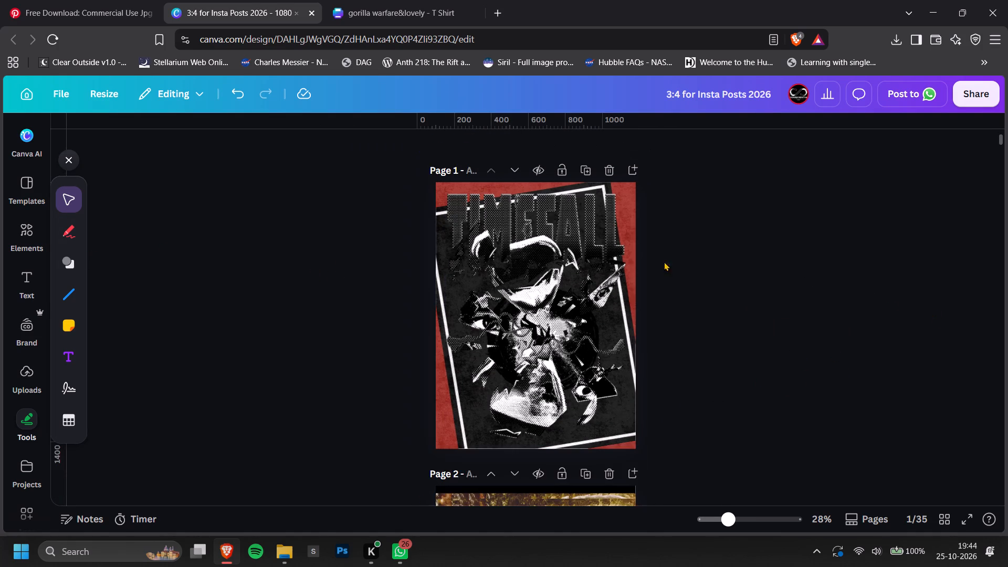
ctrl+scroll(654, 254, up, 1)
click(513, 233)
click(790, 192)
click(508, 219)
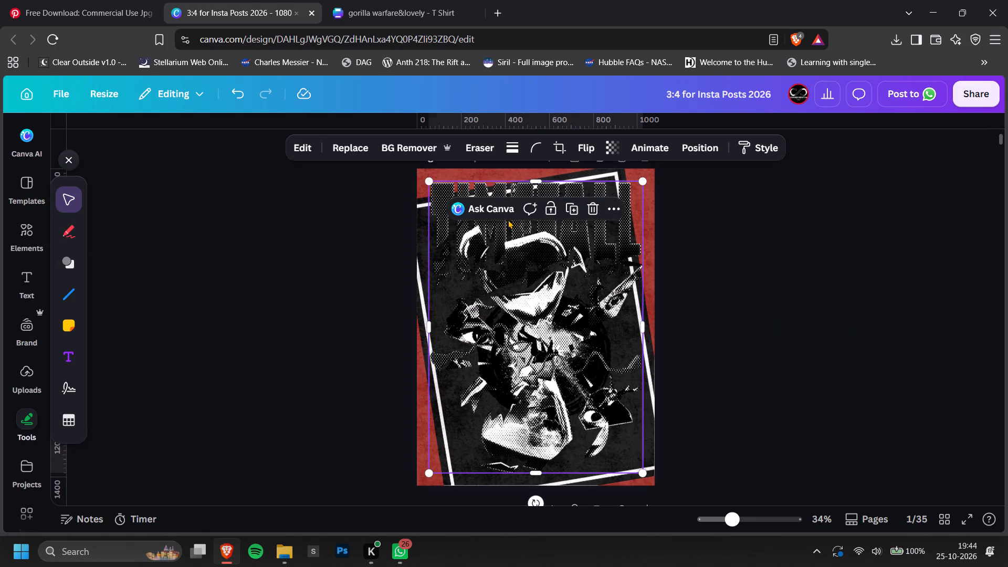
click(299, 148)
scroll(182, 352, down, 4)
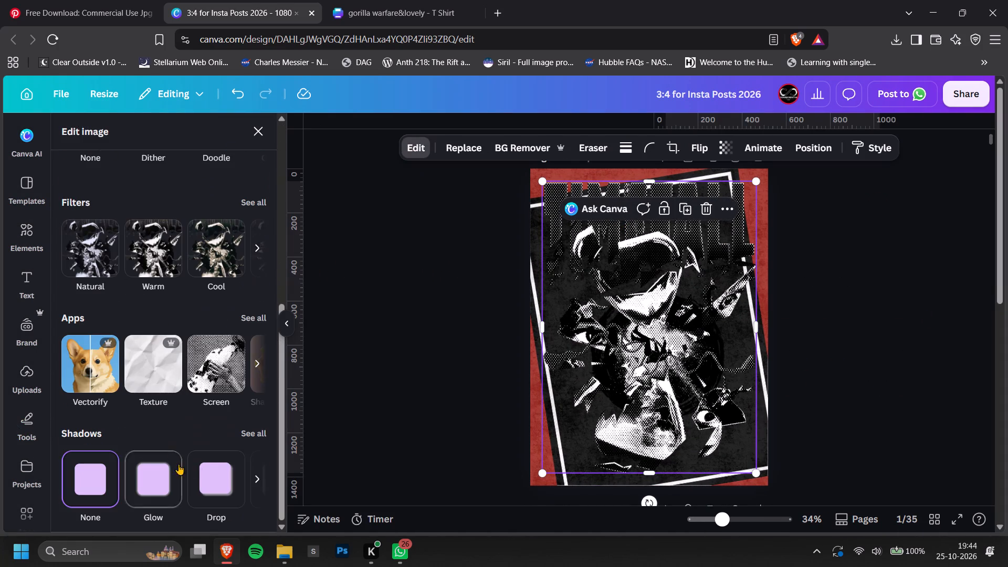
click(200, 464)
click(174, 464)
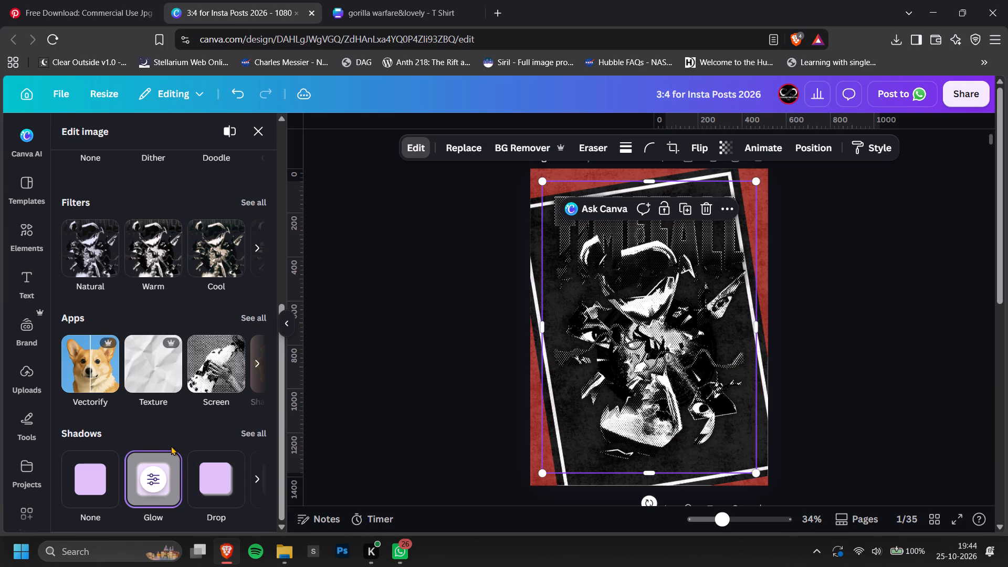
click(157, 452)
drag(112, 244, 96, 240)
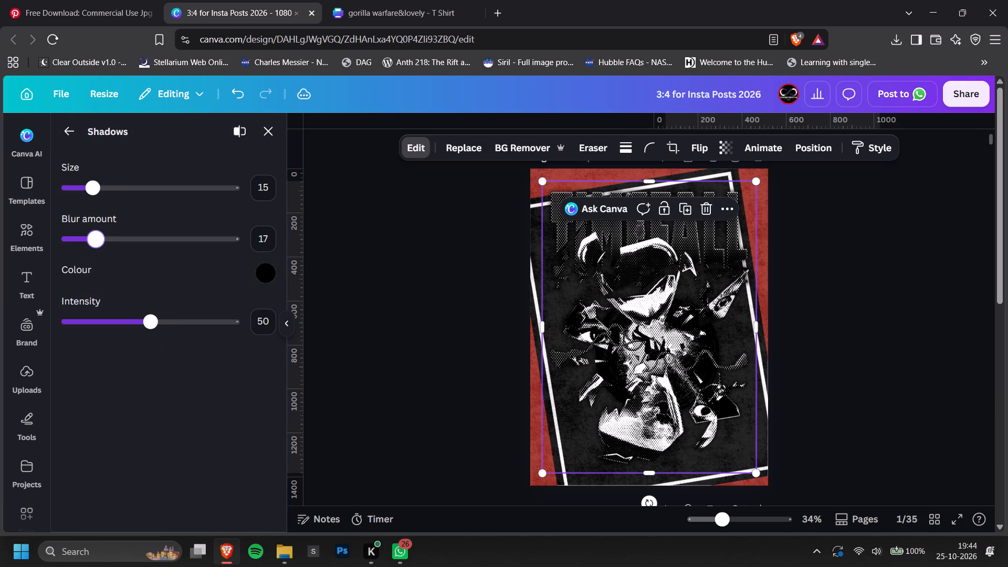
drag(96, 240, 96, 240)
drag(159, 327, 204, 329)
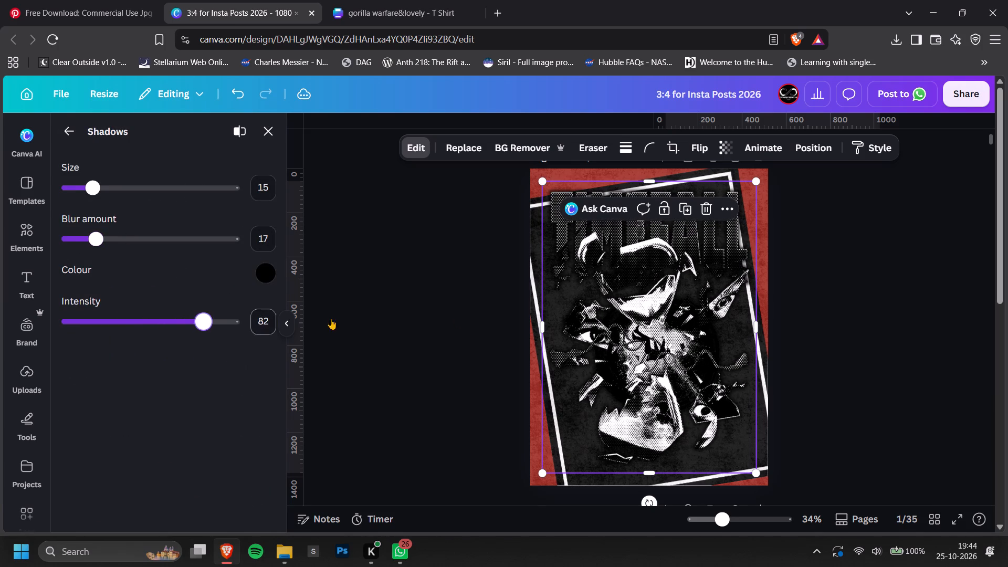
double_click(805, 296)
Enlarge the TIMEFALL artwork to about 1014 × 1383 px and align it to the centre and middle of page 1.
click(587, 404)
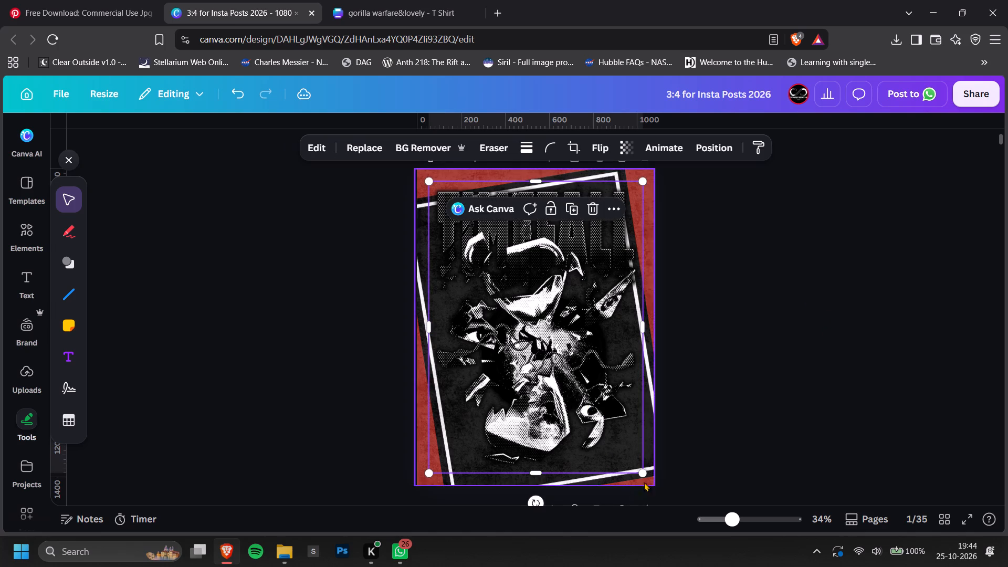
drag(645, 475, 660, 482)
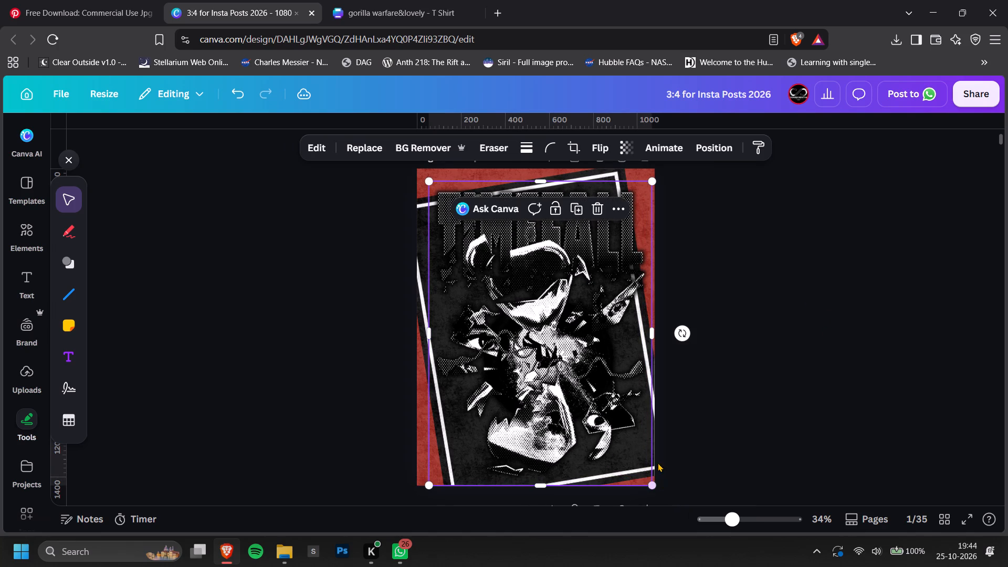
click(708, 153)
click(100, 172)
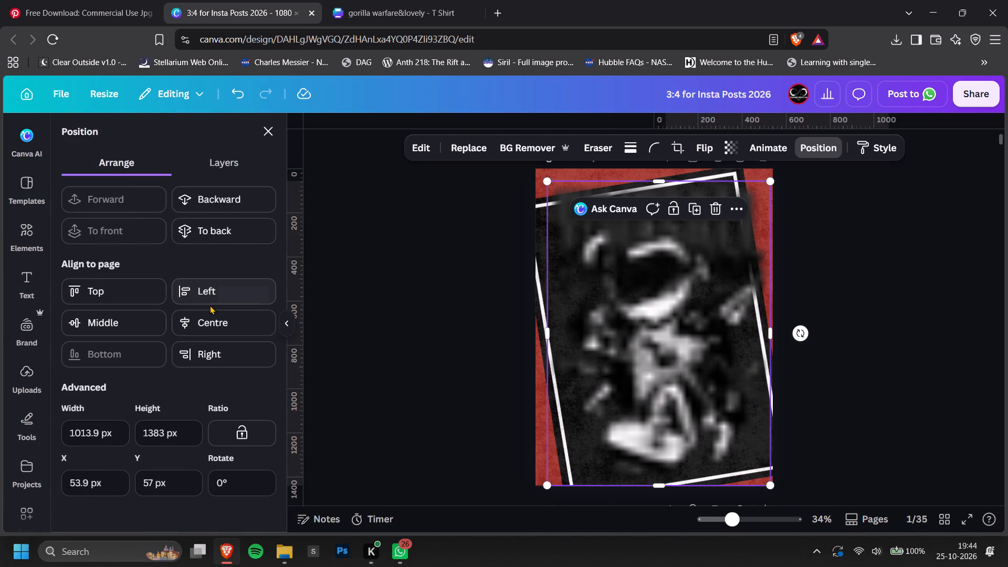
click(214, 310)
click(145, 318)
double_click(880, 305)
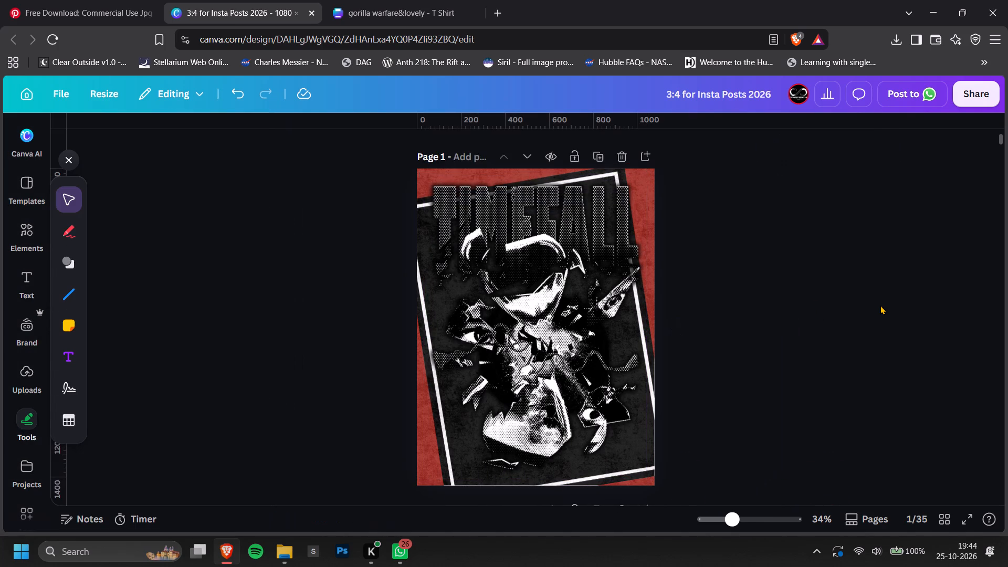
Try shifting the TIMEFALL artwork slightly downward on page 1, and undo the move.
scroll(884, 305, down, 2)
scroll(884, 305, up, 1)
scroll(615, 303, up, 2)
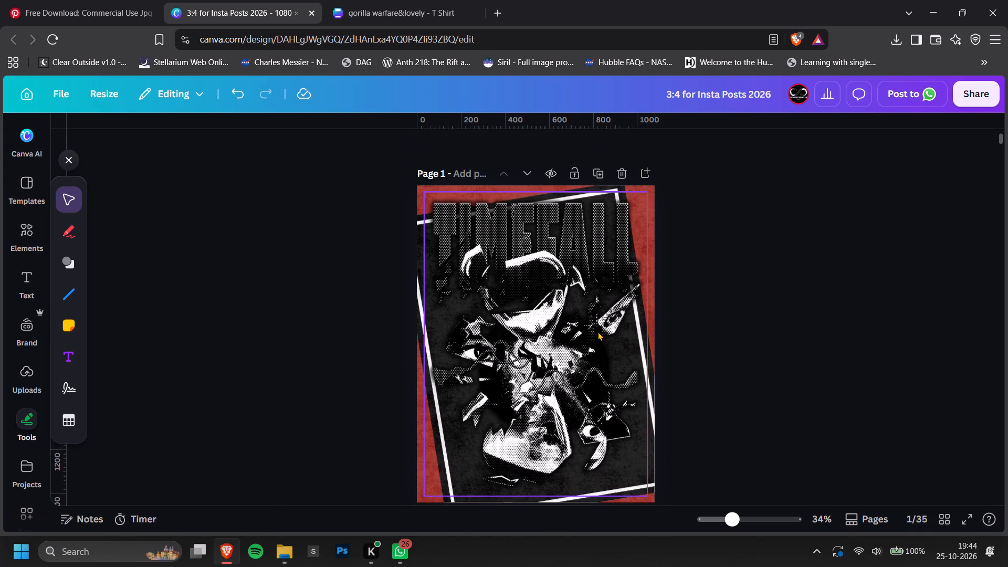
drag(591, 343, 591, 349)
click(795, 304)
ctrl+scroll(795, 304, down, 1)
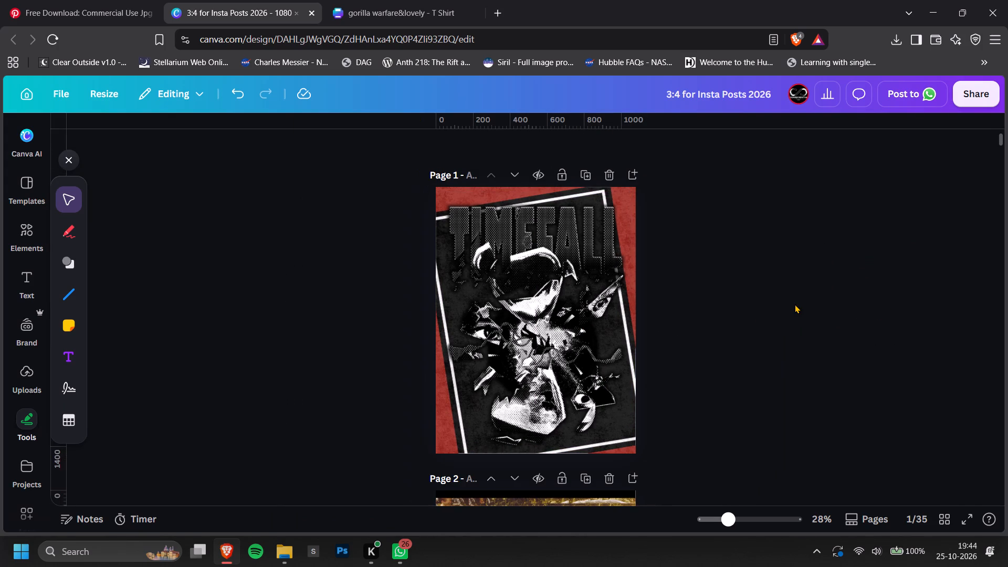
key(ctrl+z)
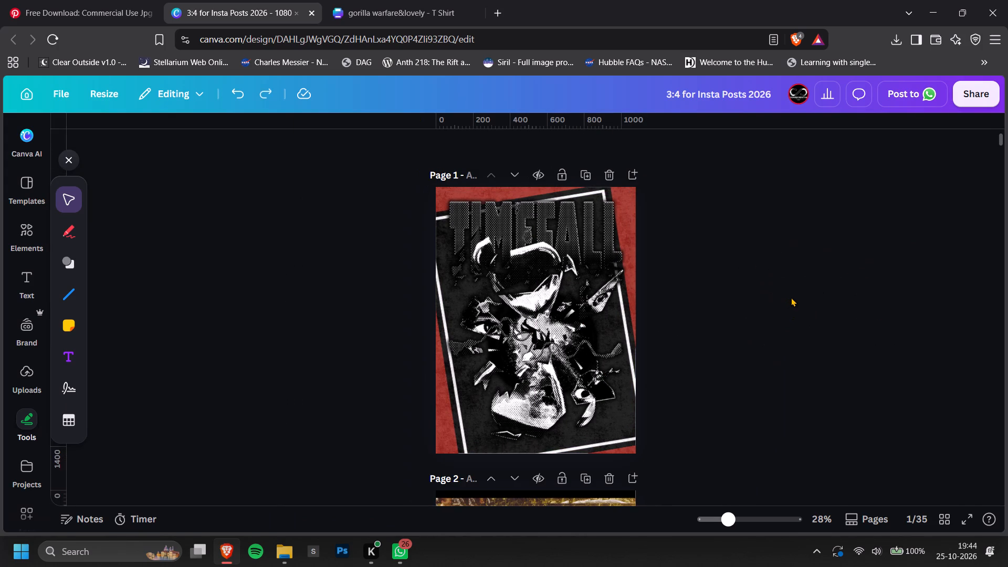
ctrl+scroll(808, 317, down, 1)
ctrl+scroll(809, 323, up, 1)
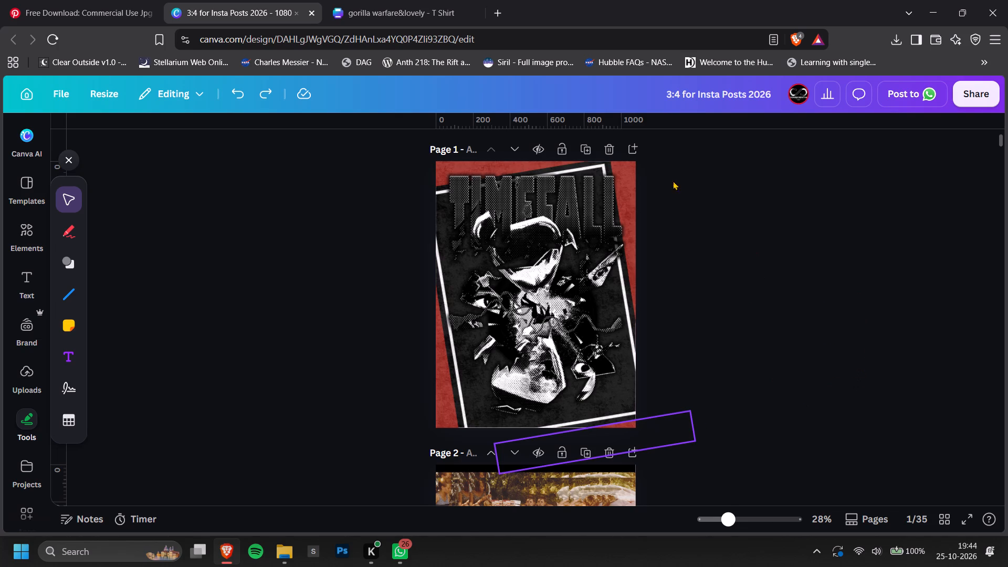
Duplicate page 1 and delete the TIMEFALL hourglass artwork from the copy, page 2.
click(586, 144)
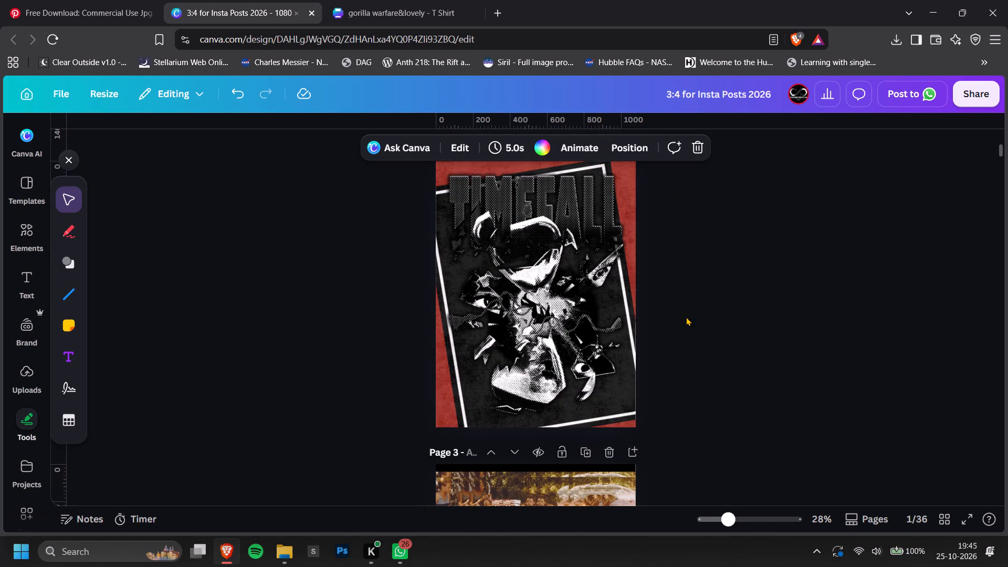
click(523, 311)
key(BackSpace)
click(828, 314)
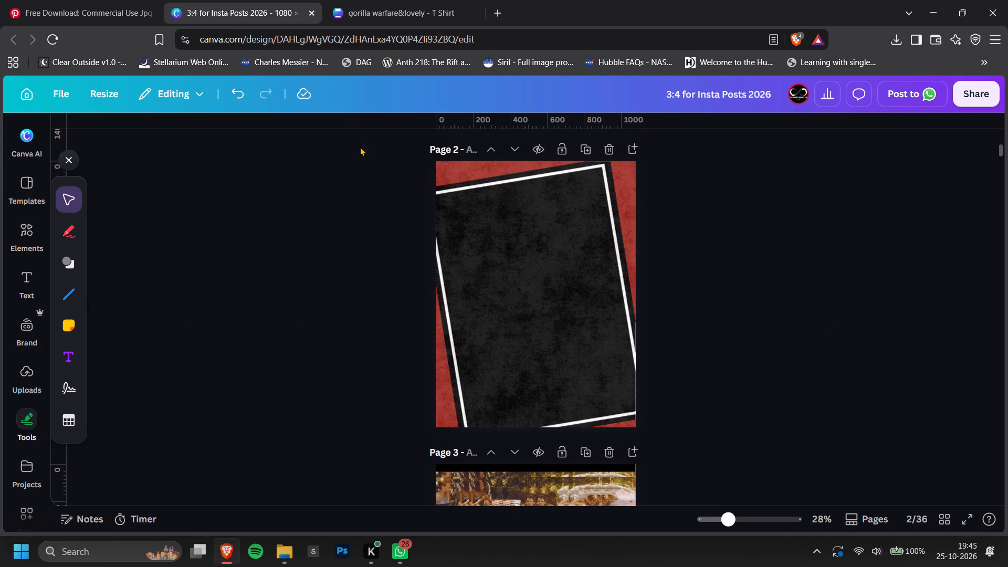
Rotate page 2's white border and four red strips together so that they tilt clockwise, opposite to page 1.
drag(354, 134, 748, 460)
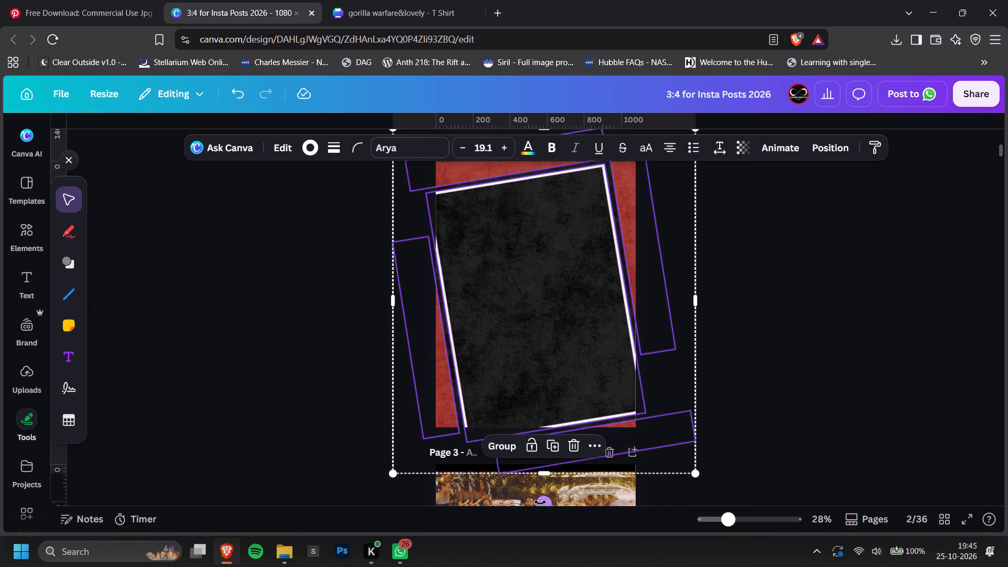
drag(540, 502, 569, 500)
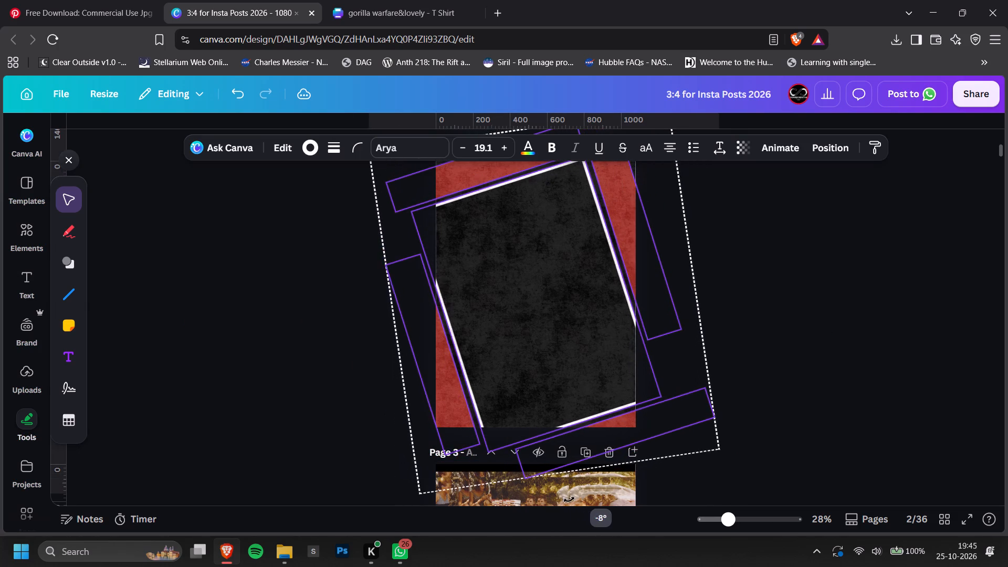
drag(569, 500, 469, 479)
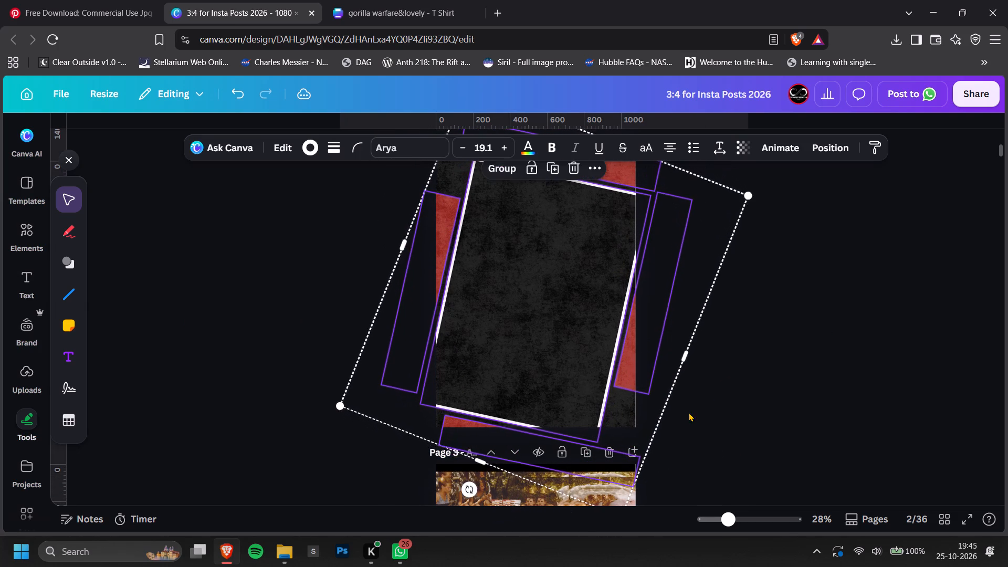
double_click(744, 396)
scroll(744, 396, up, 5)
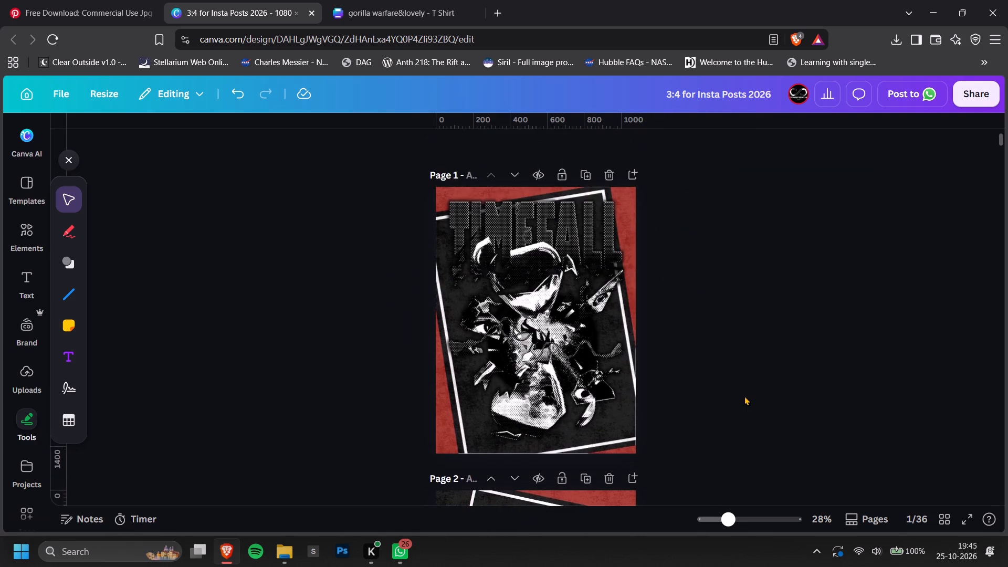
scroll(744, 396, down, 4)
scroll(555, 215, up, 1)
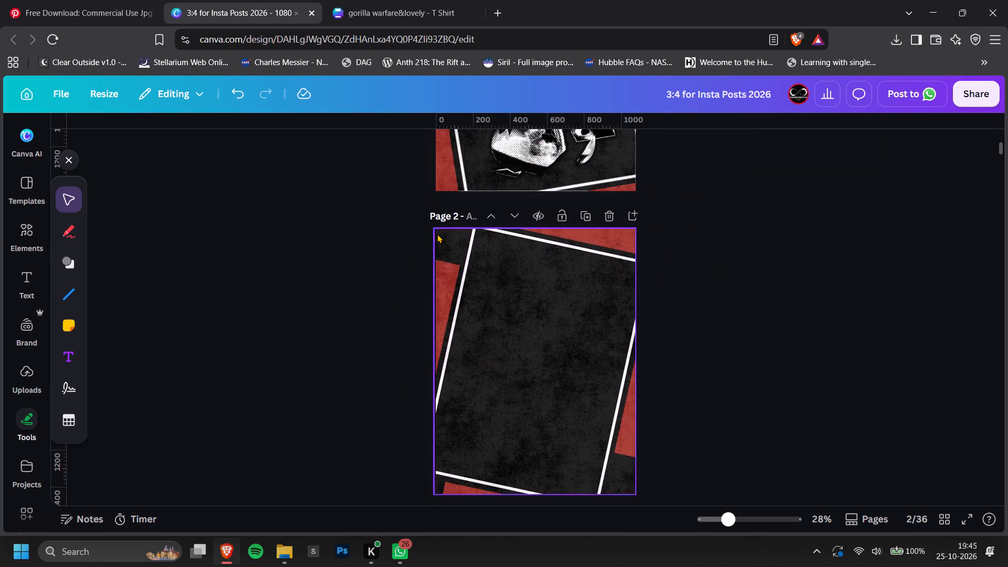
Lengthen page 2's bottom red strip past the page's left edge, filling the lower-left corner.
click(438, 270)
double_click(442, 270)
click(803, 254)
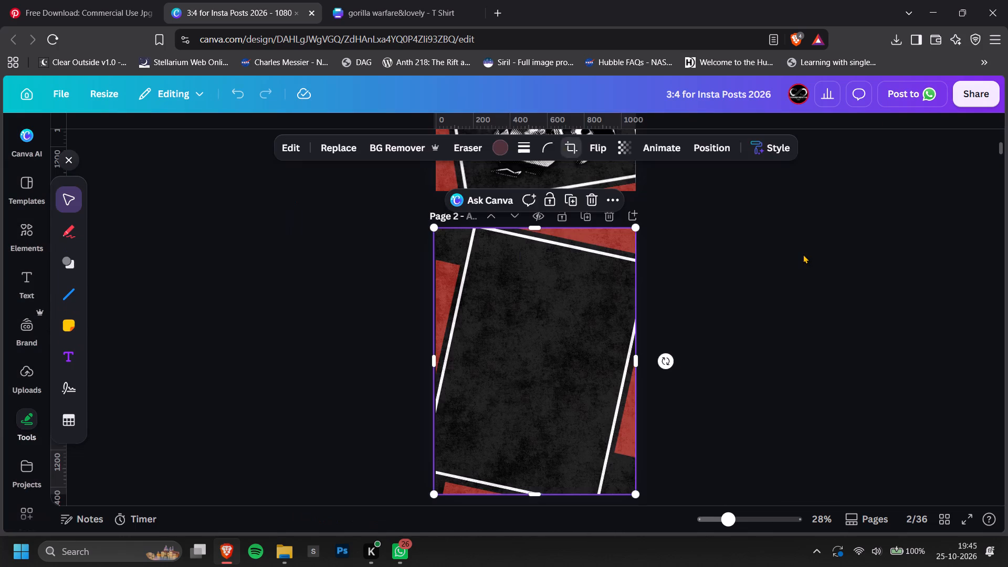
click(803, 254)
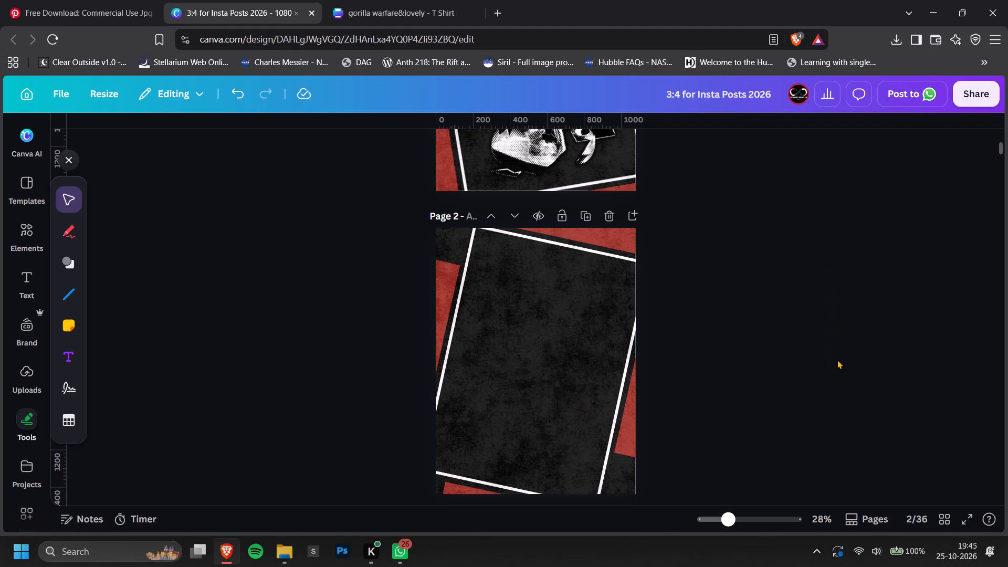
scroll(848, 362, down, 1)
key(alt+1)
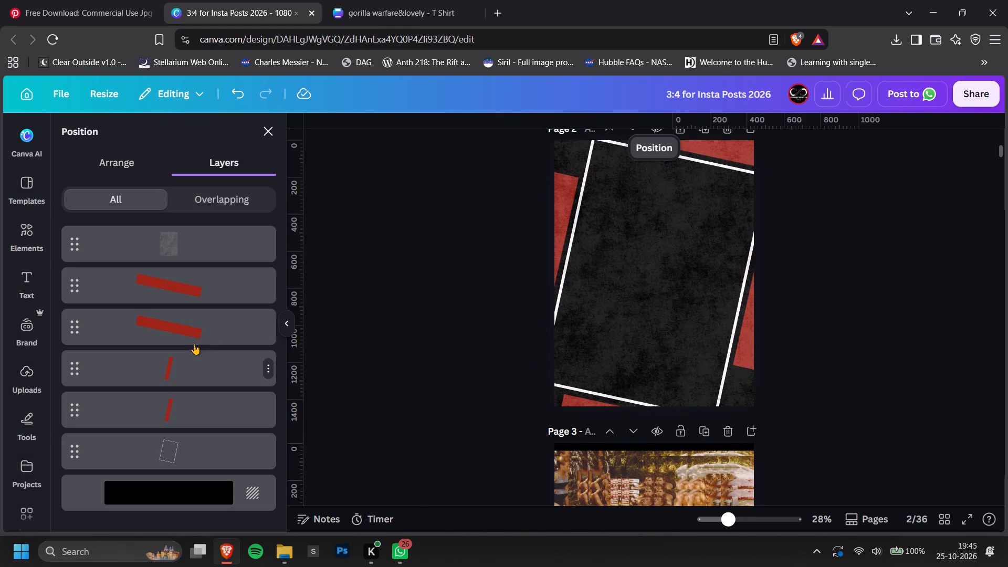
click(202, 299)
drag(562, 412, 562, 411)
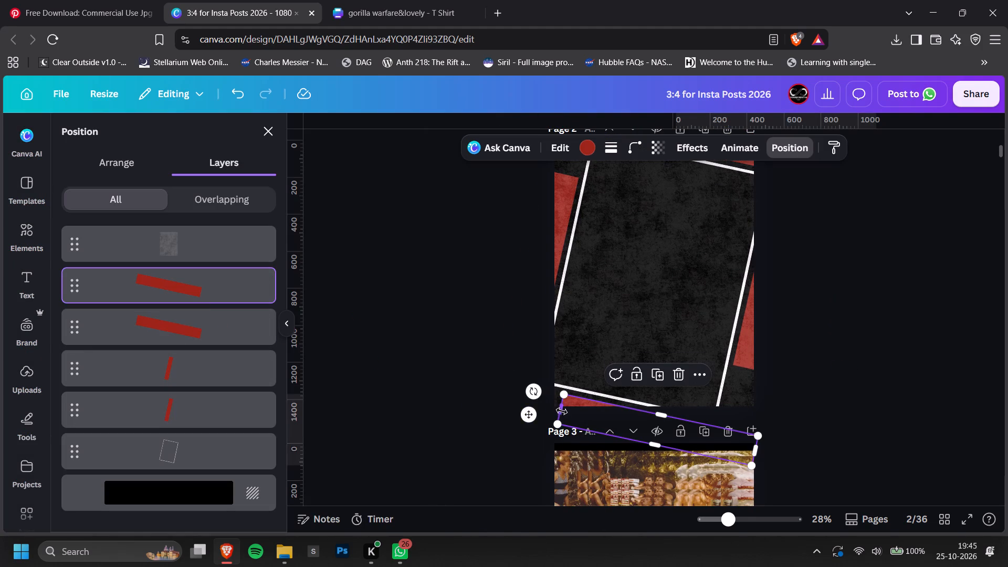
drag(562, 411, 536, 405)
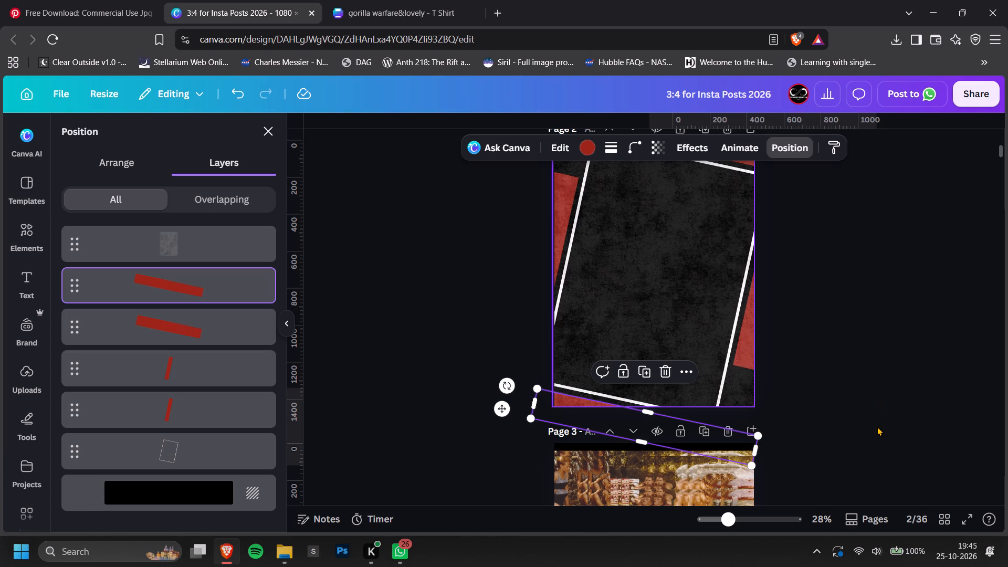
drag(936, 420, 936, 415)
scroll(936, 412, up, 1)
click(907, 419)
scroll(907, 419, down, 1)
ctrl+scroll(907, 419, down, 1)
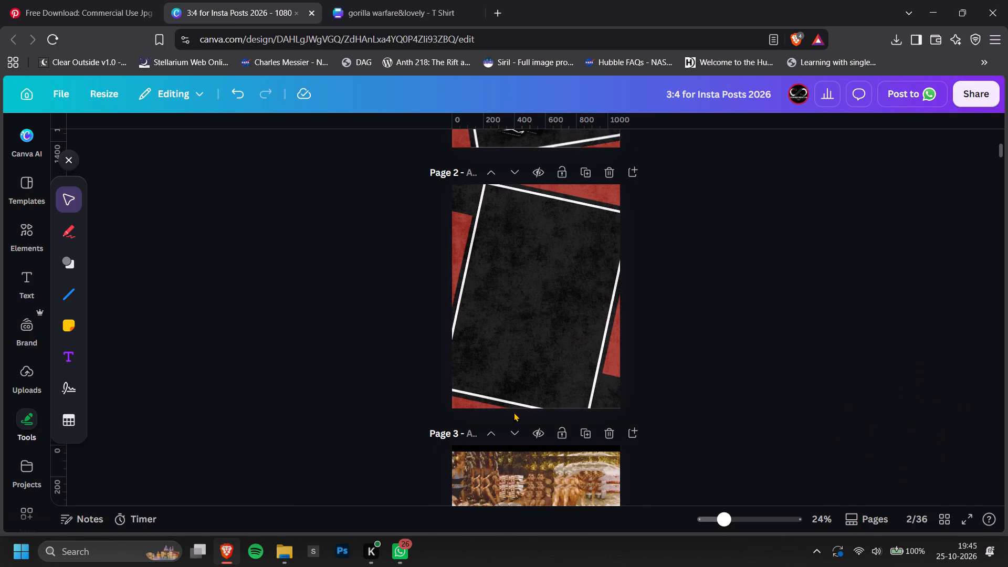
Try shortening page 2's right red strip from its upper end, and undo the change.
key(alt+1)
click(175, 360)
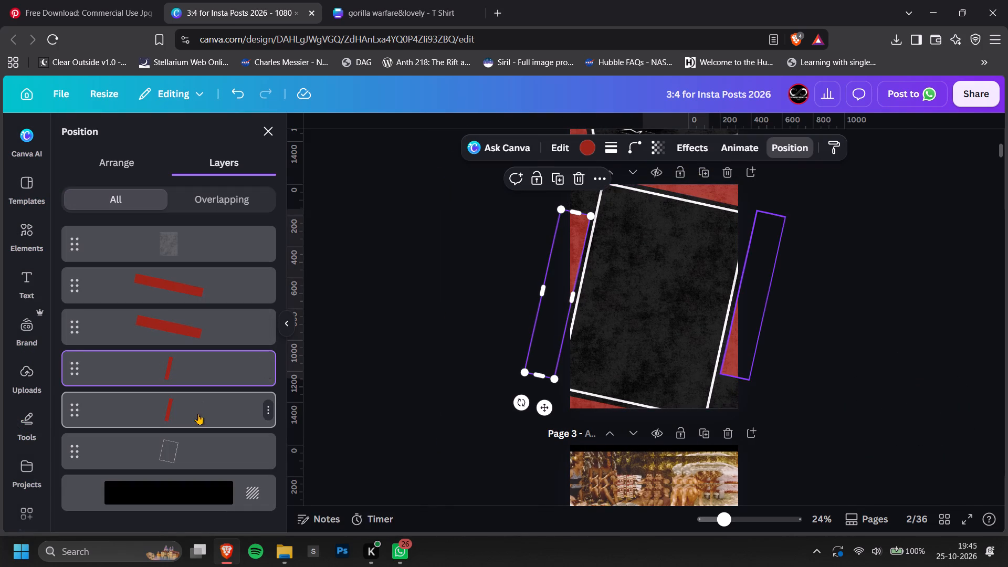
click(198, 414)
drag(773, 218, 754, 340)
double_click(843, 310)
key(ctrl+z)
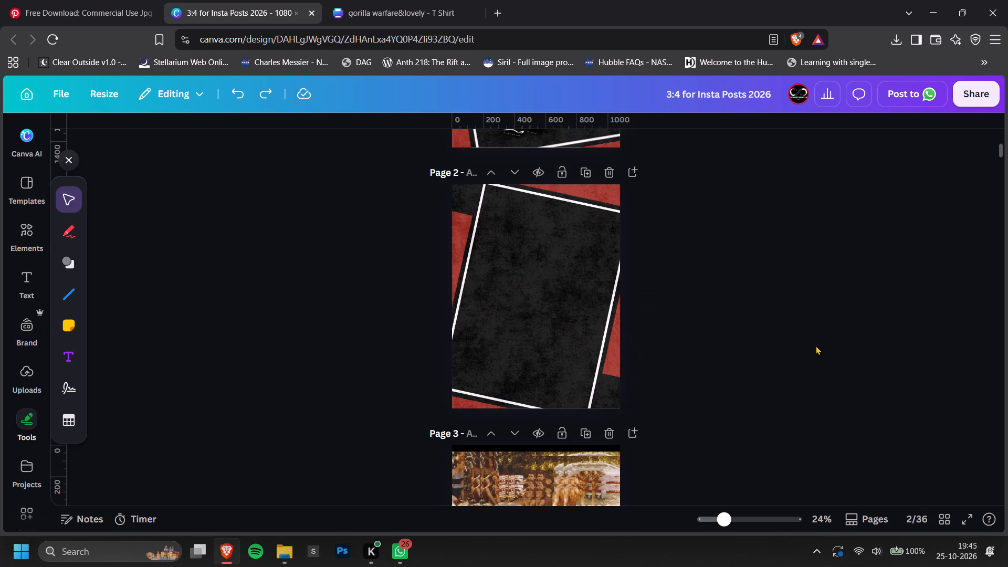
Lengthen page 2's left red strip upward beyond the page's top edge, filling the upper-left corner.
key(alt+1)
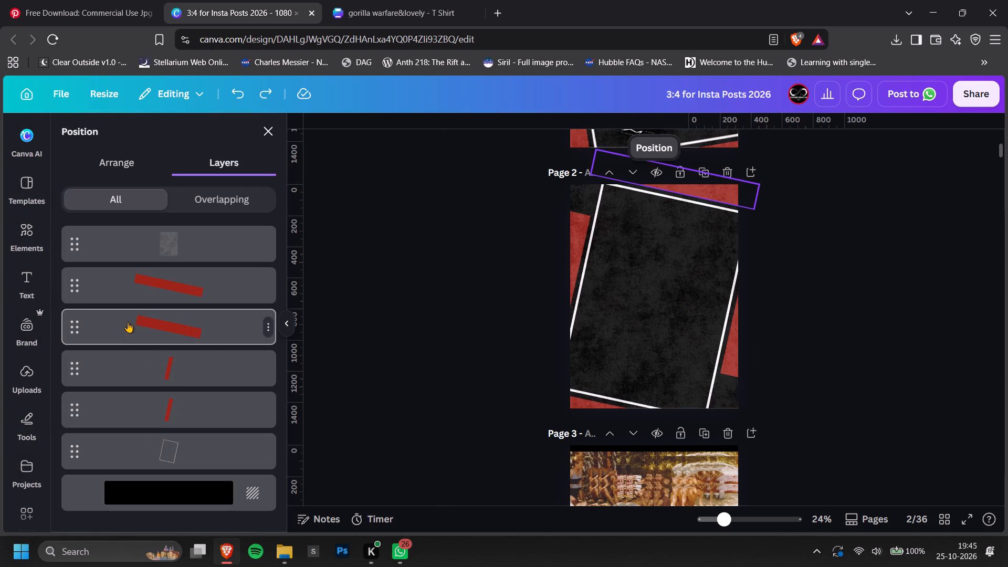
click(157, 363)
drag(579, 214, 608, 172)
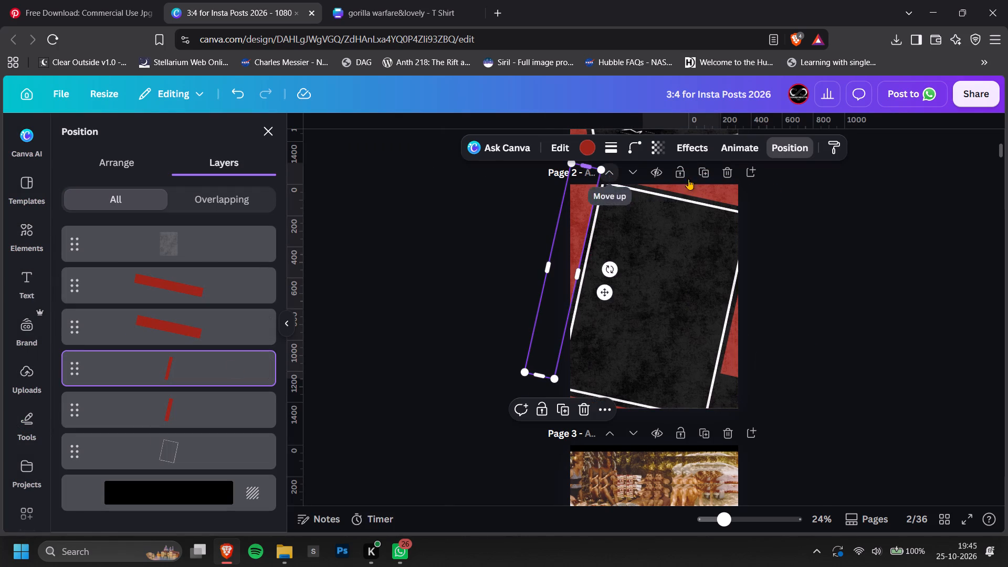
click(878, 188)
click(887, 217)
Lengthen page 2's right red strip downward beyond the page's bottom edge, filling the lower-right corner.
key(alt+1)
click(157, 408)
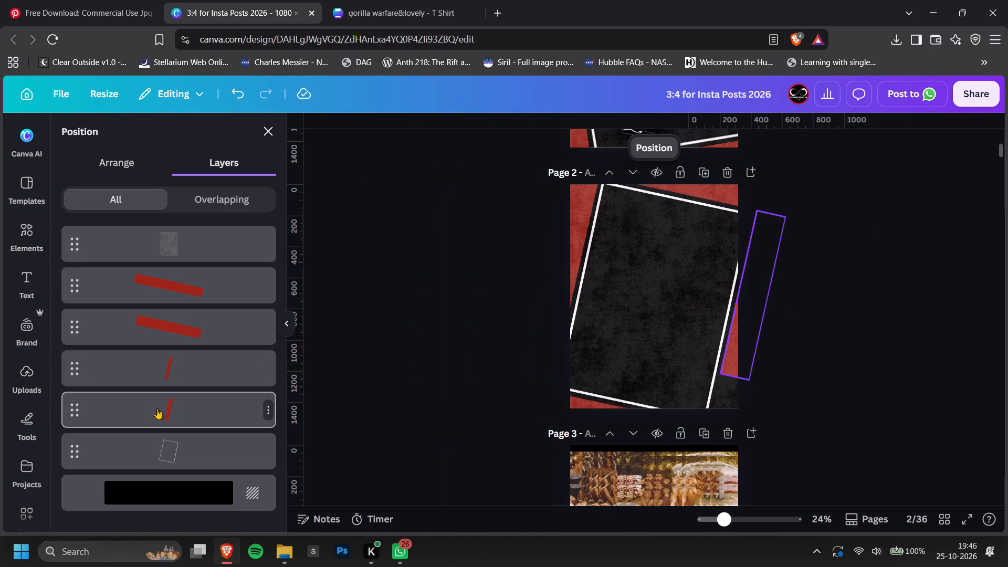
drag(734, 379, 712, 430)
click(939, 352)
click(940, 341)
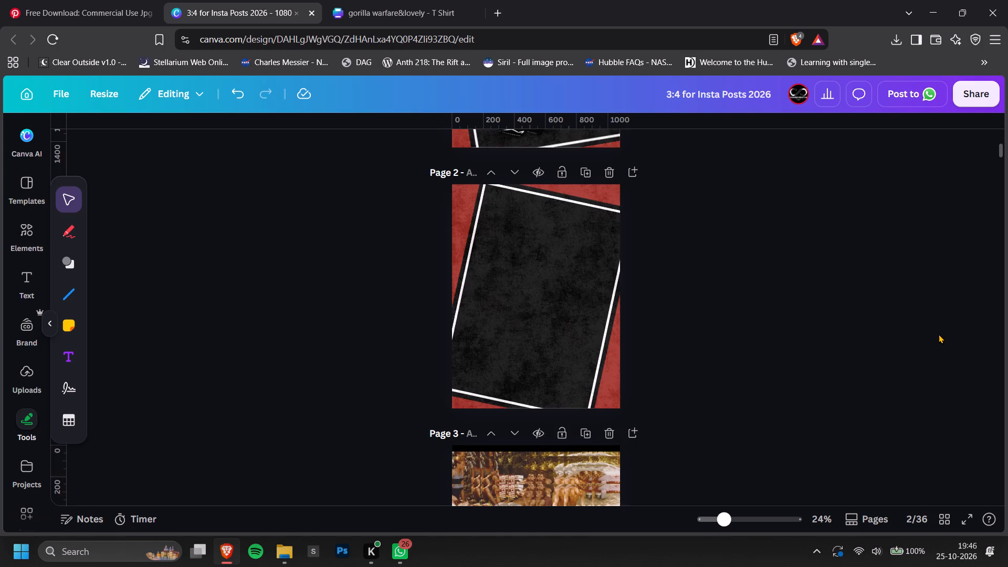
Rotate page 2's white border and red strips together slightly counterclockwise to reduce their tilt.
scroll(939, 334, up, 3)
scroll(939, 334, down, 2)
ctrl+scroll(926, 333, down, 1)
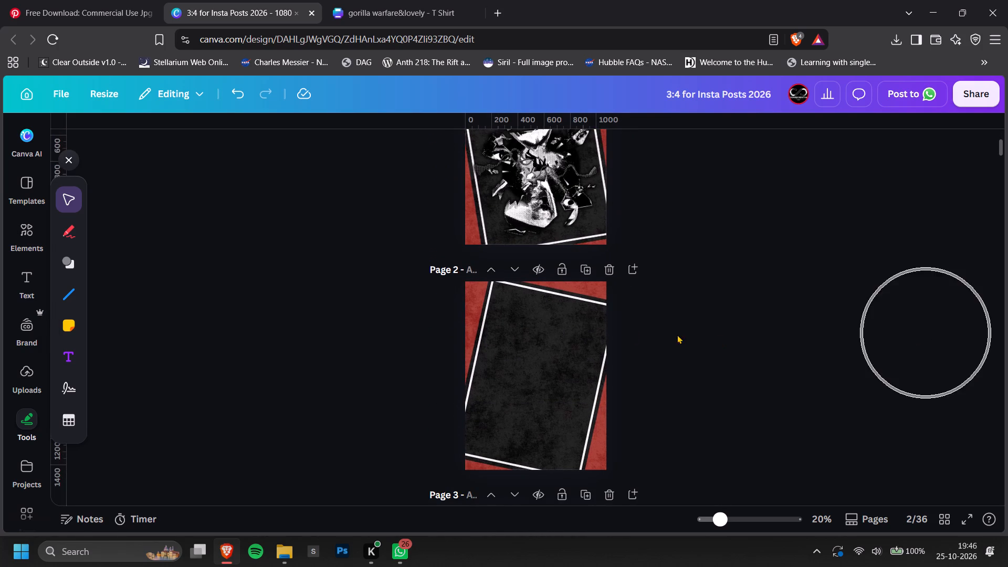
drag(423, 265, 703, 499)
scroll(677, 403, down, 1)
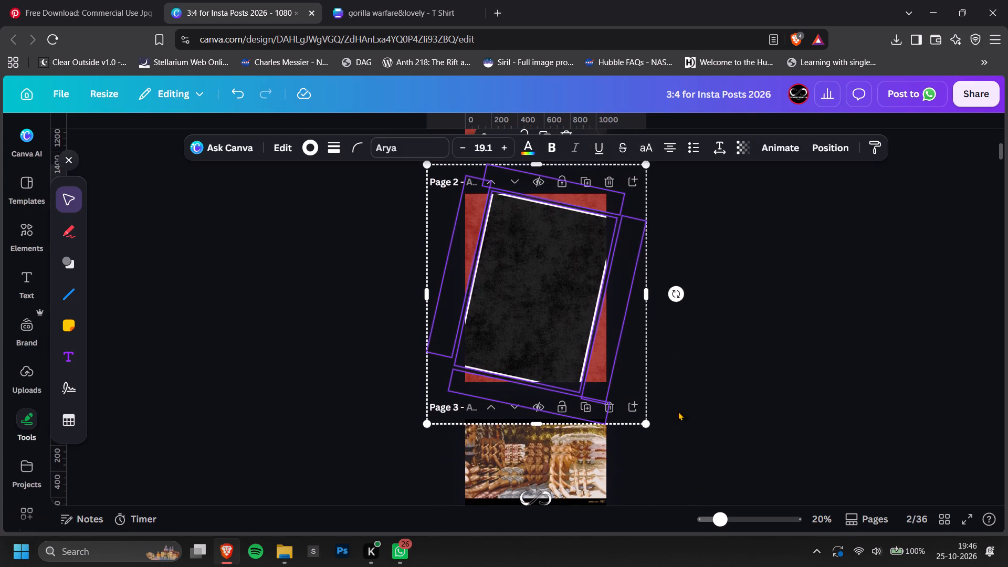
drag(677, 295, 678, 286)
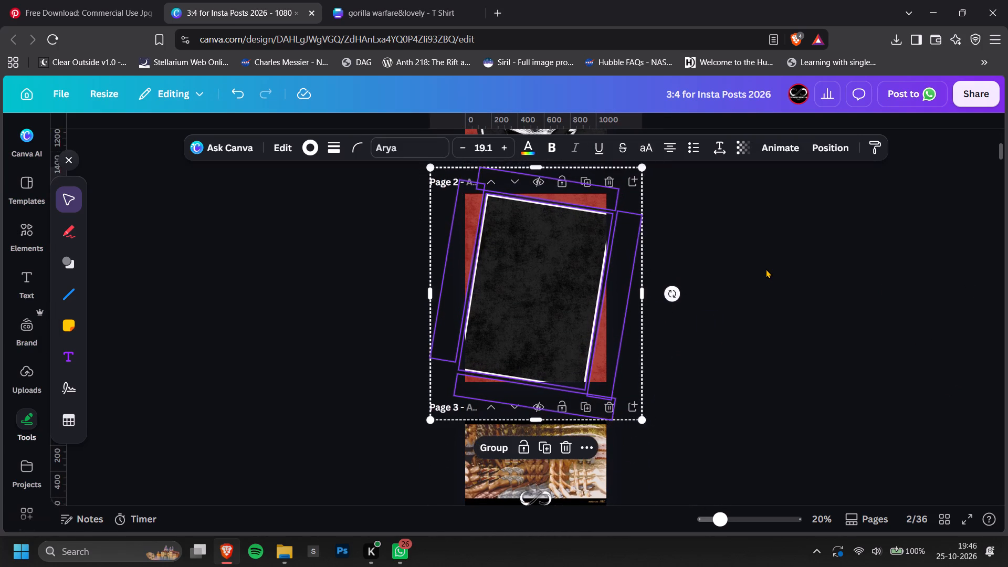
double_click(766, 269)
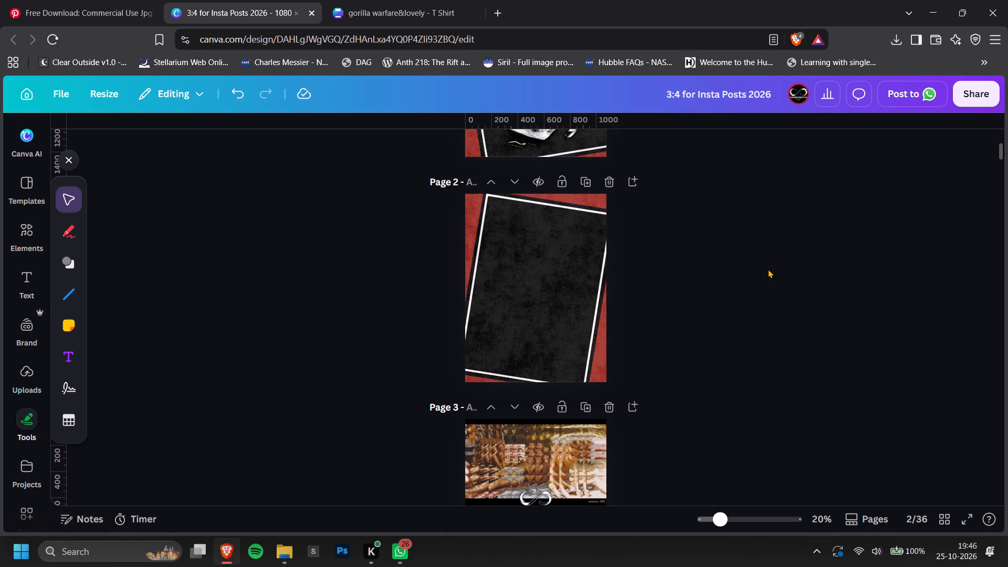
click(768, 269)
Rotate page 2's white border and red strips slightly counterclockwise once more, leaving only a gentle clockwise tilt.
scroll(768, 269, up, 2)
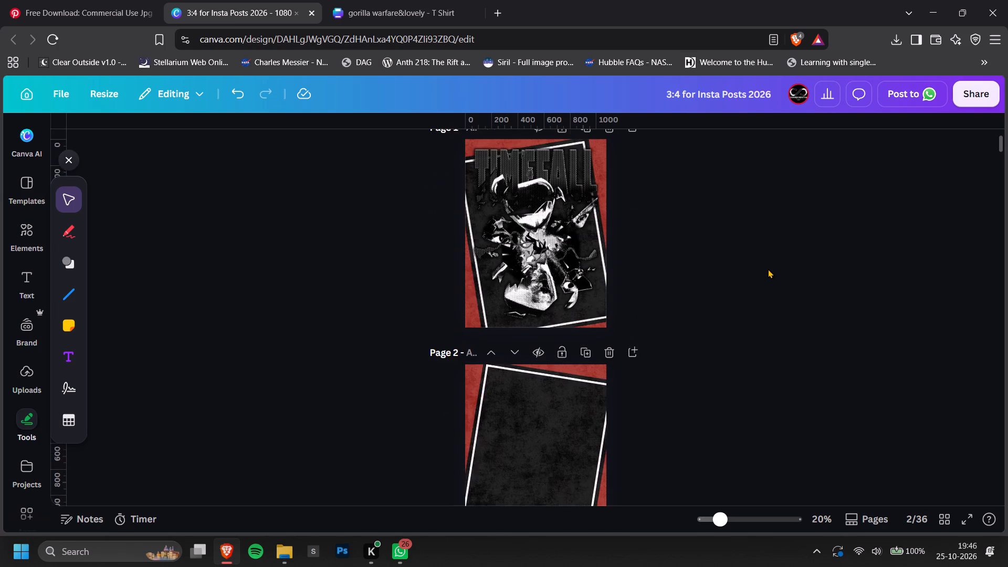
scroll(768, 269, down, 2)
scroll(749, 268, up, 1)
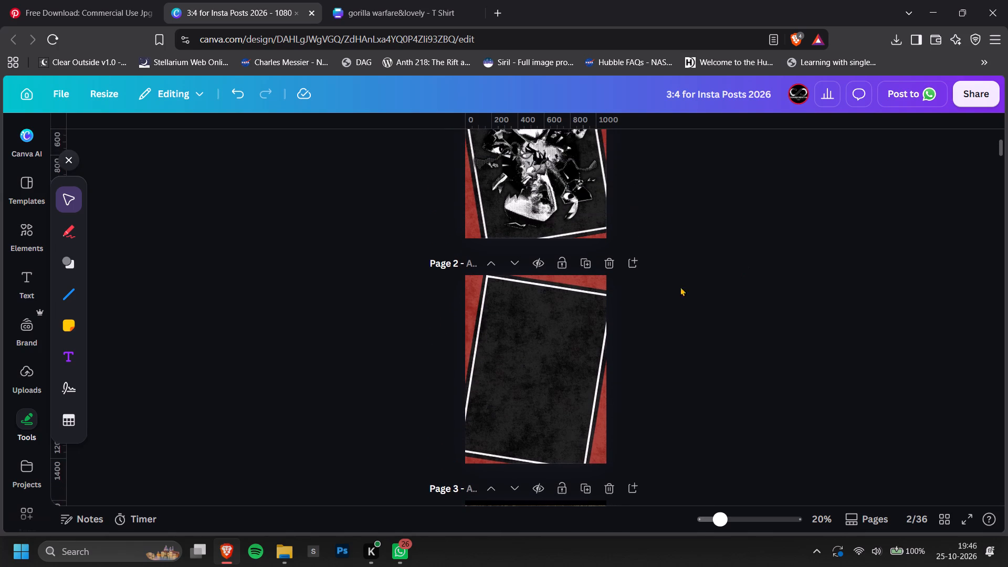
drag(373, 270, 709, 532)
scroll(717, 447, down, 1)
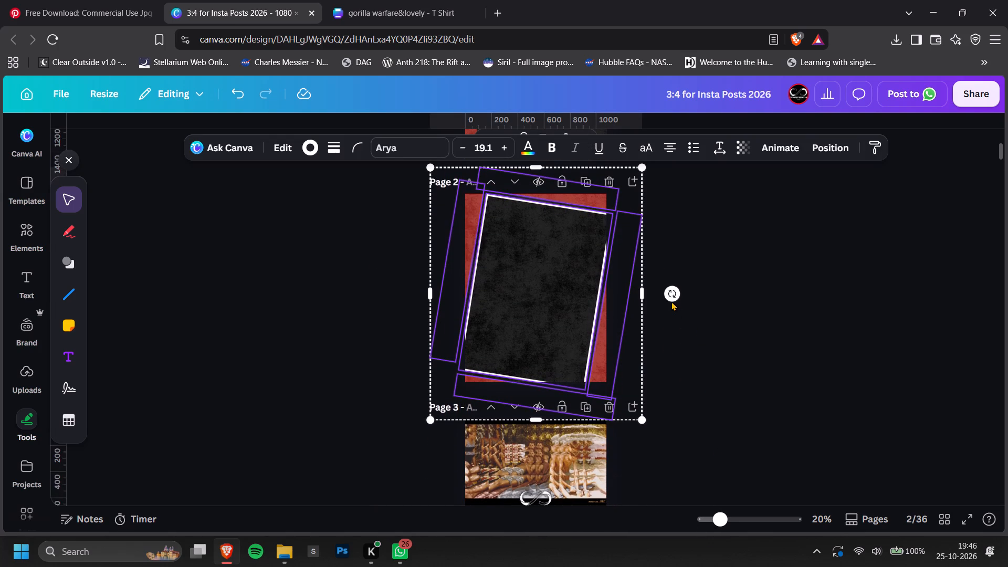
drag(677, 296, 678, 288)
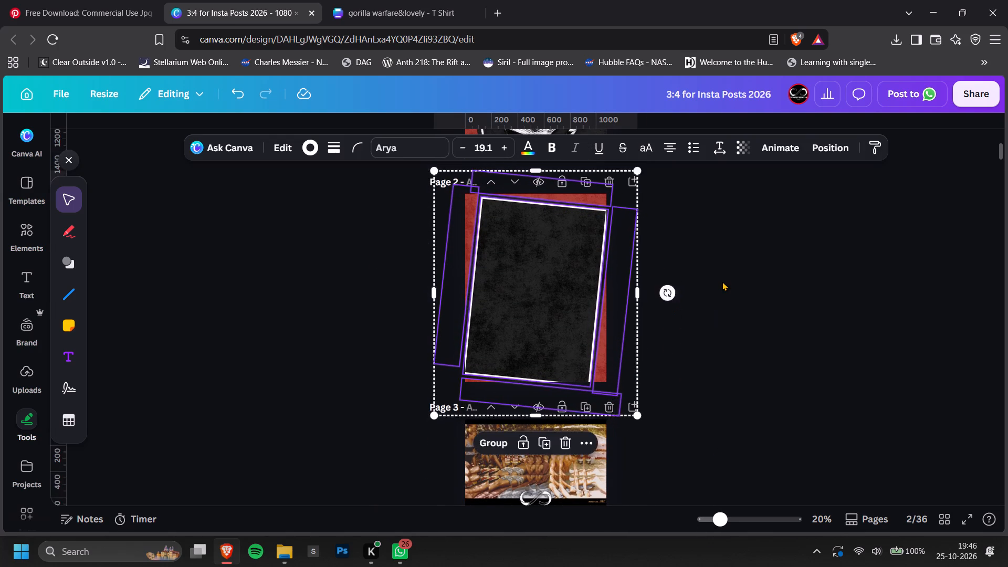
click(722, 281)
Move page 2's white border and red strips together slightly upward, bringing the border's lower-right corner inside the page.
drag(414, 156, 670, 429)
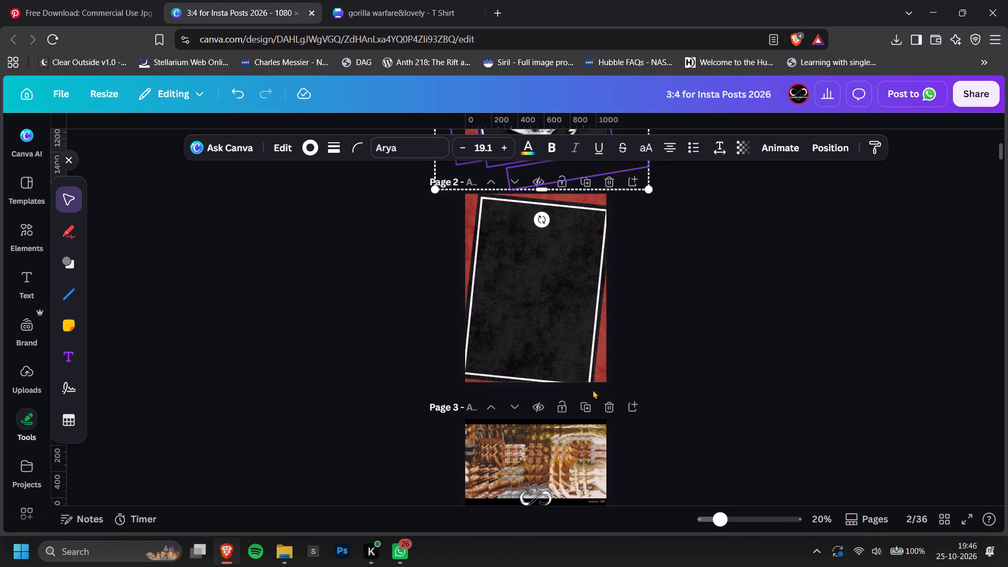
click(751, 357)
drag(383, 191, 696, 435)
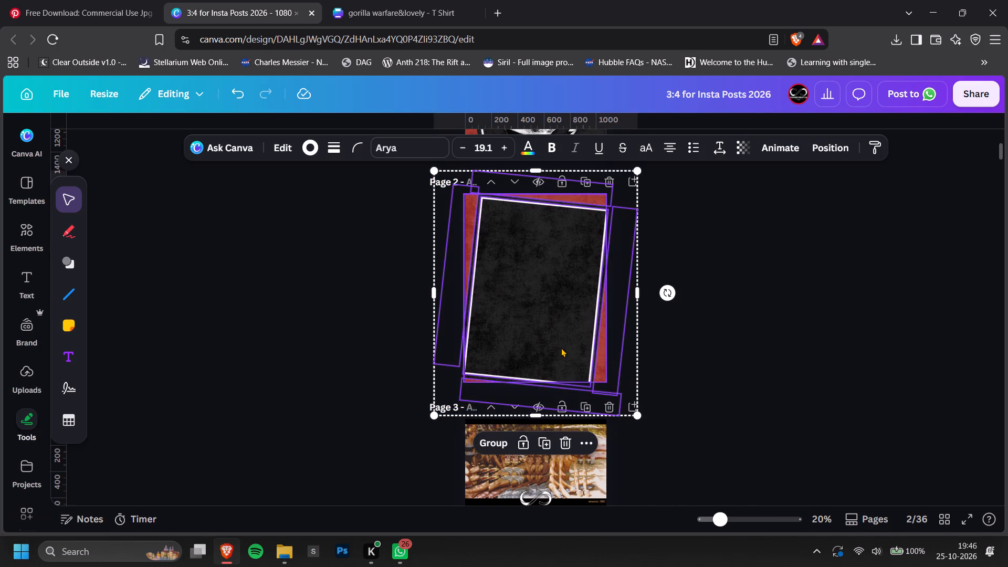
drag(561, 348, 558, 341)
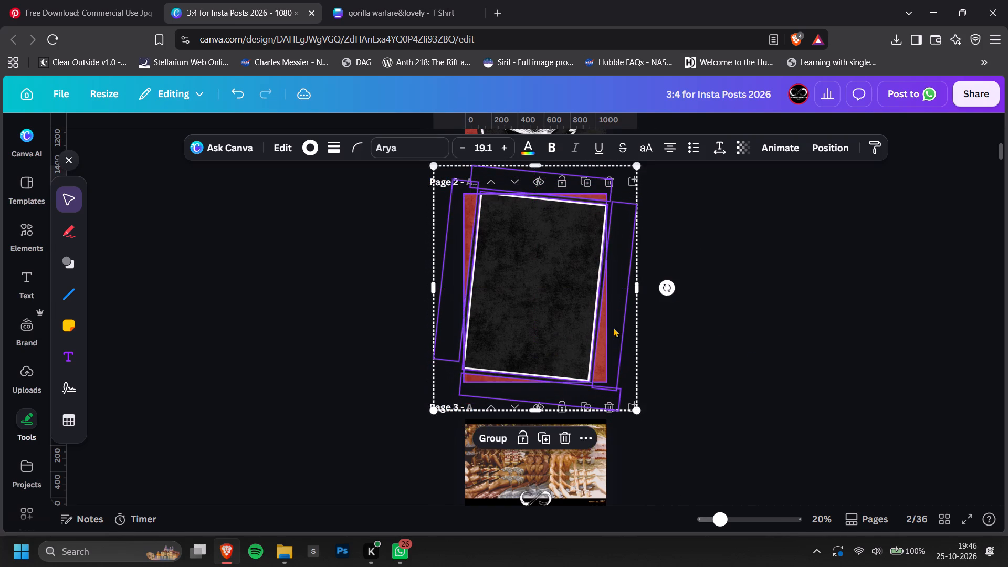
drag(720, 324, 723, 332)
scroll(736, 339, up, 3)
scroll(740, 339, down, 2)
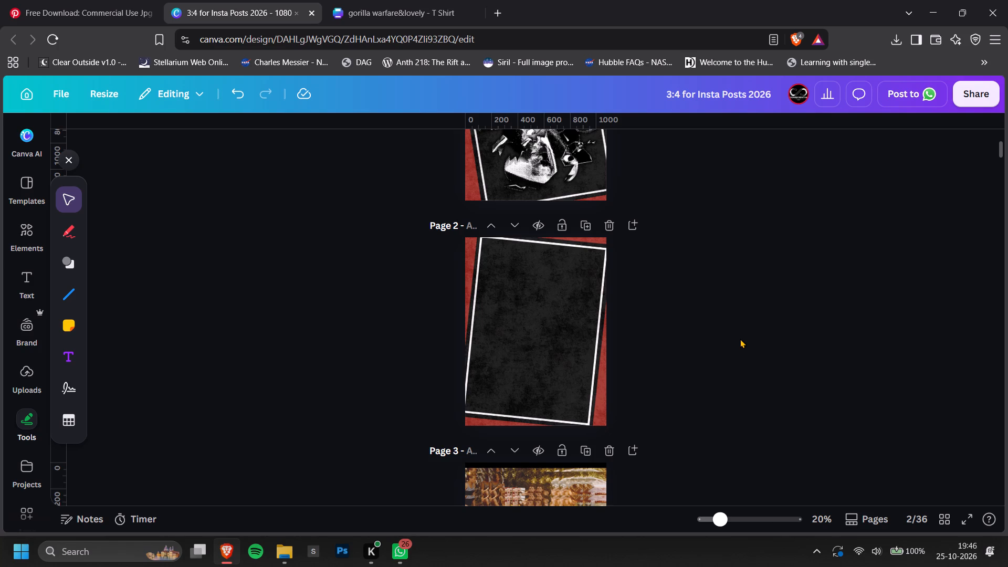
scroll(808, 343, up, 2)
scroll(808, 343, down, 1)
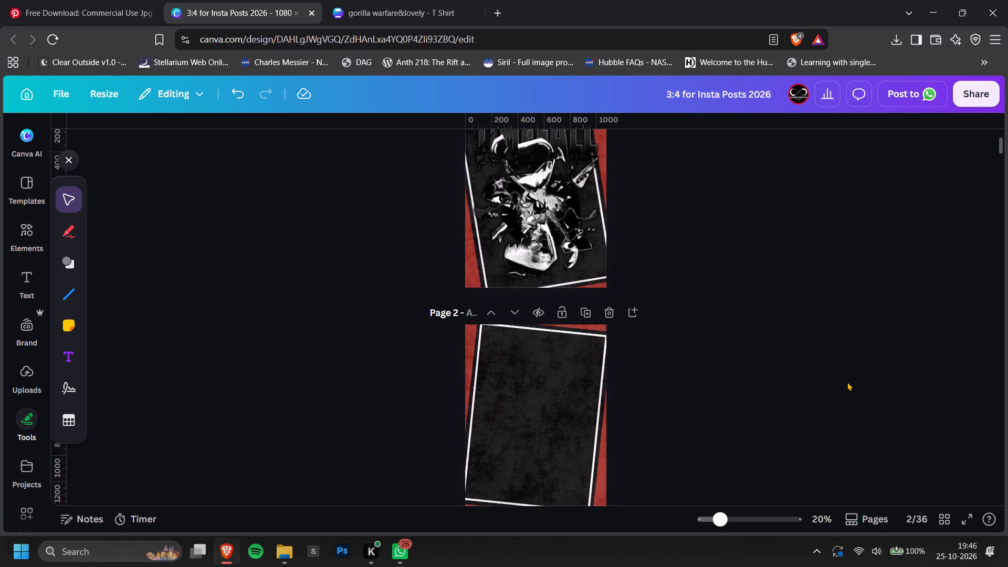
Change page 2's background colour from the layer stack to dark purple.
scroll(777, 332, down, 2)
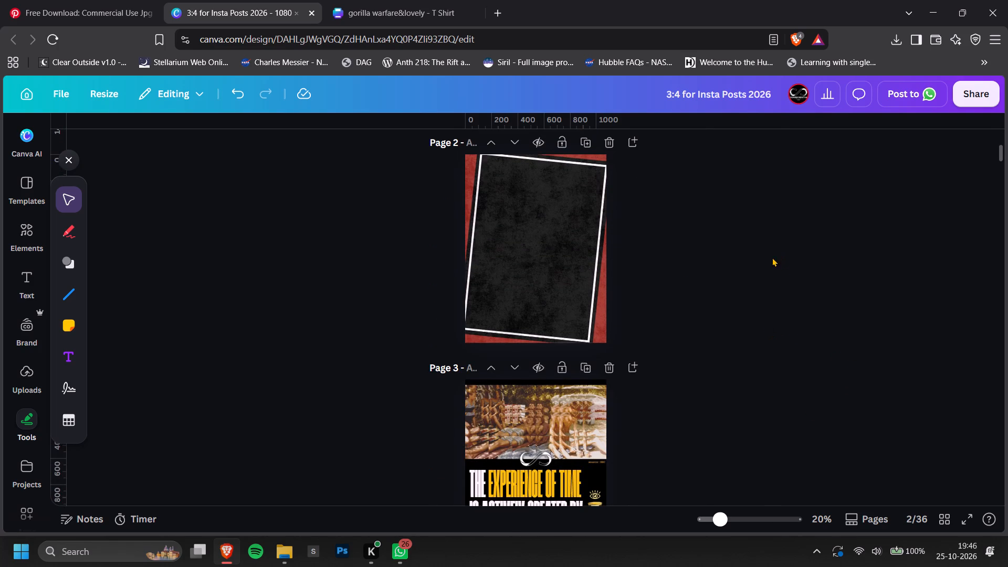
key(alt+1)
scroll(149, 311, down, 5)
click(178, 499)
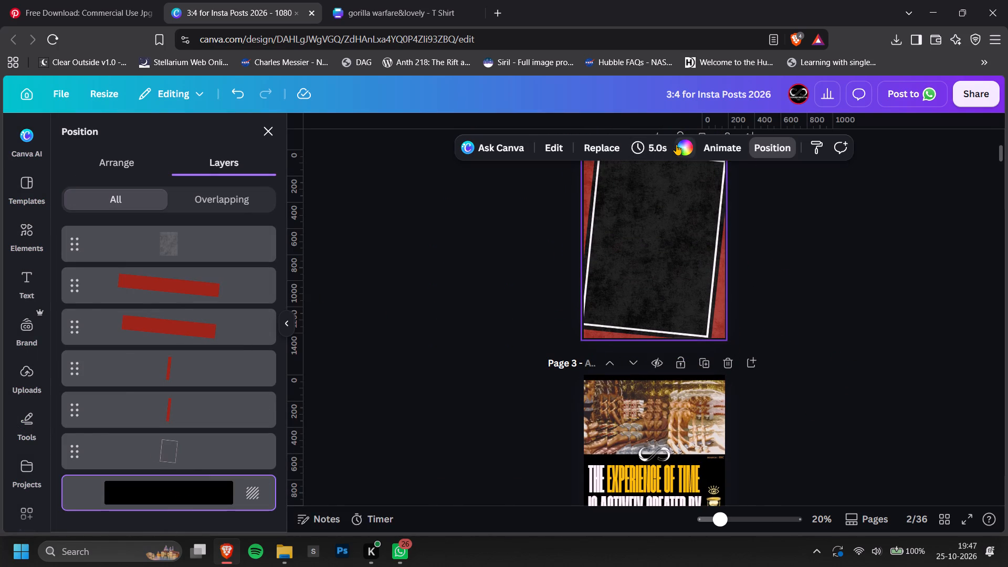
click(677, 146)
click(197, 401)
double_click(869, 321)
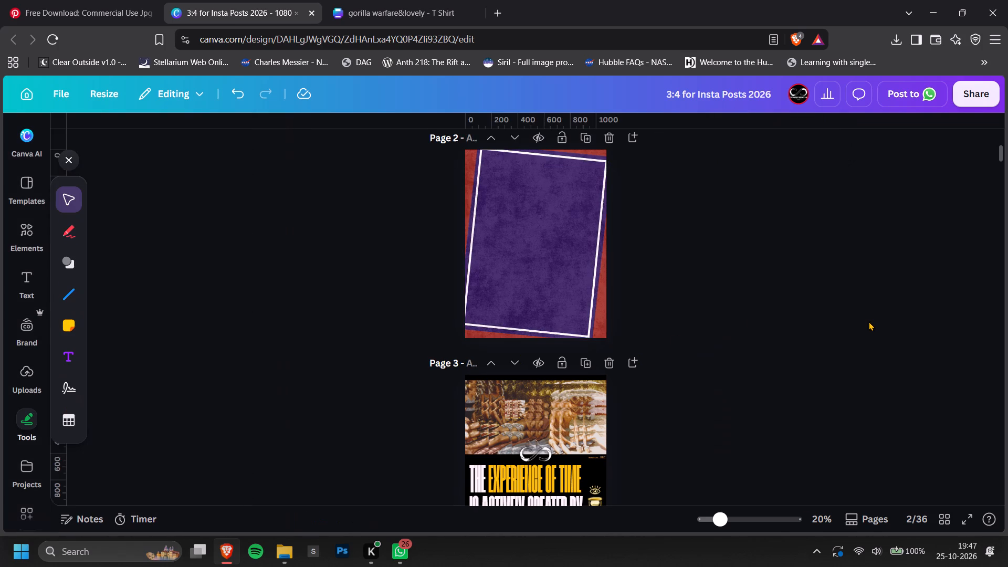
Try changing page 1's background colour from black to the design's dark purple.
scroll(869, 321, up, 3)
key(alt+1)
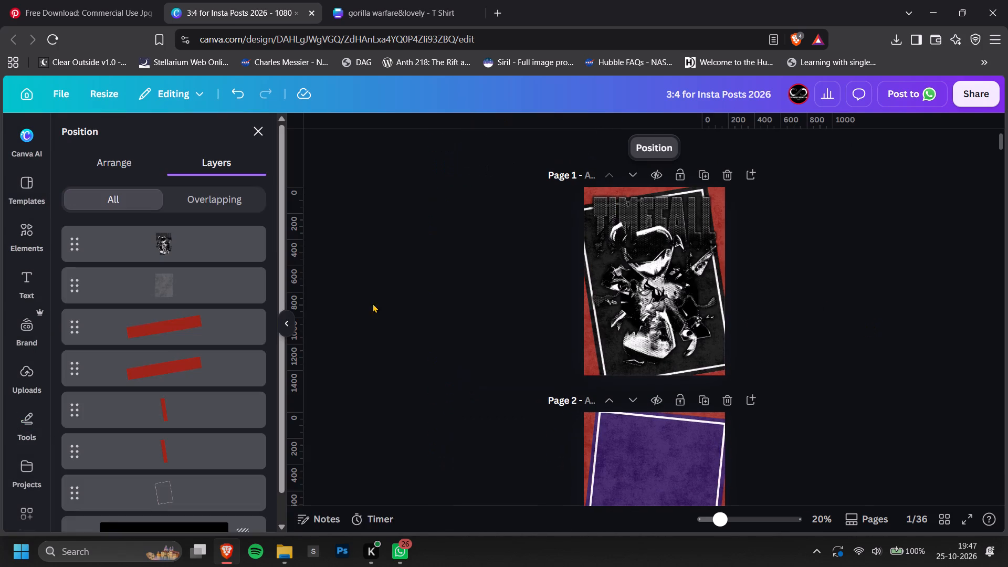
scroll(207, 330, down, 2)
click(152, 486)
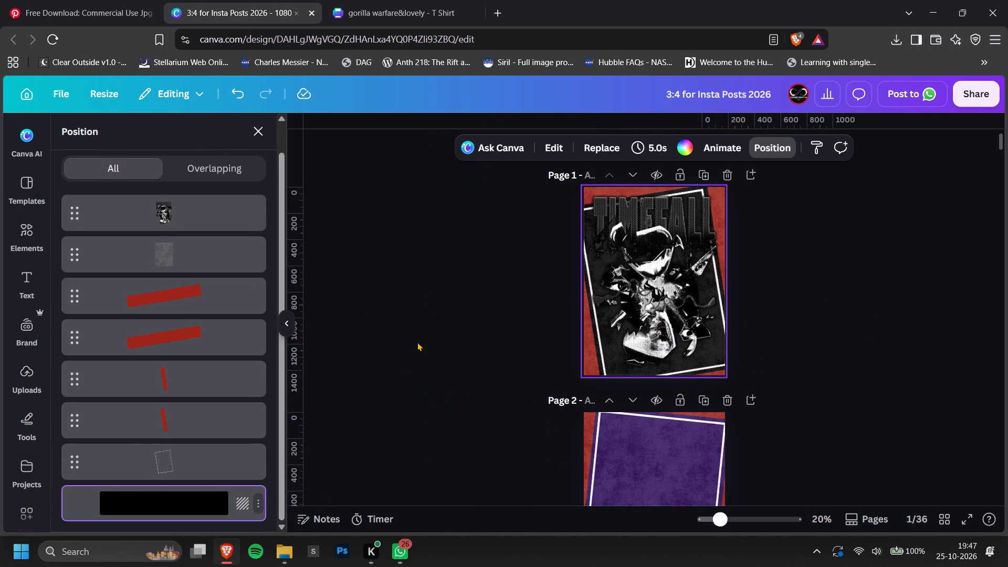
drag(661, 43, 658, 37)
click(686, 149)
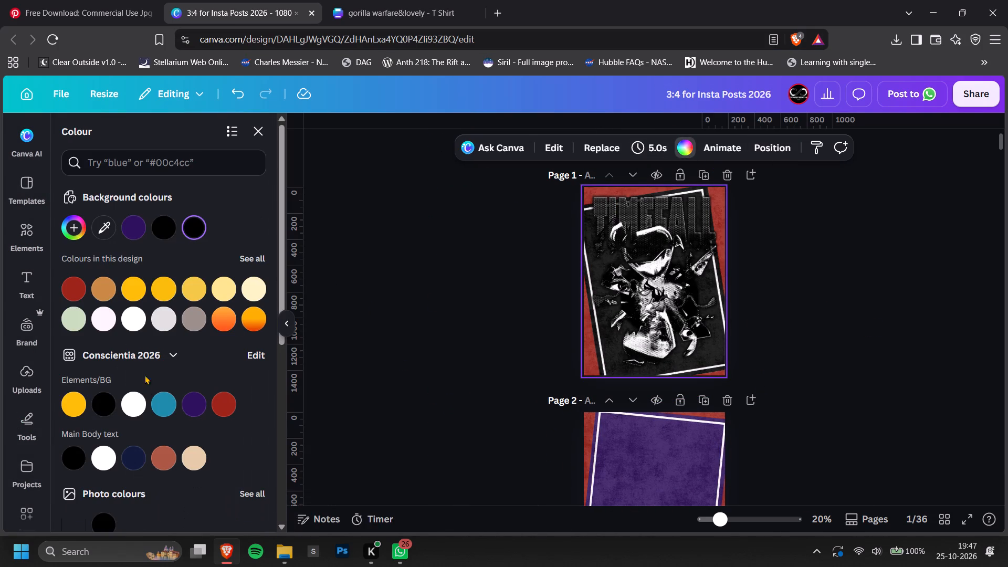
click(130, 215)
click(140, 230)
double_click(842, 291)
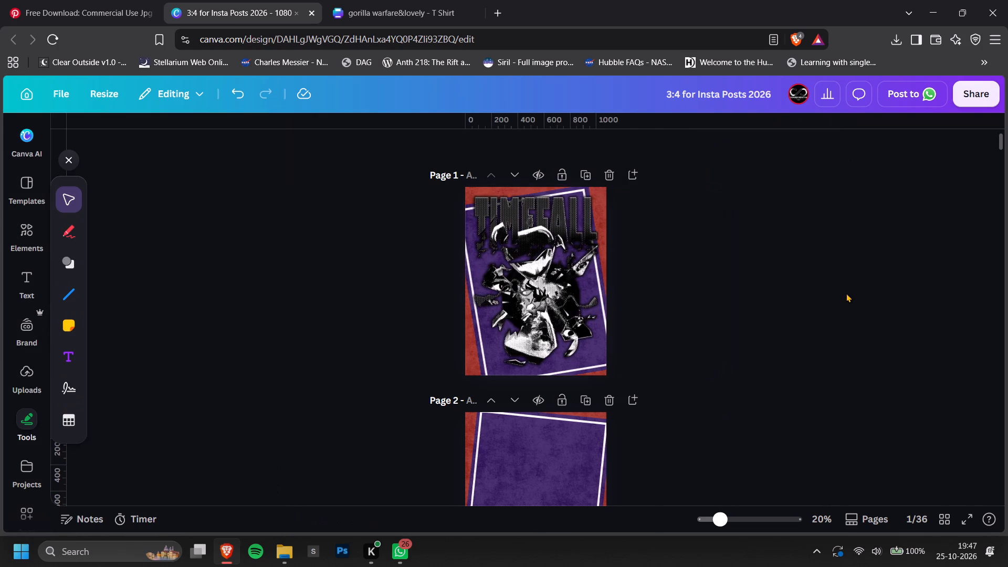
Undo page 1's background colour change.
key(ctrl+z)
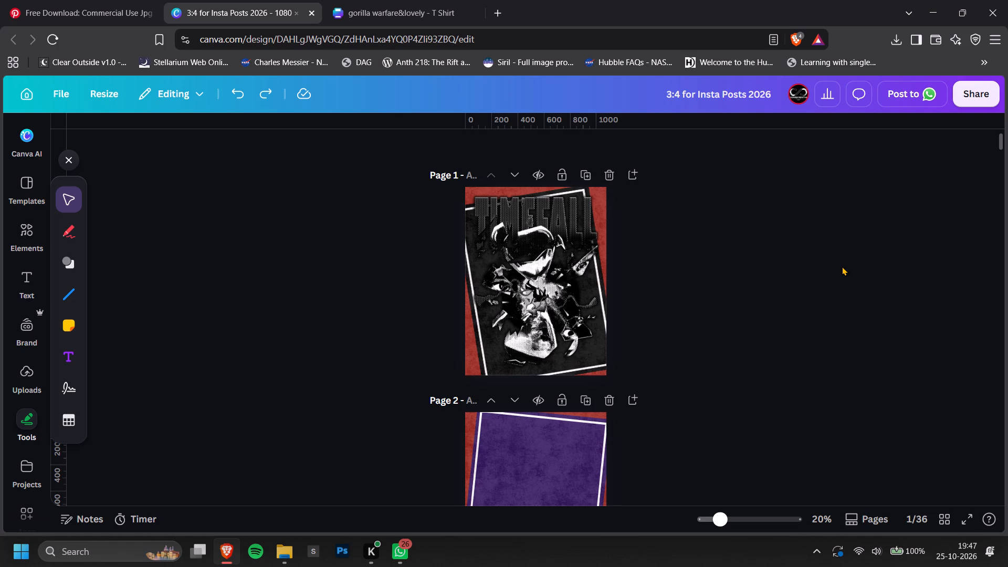
View page 18 of the gorilla warfare&lovely design.
scroll(842, 266, down, 2)
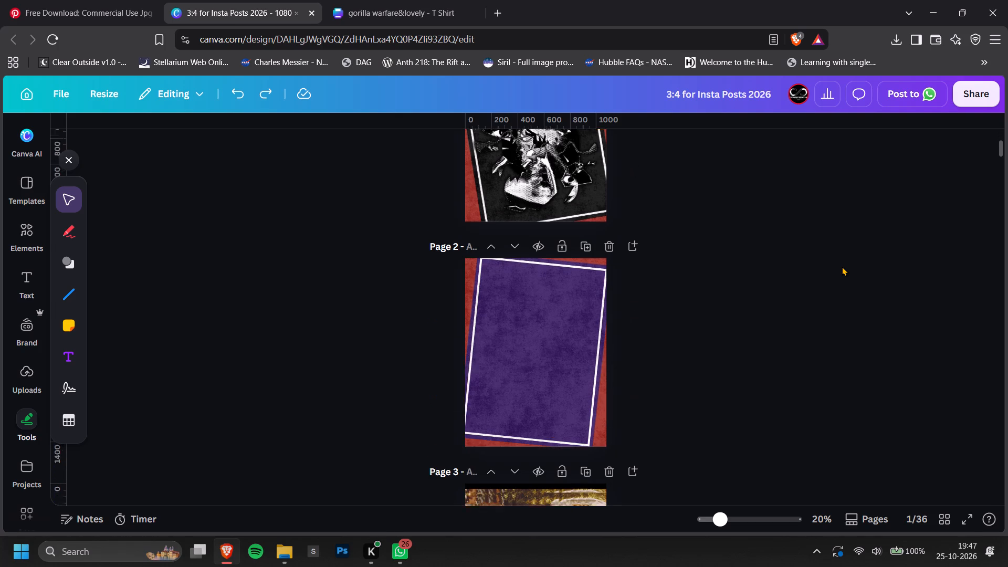
click(373, 0)
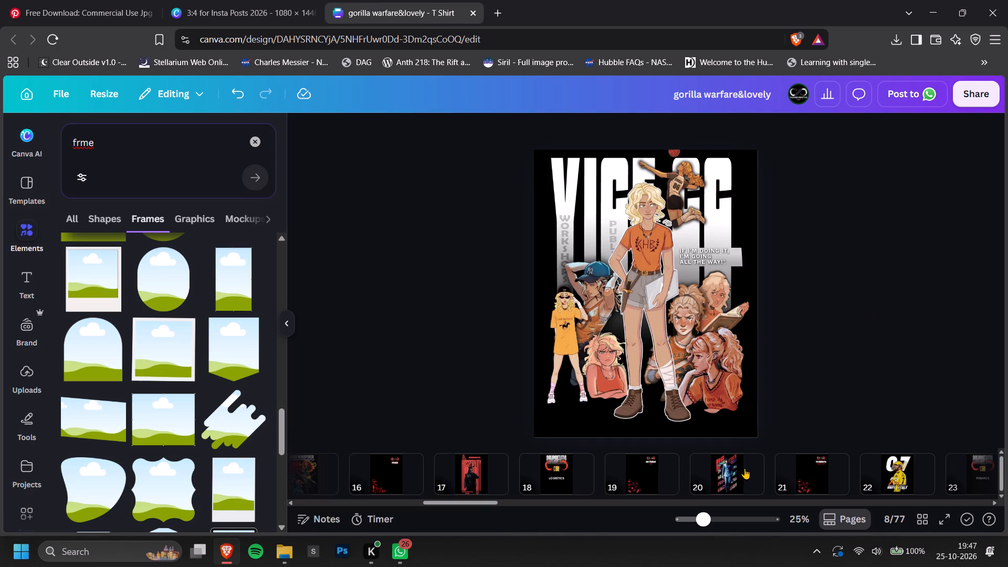
click(566, 483)
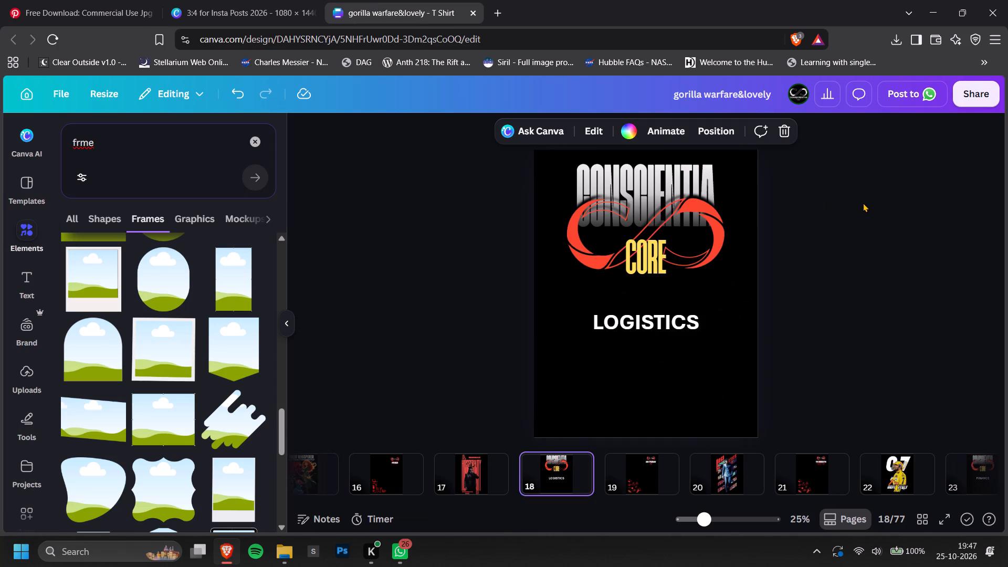
click(863, 203)
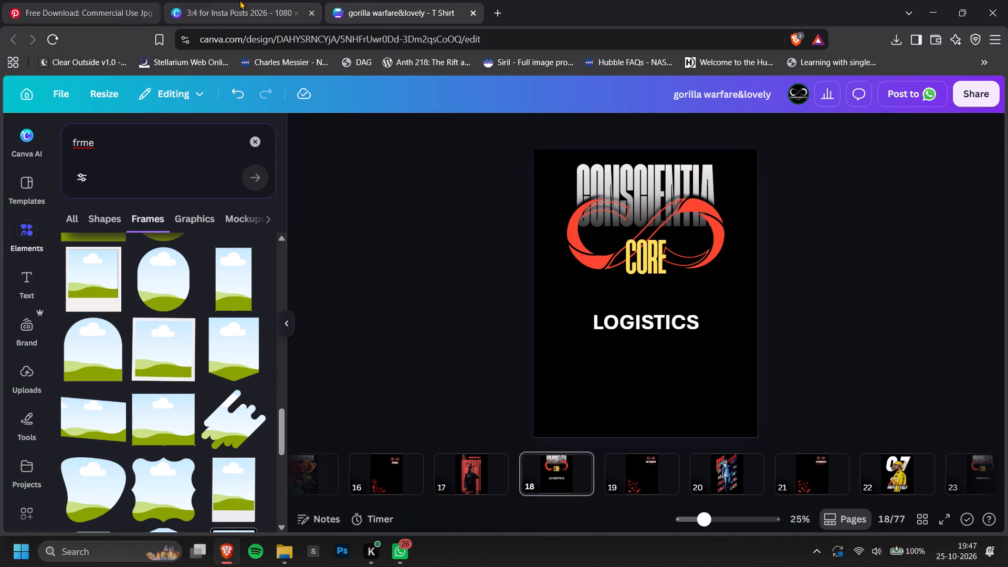
Open the Canva home page in a new browser tab and close the gorilla warfare&lovely design.
click(240, 0)
right_click(29, 92)
click(70, 112)
click(470, 19)
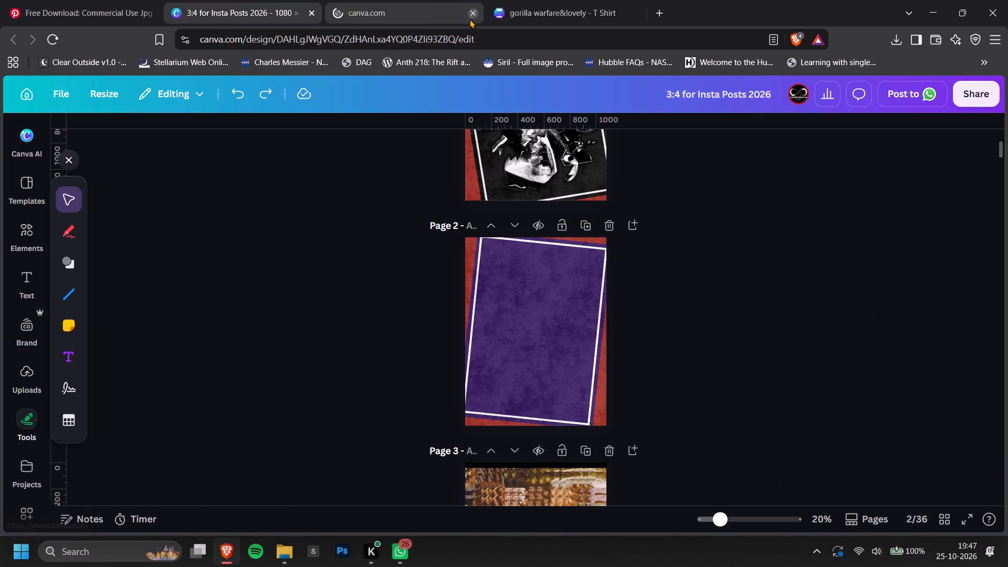
right_click(27, 98)
click(73, 112)
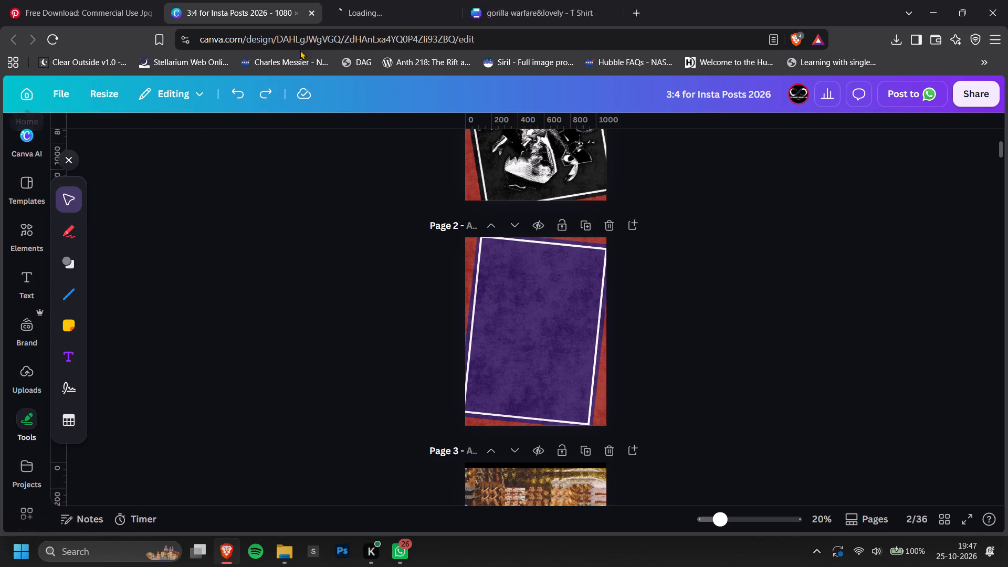
click(520, 0)
click(636, 15)
click(315, 0)
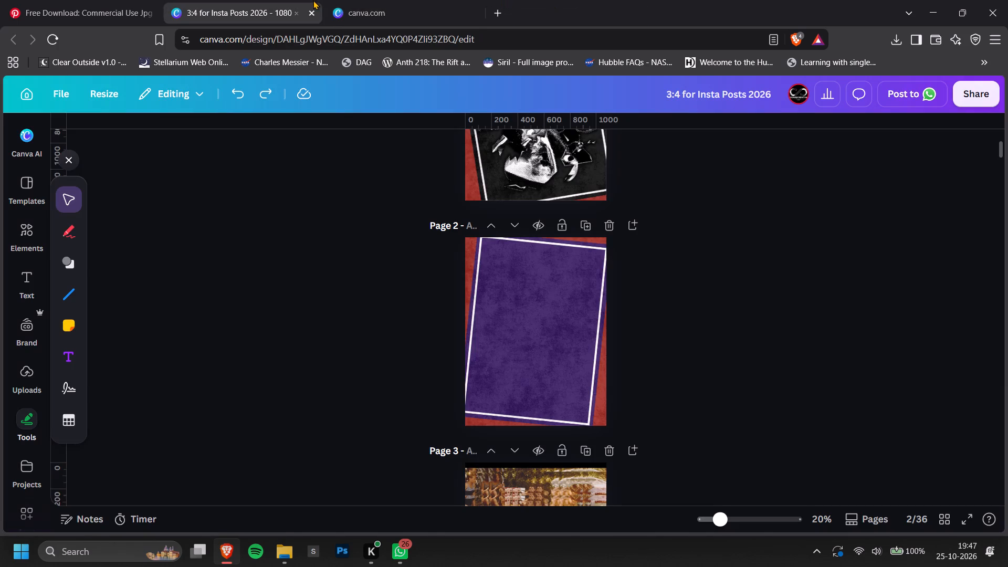
Duplicate page 2 of the Insta Posts design.
scroll(615, 288, up, 2)
scroll(795, 309, down, 2)
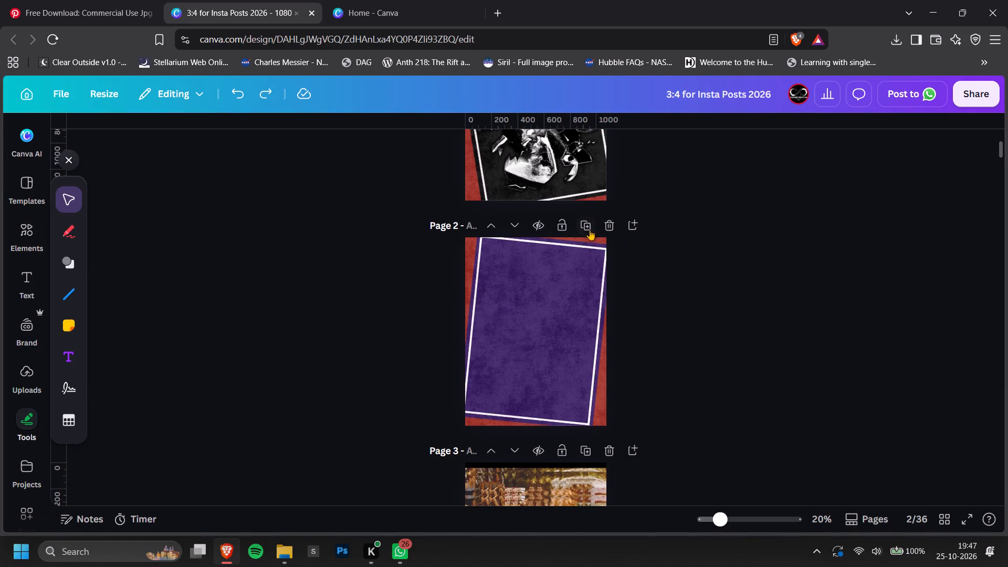
click(583, 228)
Rotate page 3's white border and red strips together counterclockwise into a steep counterclockwise tilt.
drag(374, 232, 690, 451)
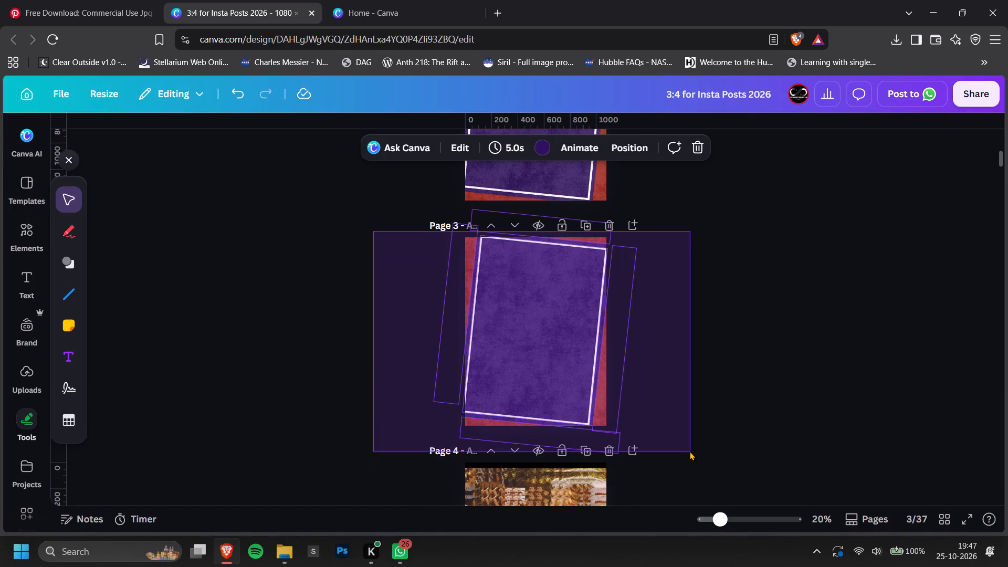
drag(690, 451, 686, 446)
drag(538, 484, 558, 503)
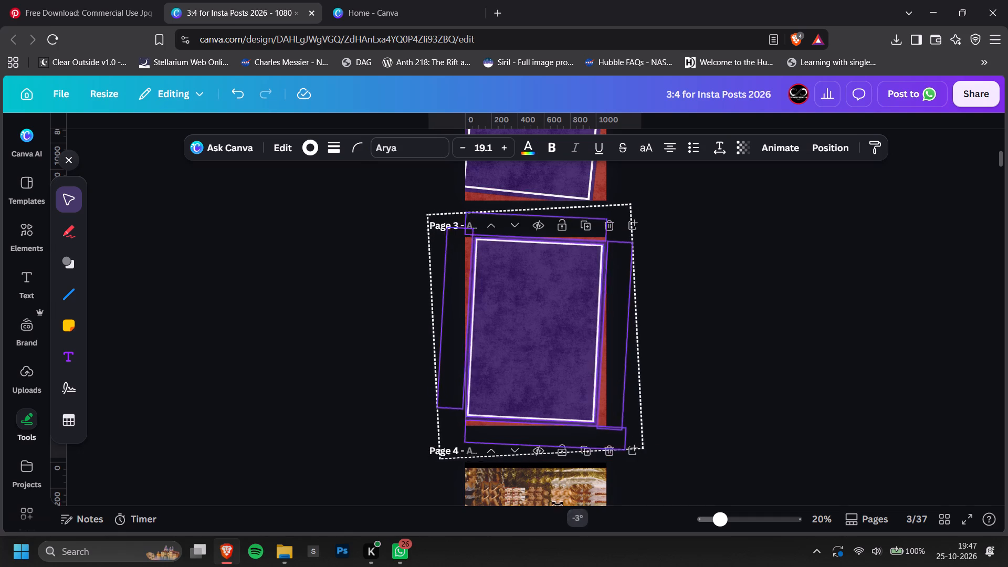
drag(558, 503, 569, 419)
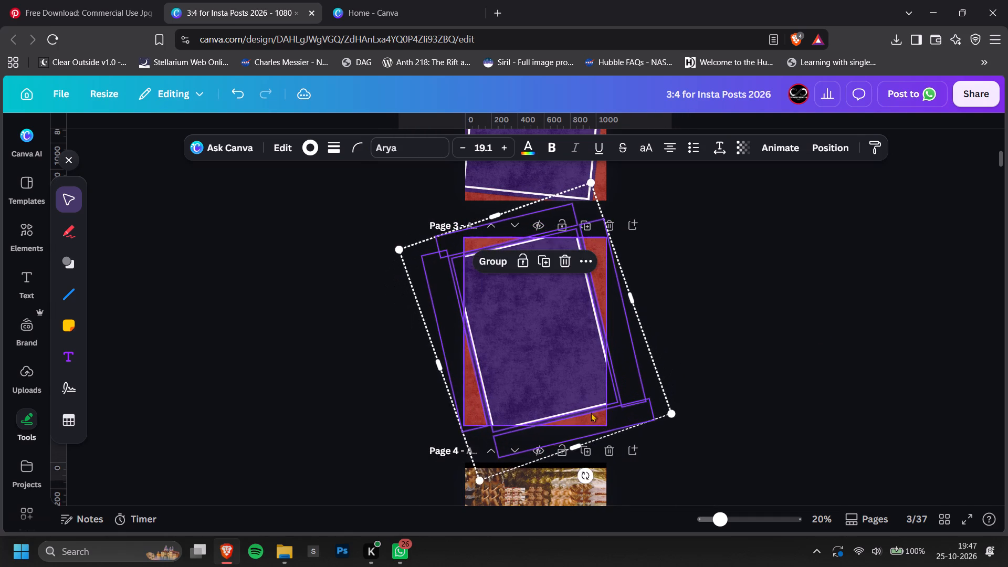
double_click(887, 298)
scroll(692, 272, up, 3)
scroll(698, 264, down, 1)
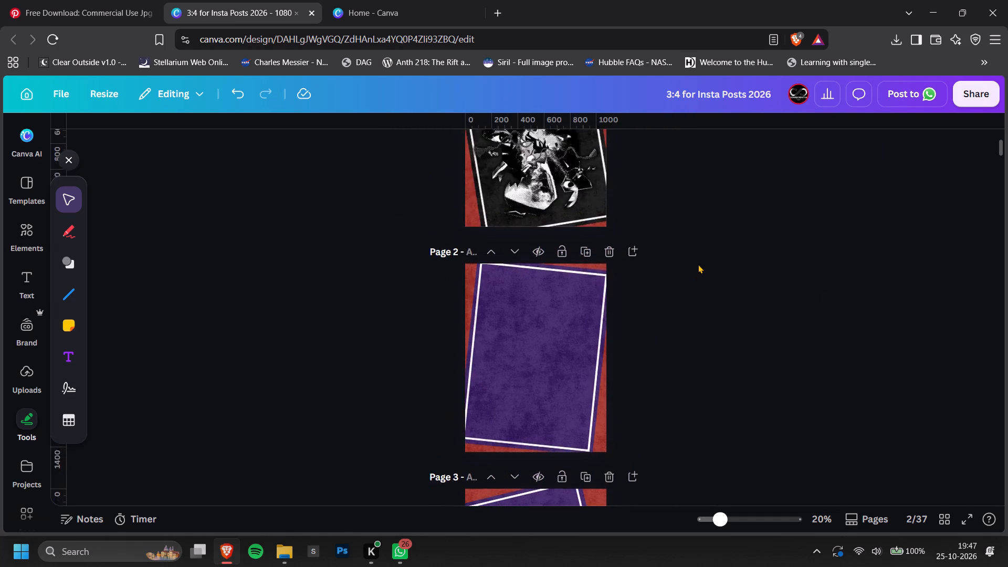
scroll(698, 264, down, 2)
drag(333, 223, 661, 450)
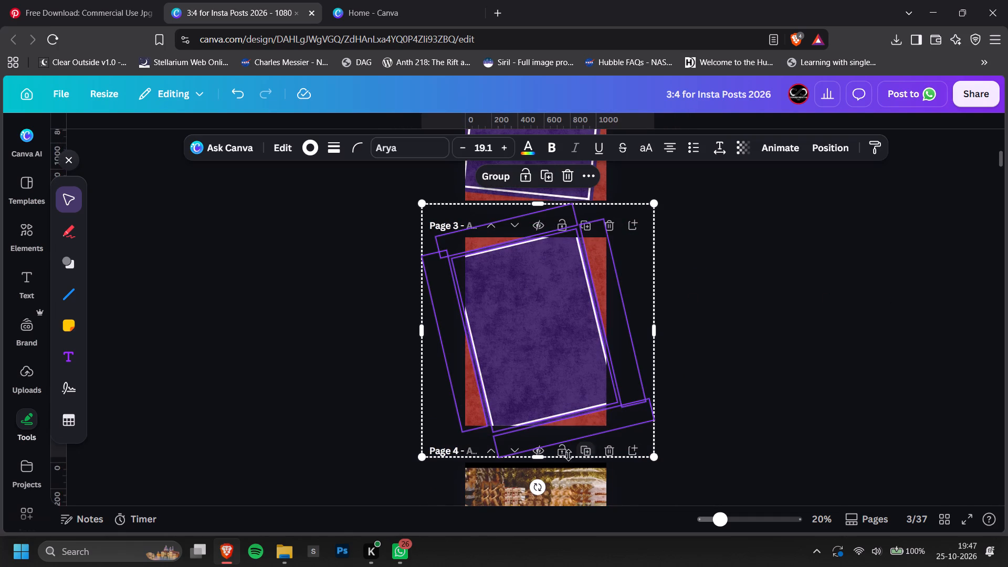
drag(537, 483, 553, 484)
click(803, 316)
Widen the two long side red strips on page 3 outward so they cover the page corners more fully.
key(alt+1)
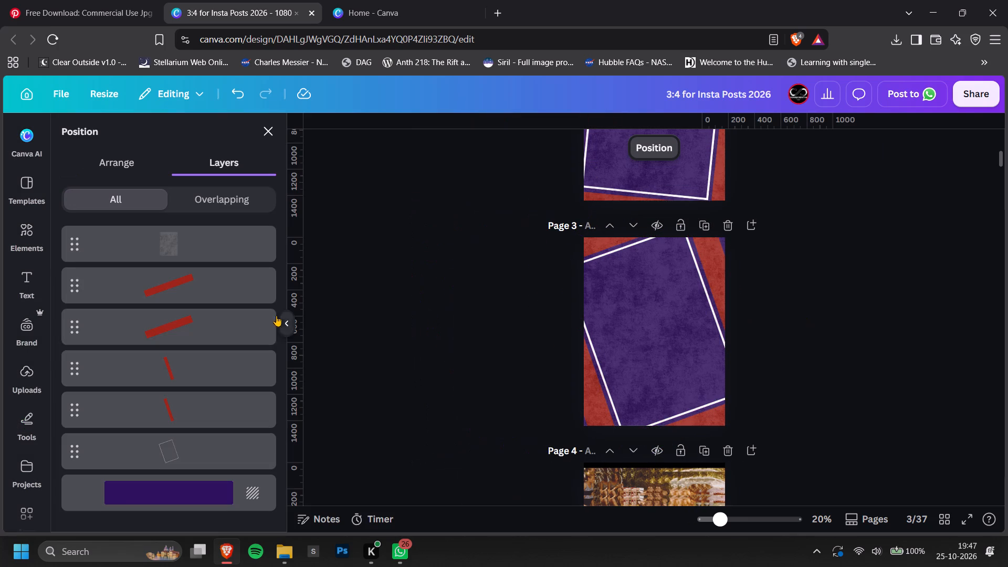
click(204, 375)
click(189, 417)
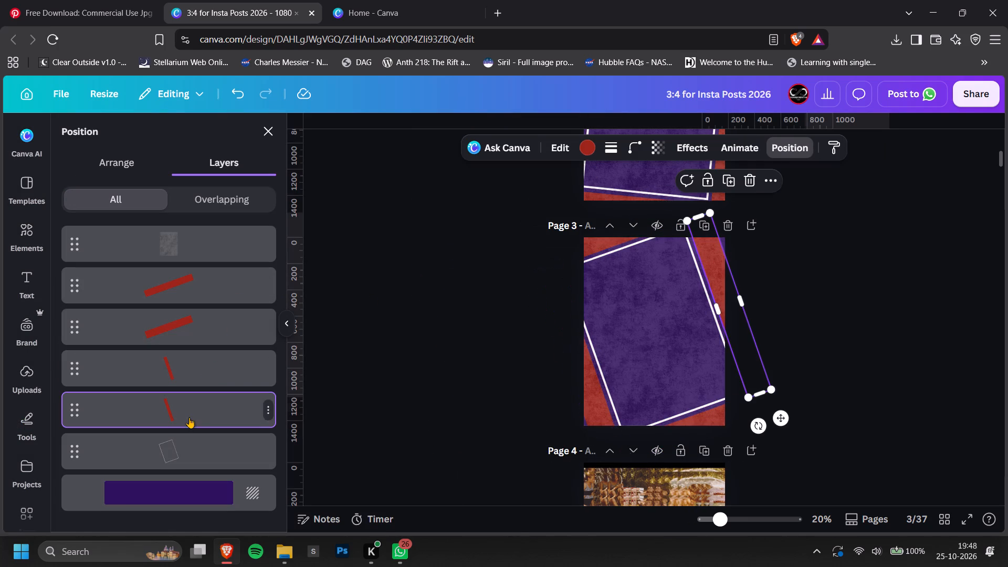
drag(742, 292, 763, 292)
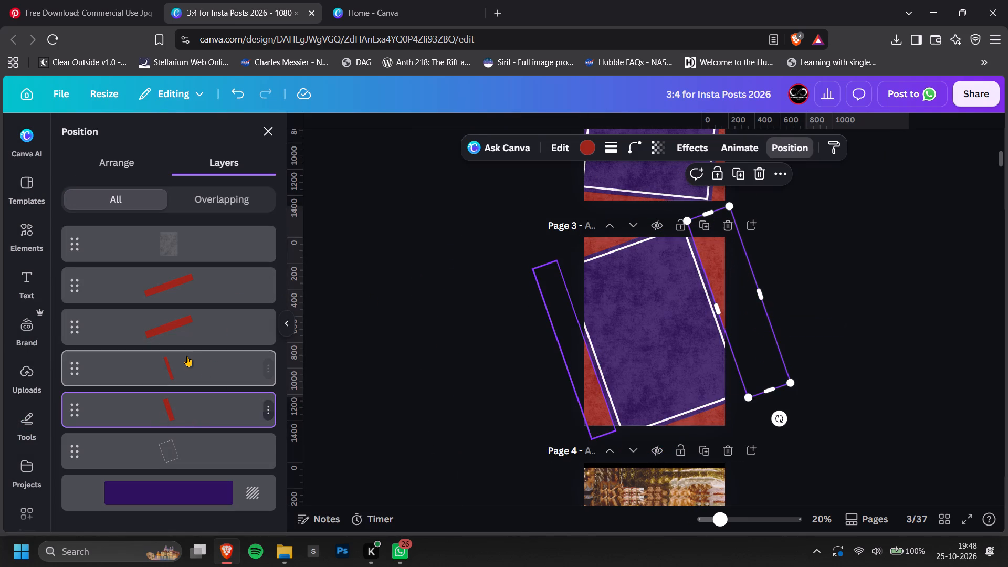
click(188, 354)
drag(561, 359, 546, 360)
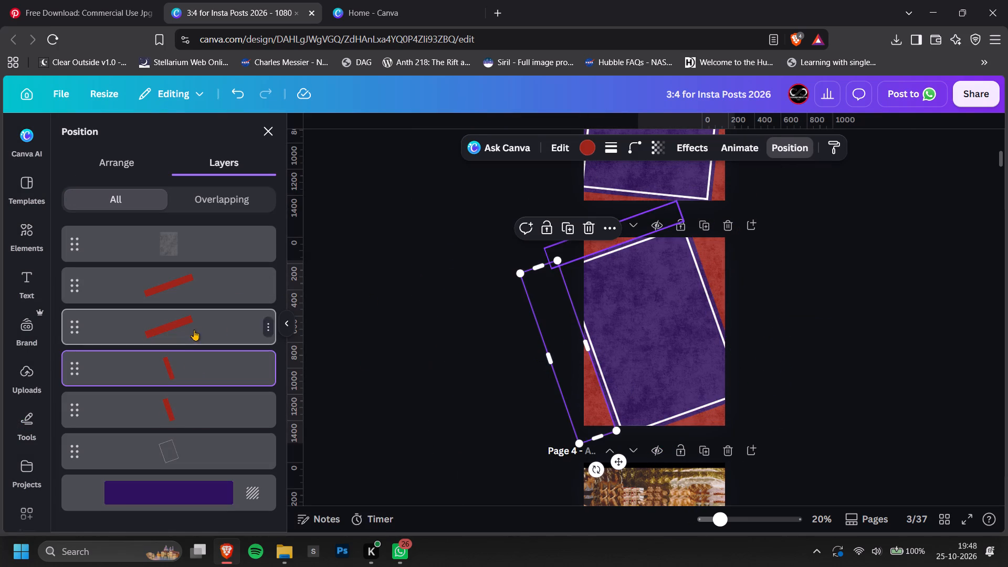
Recolour all four red strips around page 3's border to the design's dark purple.
click(219, 286)
shift+click(185, 405)
click(600, 159)
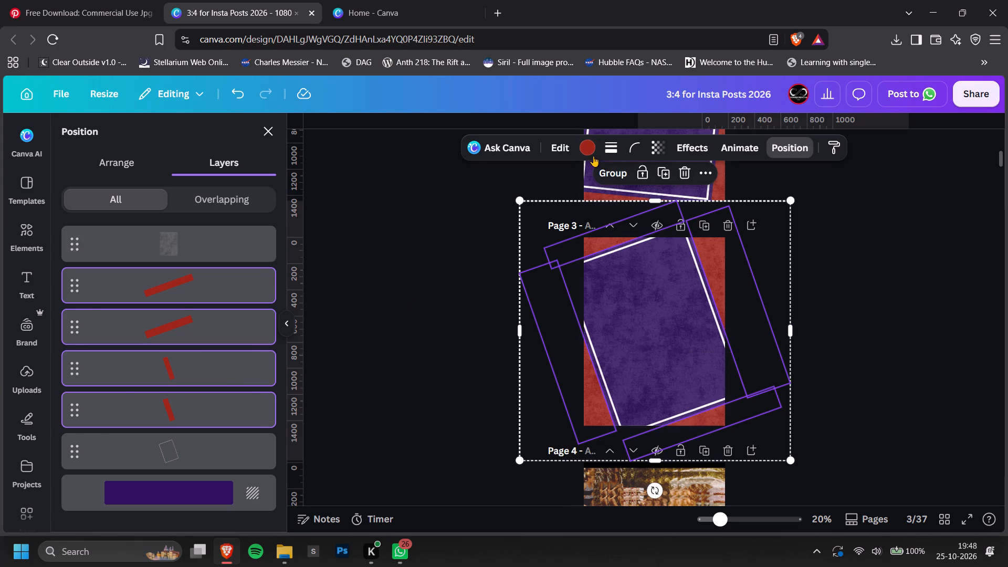
click(593, 155)
click(77, 288)
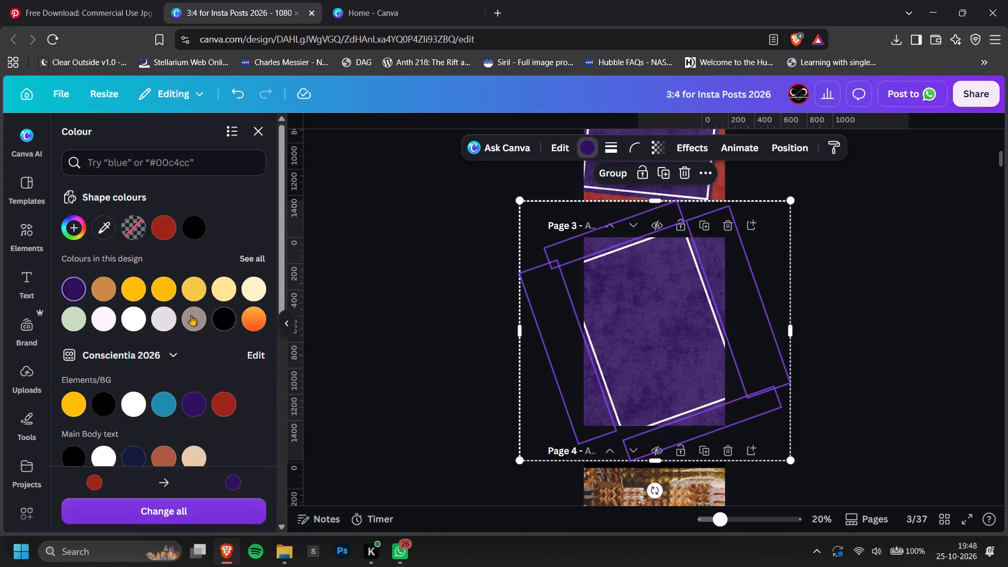
Change page 3's background colour to the design's dark red.
key(alt+1)
click(204, 500)
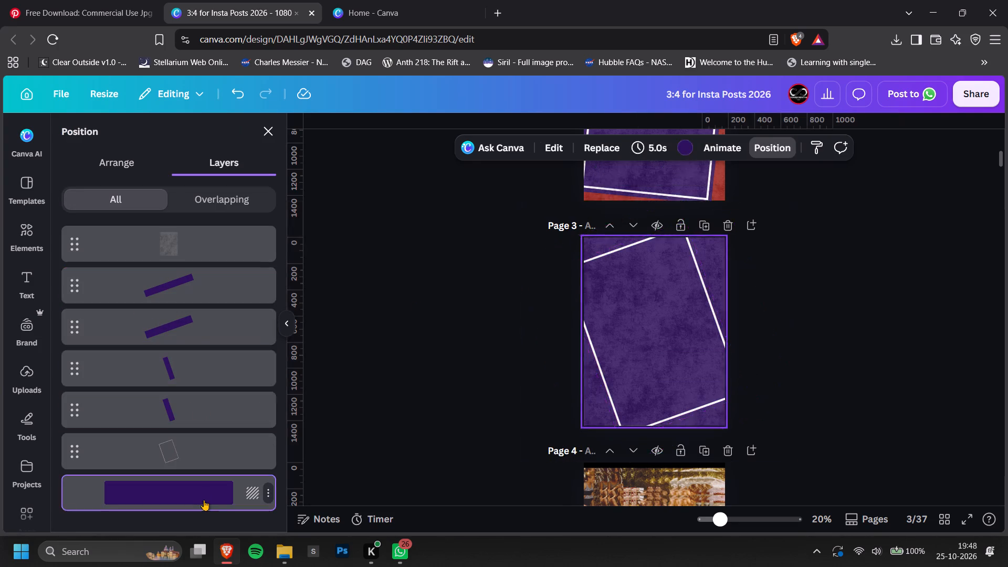
click(695, 141)
click(80, 294)
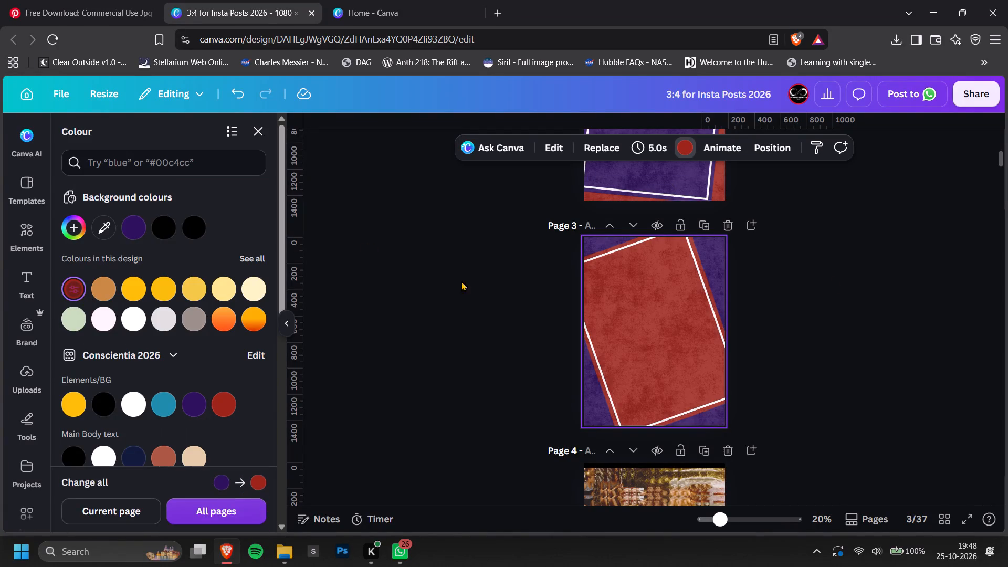
double_click(872, 281)
Examine page 3's inverted colour scheme alongside page 2.
ctrl+scroll(864, 289, down, 1)
scroll(864, 289, up, 1)
scroll(868, 288, down, 1)
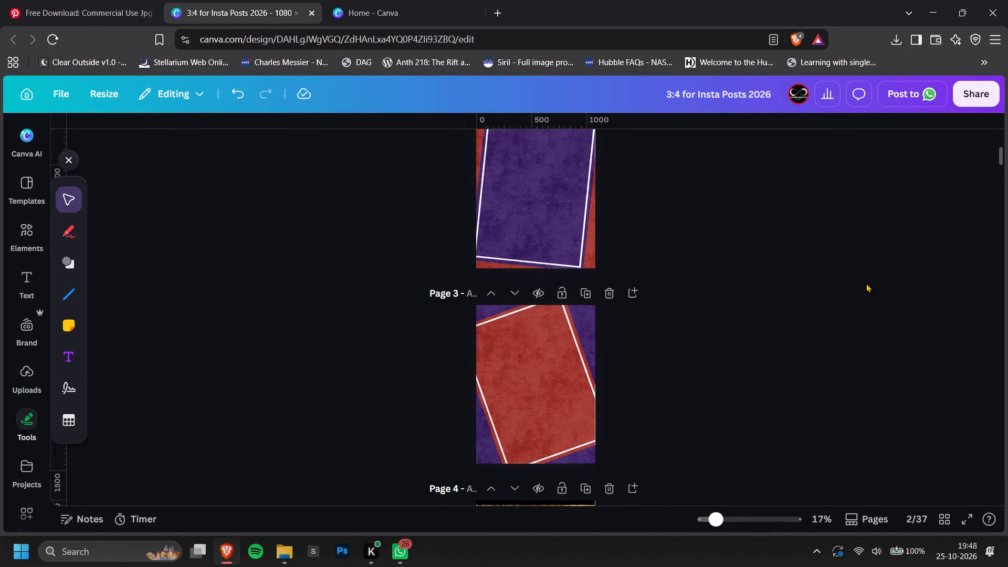
ctrl+scroll(853, 278, down, 1)
scroll(849, 276, up, 1)
ctrl+scroll(821, 322, up, 2)
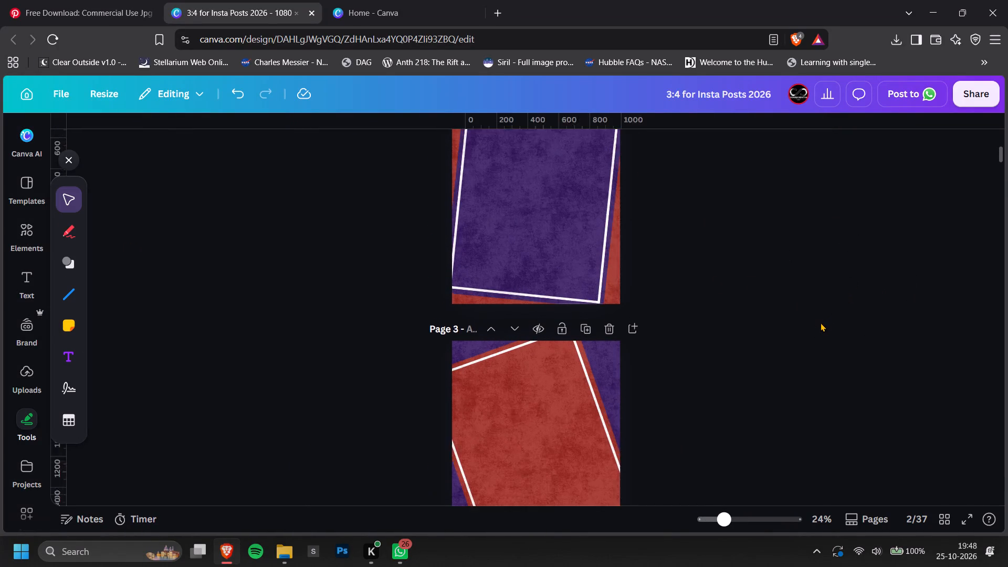
ctrl+scroll(821, 322, up, 2)
scroll(821, 322, down, 2)
Copy the TIME text from page 1 of the Fonts 2026 design and close that design.
click(410, 0)
scroll(349, 352, down, 2)
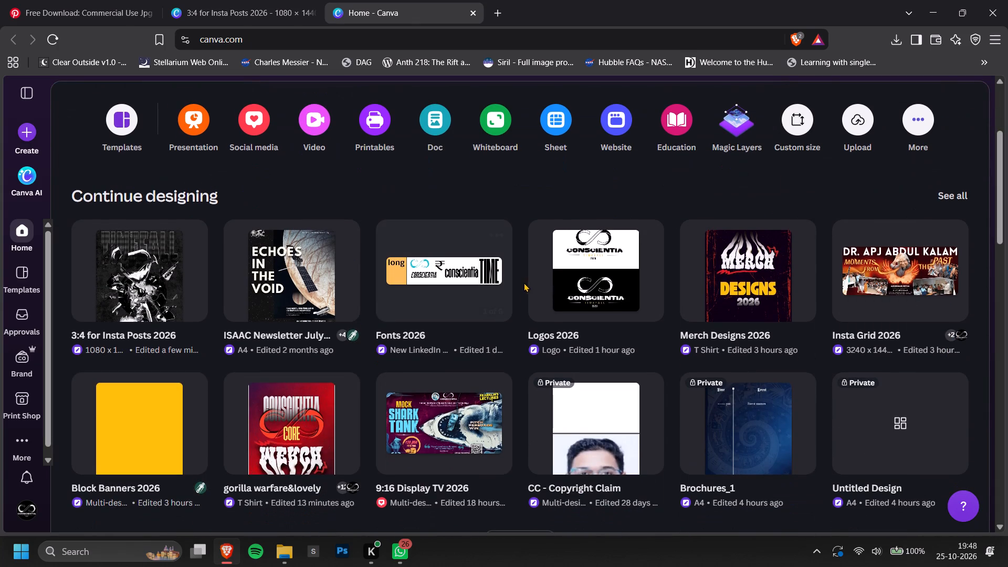
click(470, 283)
click(276, 0)
click(380, 0)
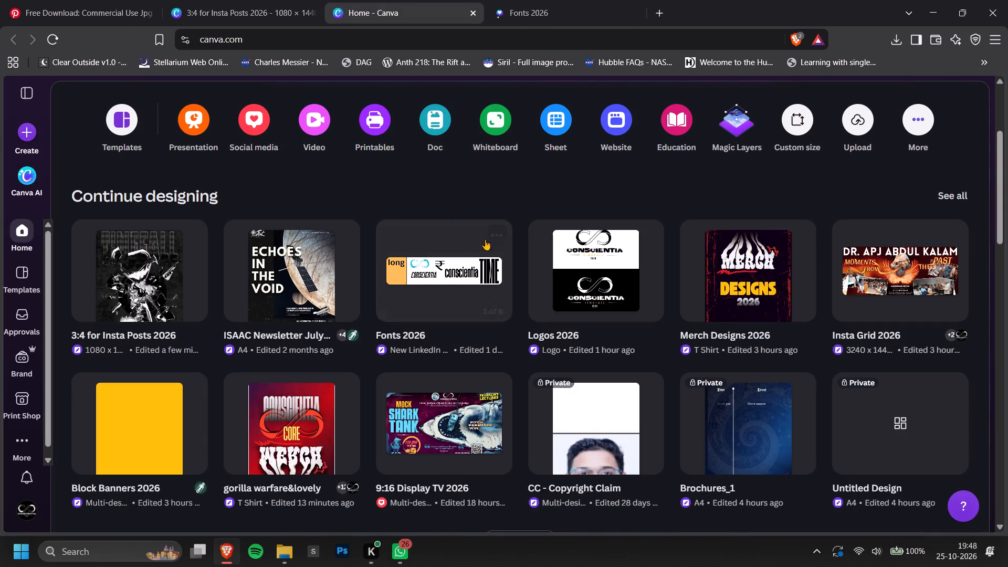
click(515, 0)
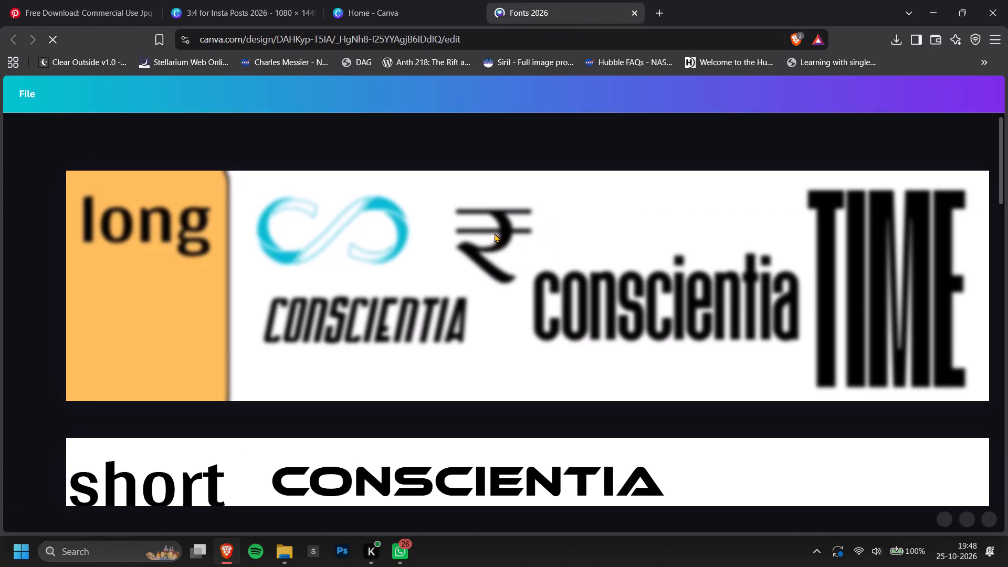
click(864, 277)
click(875, 267)
key(ctrl+c)
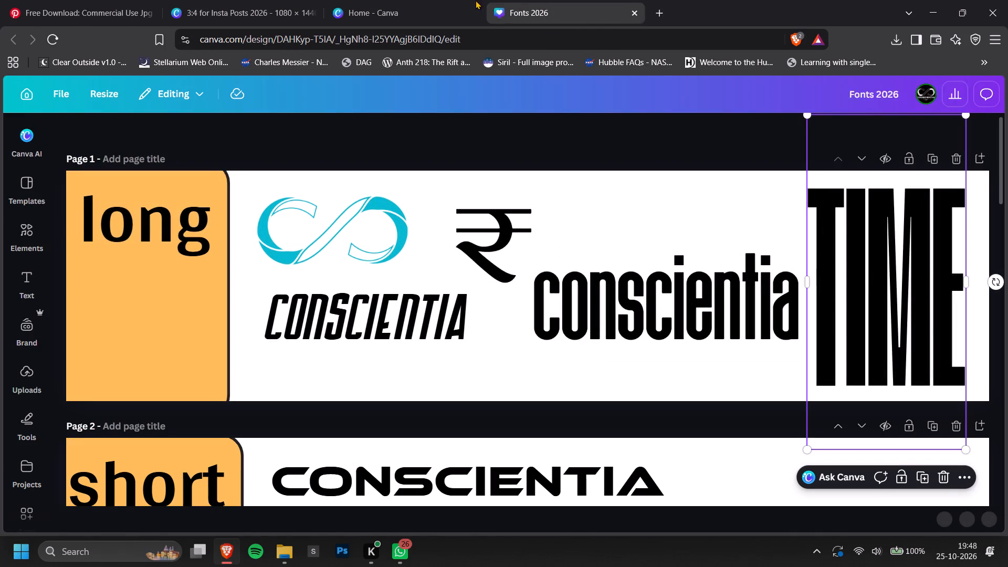
double_click(631, 20)
click(634, 15)
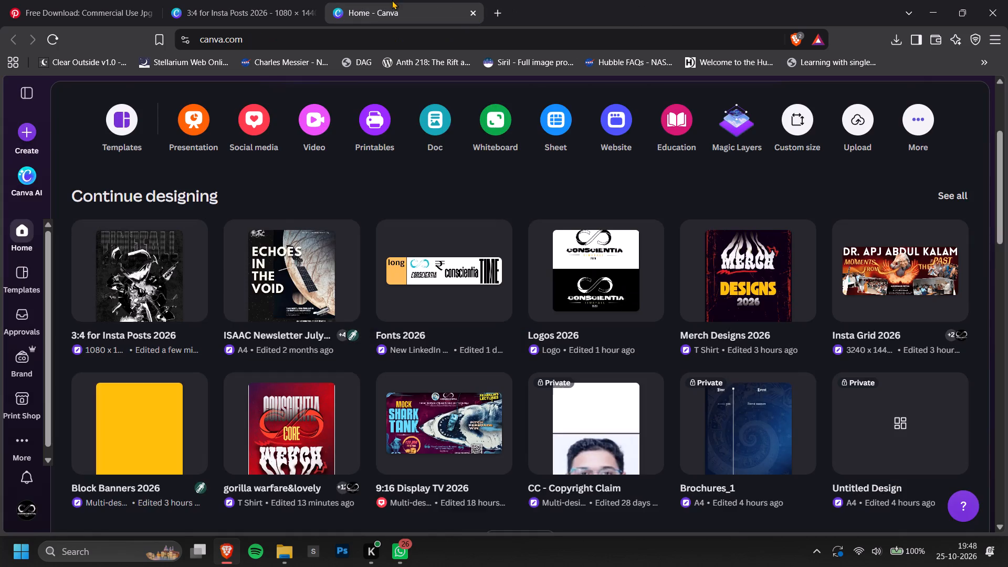
Paste the TIME text onto page 3 of the Insta Posts design and enlarge it to font size 725.
click(221, 0)
key(ctrl+v)
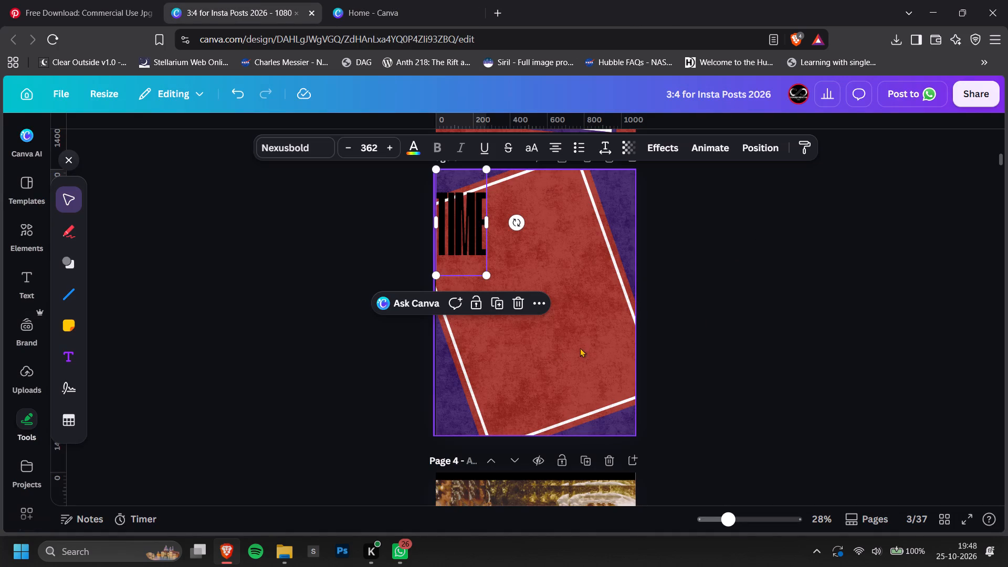
drag(491, 275, 581, 363)
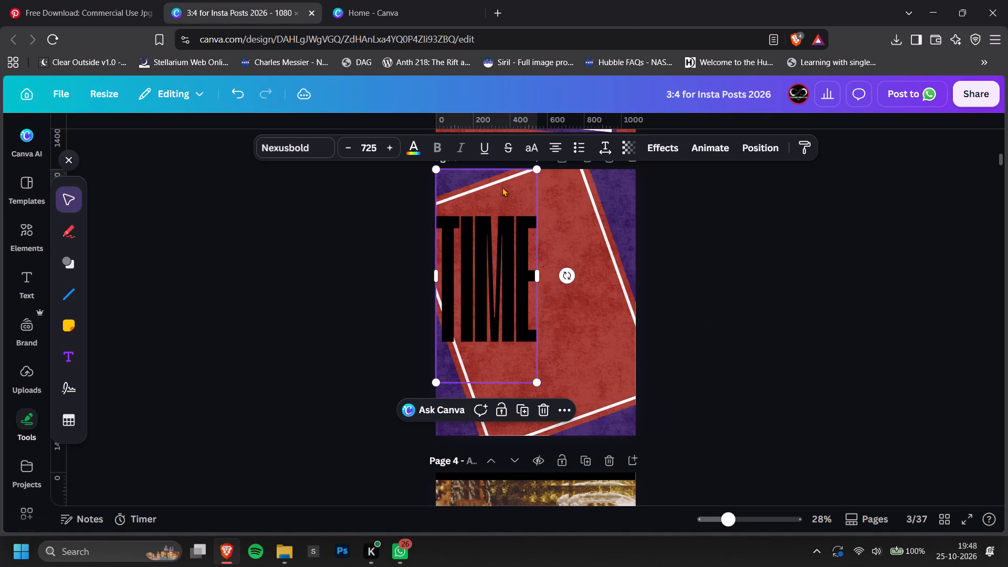
Change the TIME text's colour to the very pale pinkish white.
click(417, 150)
click(223, 227)
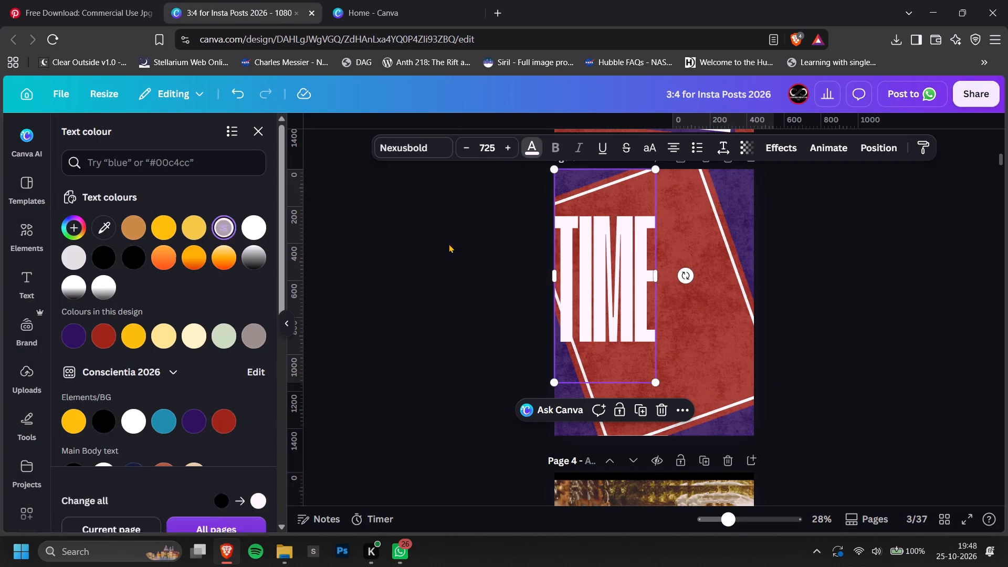
double_click(829, 244)
Move the TIME text slightly up and to the right on page 3.
ctrl+scroll(838, 247, down, 2)
scroll(839, 254, up, 1)
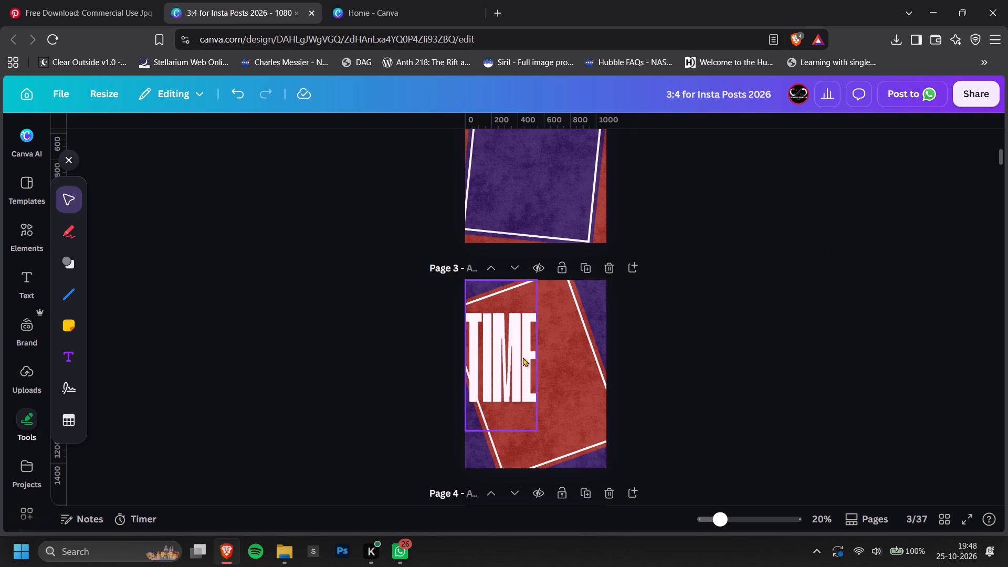
drag(523, 357, 526, 346)
click(788, 328)
ctrl+scroll(742, 369, up, 3)
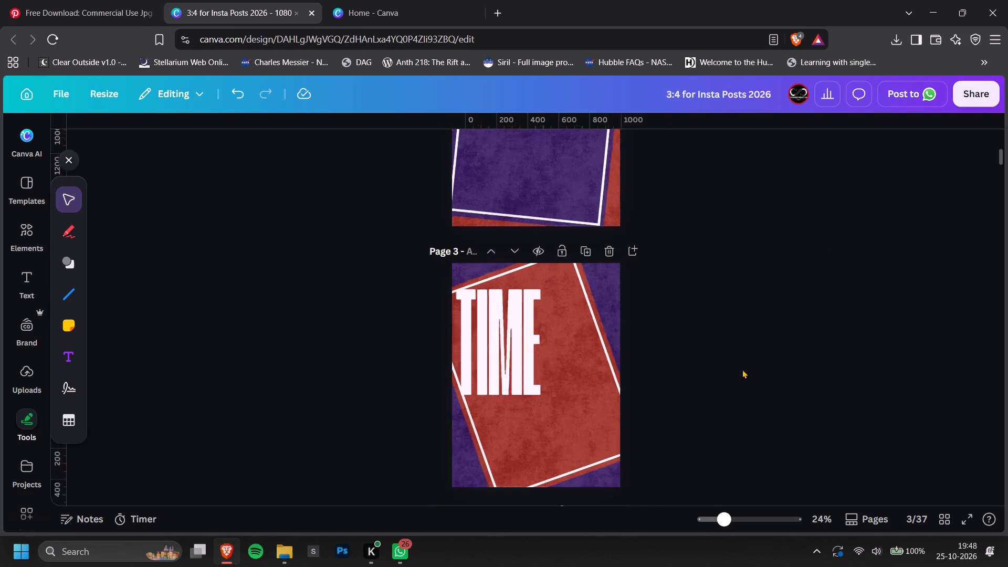
Tilt the TIME text on page 3 counter-clockwise to match the slanted border and shift it slightly down.
click(451, 360)
drag(481, 483, 530, 497)
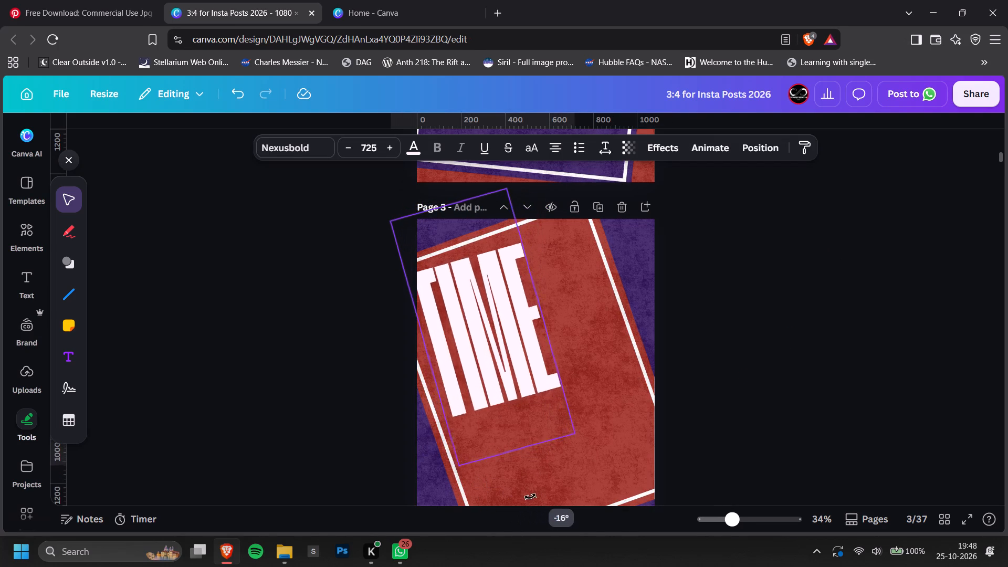
drag(530, 497, 547, 505)
drag(518, 349, 525, 372)
click(765, 349)
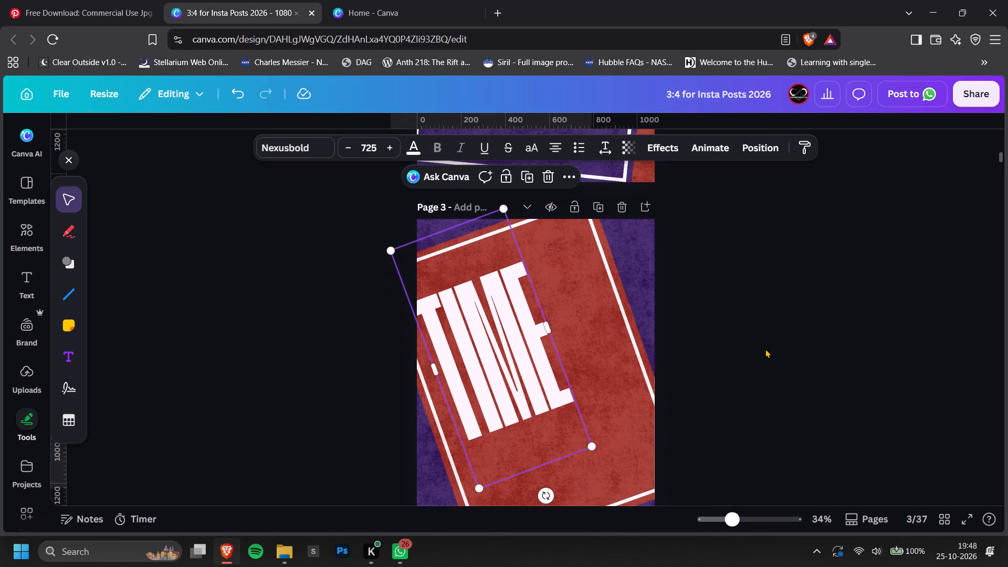
scroll(776, 345, down, 1)
ctrl+scroll(776, 345, down, 2)
ctrl+scroll(777, 345, up, 2)
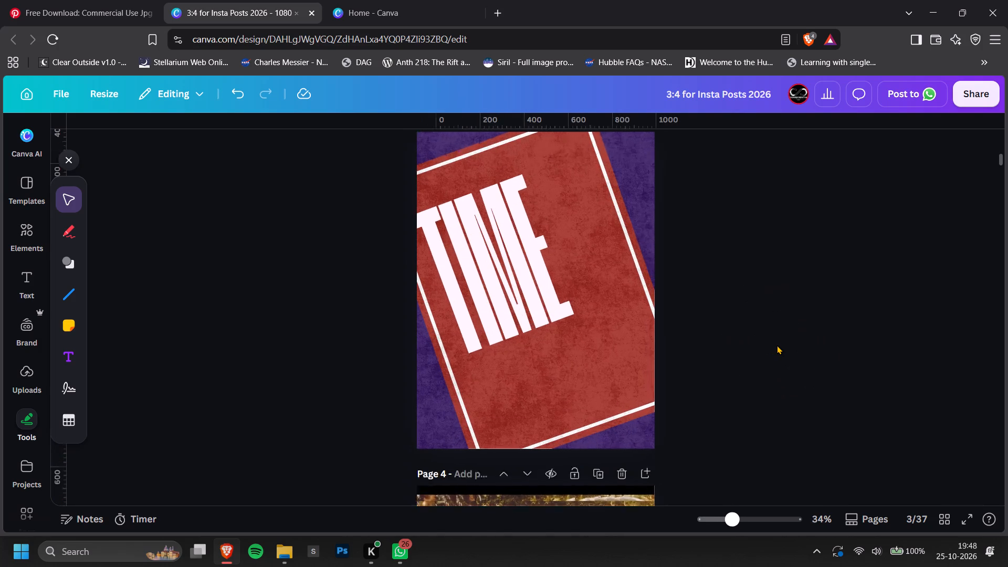
ctrl+scroll(777, 345, up, 1)
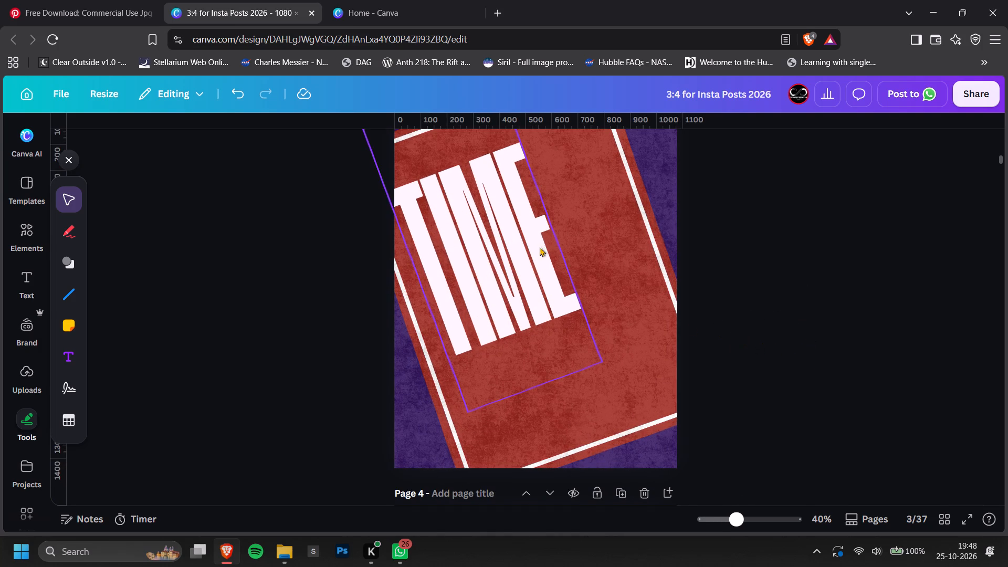
Open the Fonts 2026 design and copy the narrow Heathergreen conscientia text from page 1.
click(338, 0)
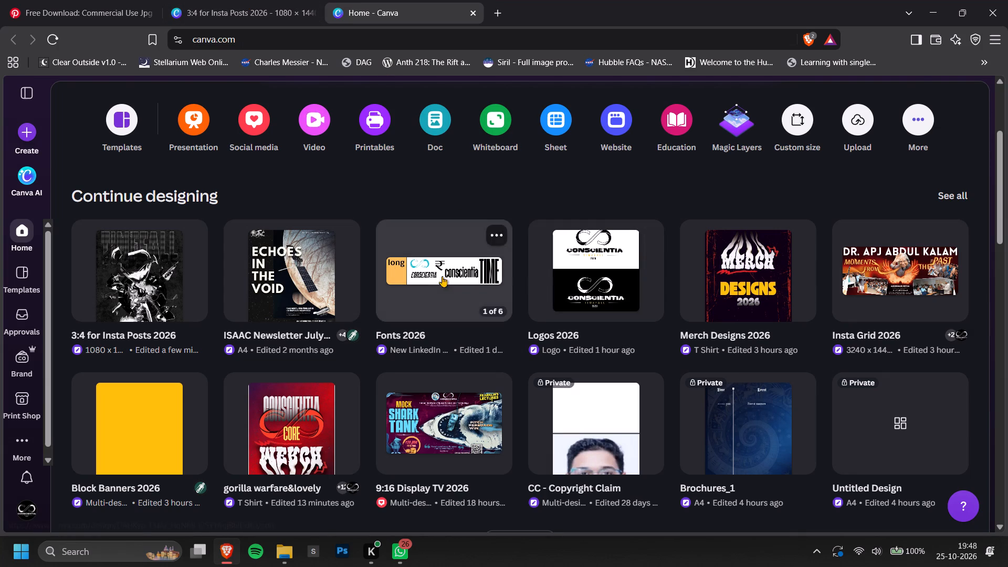
click(442, 276)
click(471, 18)
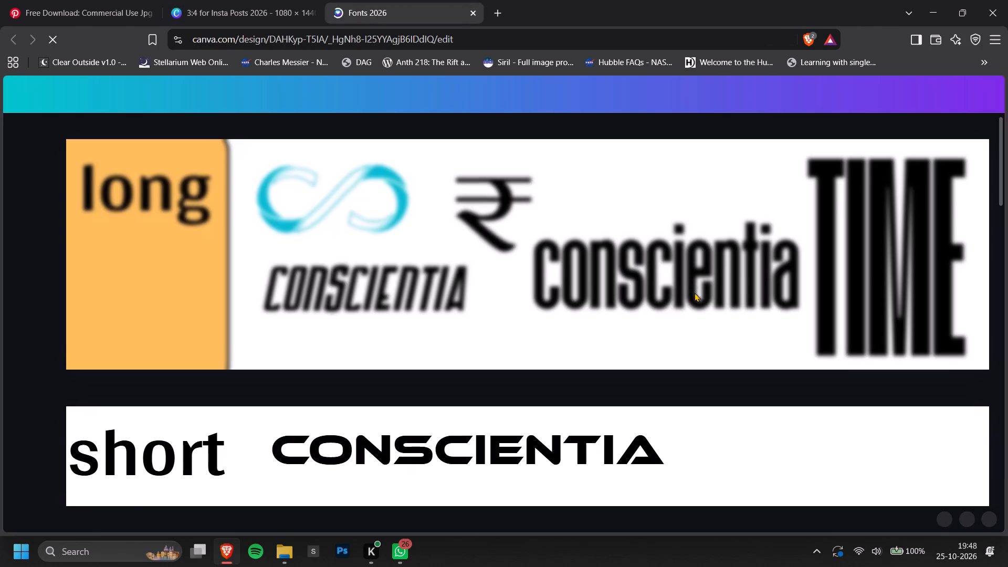
scroll(750, 361, down, 1)
click(692, 302)
click(688, 192)
key(ctrl+c)
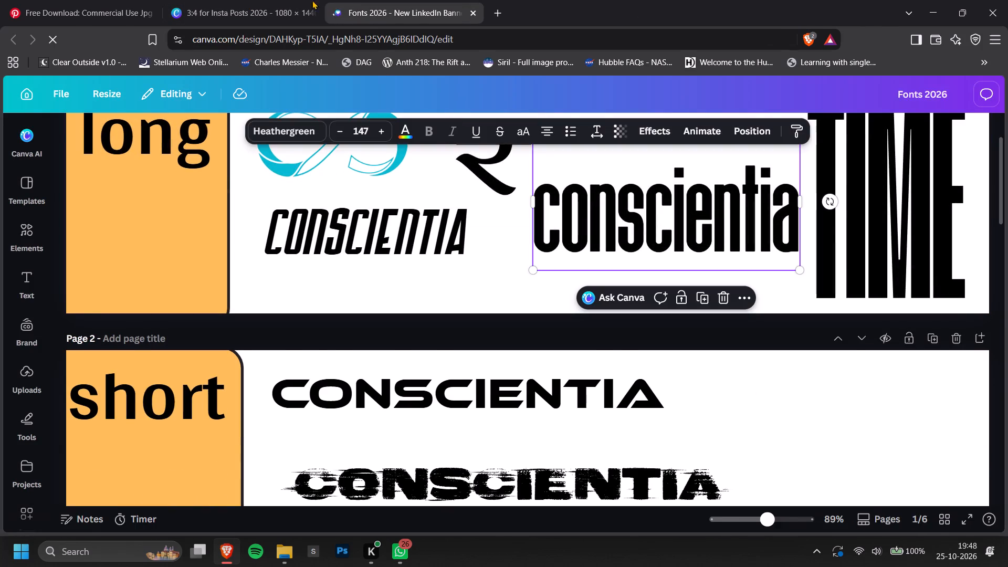
Paste the conscientia text onto page 3 of the Insta Posts design and colour it the brand yellow.
click(258, 0)
key(ctrl+v)
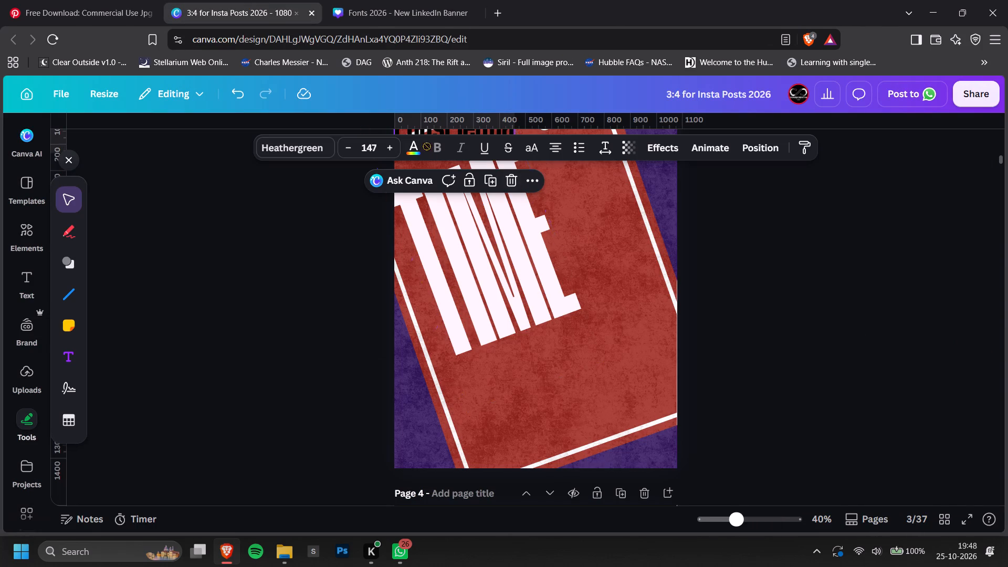
scroll(586, 257, up, 1)
click(419, 151)
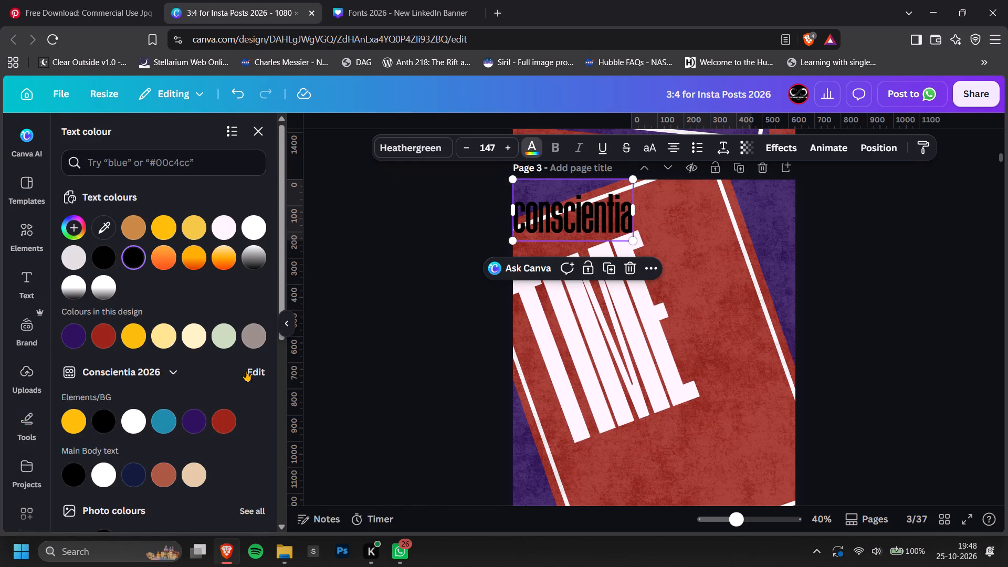
click(73, 417)
Place the yellow conscientia text just beneath the TIME lettering and tilt it to match TIME's slant.
drag(561, 219, 586, 331)
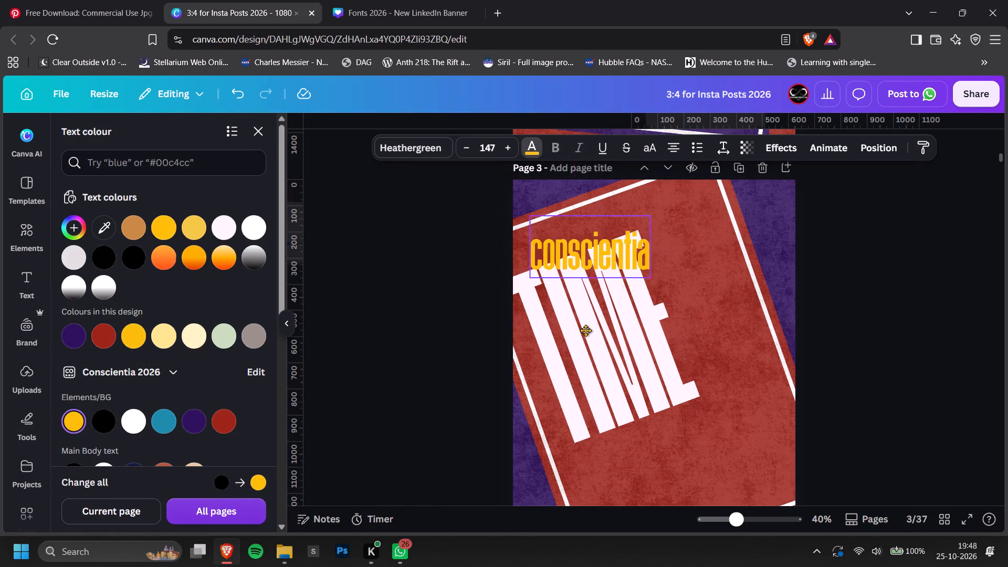
drag(586, 331, 618, 466)
drag(721, 460, 724, 450)
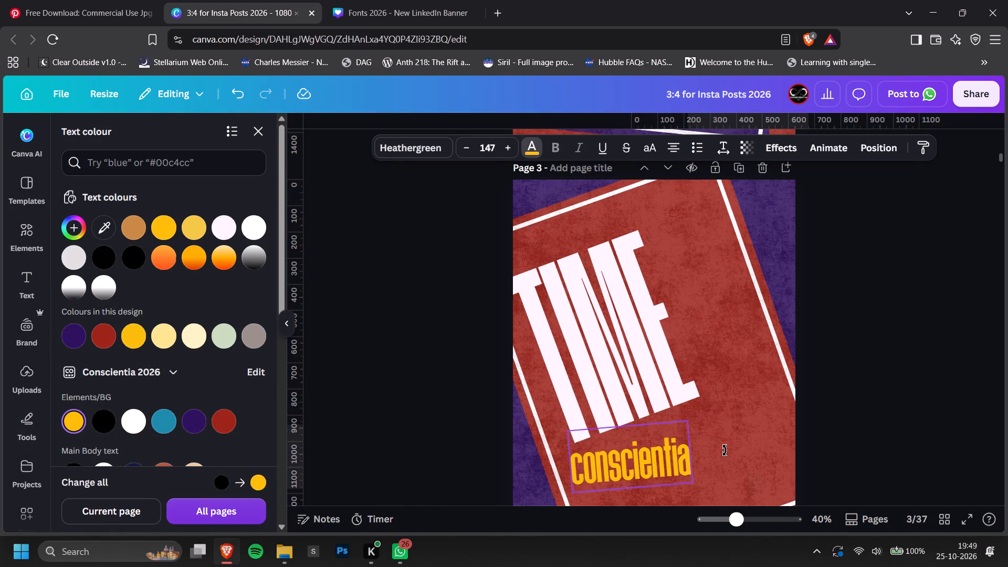
drag(724, 450, 721, 425)
click(937, 367)
click(925, 366)
scroll(776, 400, down, 2)
ctrl+scroll(776, 400, down, 2)
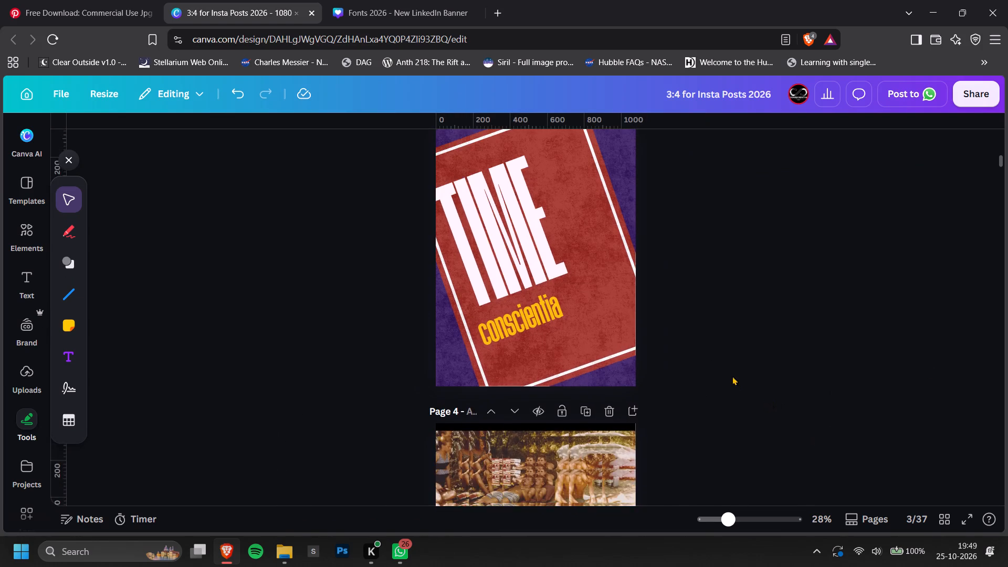
scroll(732, 376, up, 1)
ctrl+scroll(520, 389, up, 3)
drag(507, 420, 513, 415)
drag(515, 415, 517, 422)
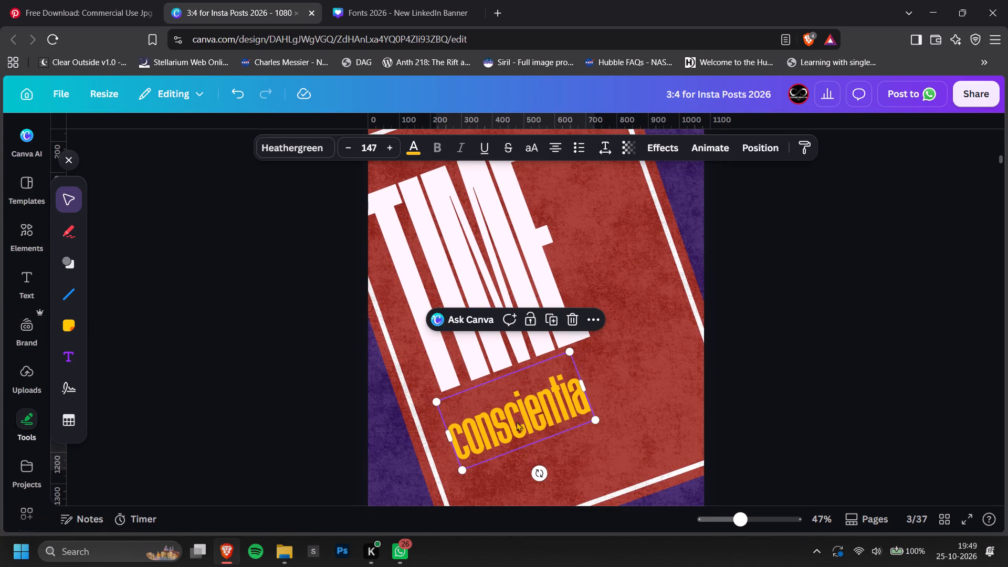
Replace the yellow text's wording with "has come".
click(517, 422)
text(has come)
click(852, 395)
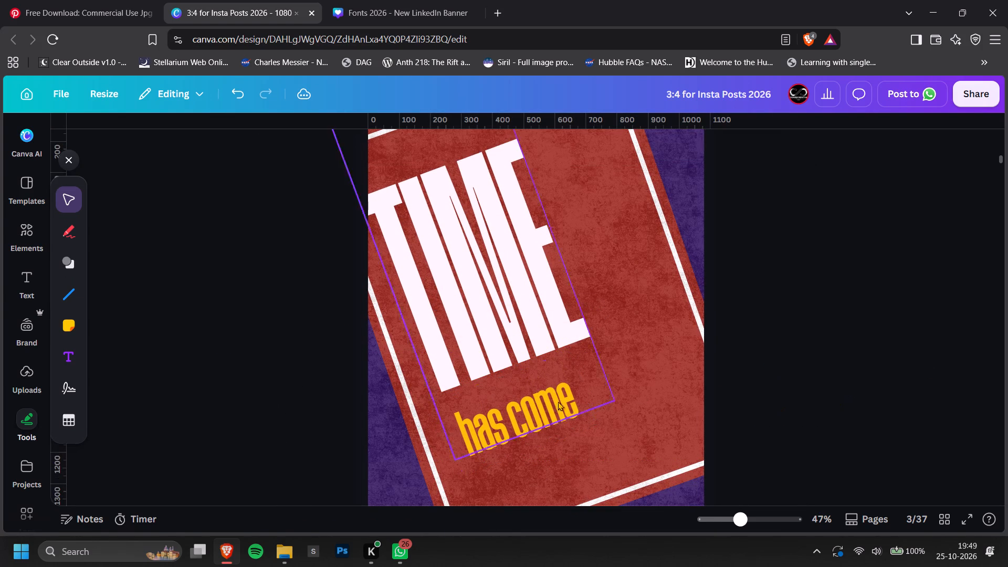
Narrow the "has come" text box to about 396 wide so it fits the wording.
click(549, 403)
double_click(586, 382)
drag(586, 382, 565, 384)
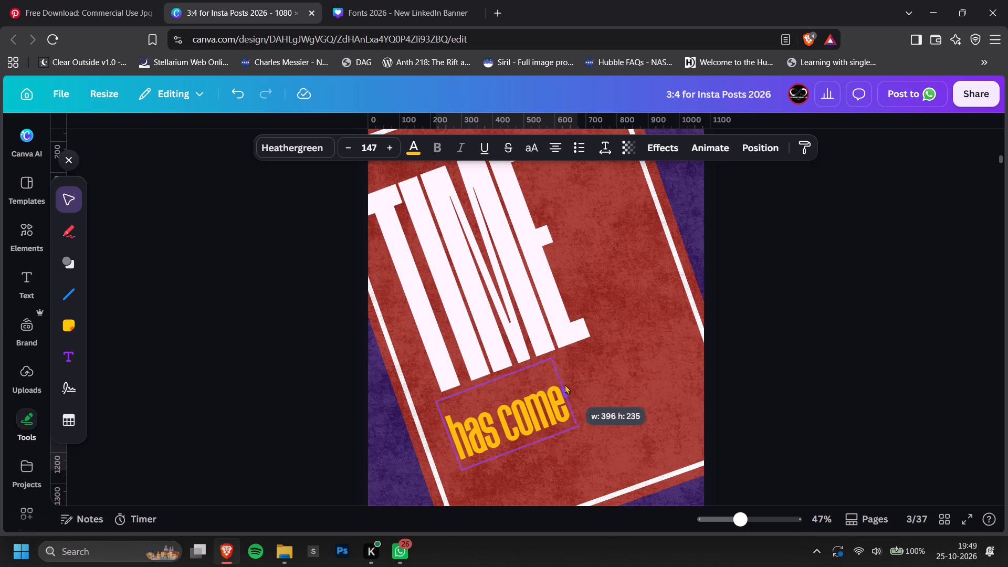
Enlarge page 3's yellow "has come" text to size 202 and place it close beneath "TIME".
drag(565, 384, 562, 385)
drag(573, 426, 622, 447)
drag(599, 426, 599, 418)
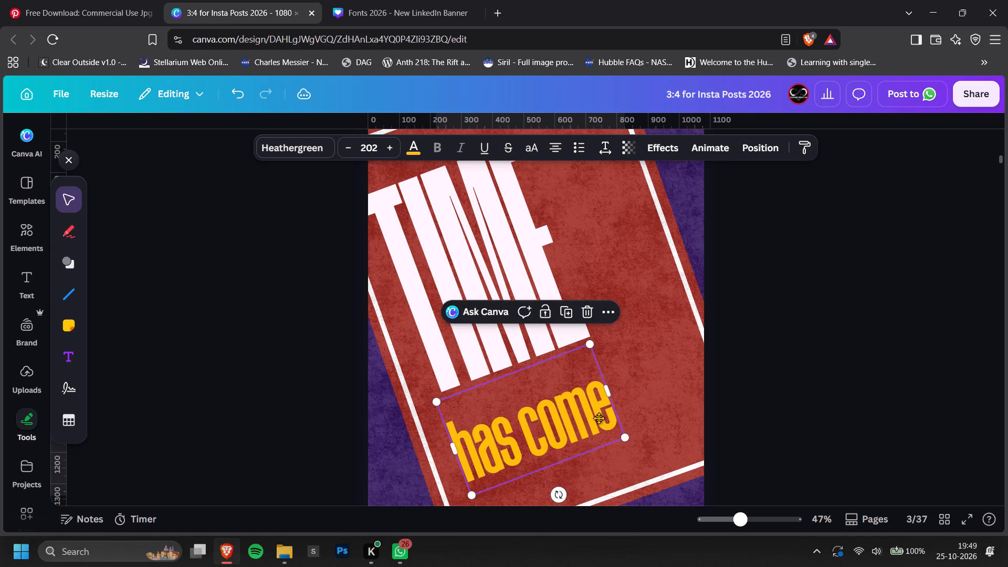
drag(599, 418, 594, 400)
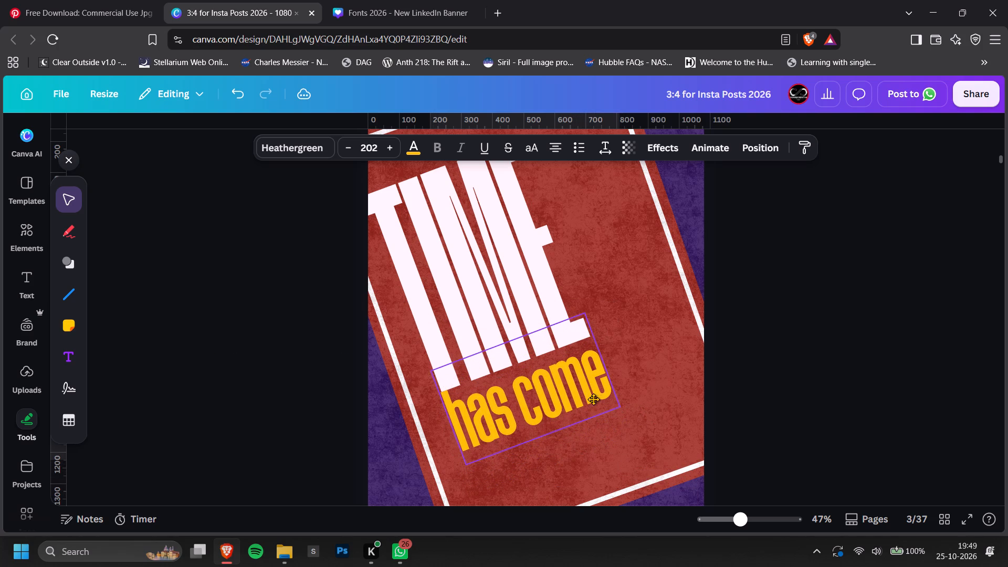
drag(594, 400, 597, 404)
click(795, 350)
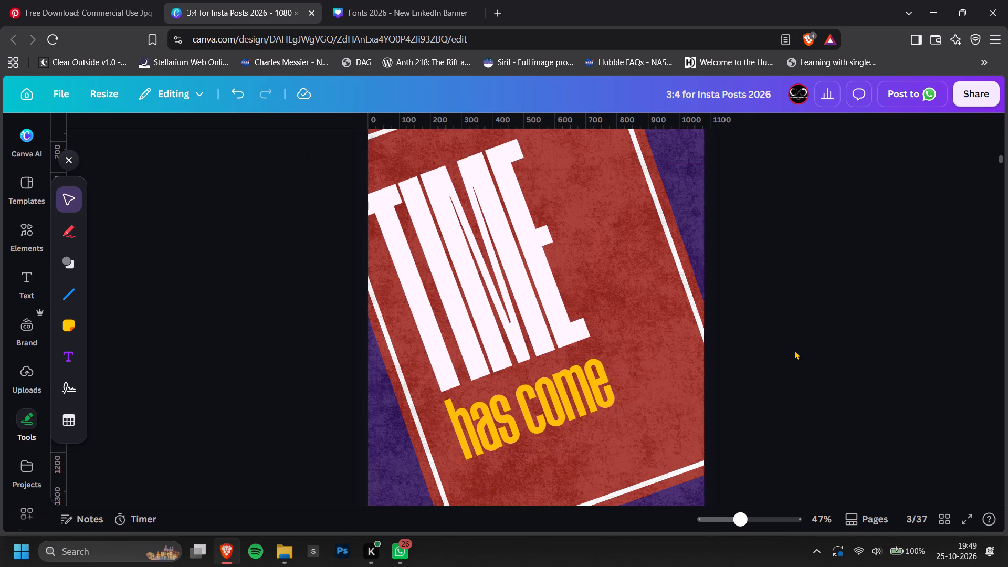
Review page 3's TIME layout alongside the neighbouring pages at different zoom levels.
ctrl+scroll(795, 350, down, 5)
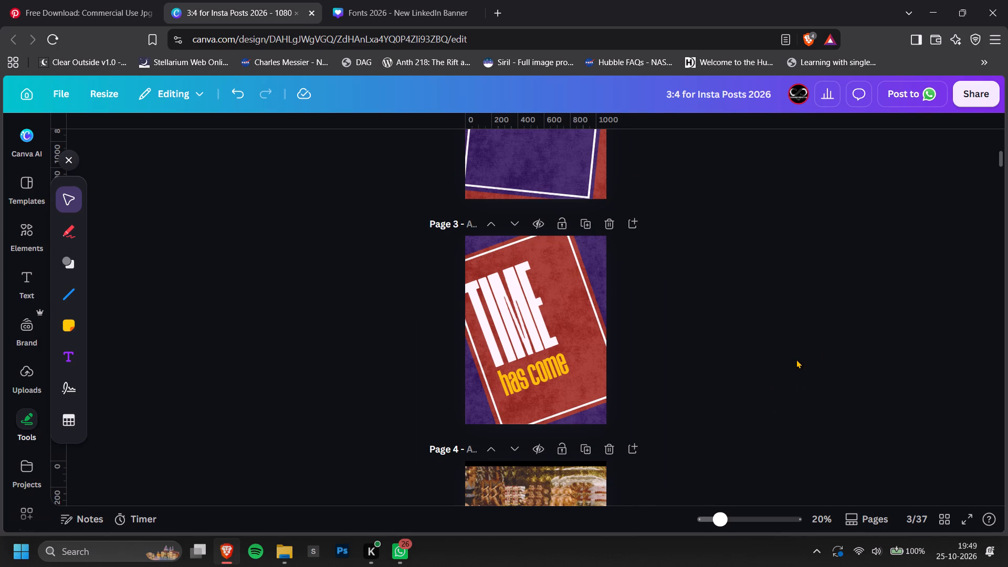
ctrl+scroll(798, 338, down, 2)
ctrl+scroll(734, 325, up, 4)
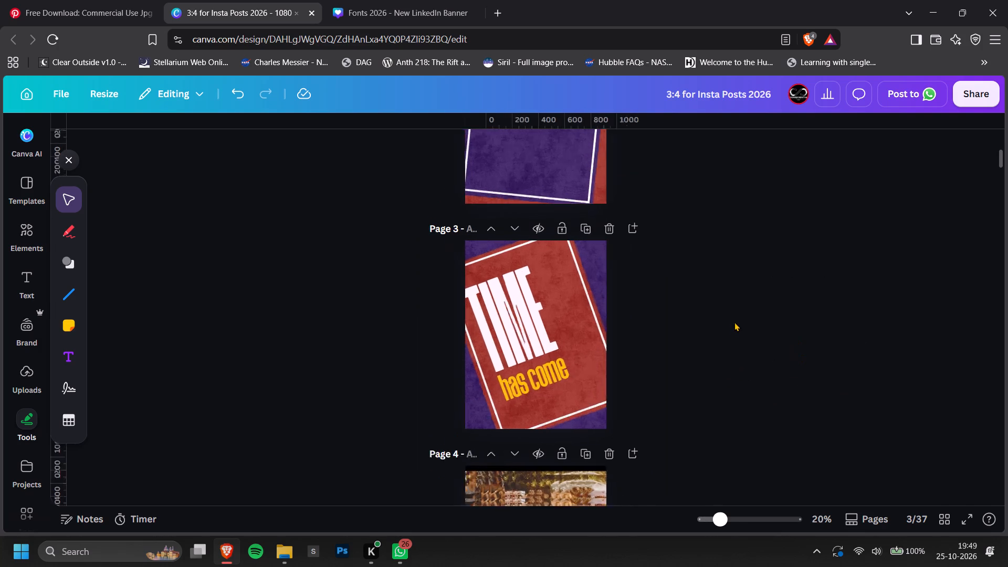
ctrl+scroll(734, 322, up, 1)
ctrl+scroll(788, 319, up, 1)
scroll(788, 319, down, 1)
scroll(788, 319, up, 1)
ctrl+scroll(788, 319, down, 2)
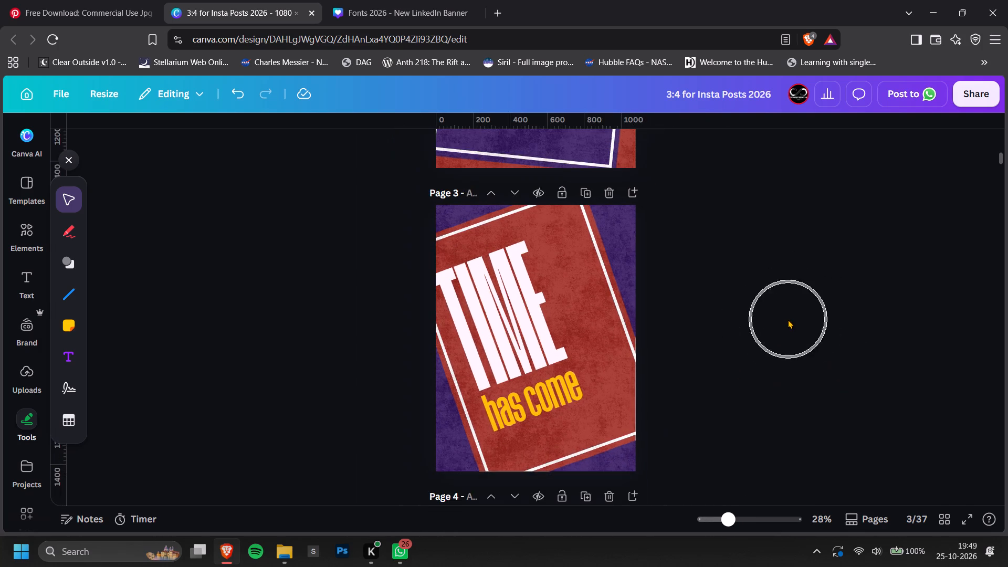
ctrl+scroll(792, 321, up, 2)
scroll(792, 321, down, 1)
Switch to the Fonts 2026 design and examine the font samples across its pages.
click(416, 0)
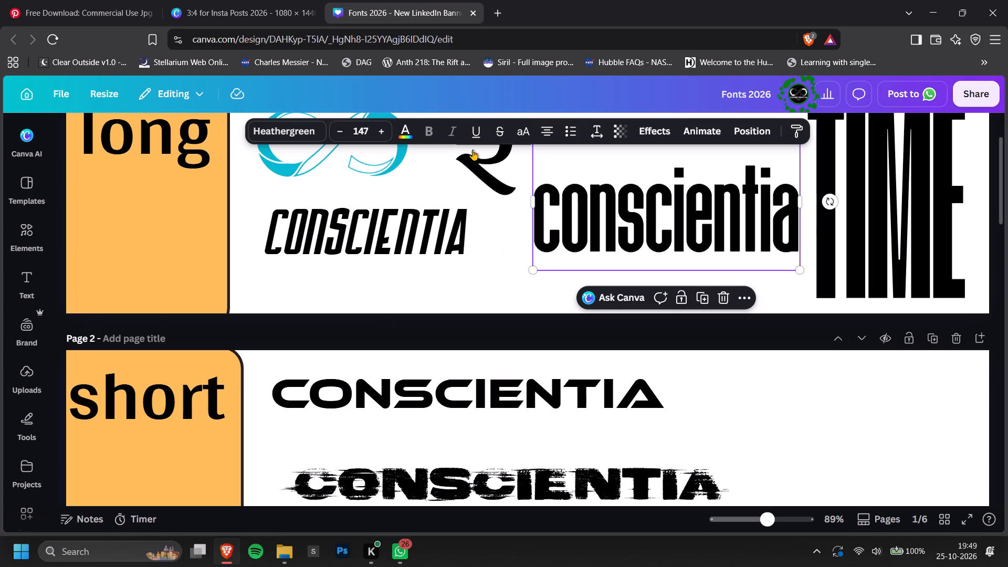
scroll(689, 323, down, 4)
click(828, 345)
ctrl+scroll(828, 345, down, 8)
scroll(863, 344, down, 6)
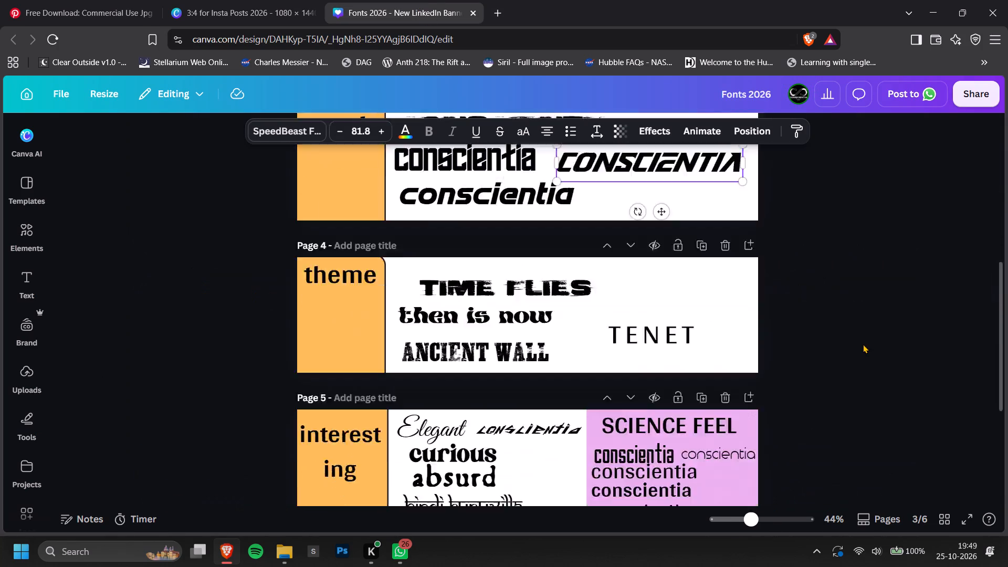
scroll(863, 344, down, 1)
click(840, 370)
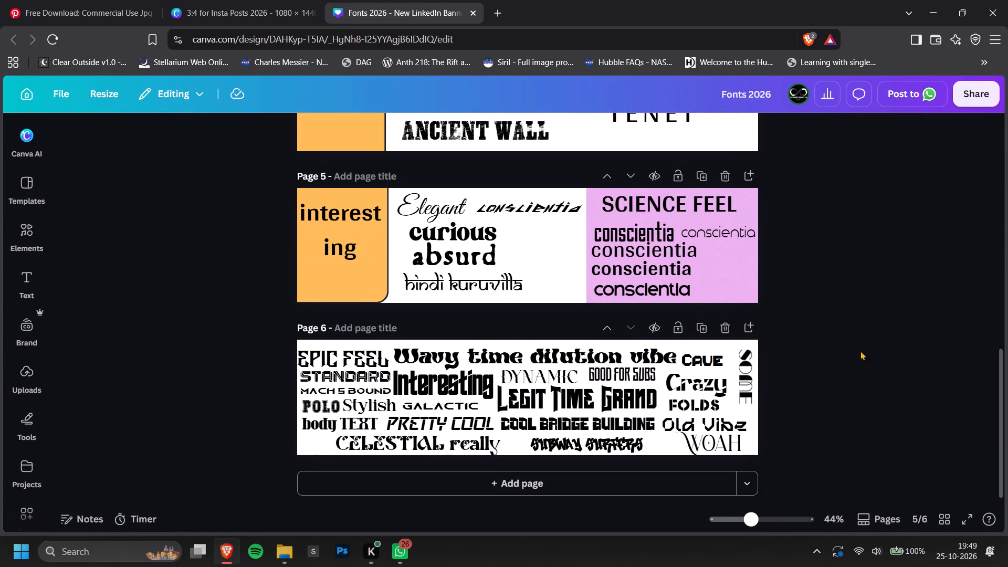
scroll(838, 365, up, 9)
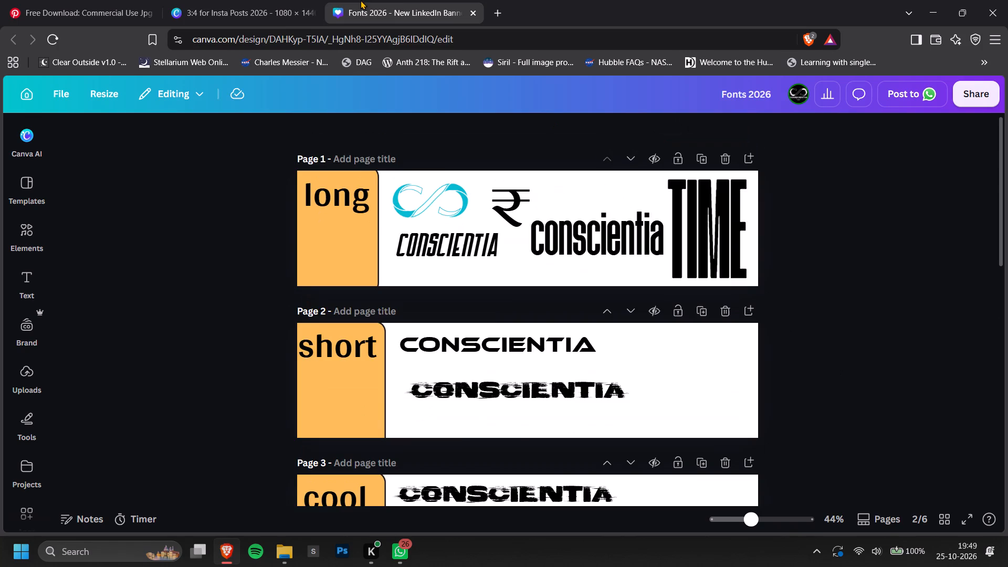
Return to the Insta posts design and open the Canva home page in a new tab.
click(307, 0)
right_click(20, 97)
click(67, 119)
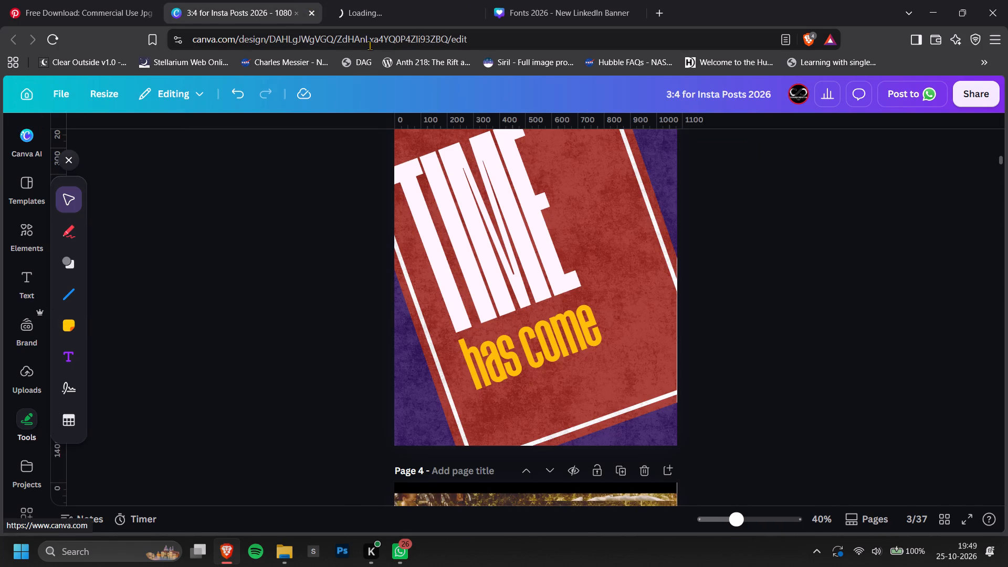
Copy the Bad Coma "CONSCIENTIA" text from page 2 of Fonts 2026, close that design and paste the text onto page 2 of the posts.
click(567, 0)
scroll(854, 307, down, 6)
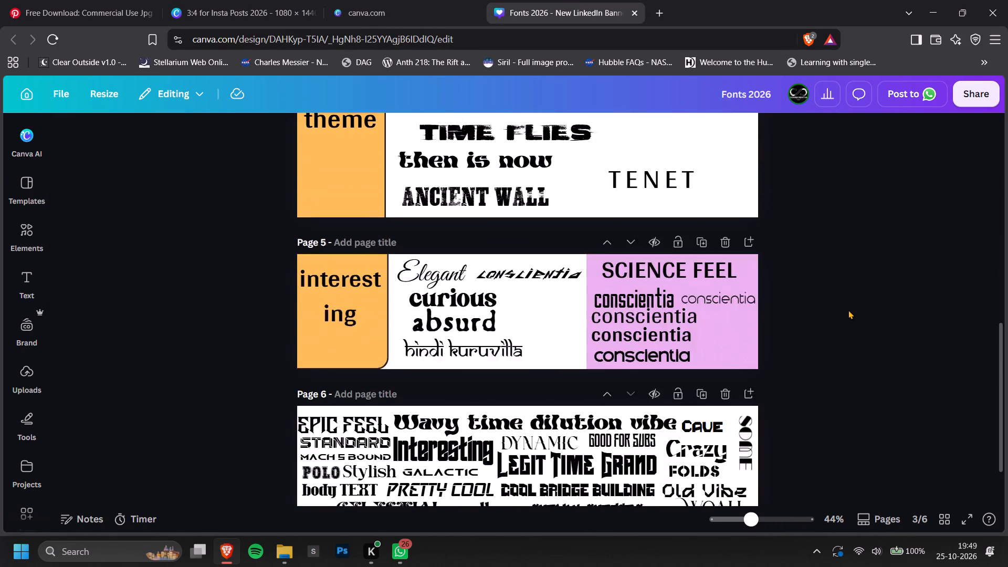
scroll(847, 313, up, 3)
scroll(580, 212, up, 2)
click(489, 316)
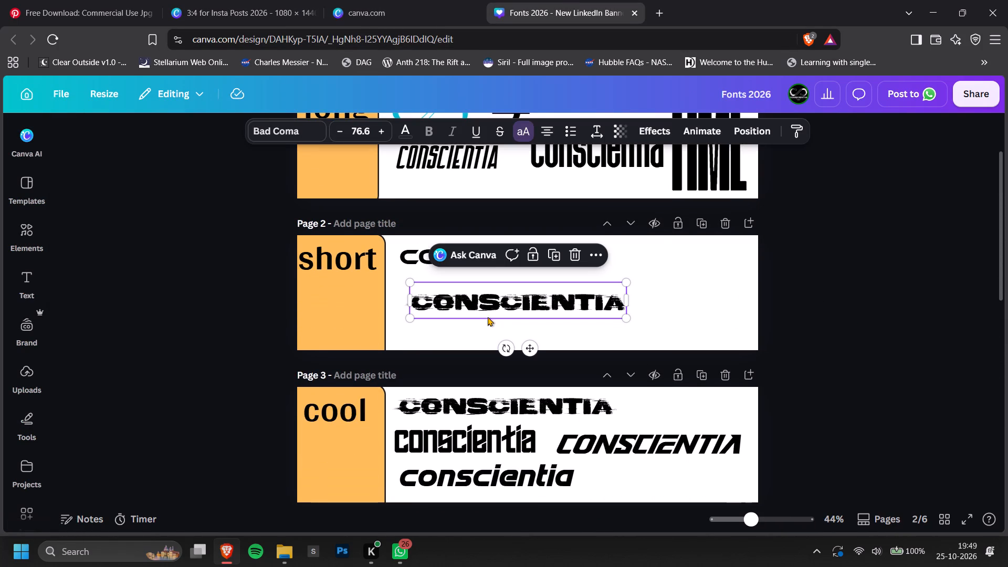
key(ctrl+c)
click(630, 10)
click(265, 0)
scroll(758, 300, up, 6)
key(ctrl+v)
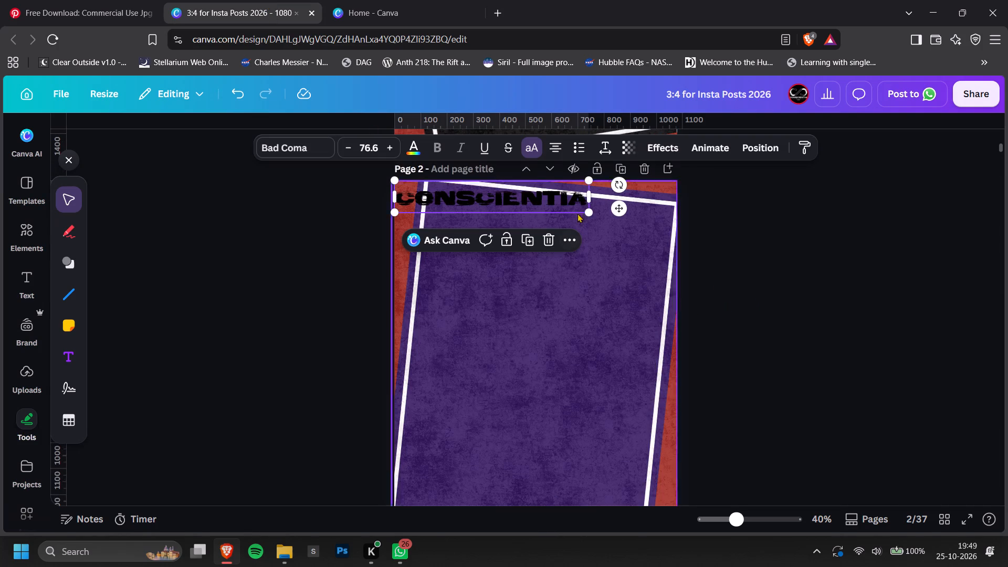
Enlarge the CONSCIENTIA text to size 88.6, tilt it slightly clockwise and place it inside the top of page 2's white border.
drag(594, 214, 621, 239)
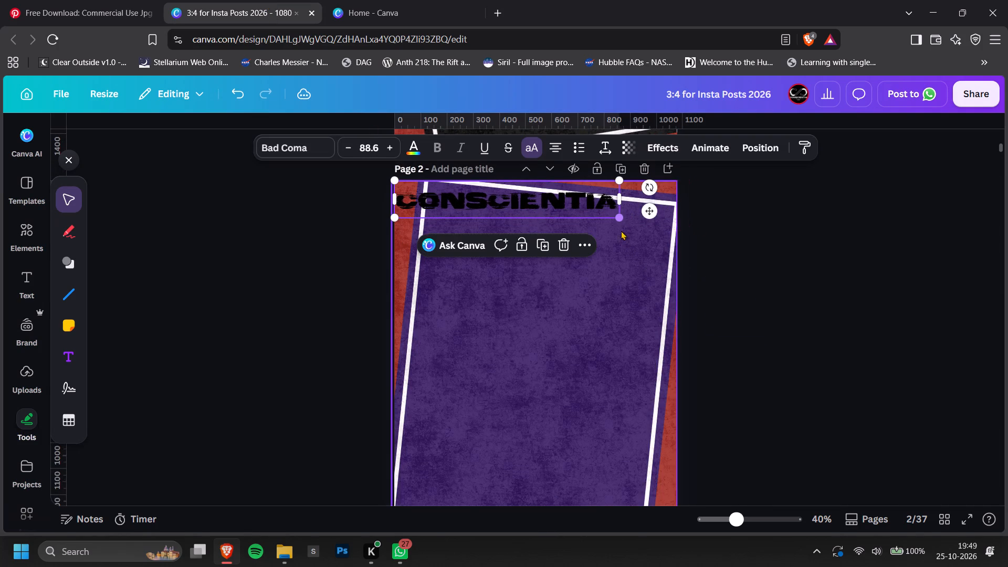
drag(650, 188, 654, 205)
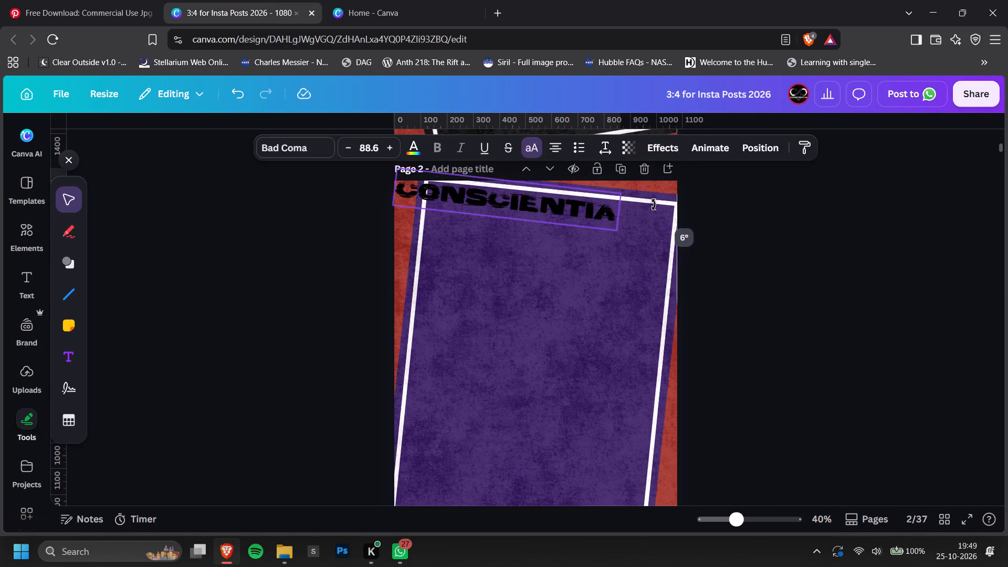
drag(654, 205, 654, 202)
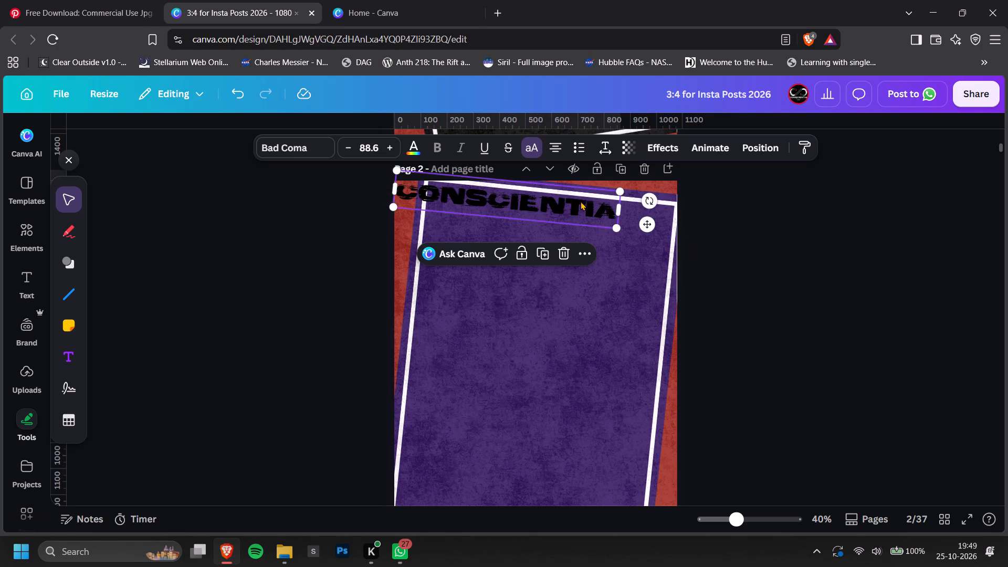
drag(580, 207, 618, 238)
Recolour page 2's CONSCIENTIA heading solid white from the Conscientia 2026 palette.
click(412, 149)
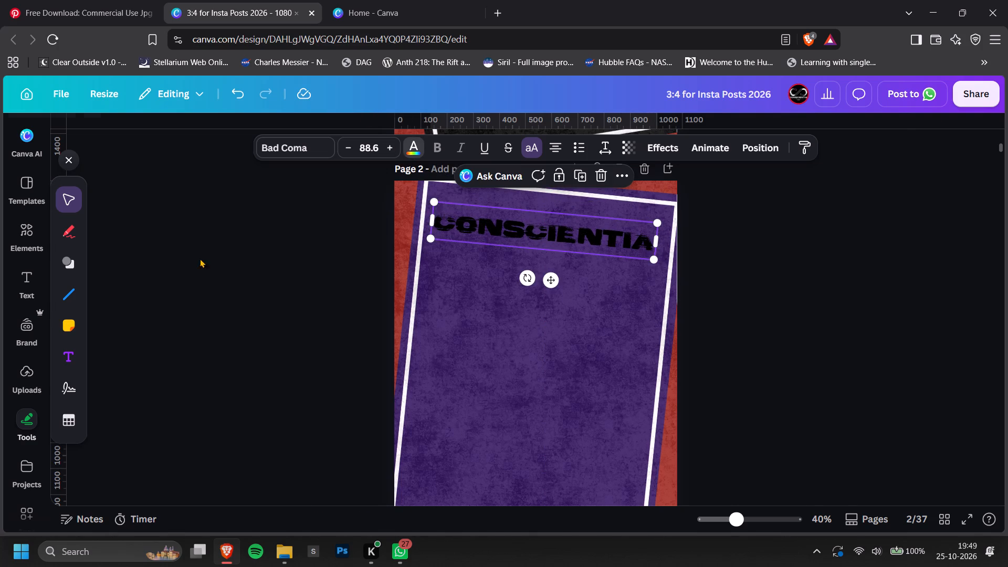
click(81, 263)
click(83, 284)
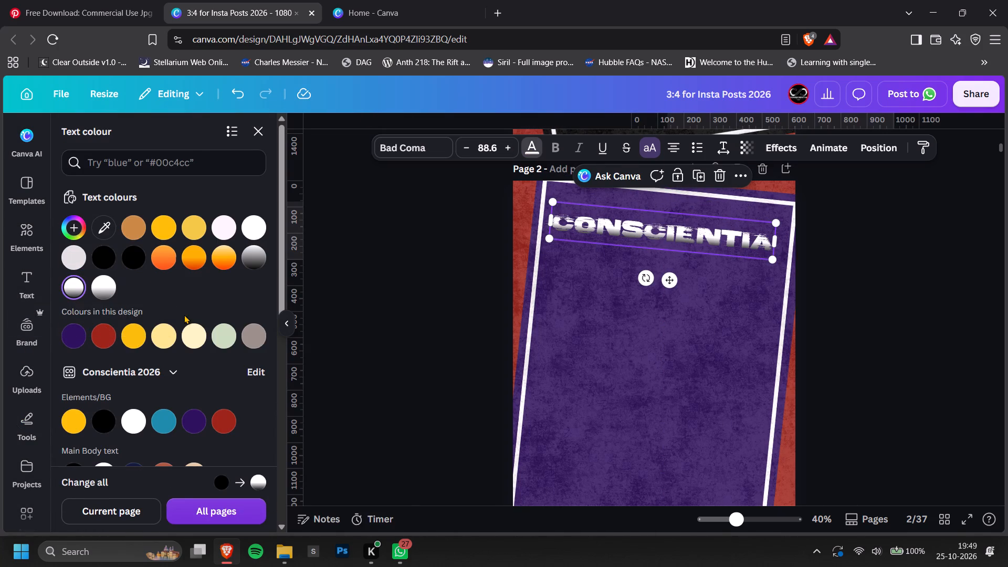
click(132, 419)
click(852, 323)
click(843, 324)
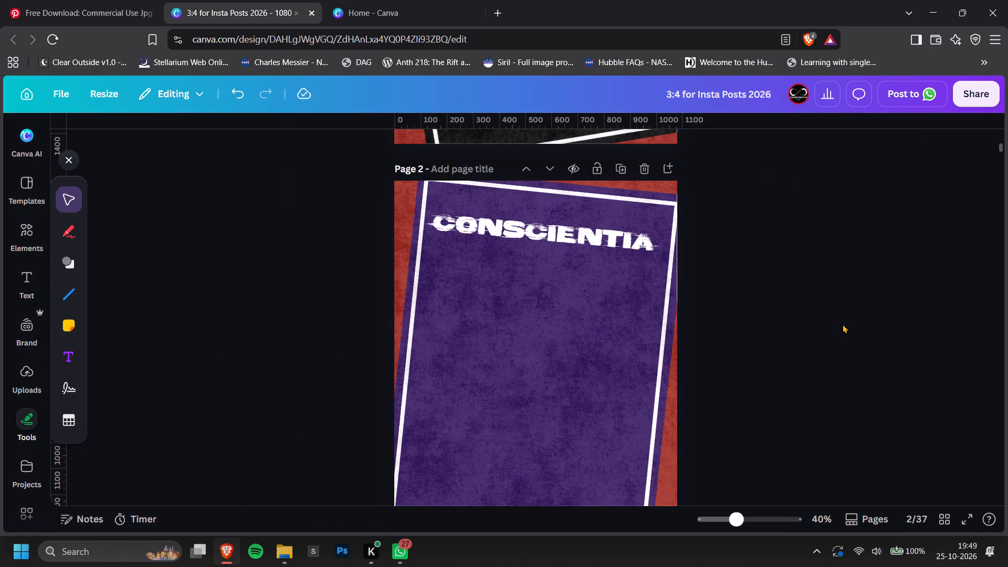
Fine-tune the CONSCIENTIA heading's clockwise rotation to follow the tilt of page 2's top border.
ctrl+scroll(843, 324, down, 2)
ctrl+scroll(599, 267, up, 3)
click(599, 267)
drag(544, 302, 543, 302)
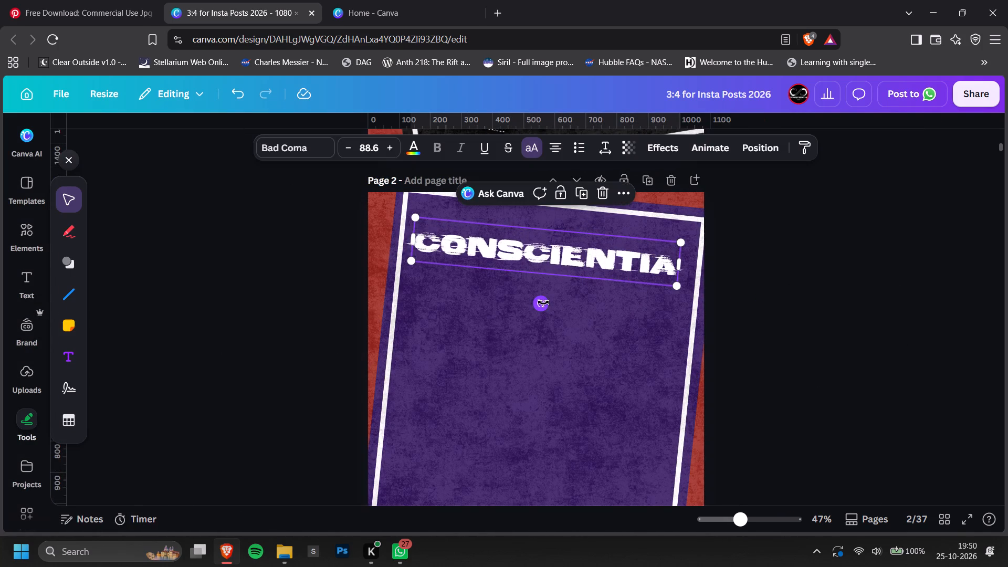
drag(543, 302, 538, 339)
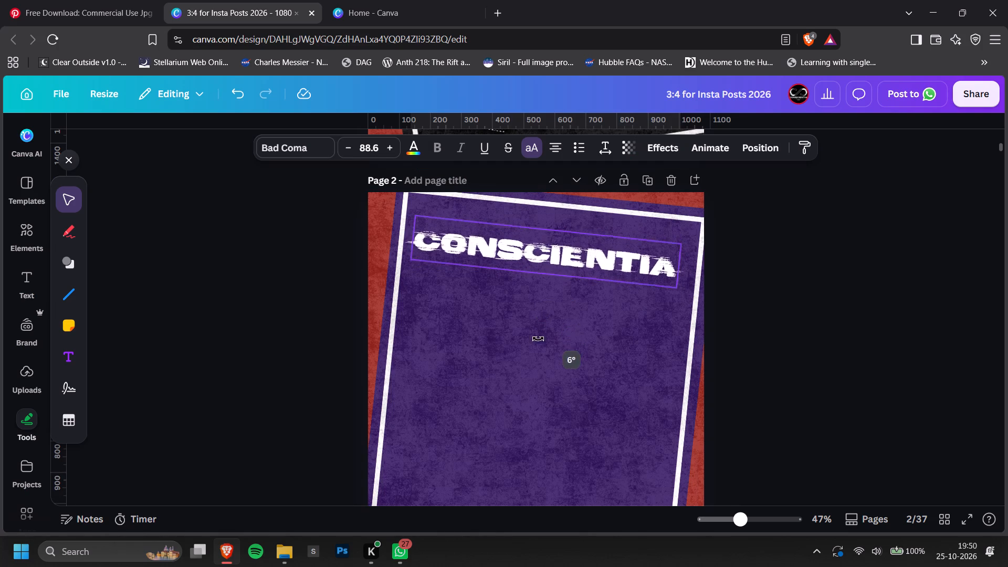
drag(538, 339, 539, 348)
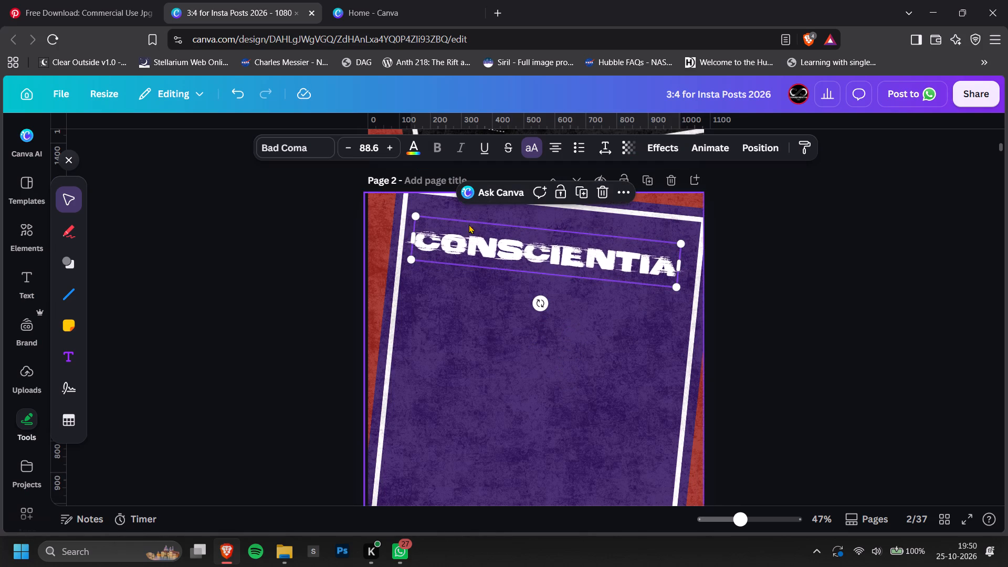
drag(545, 307, 542, 311)
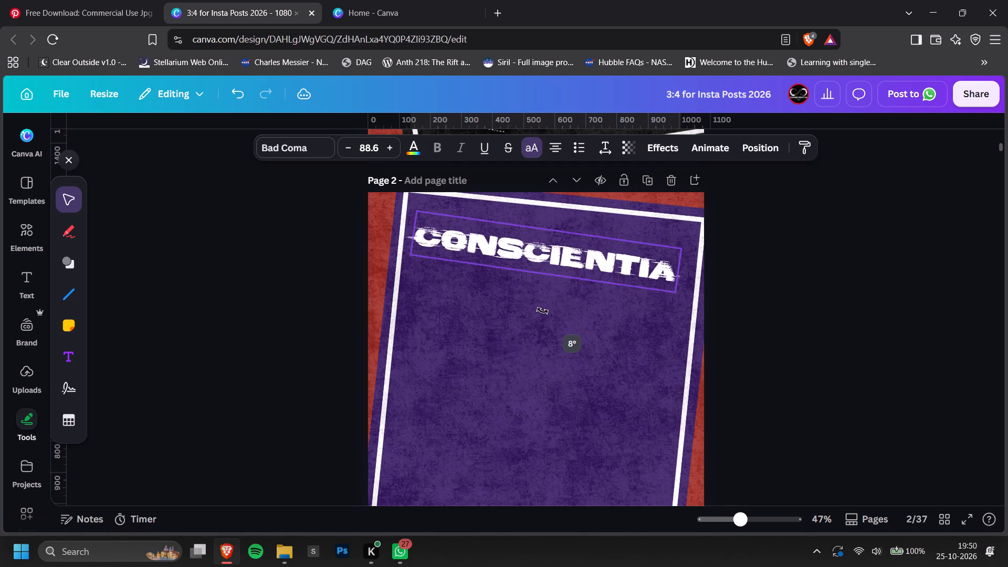
drag(542, 311, 543, 329)
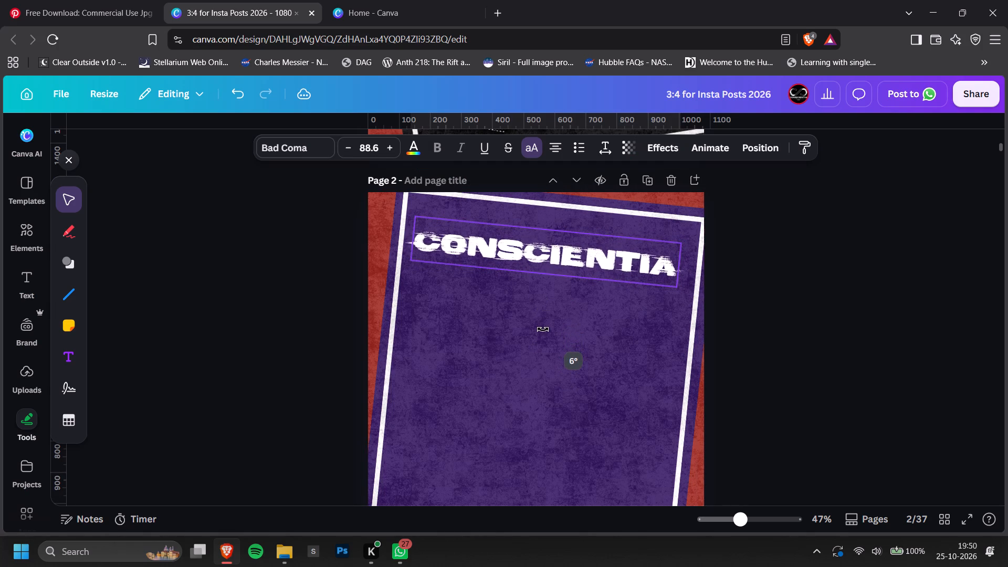
drag(543, 329, 542, 330)
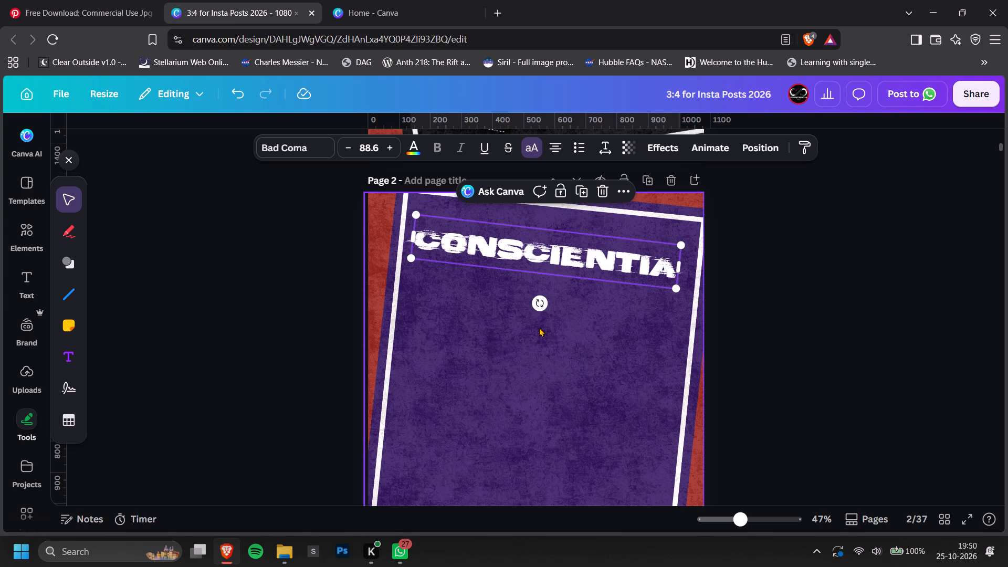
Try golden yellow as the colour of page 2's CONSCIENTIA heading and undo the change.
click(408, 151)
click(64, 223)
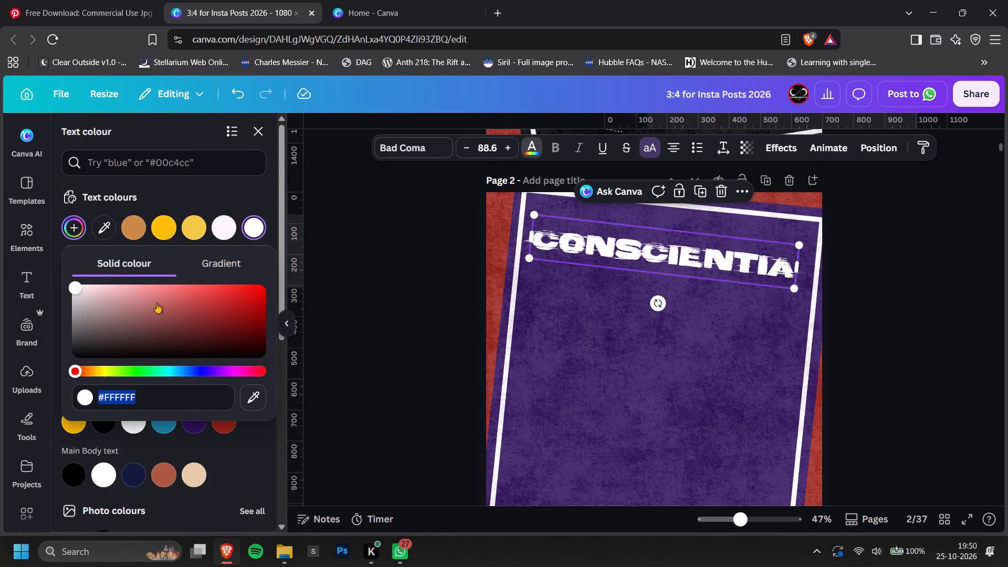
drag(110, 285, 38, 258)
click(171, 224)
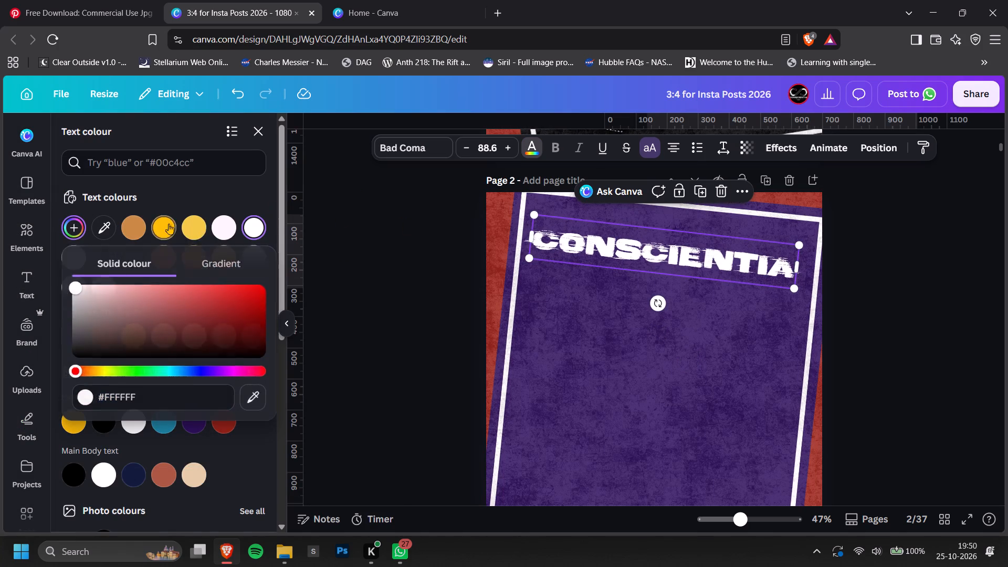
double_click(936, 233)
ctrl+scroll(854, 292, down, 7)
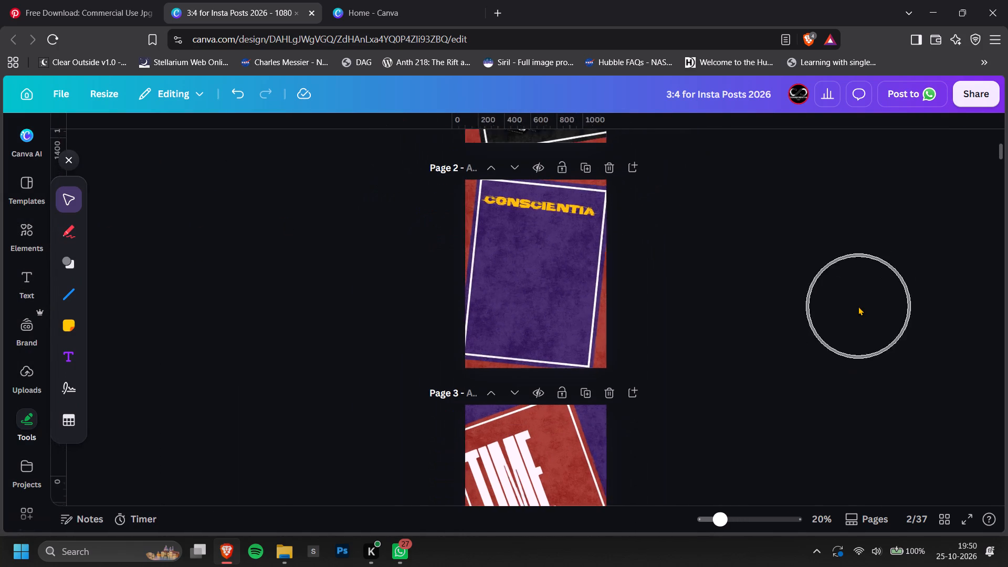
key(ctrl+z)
Delete the CONSCIENTIA heading from page 2.
ctrl+scroll(782, 273, up, 4)
scroll(786, 268, up, 1)
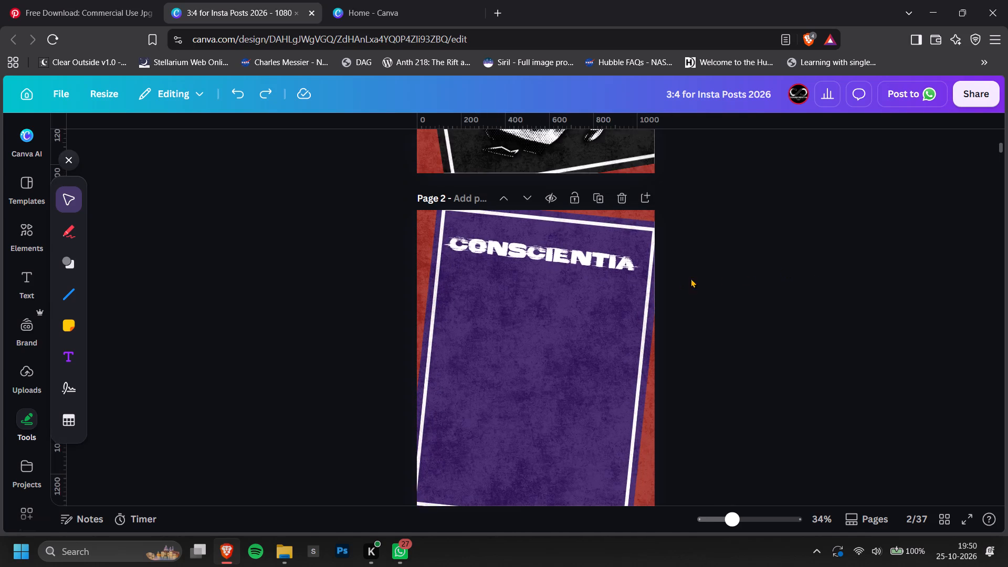
scroll(810, 272, down, 1)
click(564, 171)
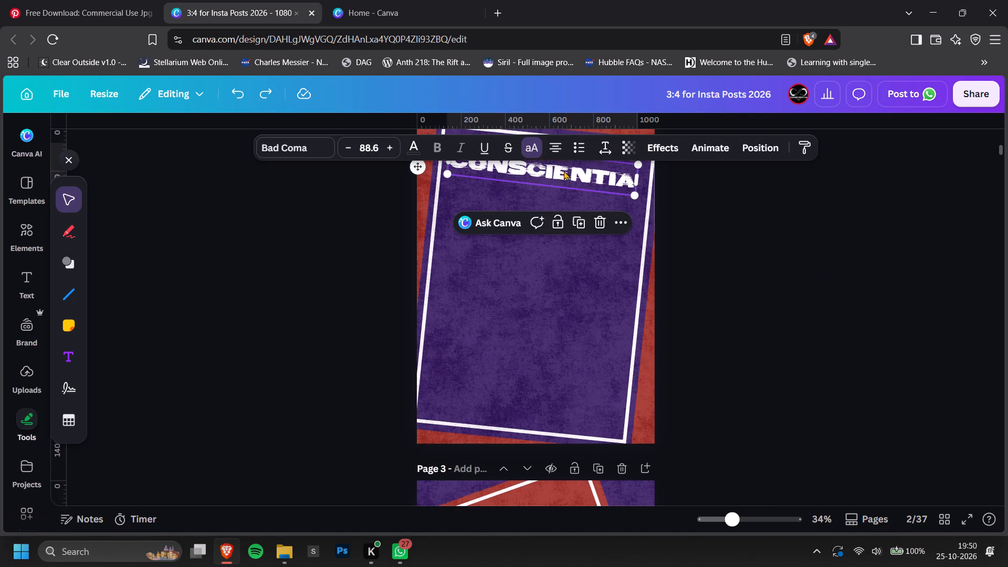
key(BackSpace)
Open the Logos 2026 and gorilla warfare&lovely designs in separate browser tabs, and close the Canva home tab.
click(367, 0)
scroll(518, 322, down, 3)
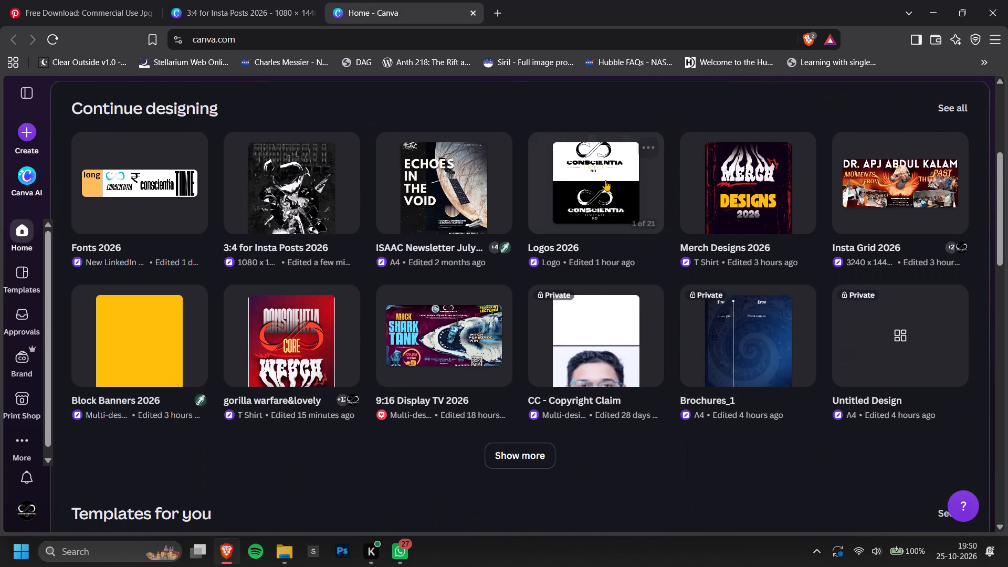
right_click(605, 180)
click(661, 197)
click(393, 16)
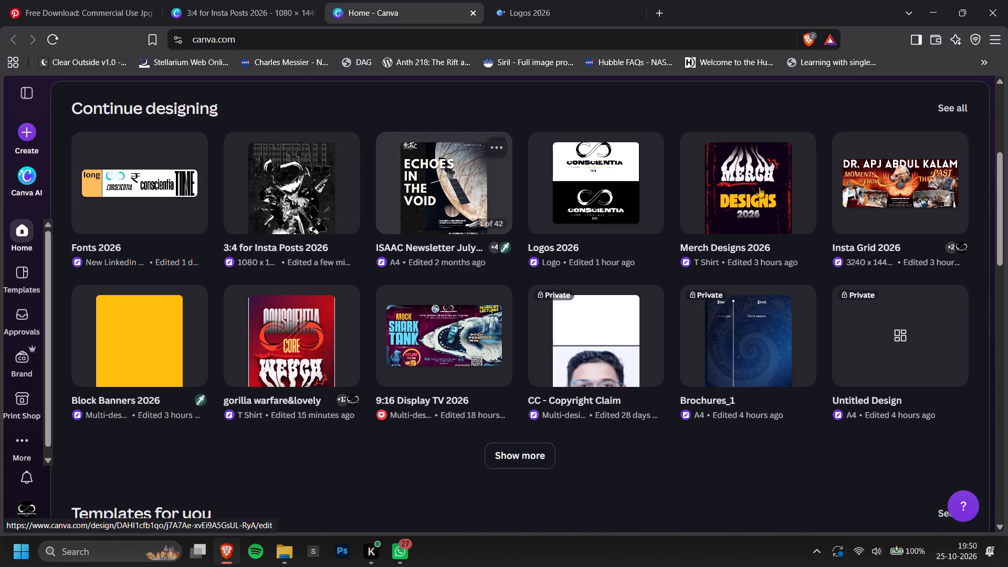
click(325, 331)
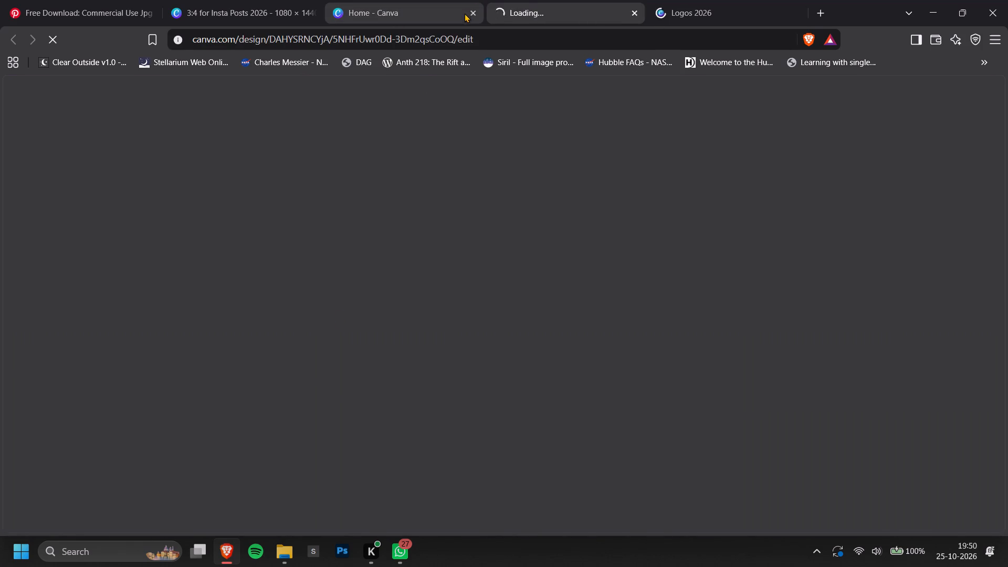
click(465, 14)
click(469, 15)
Copy the grouped CONSCIENTIA TIMEFALL 2026 logo from page 2 of the Logos 2026 design and close that design.
click(584, 5)
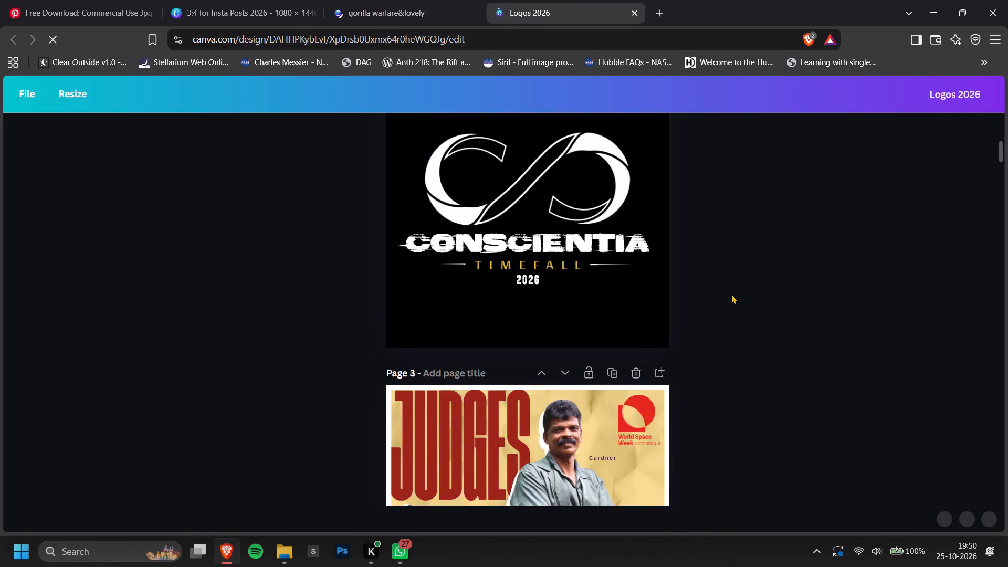
scroll(732, 295, up, 2)
click(614, 341)
key(ctrl+c)
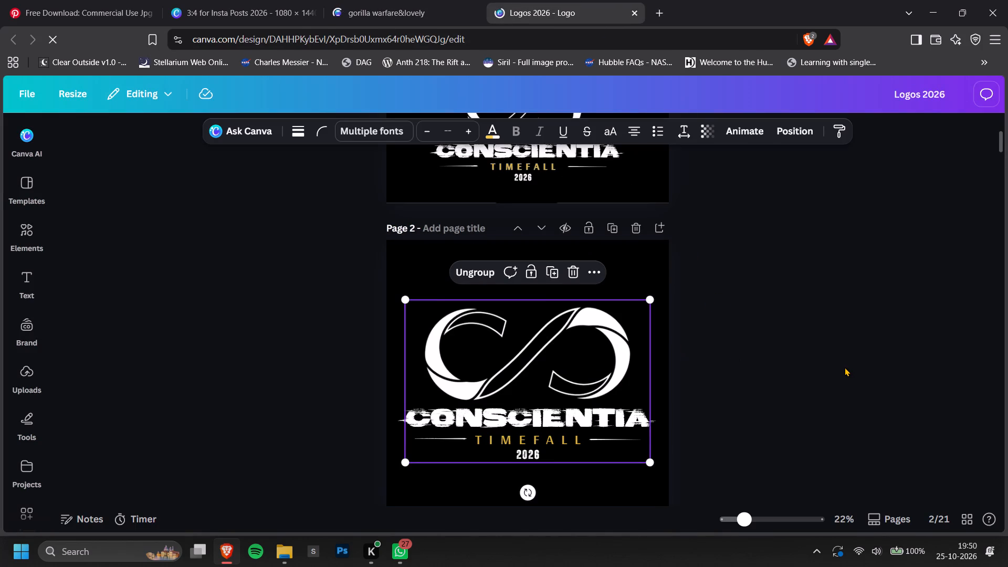
scroll(845, 367, up, 5)
click(639, 7)
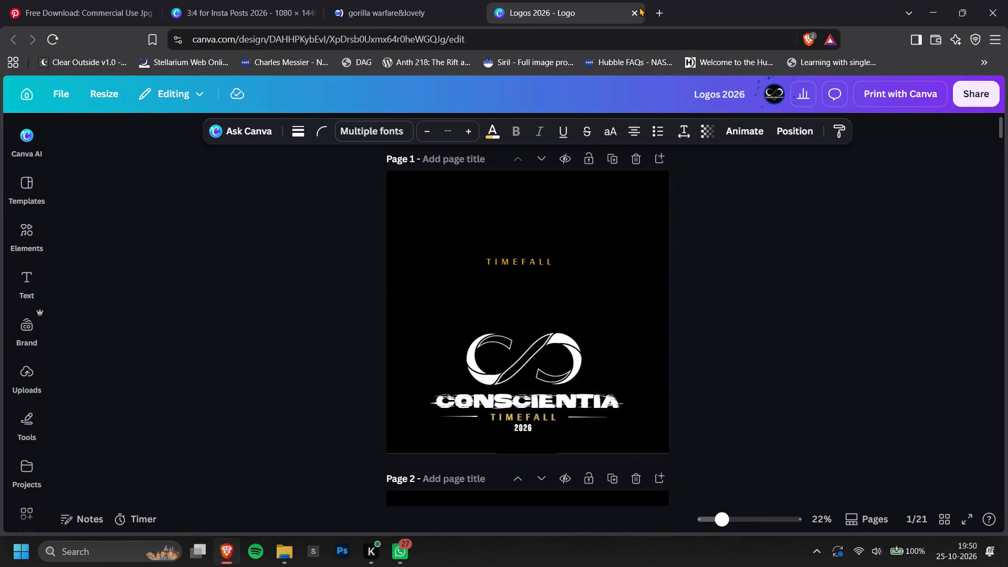
click(633, 15)
Paste the logo onto page 2 of the Insta posts, shrink it, tilt it slightly clockwise and place it inside the upper border.
click(268, 0)
key(ctrl+v)
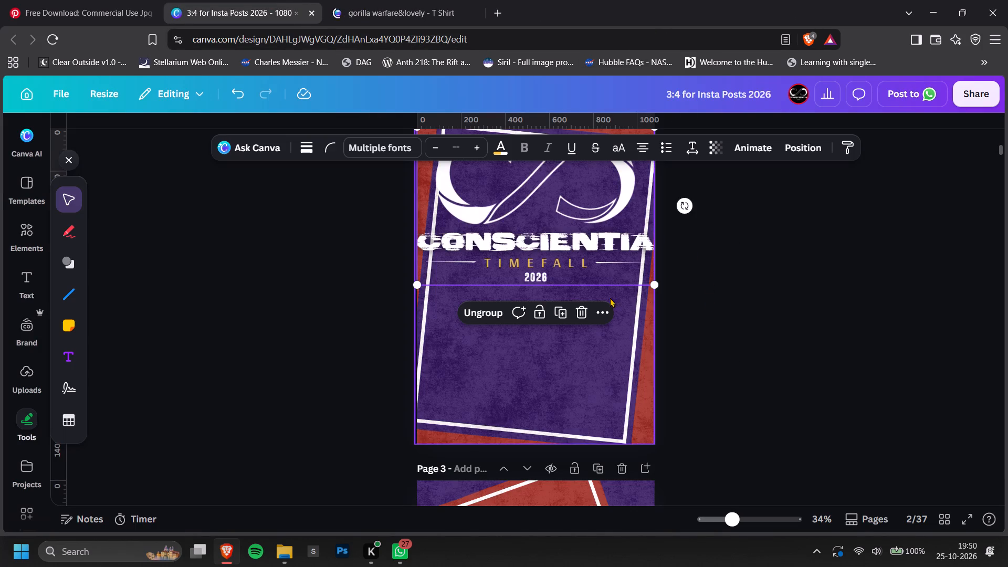
drag(655, 284, 586, 236)
drag(620, 185, 619, 202)
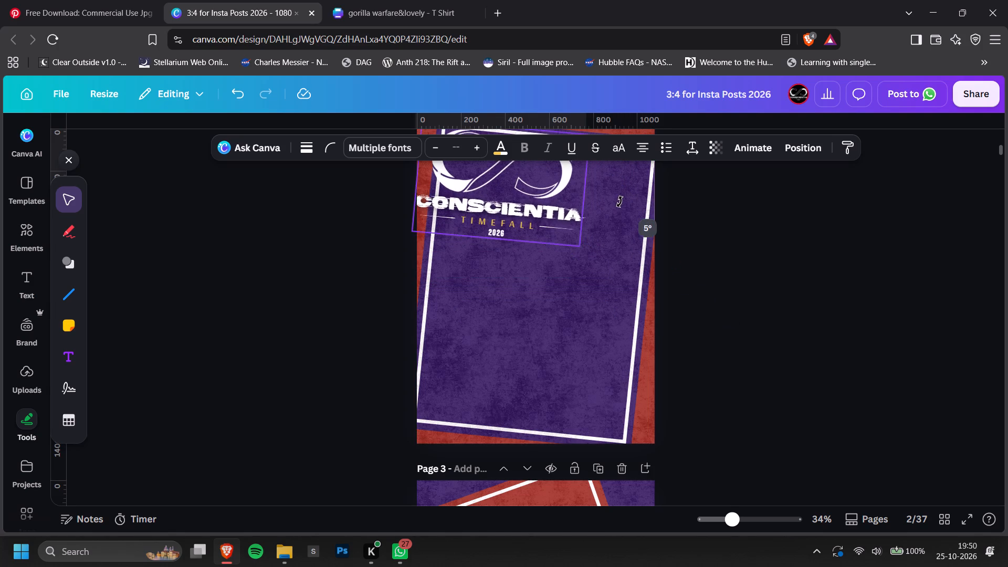
drag(619, 202, 643, 198)
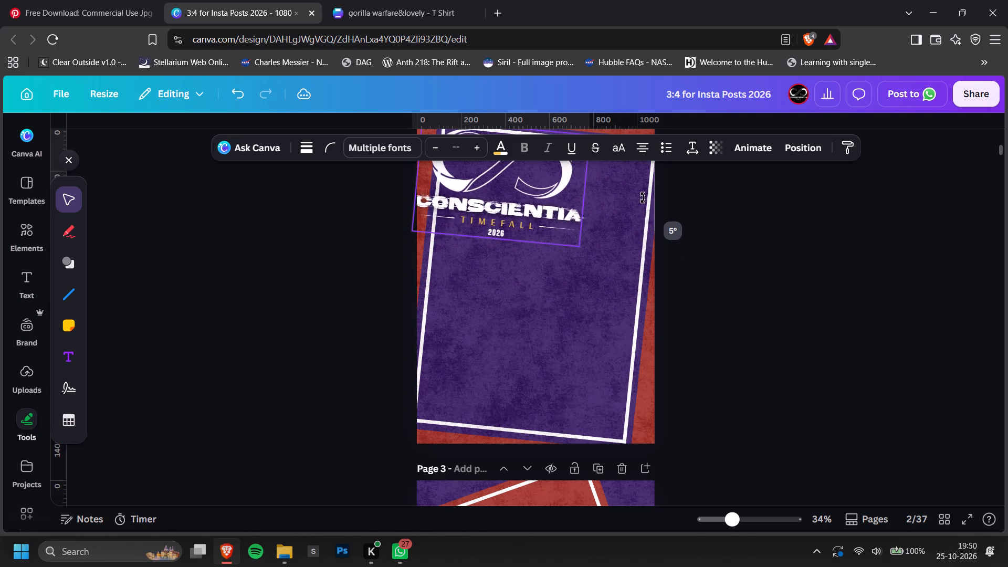
drag(643, 198, 640, 199)
click(784, 209)
scroll(784, 209, up, 1)
drag(510, 265, 550, 301)
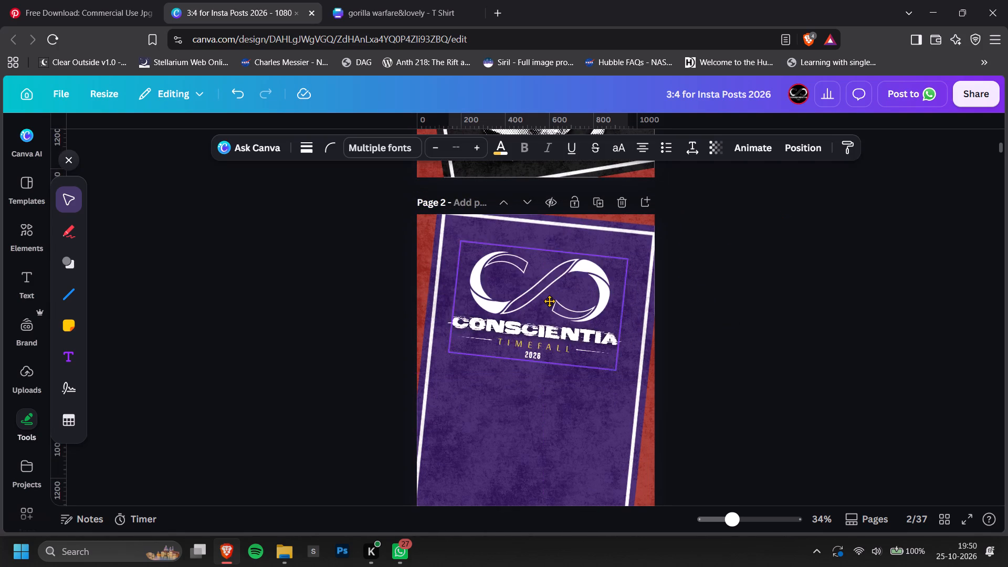
drag(550, 301, 551, 301)
click(811, 315)
Shrink page 2's CONSCIENTIA TIMEFALL logo further and recentre it horizontally beneath the top border.
ctrl+scroll(813, 314, down, 1)
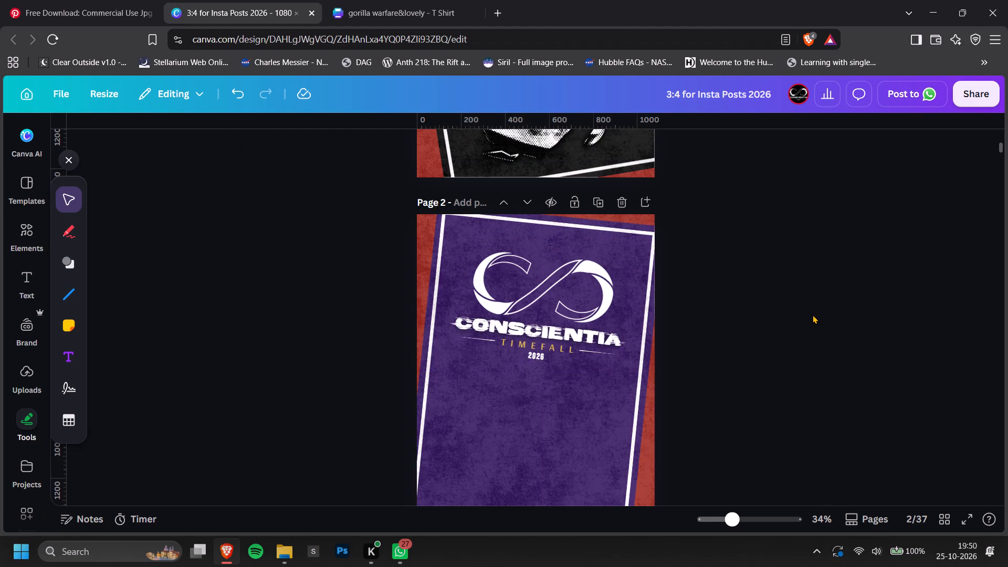
ctrl+scroll(813, 314, down, 2)
ctrl+scroll(737, 254, up, 4)
scroll(643, 254, up, 1)
click(605, 363)
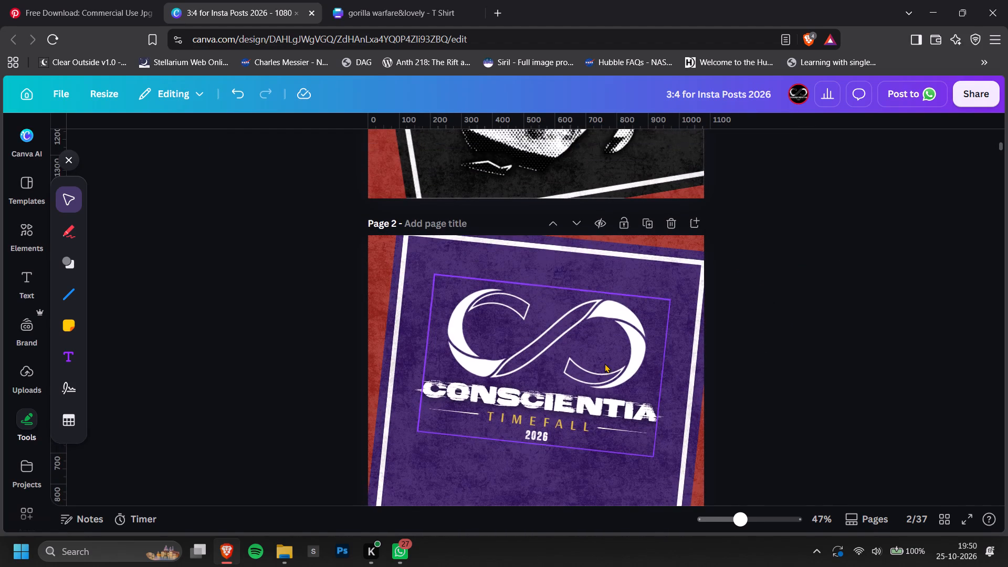
drag(652, 455, 622, 408)
drag(595, 380, 613, 375)
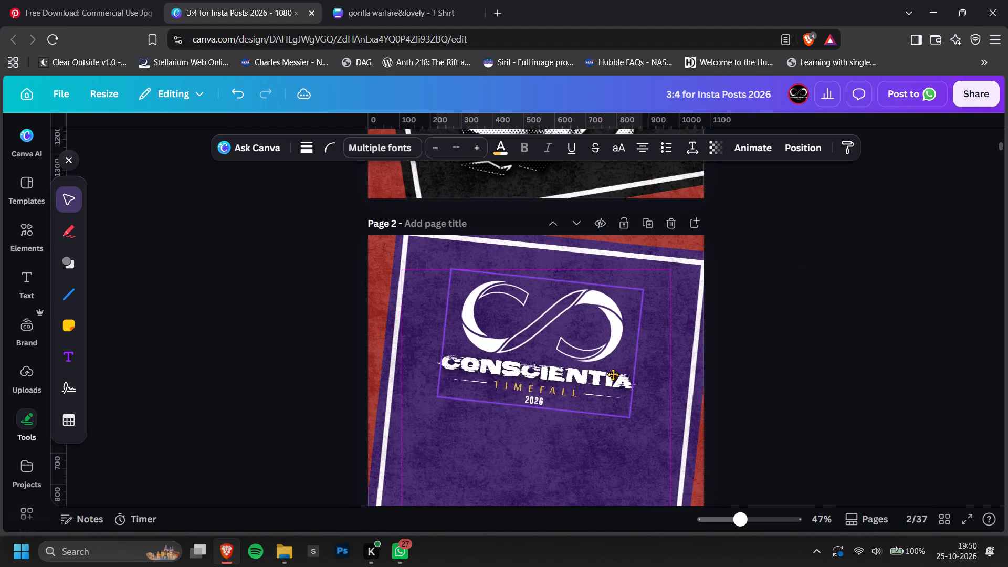
drag(613, 375, 621, 375)
click(823, 324)
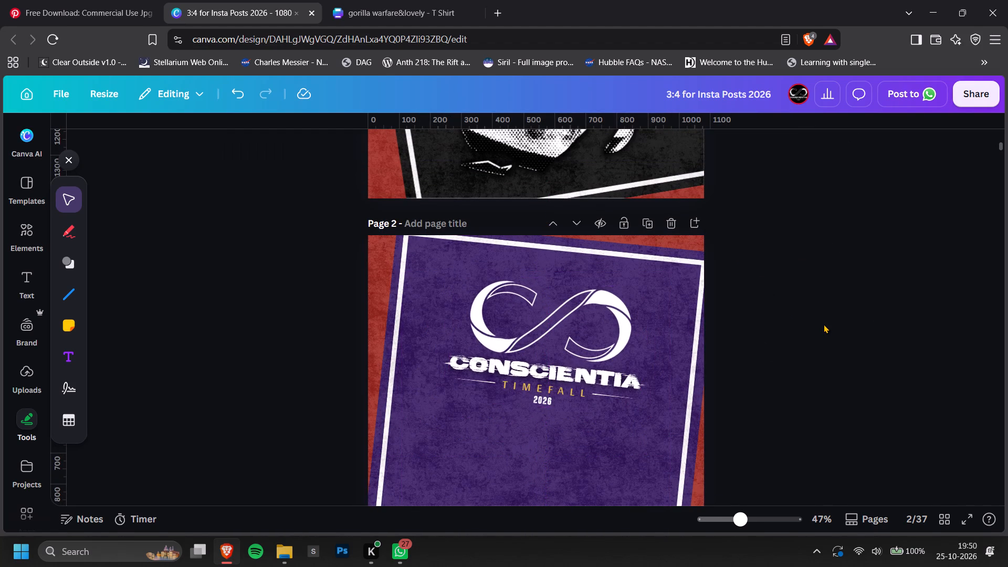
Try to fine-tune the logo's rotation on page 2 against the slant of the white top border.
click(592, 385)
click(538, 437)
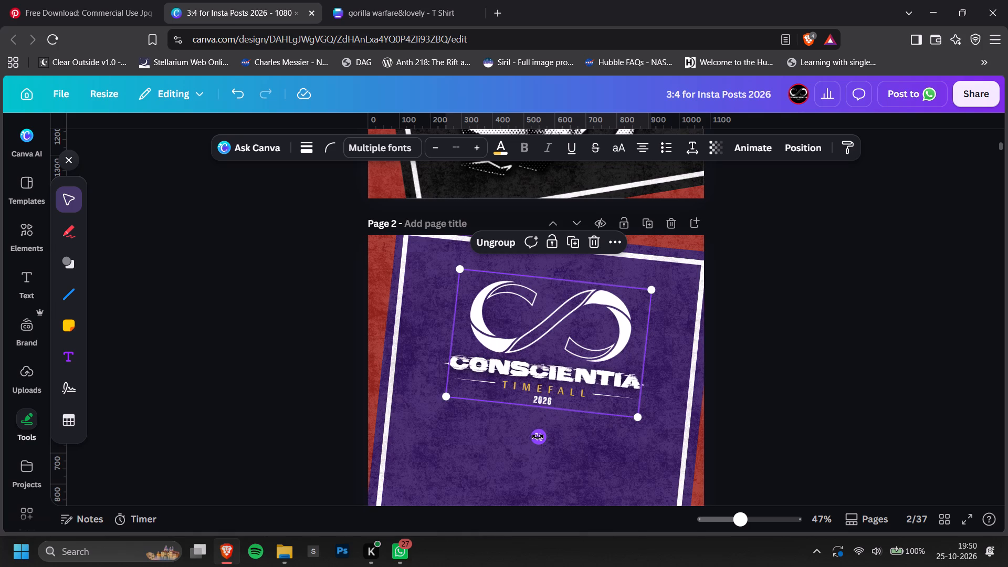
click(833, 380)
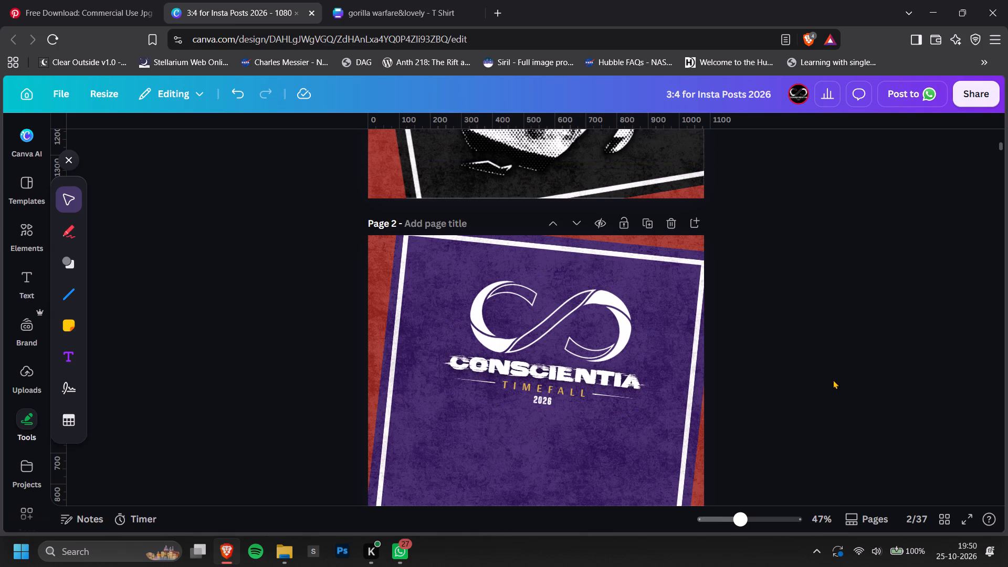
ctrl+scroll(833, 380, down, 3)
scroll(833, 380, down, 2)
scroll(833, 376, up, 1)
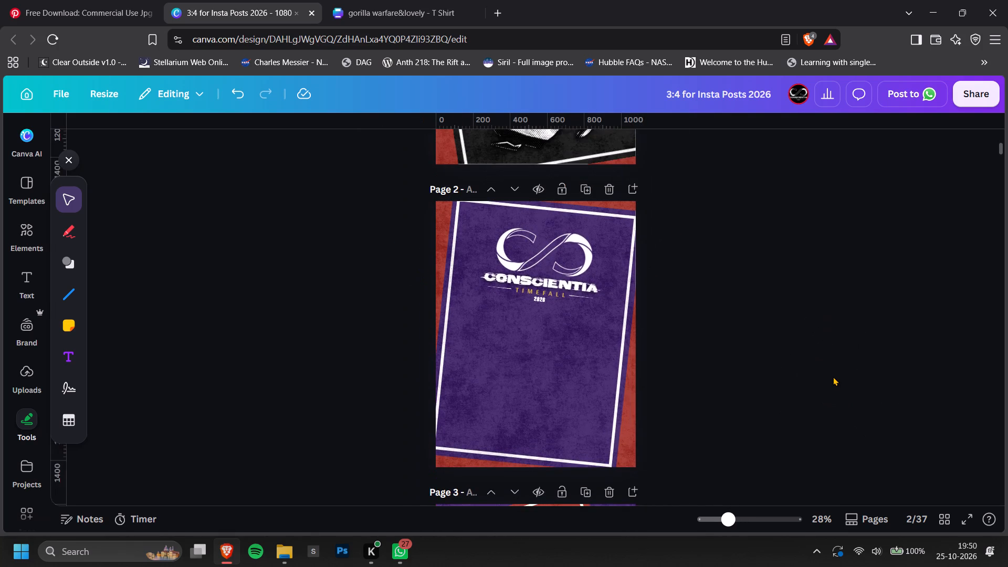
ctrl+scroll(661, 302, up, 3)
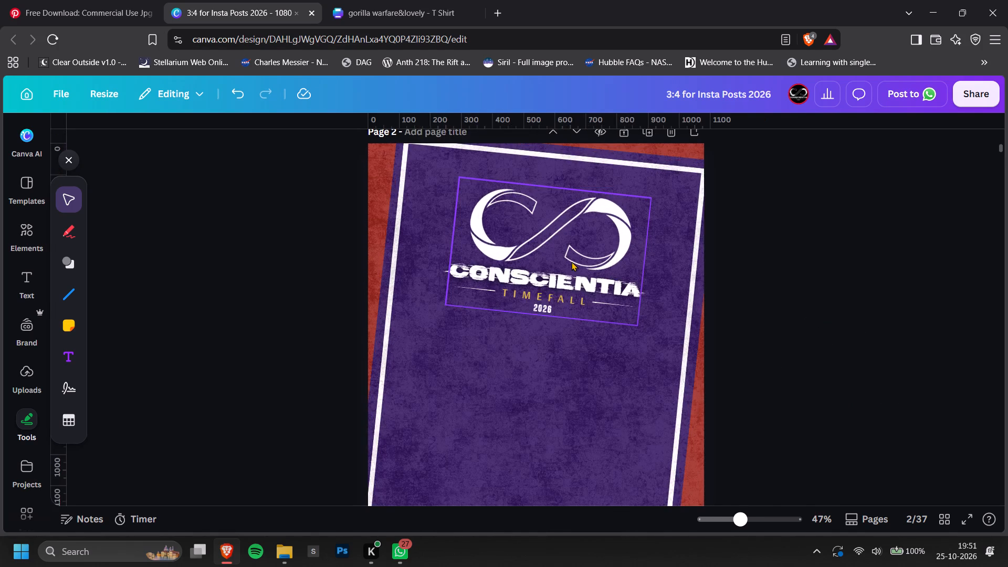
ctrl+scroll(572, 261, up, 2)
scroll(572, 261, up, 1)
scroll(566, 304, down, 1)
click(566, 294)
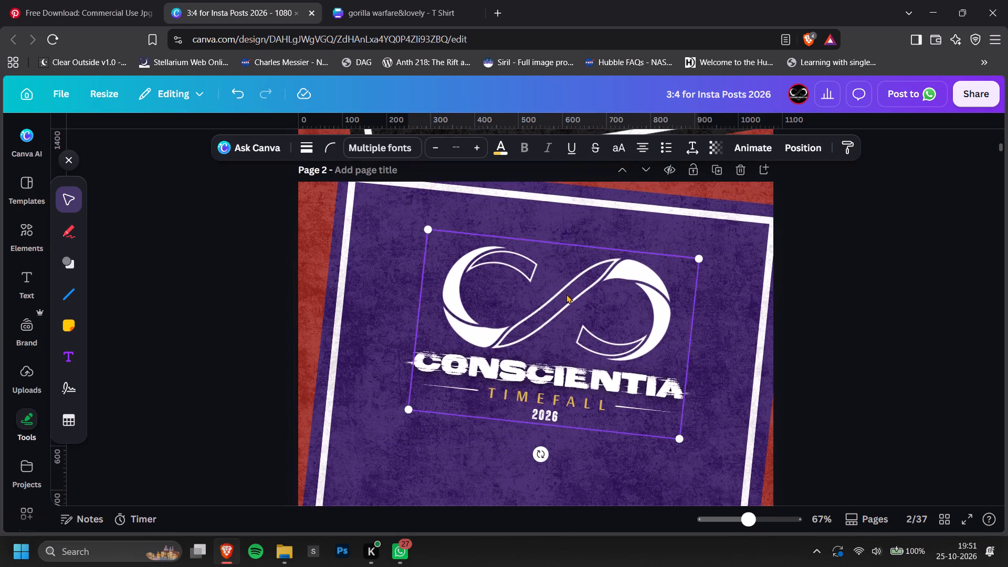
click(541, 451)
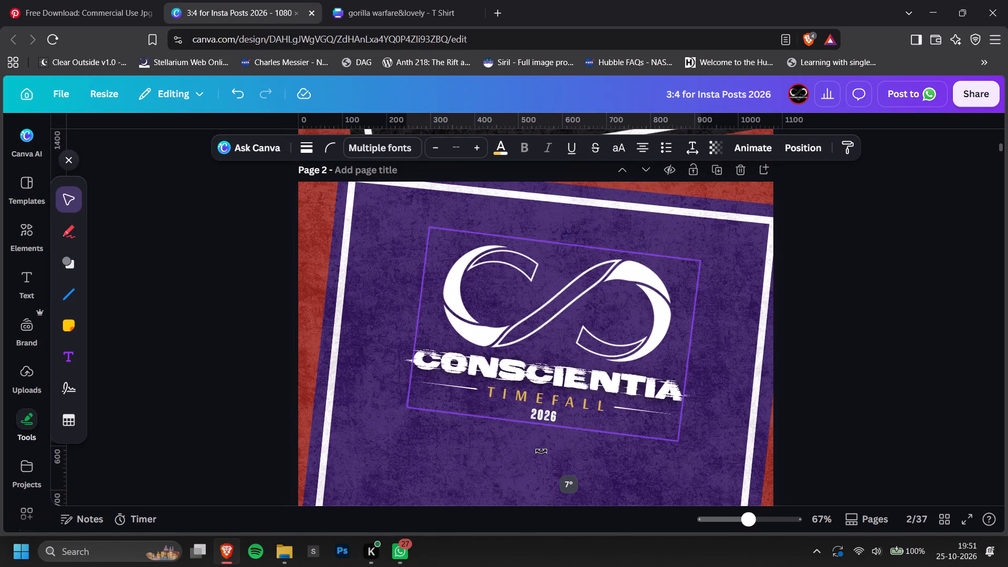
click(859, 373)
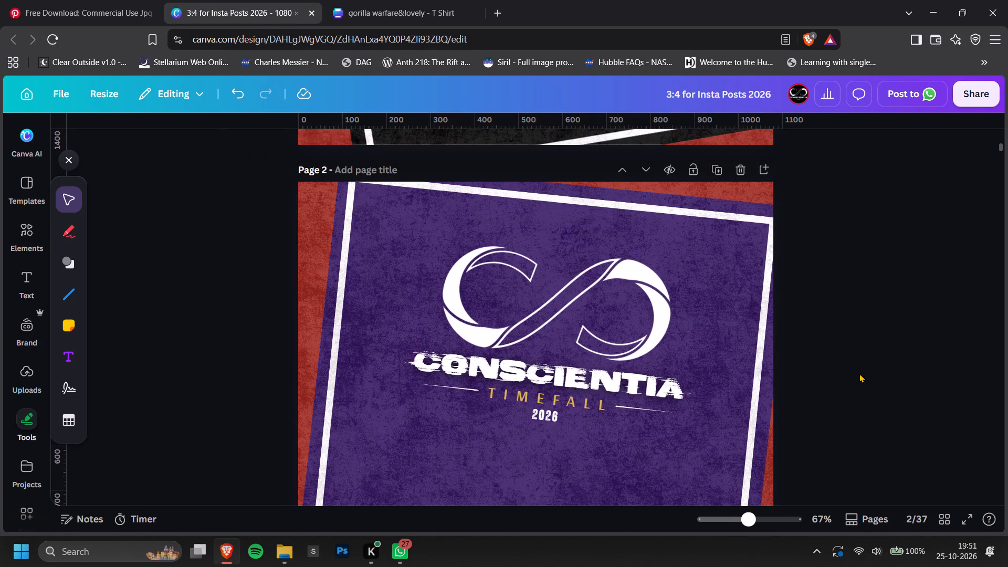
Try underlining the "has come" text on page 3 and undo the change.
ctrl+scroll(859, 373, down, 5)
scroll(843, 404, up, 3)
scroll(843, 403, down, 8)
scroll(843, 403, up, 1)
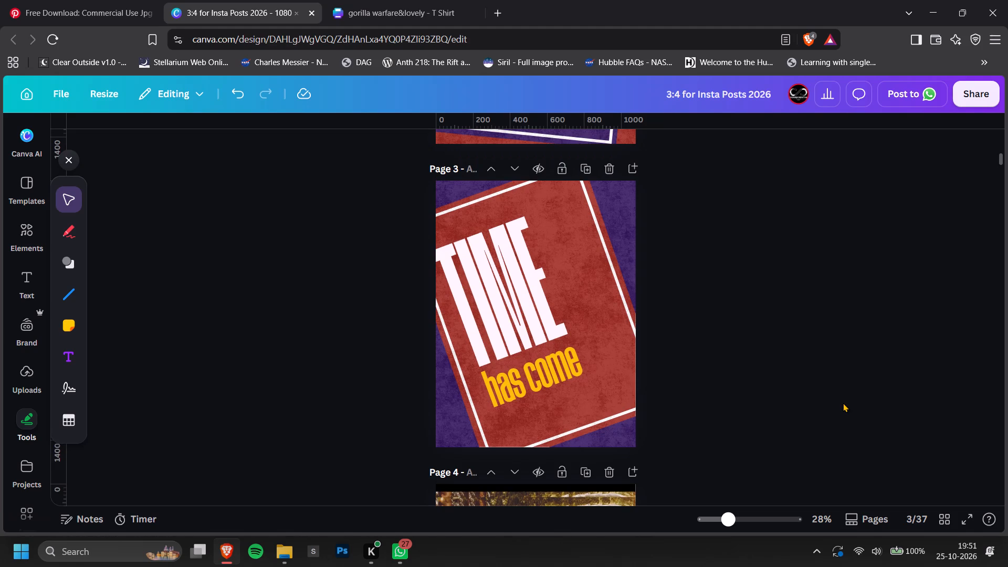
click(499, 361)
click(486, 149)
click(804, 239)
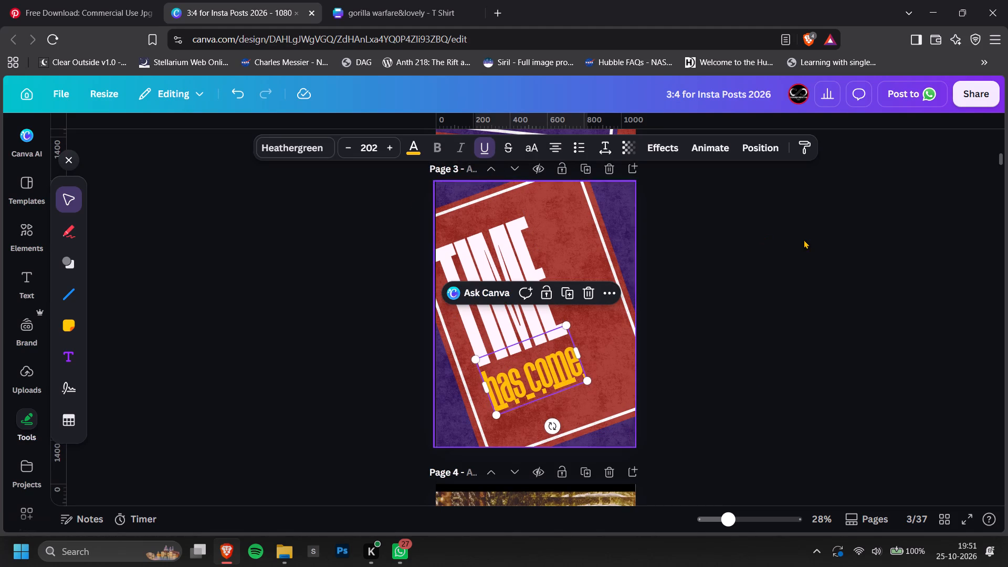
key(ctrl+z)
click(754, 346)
Copy the "then & now" infinity badge from page 5 of the gorilla warfare&lovely design.
ctrl+scroll(754, 346, down, 1)
scroll(754, 346, up, 2)
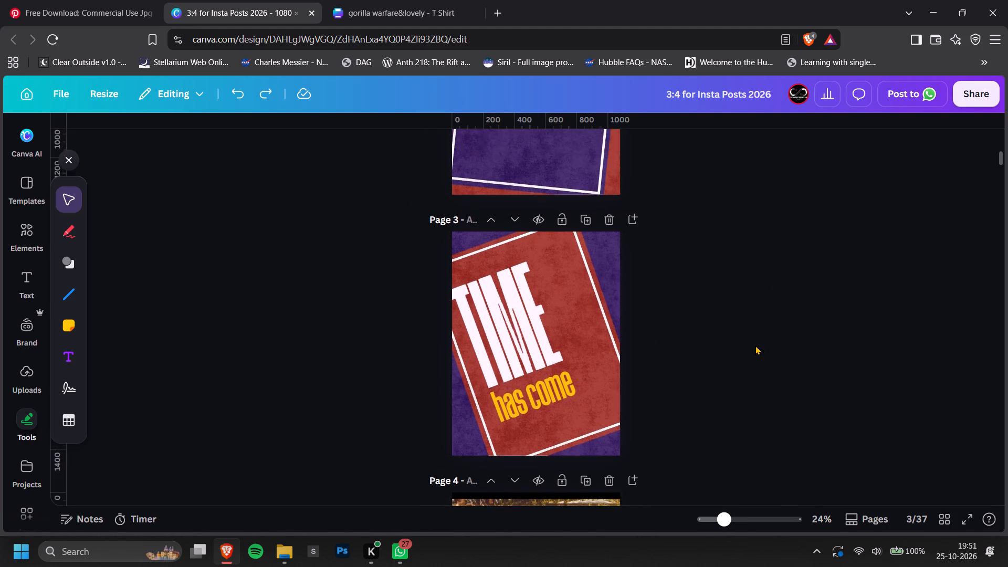
scroll(755, 345, up, 3)
click(389, 0)
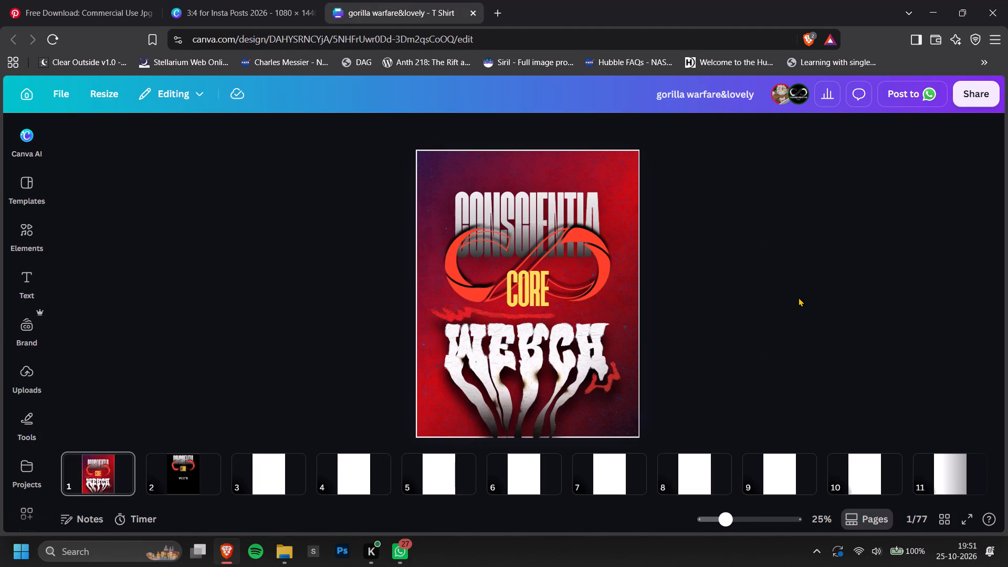
scroll(801, 298, down, 3)
scroll(741, 312, up, 3)
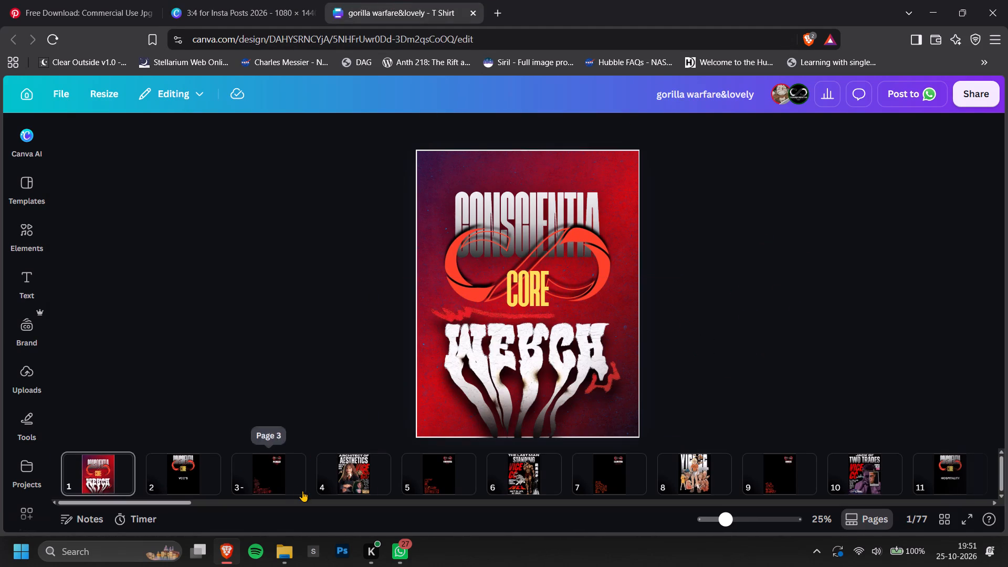
click(450, 476)
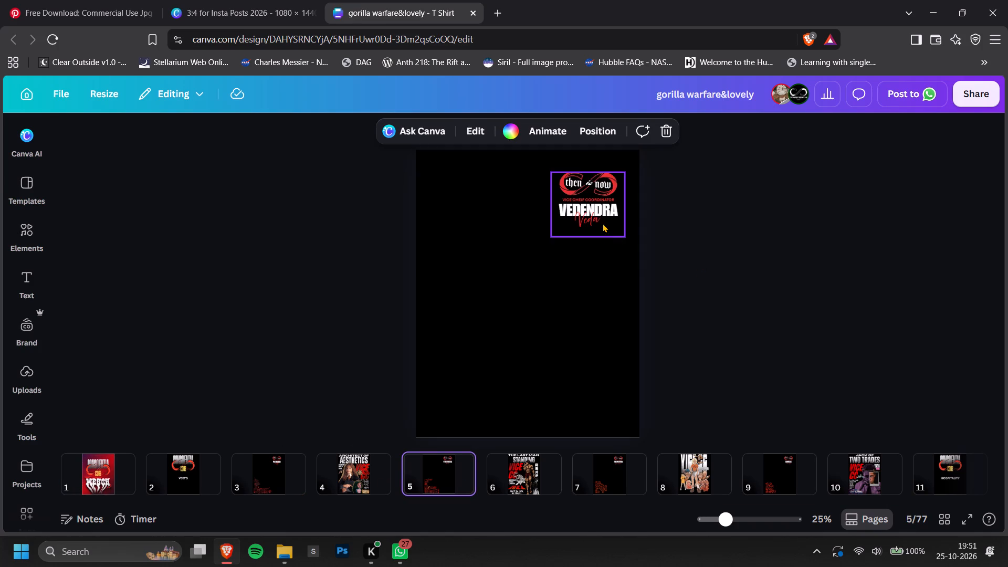
click(603, 223)
click(578, 225)
key(ctrl+c)
click(771, 278)
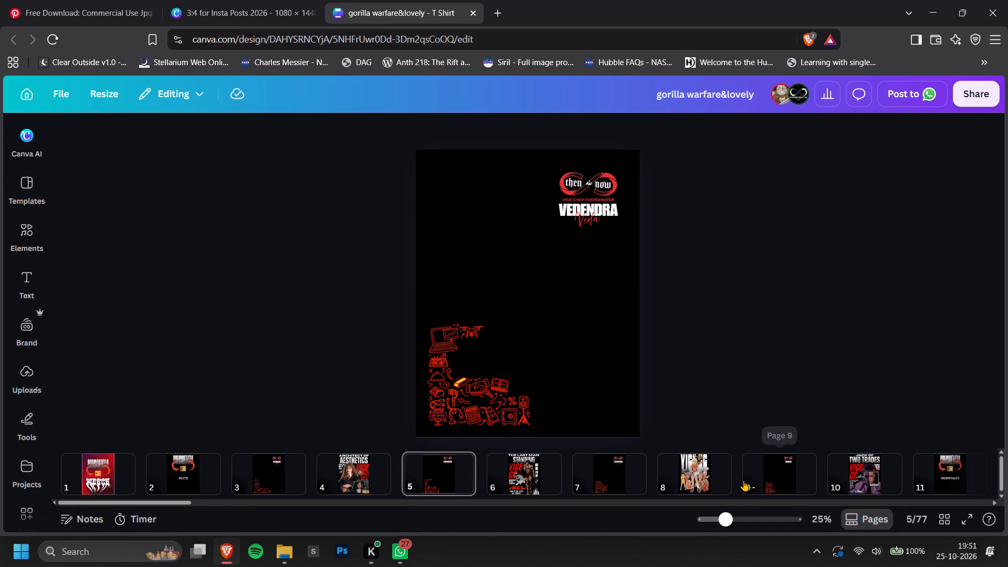
shift+scroll(743, 480, down, 3)
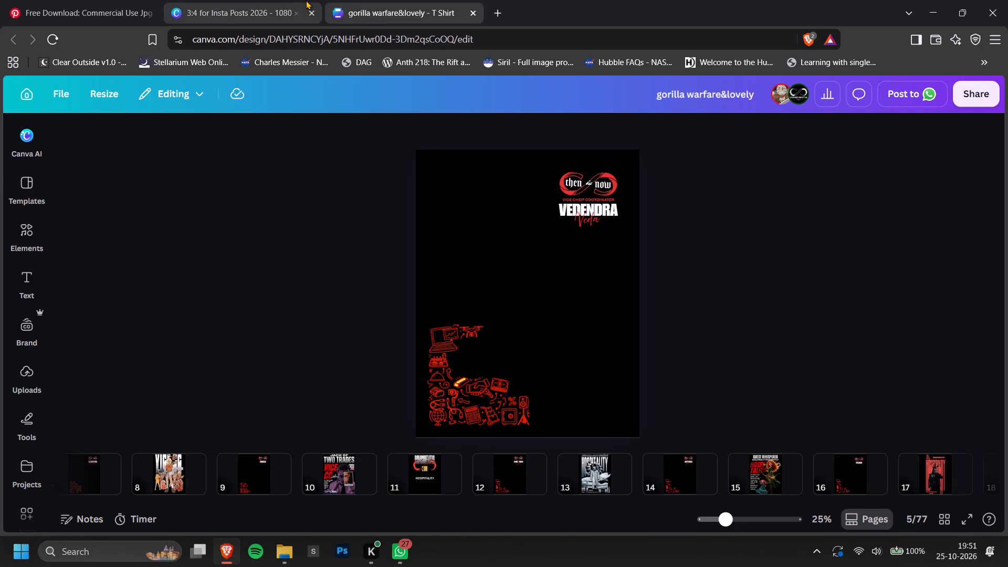
Paste the copied "then & now" badge into the 3:4 for Insta Posts 2026 design.
click(297, 0)
scroll(748, 308, down, 3)
scroll(747, 308, up, 1)
scroll(754, 312, down, 3)
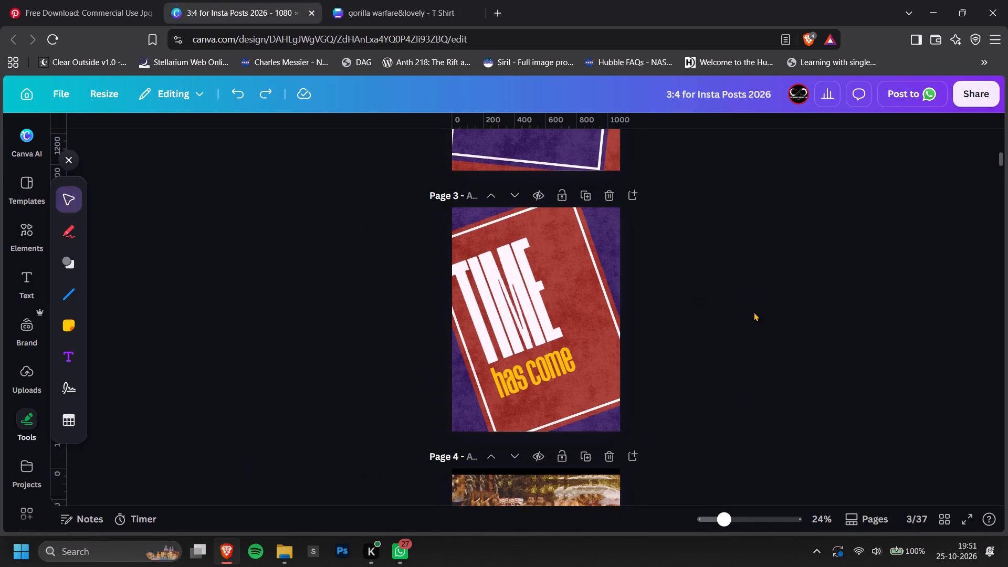
ctrl+scroll(757, 309, up, 1)
key(ctrl+v)
Browse the gorilla warfare&lovely pages for reusable artwork, examining the 07 cricket design on page 22 and the Loki design on page 25.
click(411, 0)
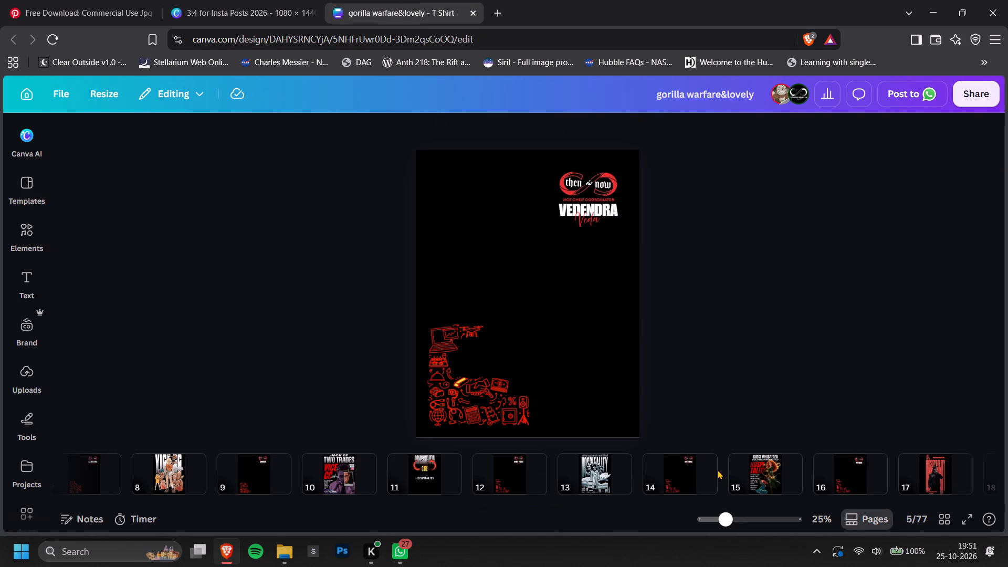
shift+scroll(718, 472, down, 1)
shift+scroll(593, 474, down, 1)
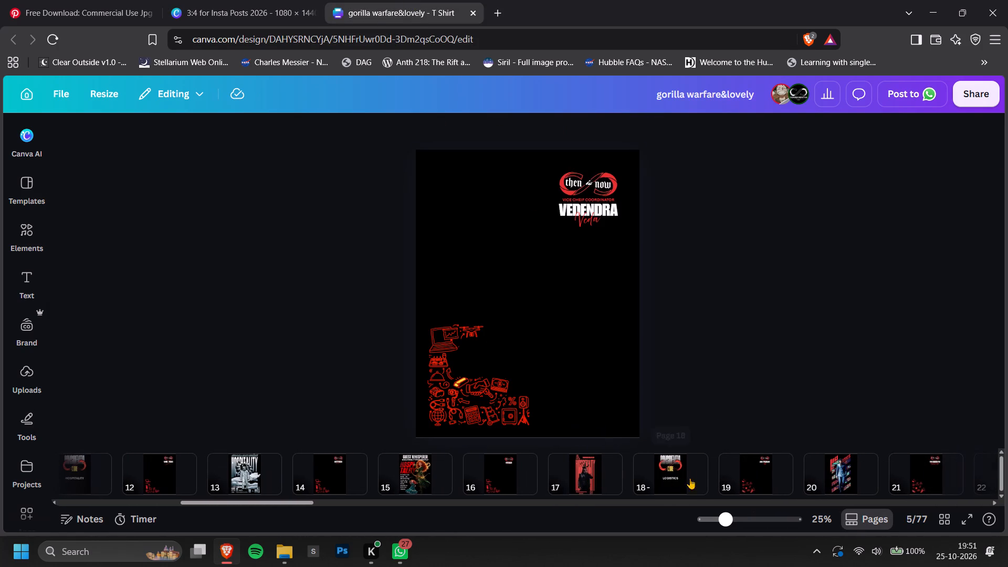
shift+scroll(708, 478, down, 2)
click(731, 470)
shift+scroll(901, 493, down, 2)
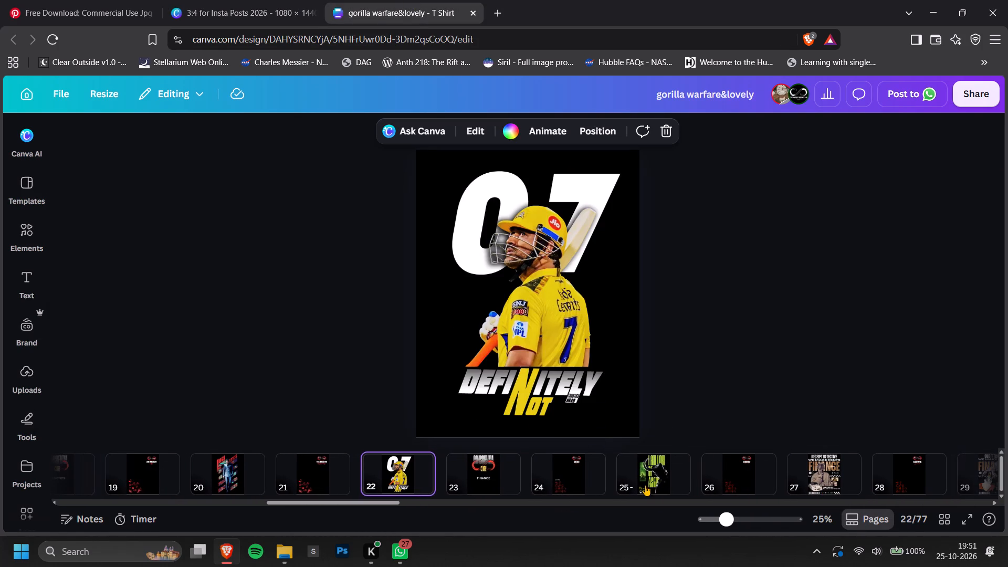
click(645, 485)
click(752, 352)
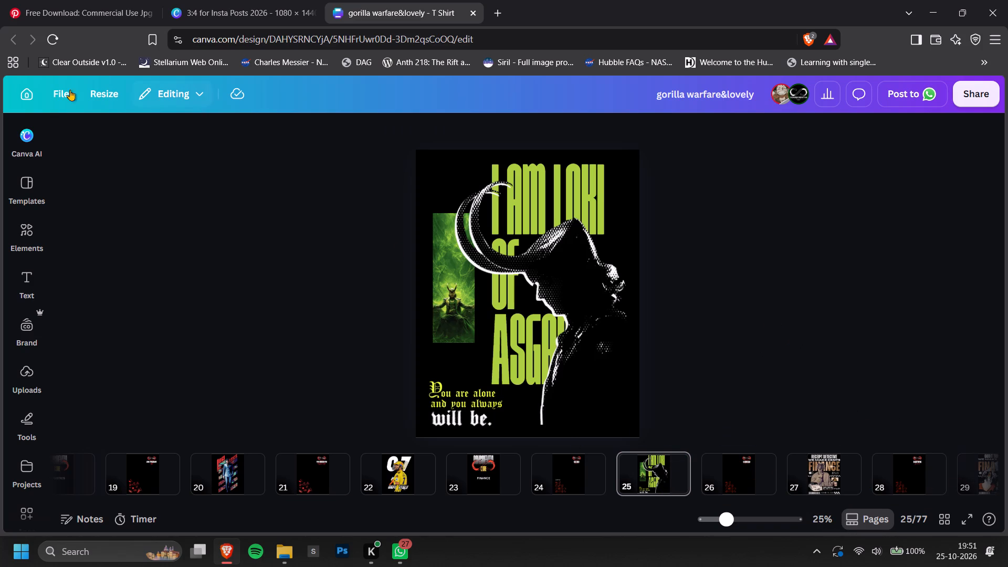
click(637, 476)
shift+scroll(637, 476, down, 2)
shift+scroll(533, 469, down, 1)
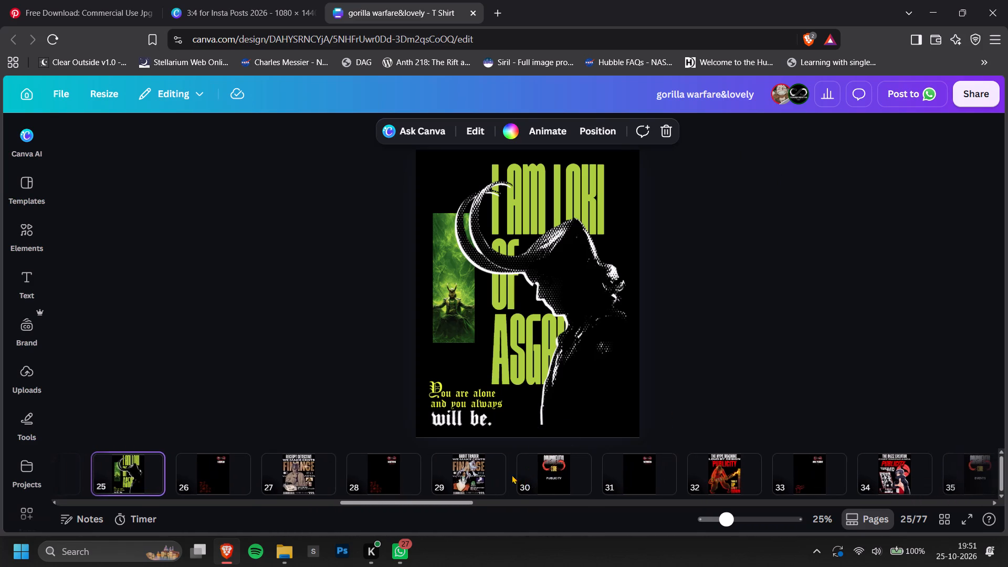
shift+scroll(512, 475, down, 2)
shift+scroll(616, 483, up, 5)
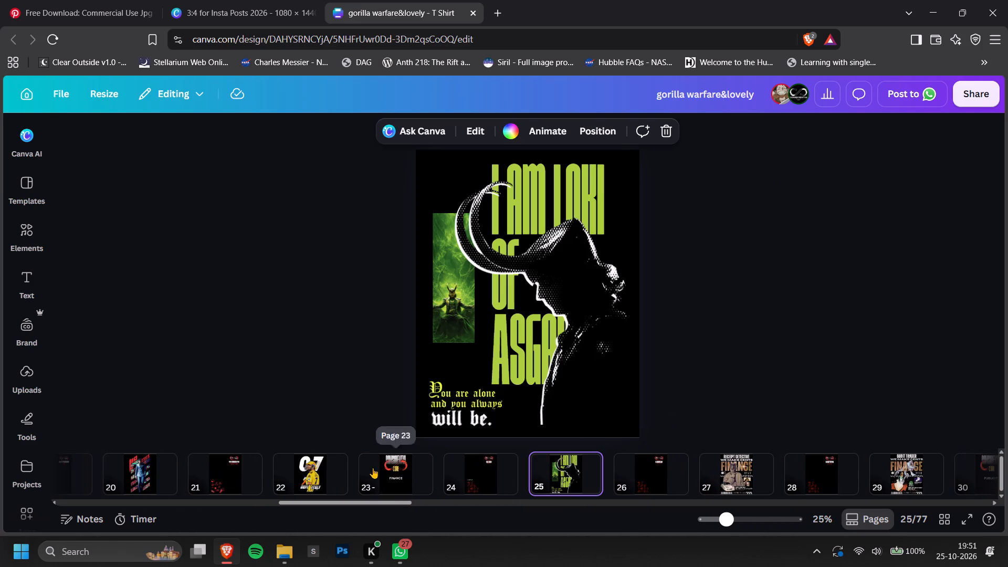
shift+scroll(563, 495, up, 4)
shift+scroll(645, 485, down, 3)
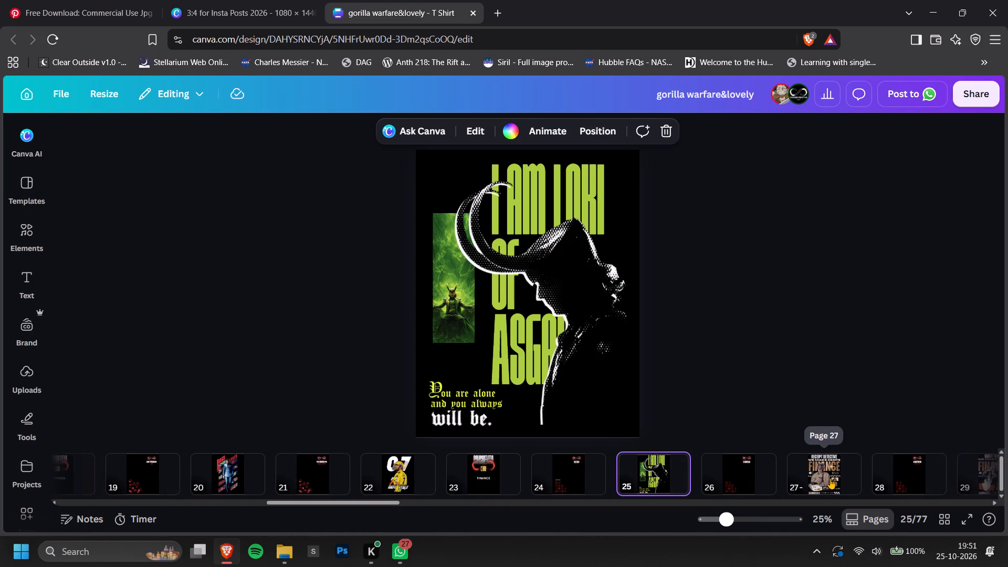
shift+scroll(830, 478, down, 3)
shift+scroll(740, 473, down, 1)
shift+scroll(740, 473, up, 11)
shift+scroll(613, 490, up, 1)
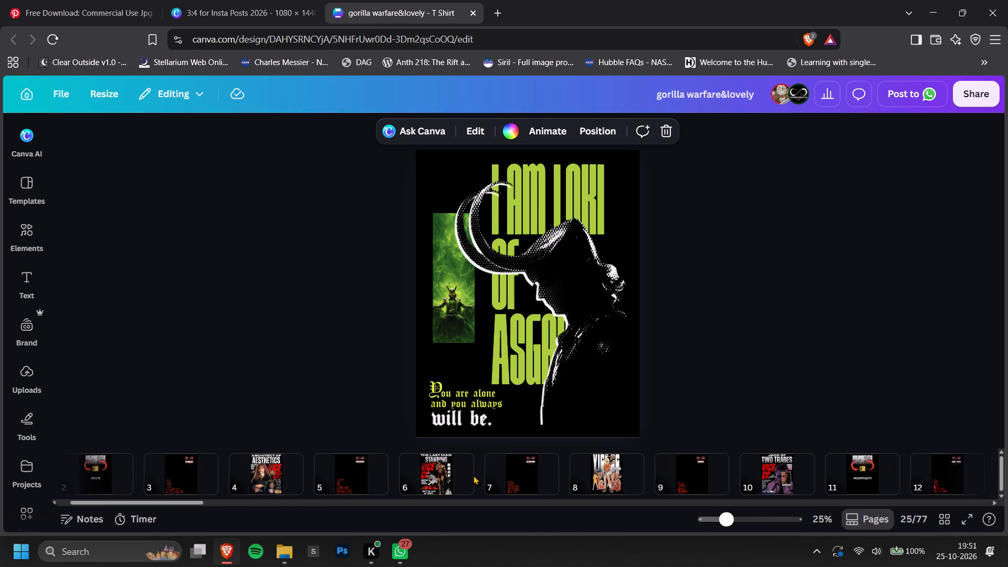
Examine the Vice CC collage on page 8 and The Talk of the Town design on page 71 for reusable artwork.
click(611, 481)
click(806, 335)
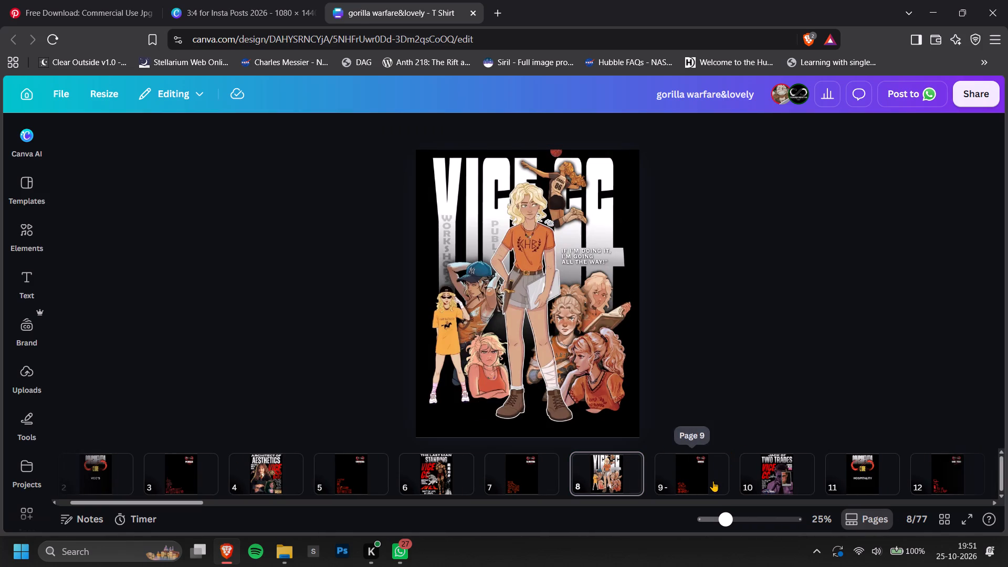
ctrl+scroll(671, 301, up, 1)
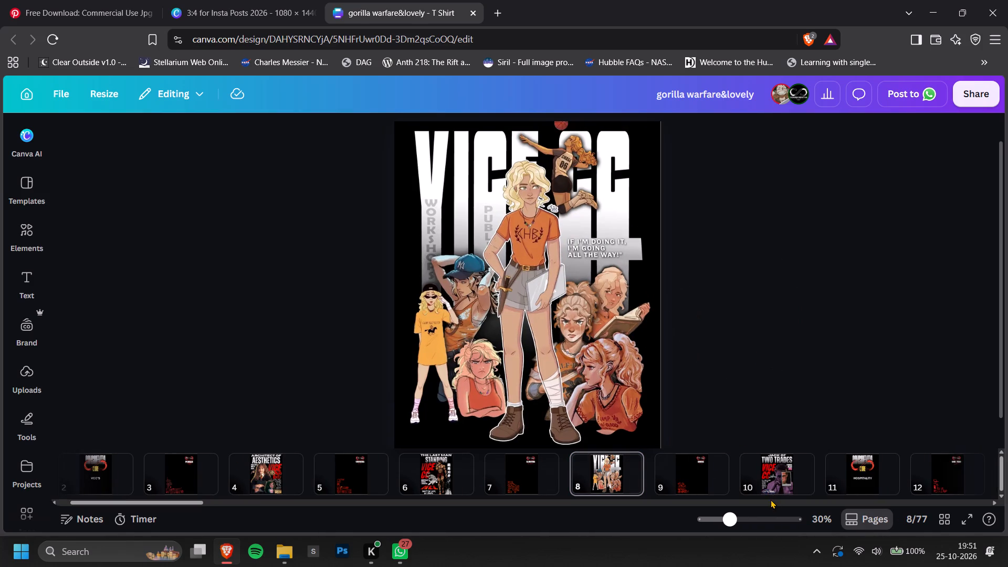
shift+scroll(768, 491, down, 20)
shift+scroll(768, 491, down, 19)
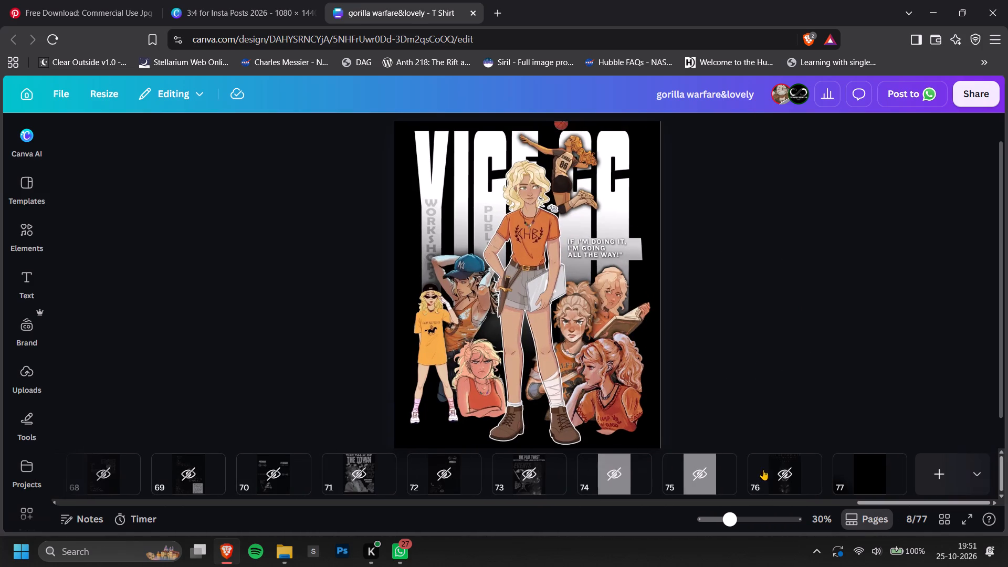
shift+scroll(551, 478, up, 1)
click(449, 472)
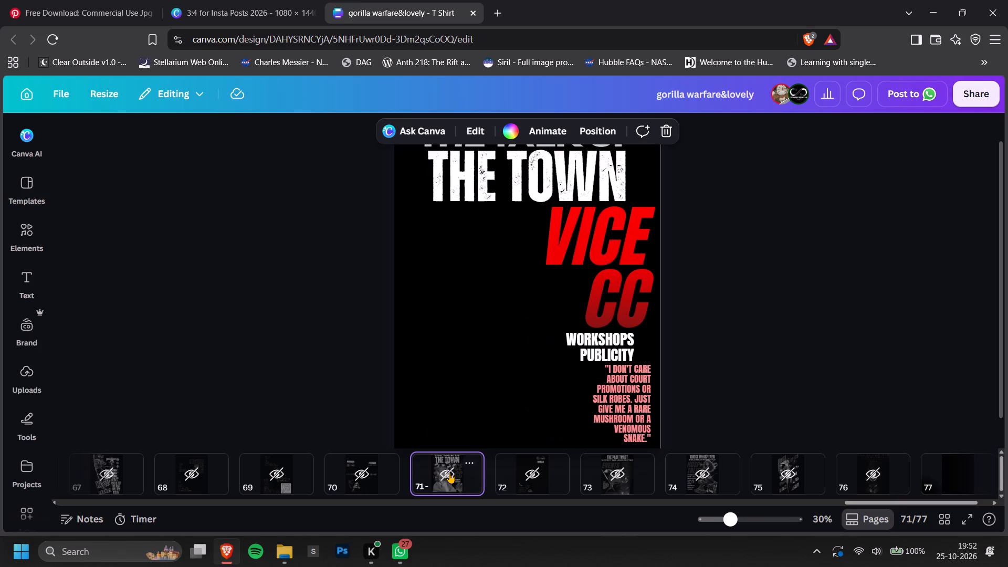
ctrl+scroll(758, 355, down, 1)
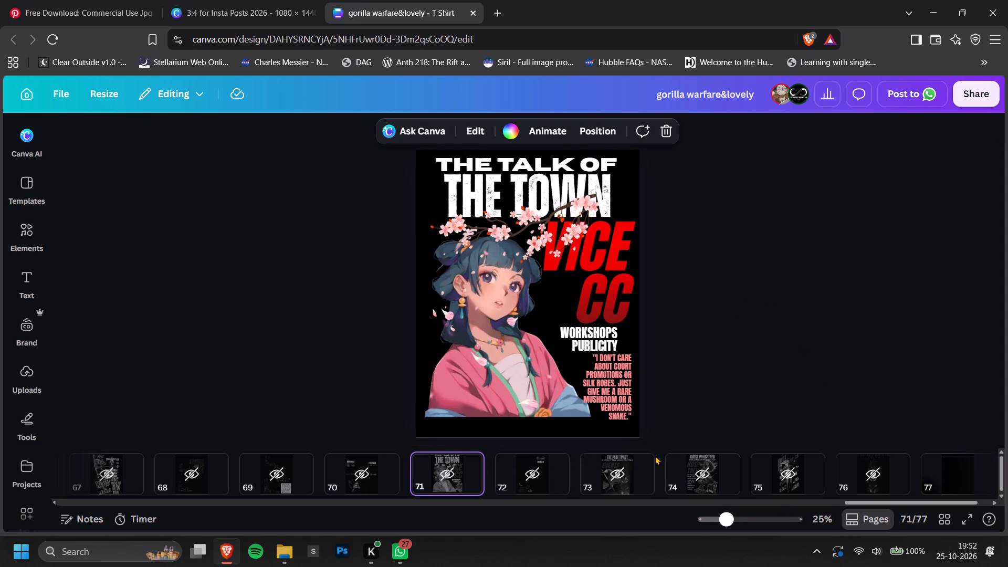
drag(524, 362, 511, 358)
key(ctrl+z)
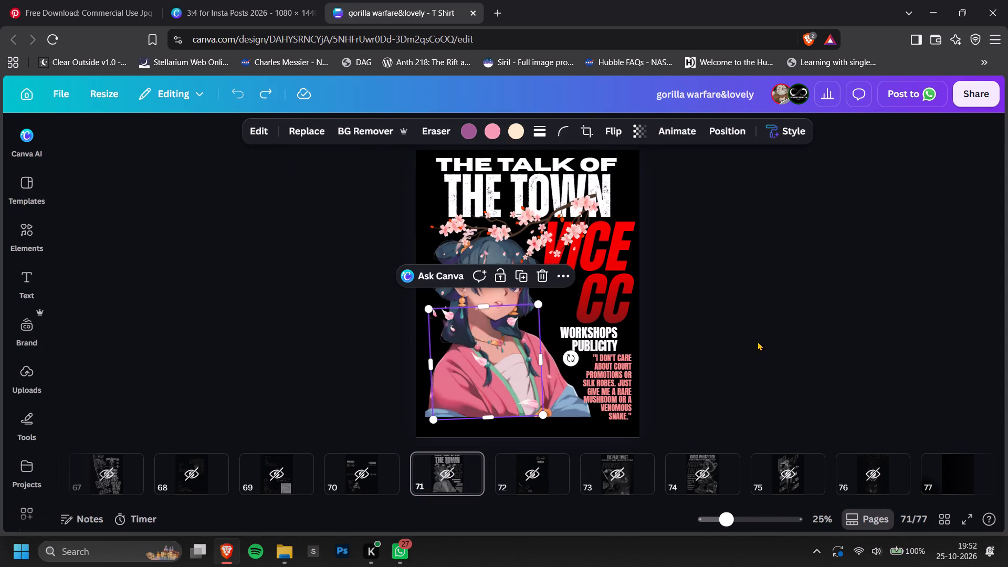
Go back through the pages to the Vice CC character collage on page 8 and view the whole design.
shift+scroll(599, 456, up, 20)
shift+scroll(543, 481, up, 4)
shift+scroll(417, 471, up, 3)
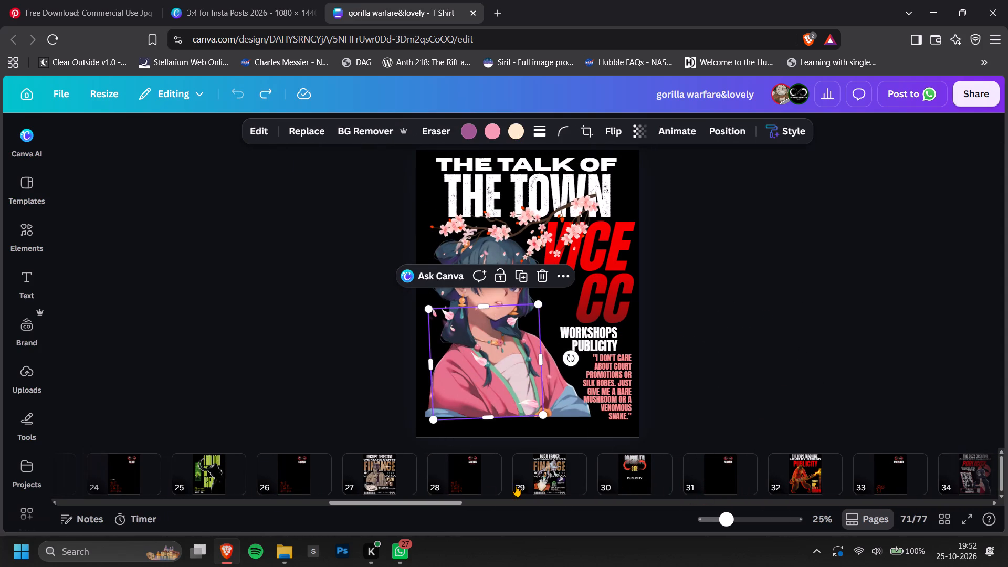
shift+scroll(516, 486, up, 9)
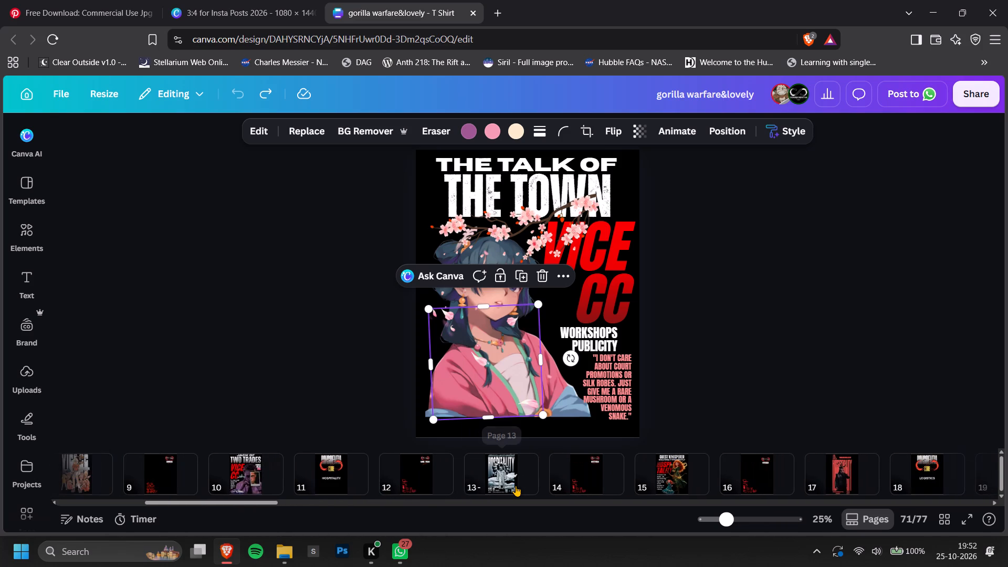
shift+scroll(516, 486, up, 2)
click(373, 474)
ctrl+scroll(713, 346, down, 1)
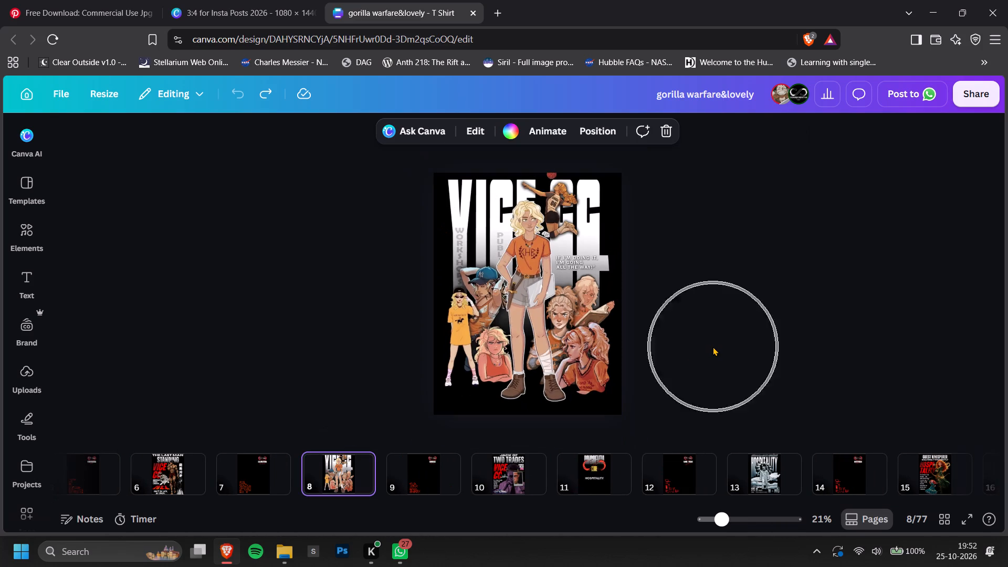
Switch to the C26 CREATIVES folder in File Explorer.
key(alt+Tab)
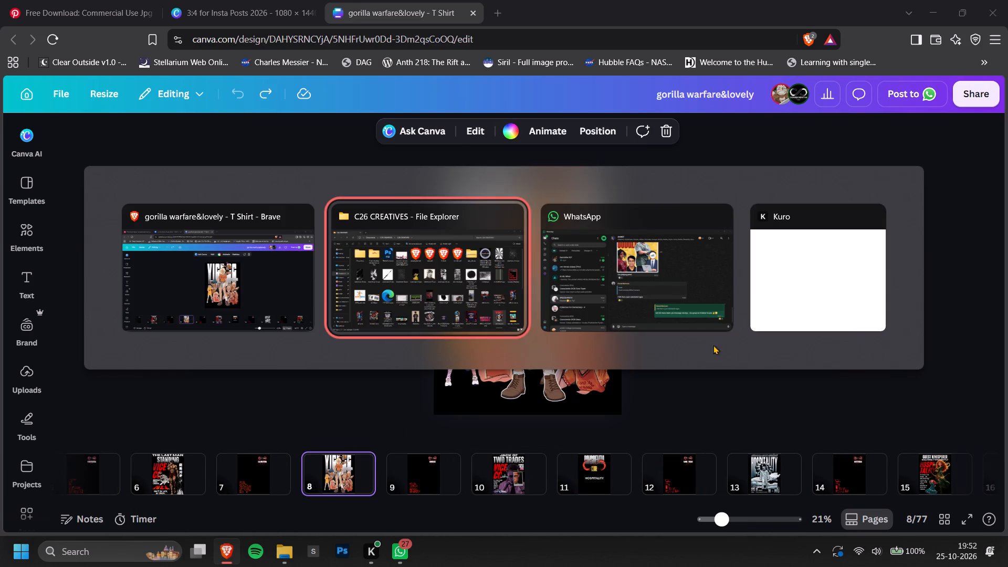
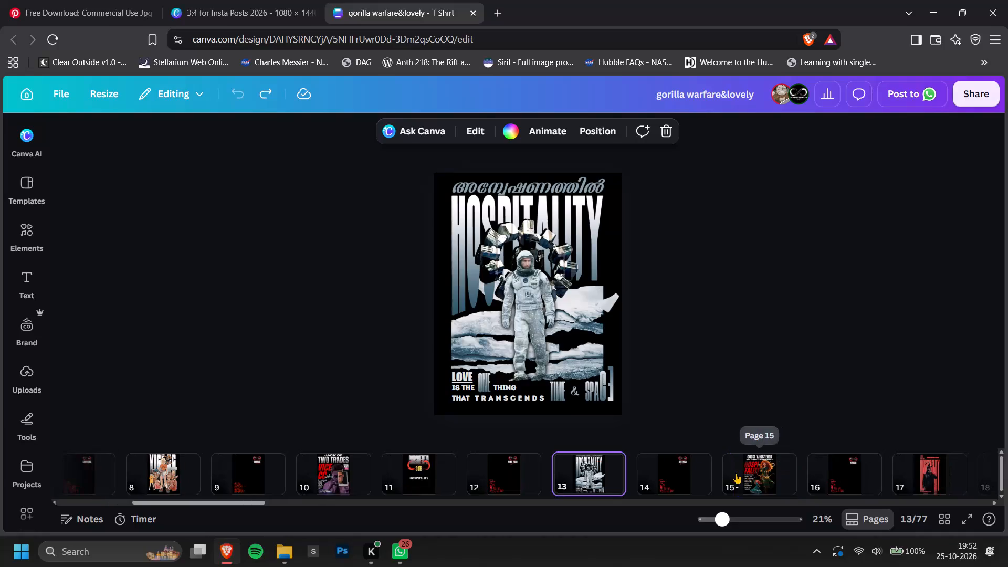
Examine the Hospitality designs on pages 13, 15 and 17 and the Logistics design on page 20 for reusable artwork.
ctrl+scroll(645, 213, up, 2)
scroll(616, 201, up, 1)
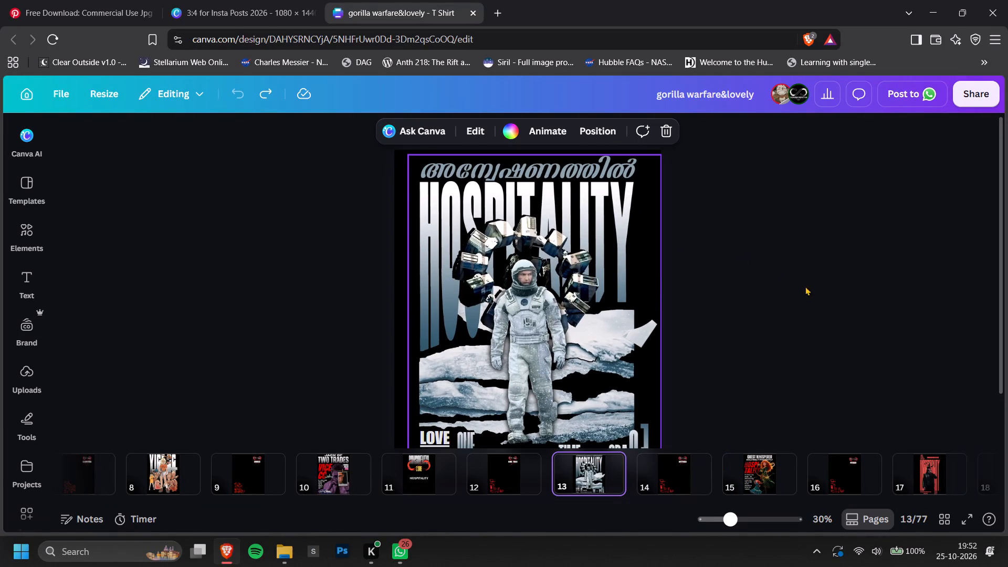
click(758, 481)
shift+scroll(765, 472, down, 1)
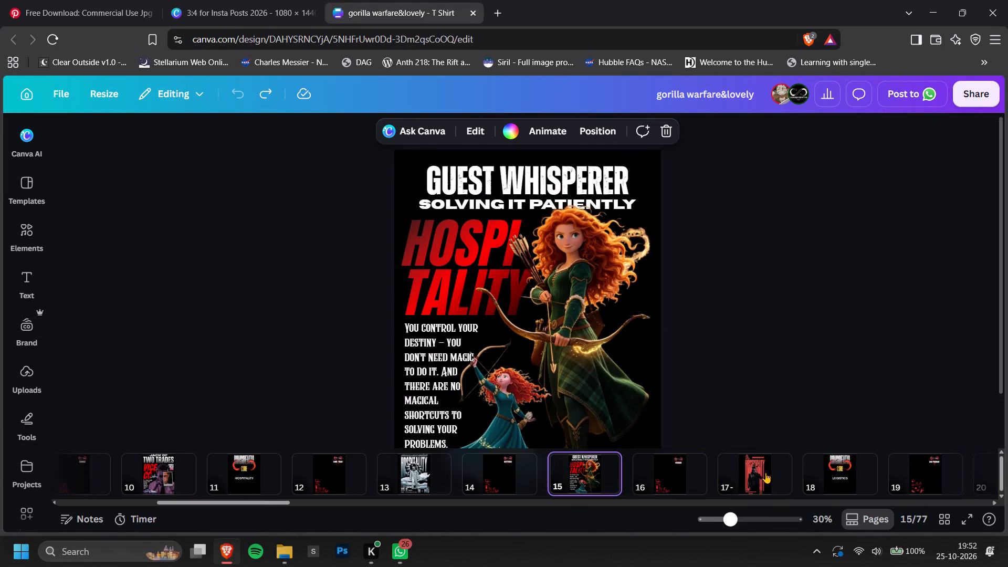
click(732, 474)
shift+scroll(761, 474, down, 2)
click(824, 481)
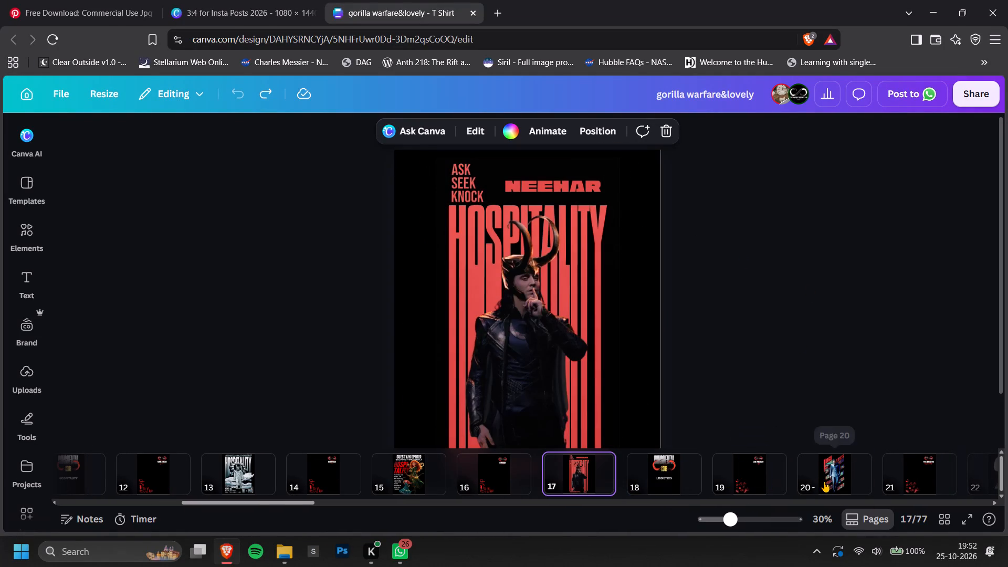
Examine the 07 cricket design on page 22, the Finance designs on pages 27 and 29, and the Publicity design on page 32.
shift+scroll(784, 480, down, 3)
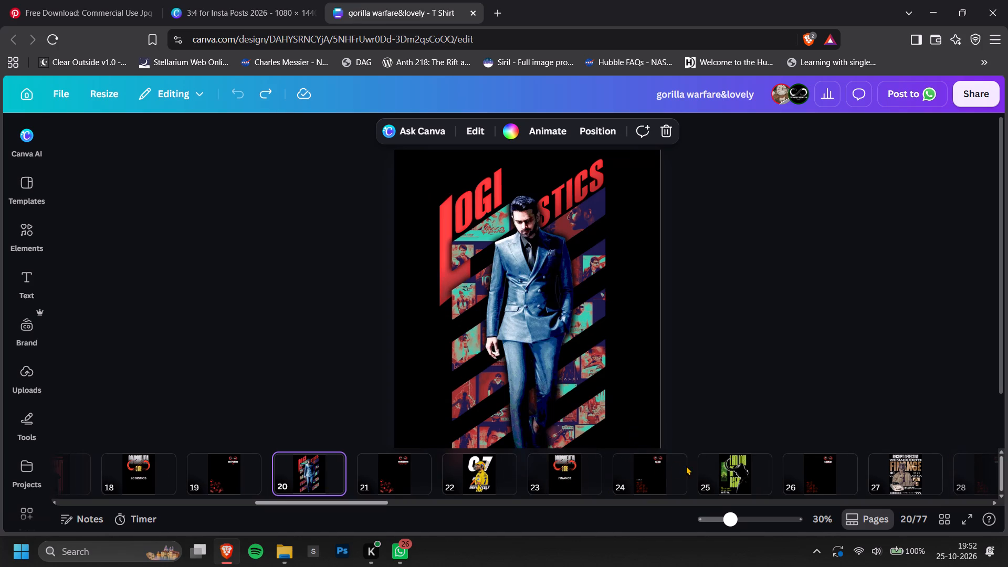
click(486, 461)
ctrl+scroll(711, 275, down, 1)
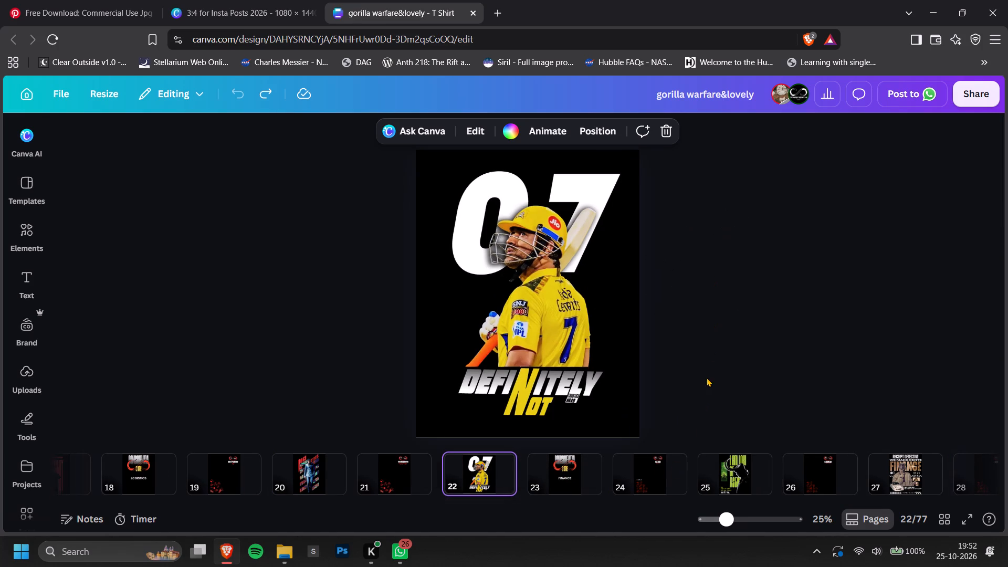
shift+scroll(658, 473, down, 1)
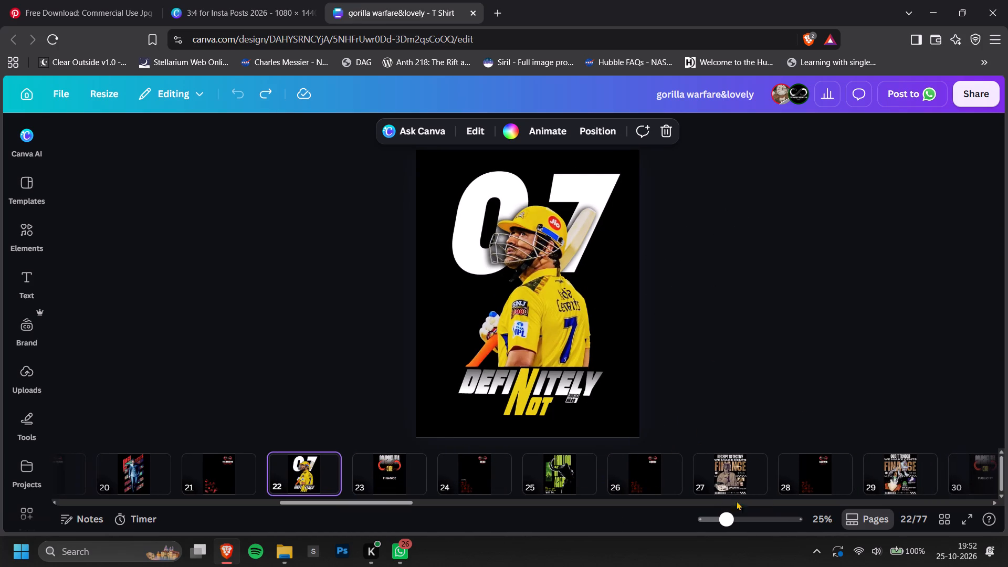
click(741, 471)
shift+scroll(801, 468, down, 2)
click(726, 467)
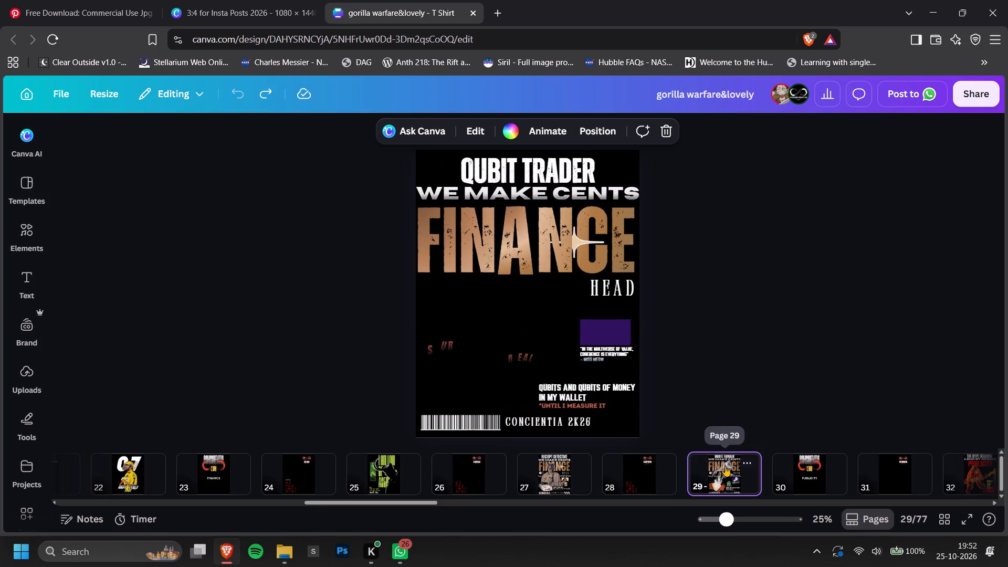
shift+scroll(711, 467, down, 1)
click(803, 481)
shift+scroll(760, 476, down, 2)
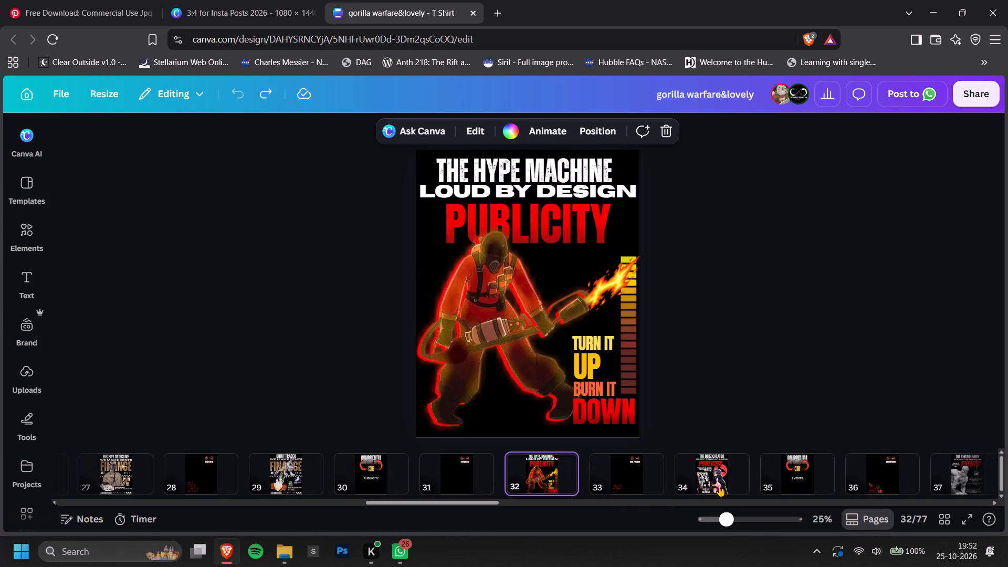
Browse the gorilla warfare&lovely shirt designs from page 34 to page 53, including the 45 Workshops Head and 48 and 50 Deco artworks.
click(719, 485)
shift+scroll(686, 392, down, 2)
shift+scroll(739, 471, down, 3)
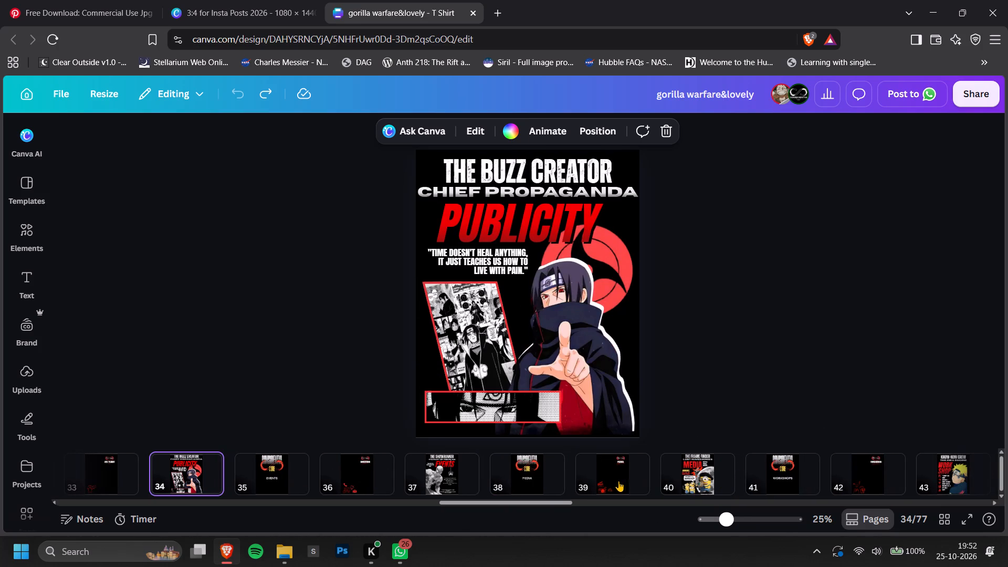
click(442, 484)
shift+scroll(727, 487, down, 1)
click(616, 477)
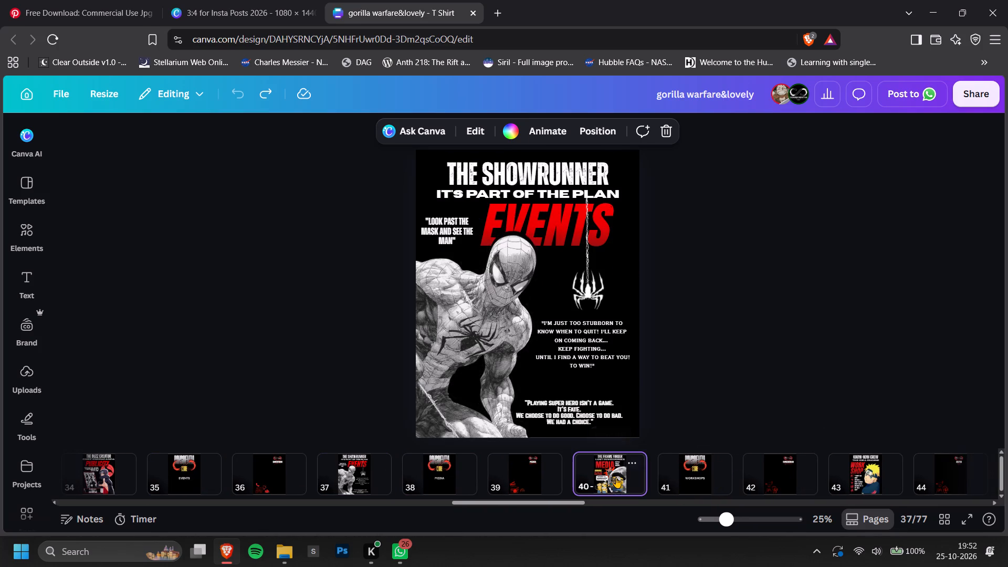
shift+scroll(707, 476, down, 2)
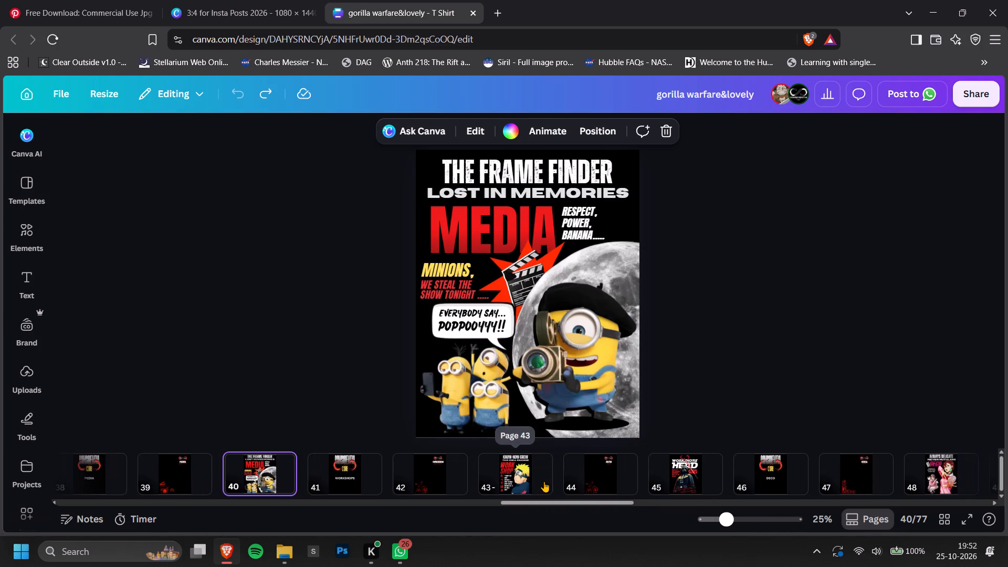
click(540, 480)
click(685, 480)
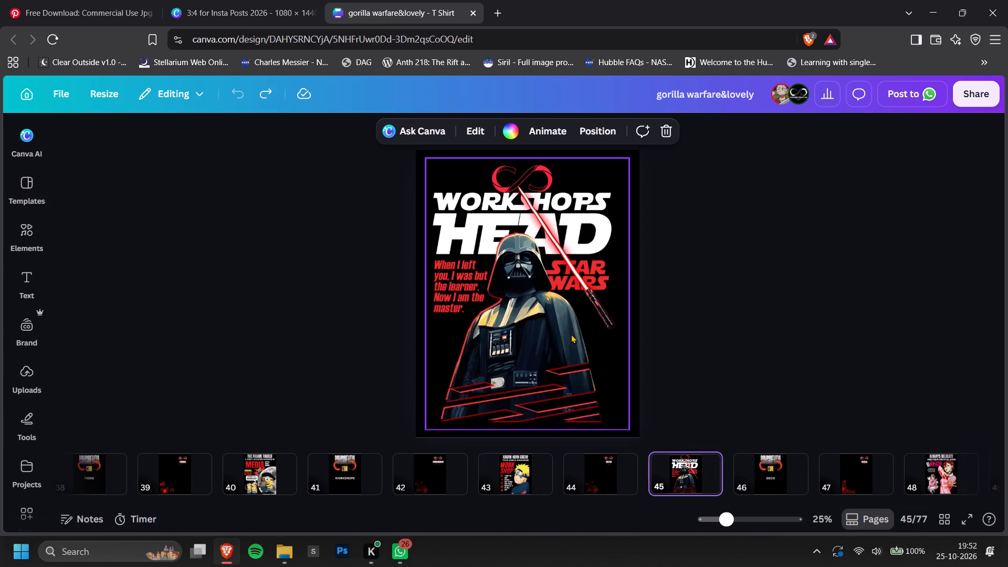
click(618, 313)
click(743, 296)
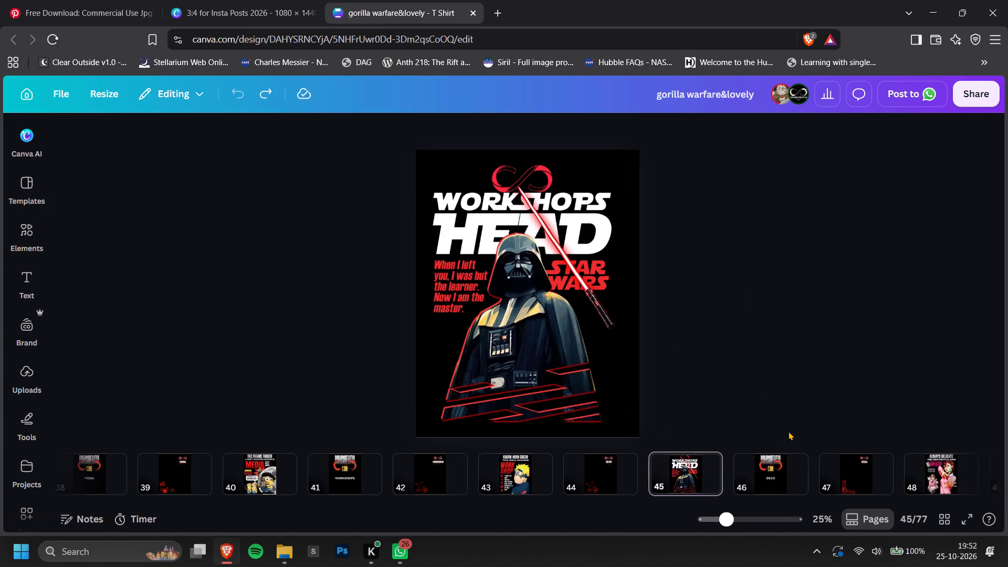
shift+scroll(743, 483, down, 1)
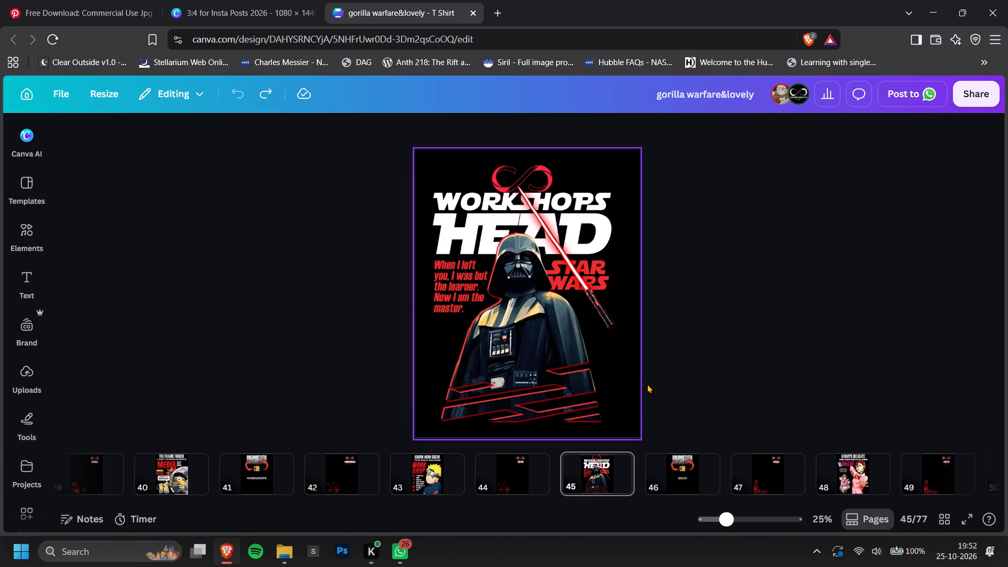
click(858, 479)
shift+scroll(679, 479, down, 3)
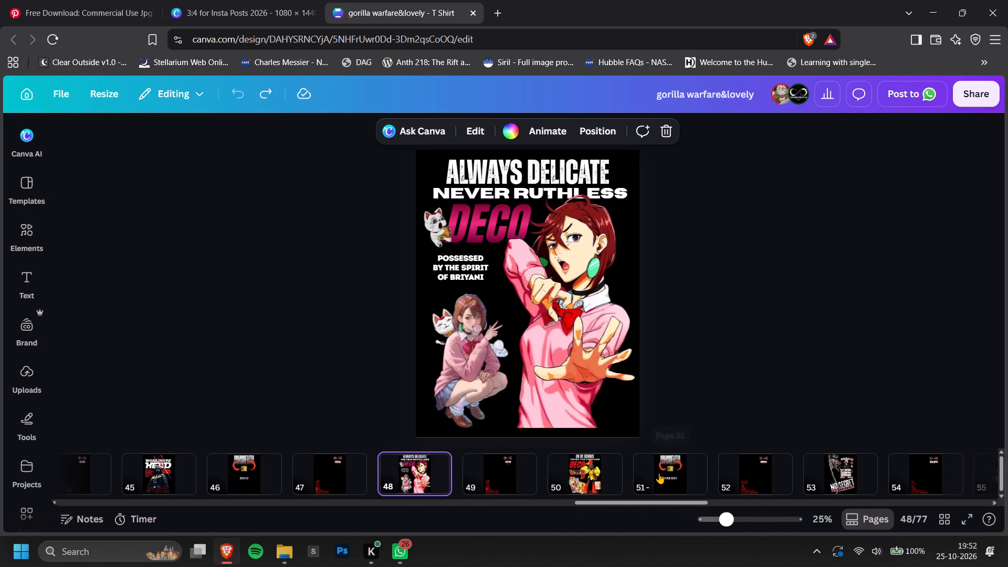
click(619, 483)
shift+scroll(696, 474, down, 1)
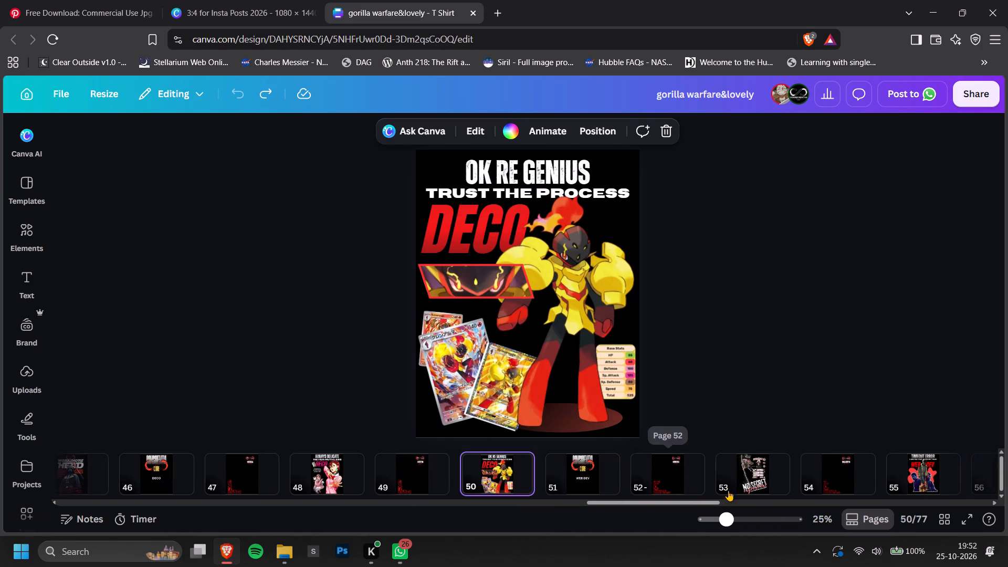
click(780, 486)
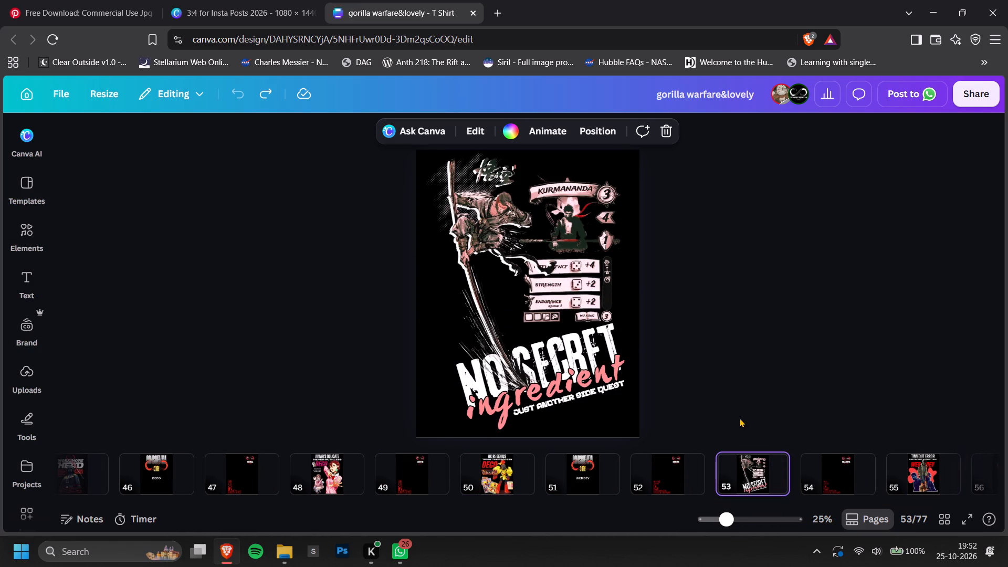
Examine the "No Secret Ingredient" design on page 53 up close, and view the Web Dev and Creatives designs on pages 55 and 58.
ctrl+scroll(479, 346, up, 8)
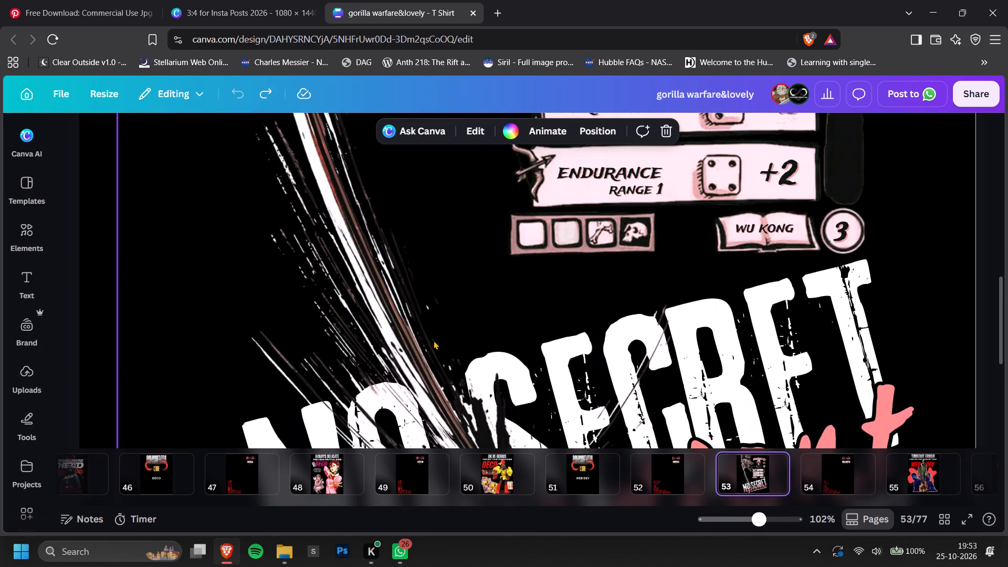
ctrl+scroll(877, 365, down, 5)
ctrl+scroll(753, 291, down, 2)
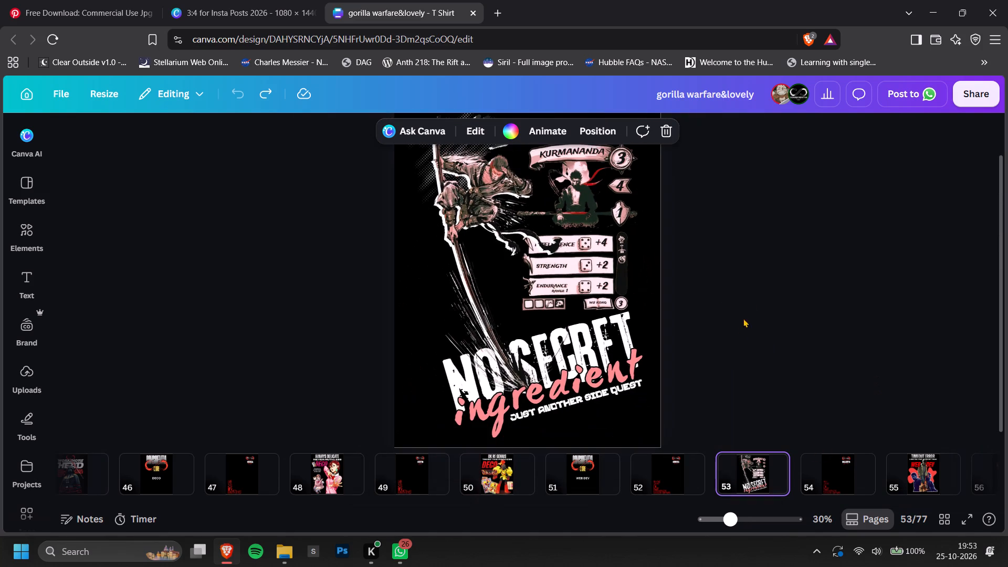
ctrl+scroll(618, 279, down, 2)
shift+scroll(762, 472, down, 1)
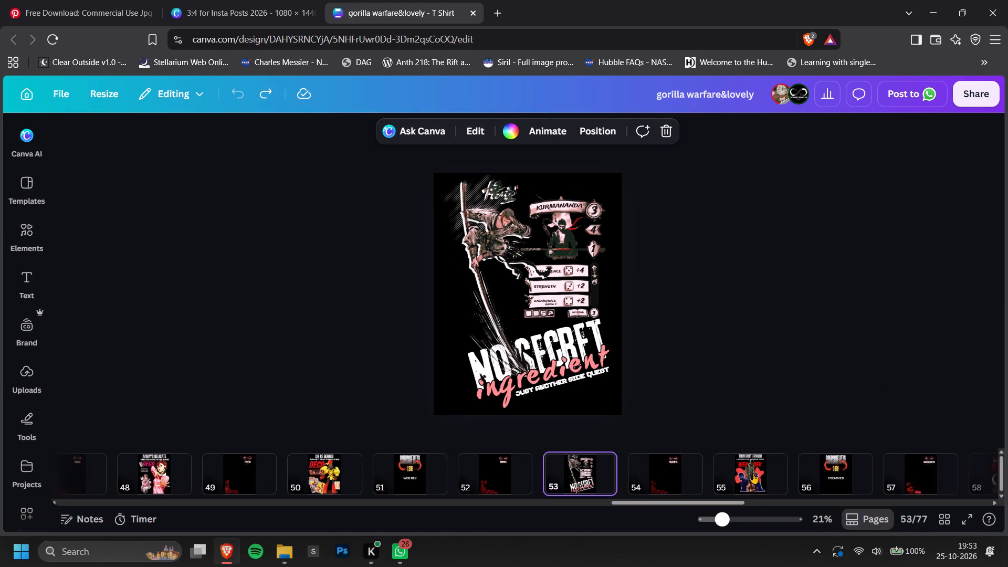
click(752, 474)
shift+scroll(711, 476, down, 2)
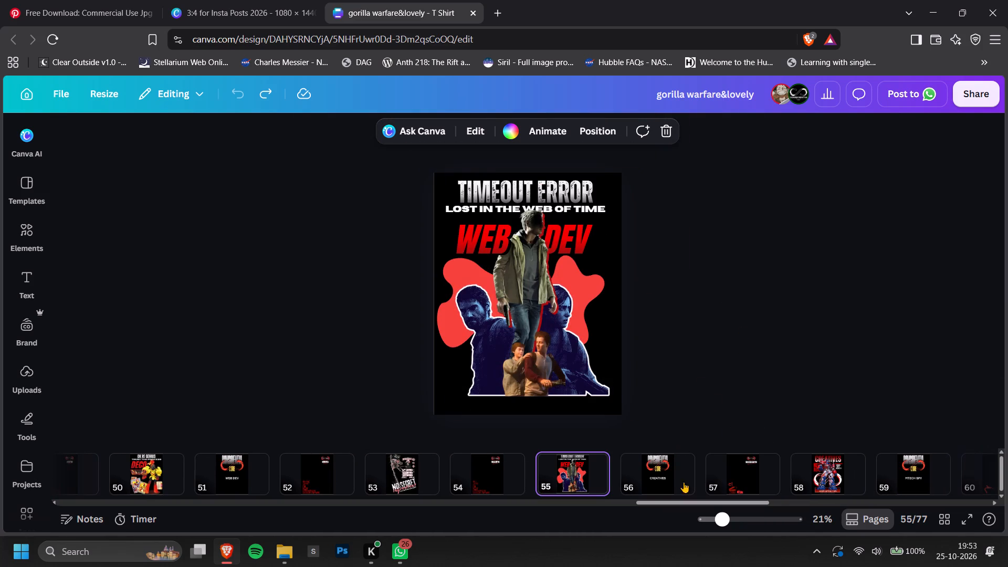
click(826, 479)
shift+scroll(823, 475, down, 1)
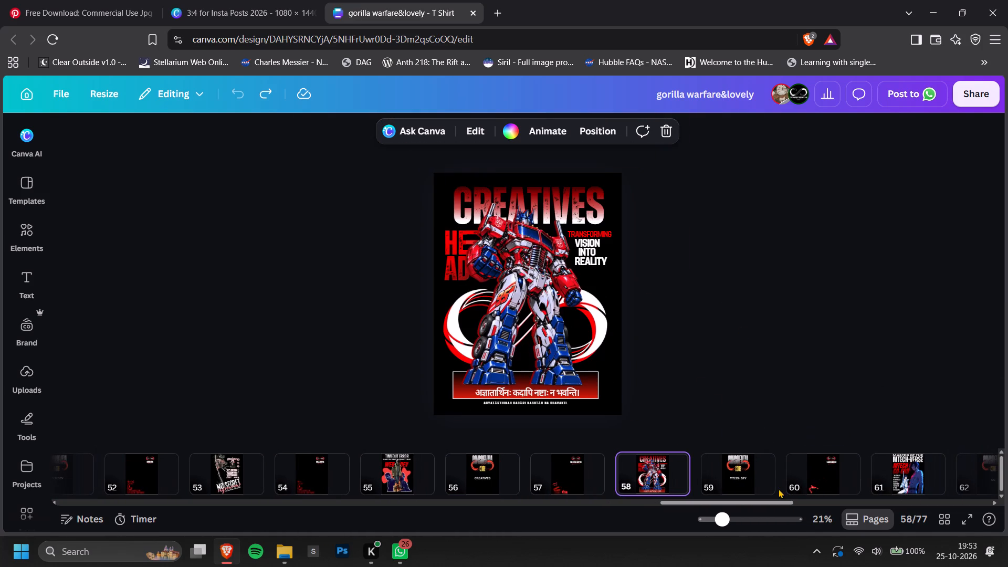
shift+scroll(776, 485, down, 1)
Recolour the first, black stop of the CREATIVES title's gradient on page 58 to a light pink.
ctrl+scroll(610, 208, up, 2)
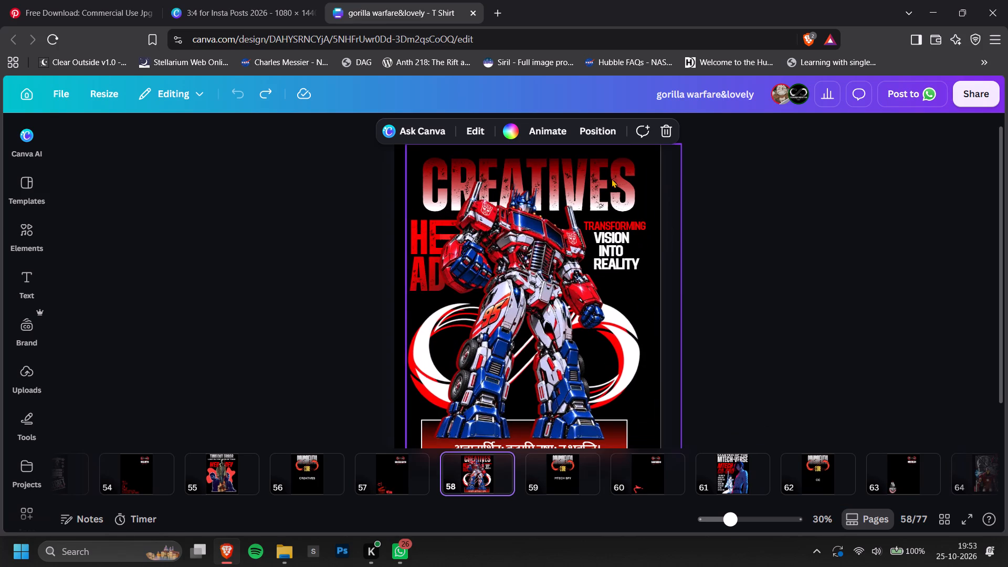
click(613, 176)
click(663, 169)
click(625, 167)
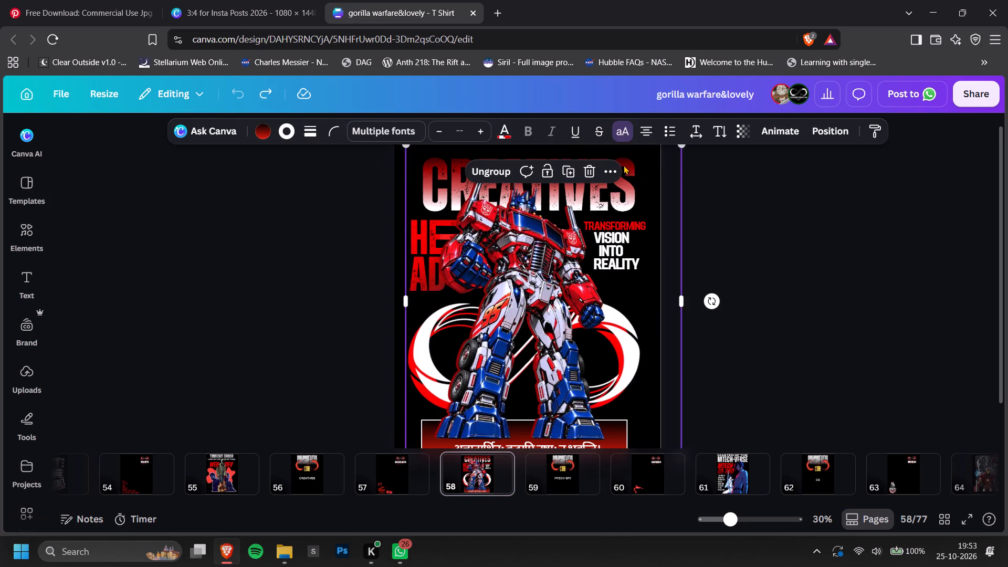
click(623, 163)
click(445, 131)
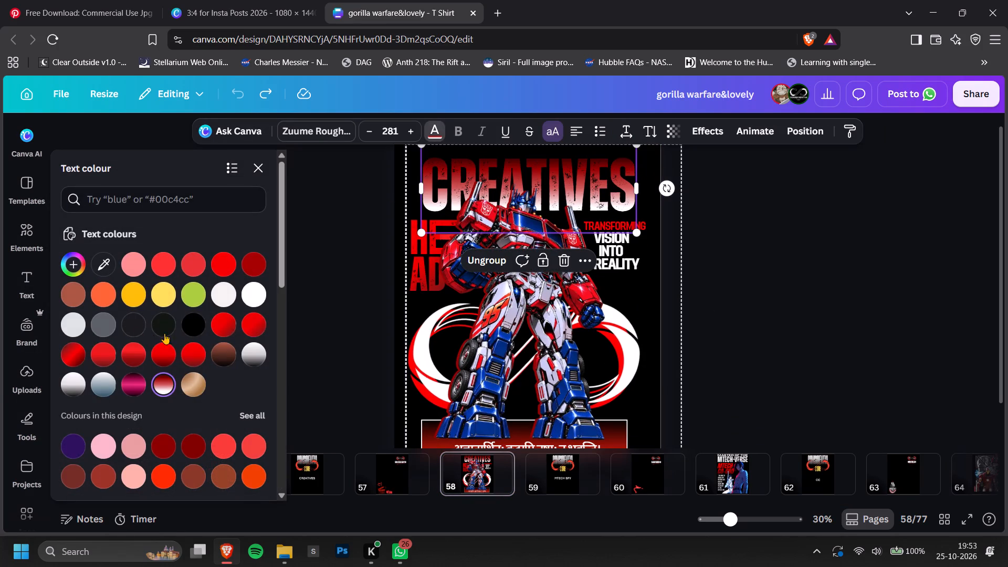
click(172, 384)
click(82, 311)
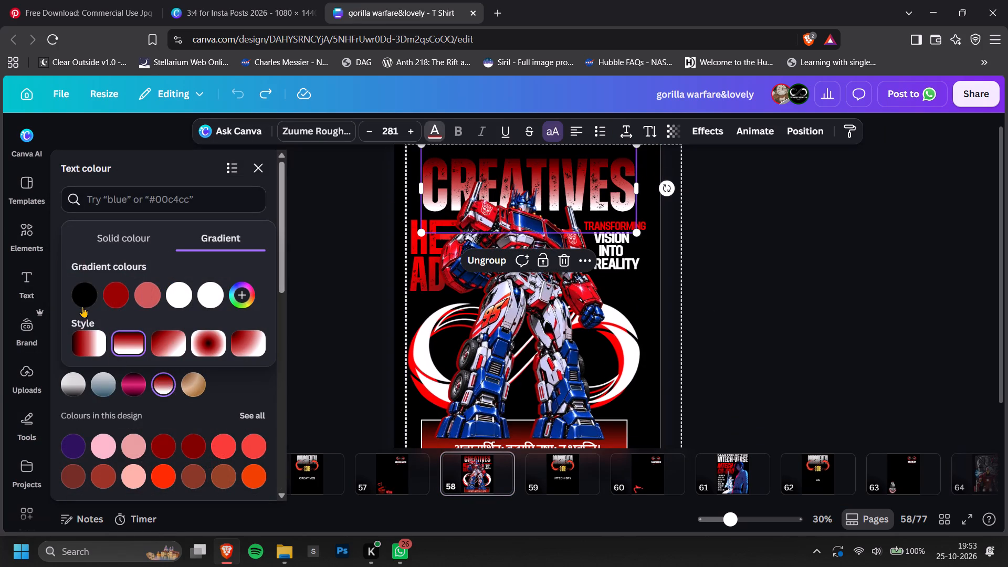
click(82, 300)
drag(140, 360, 189, 364)
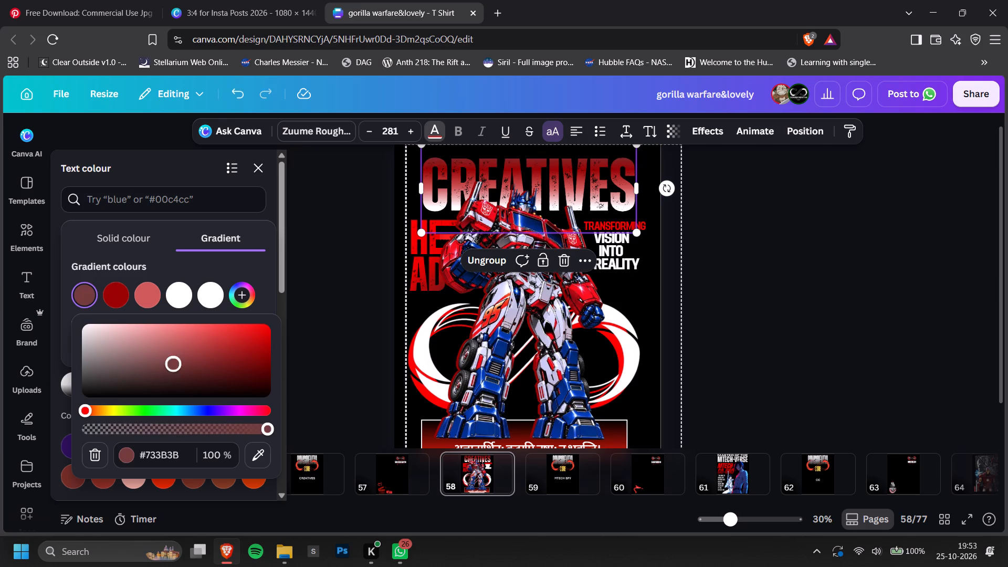
drag(189, 364, 238, 345)
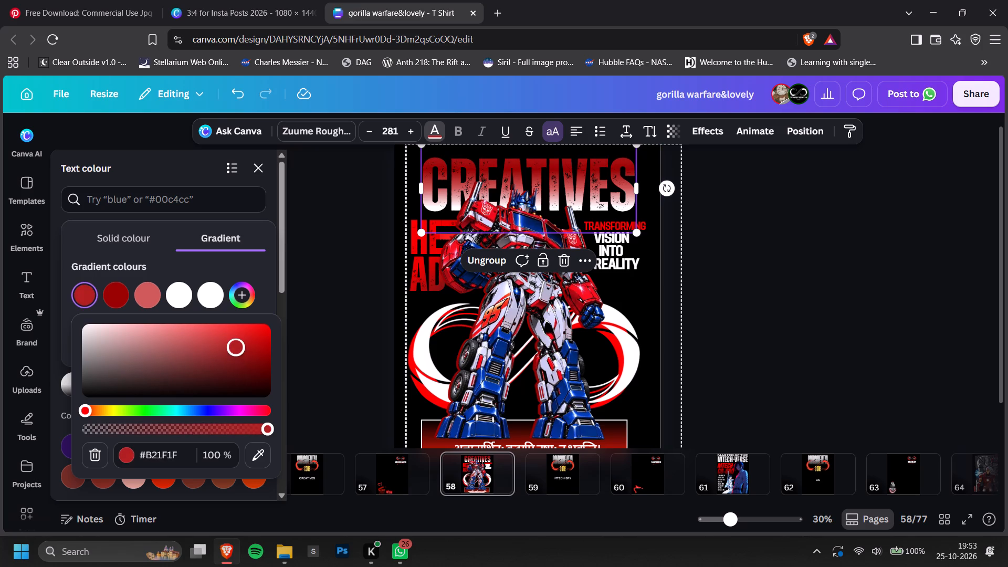
drag(238, 345, 132, 291)
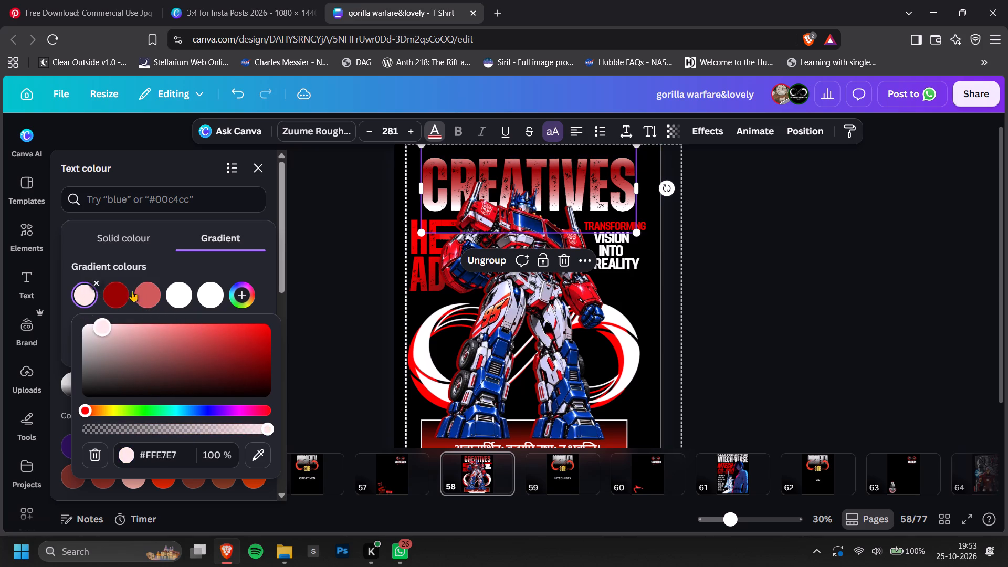
drag(132, 291, 152, 288)
double_click(757, 238)
Examine the Iron Man design on page 64 and the early designs on pages 6 and 4 for reusable artwork.
ctrl+scroll(771, 242, down, 1)
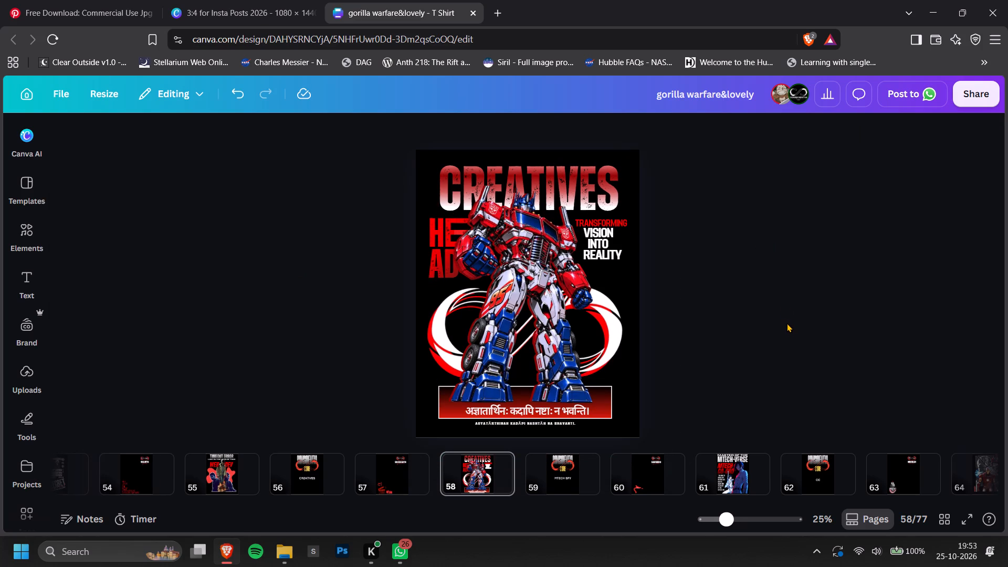
shift+scroll(763, 472, down, 2)
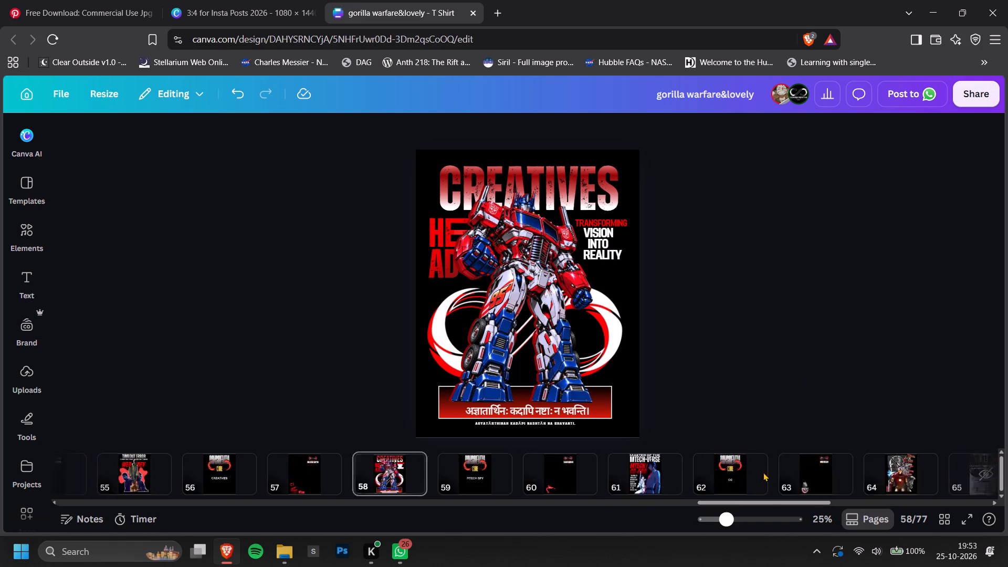
shift+scroll(763, 472, down, 2)
click(275, 477)
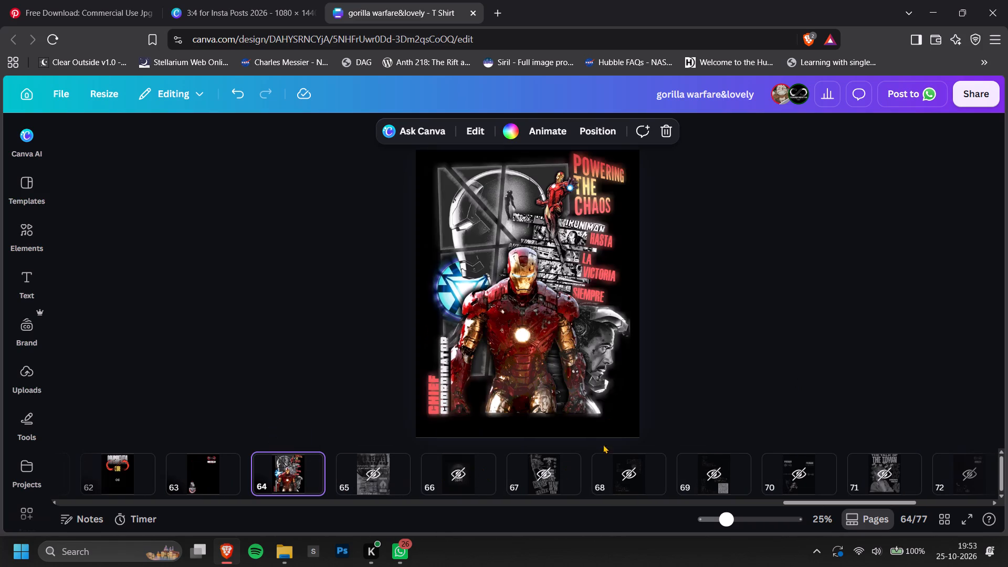
ctrl+scroll(776, 224, up, 4)
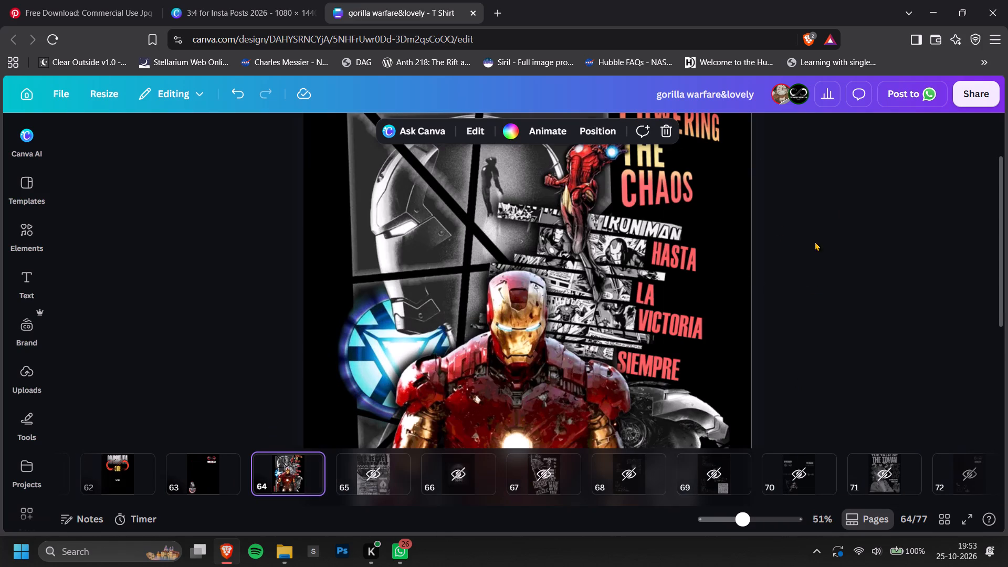
ctrl+scroll(678, 231, down, 4)
shift+scroll(572, 461, up, 3)
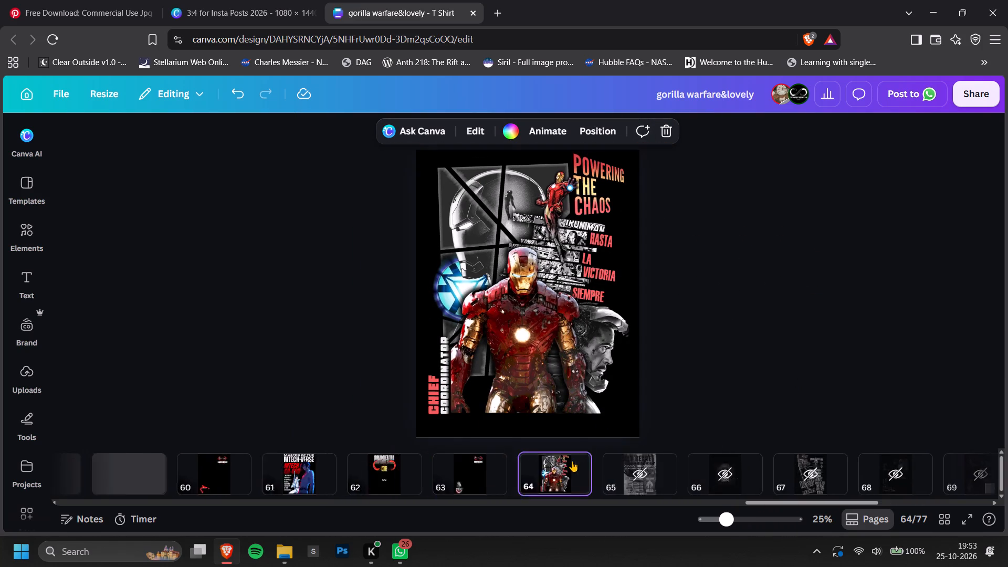
shift+scroll(572, 461, up, 20)
shift+scroll(572, 461, up, 9)
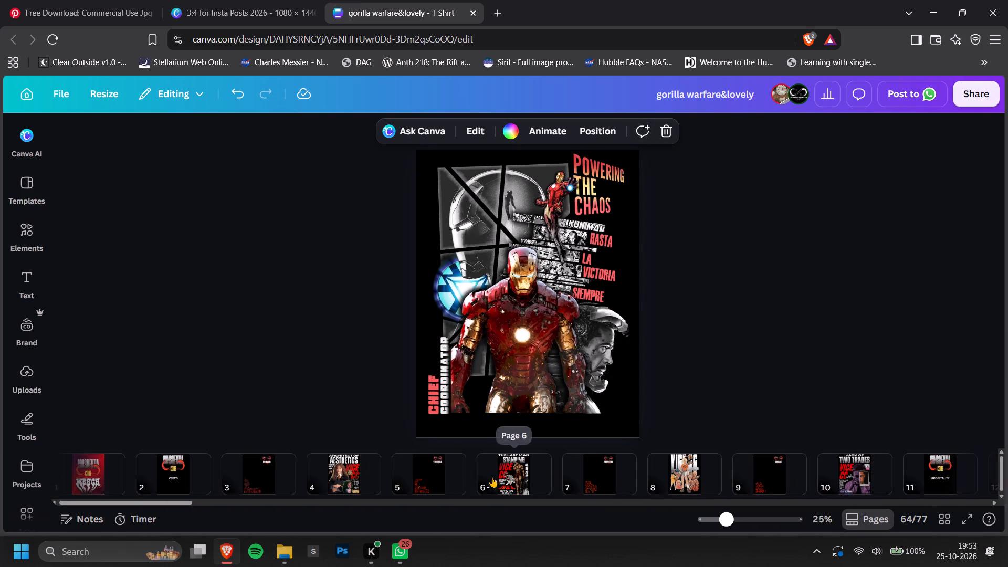
click(512, 477)
click(365, 476)
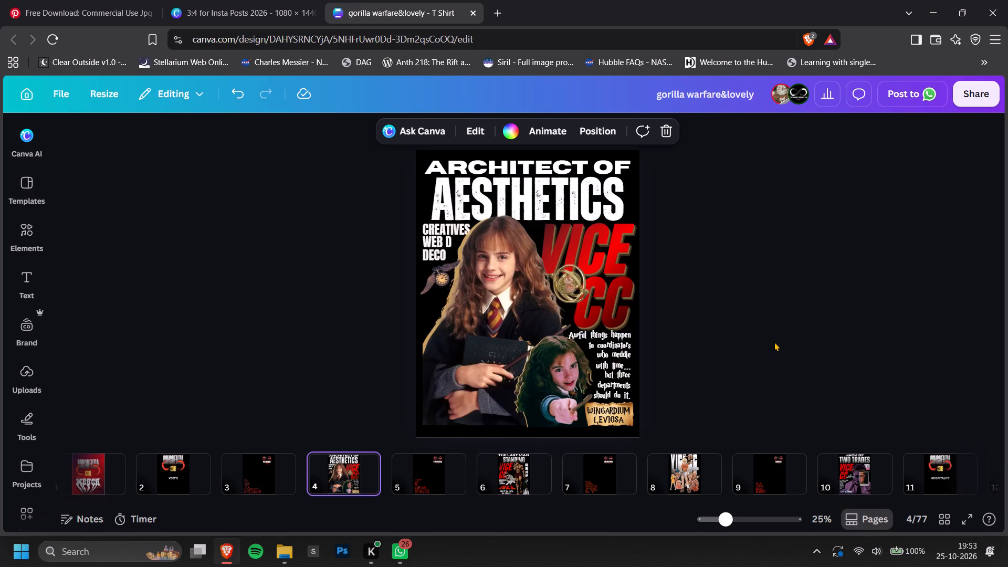
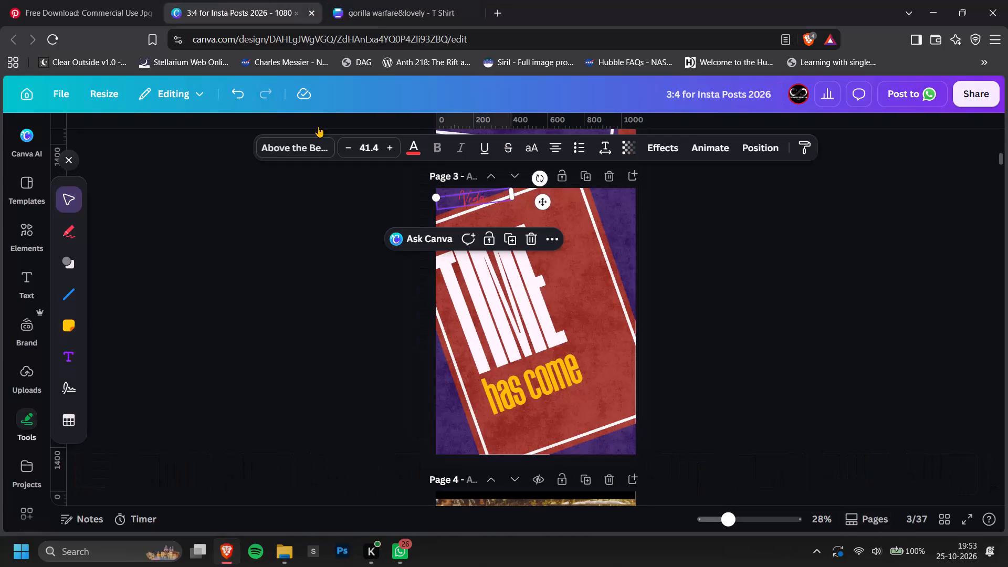
Move the red script text to beside the end of the TIME title on page 3 and change its wording to "Conscientia".
click(723, 287)
drag(471, 201, 586, 341)
click(588, 341)
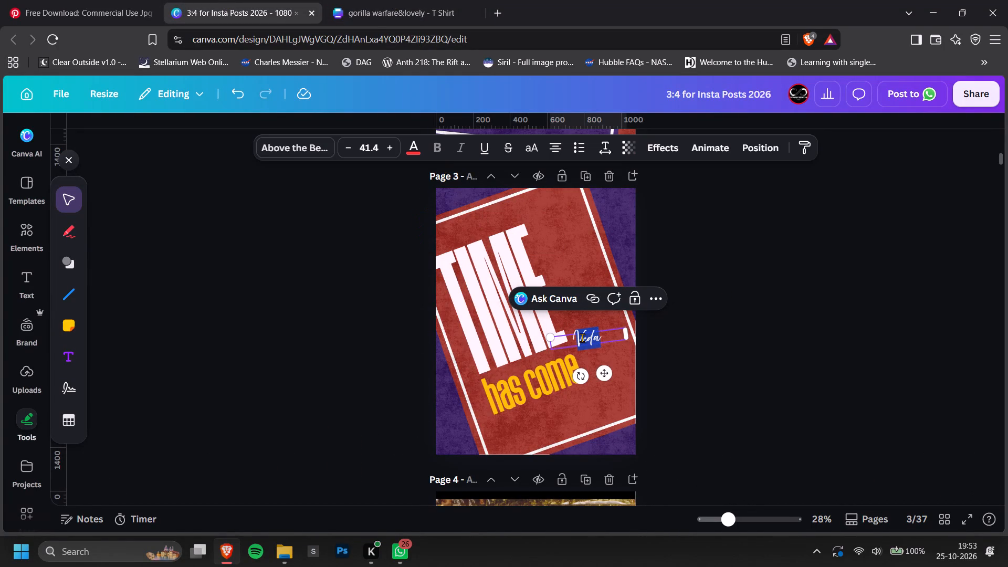
text(Conscientia)
click(754, 362)
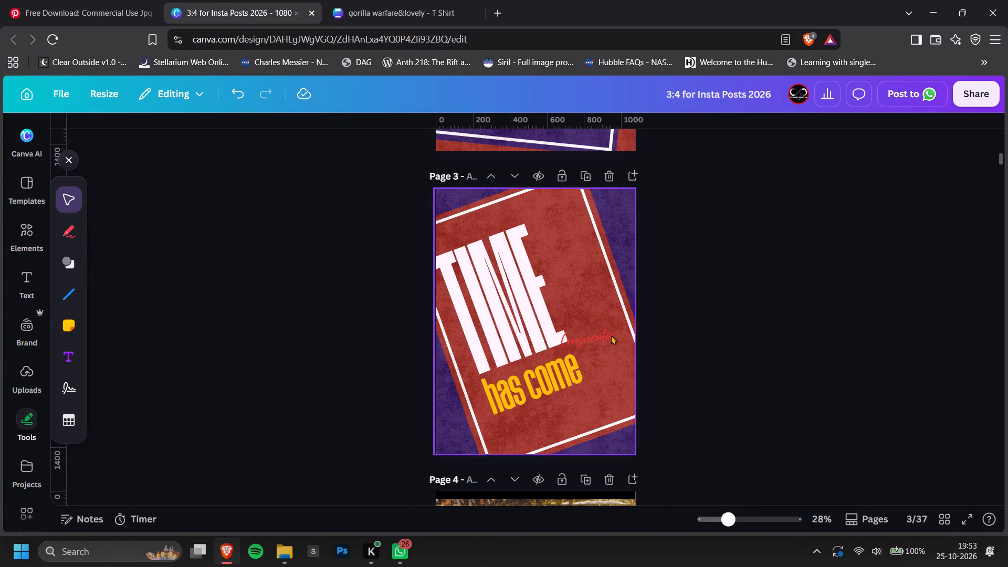
Recolour the Conscientia script text to the off-white used in the TIME title.
click(611, 335)
click(421, 153)
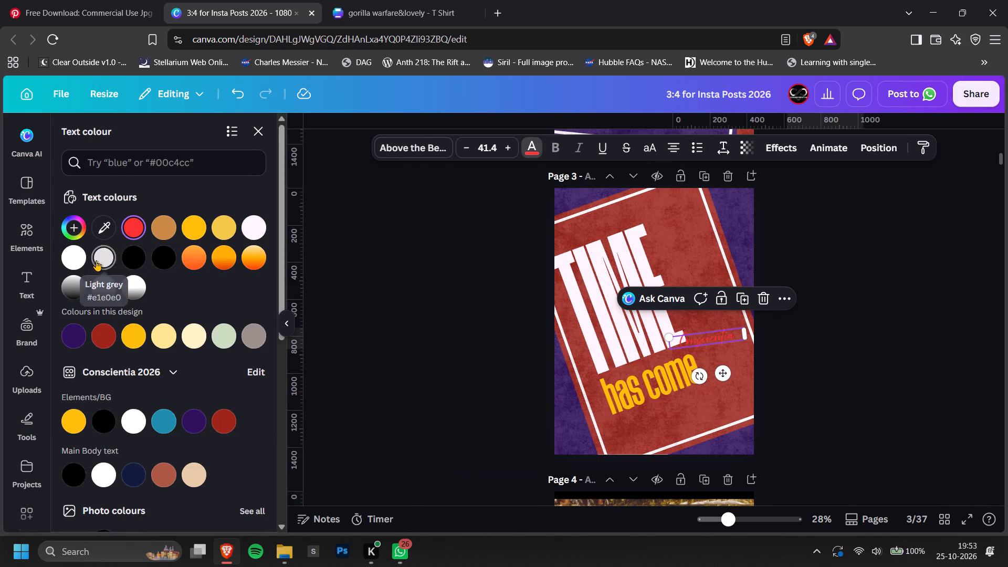
click(249, 226)
Enlarge the Conscientia script to about size 86.5, tilt it steeply upward, and place it just below and overlapping "has come".
drag(748, 344, 786, 361)
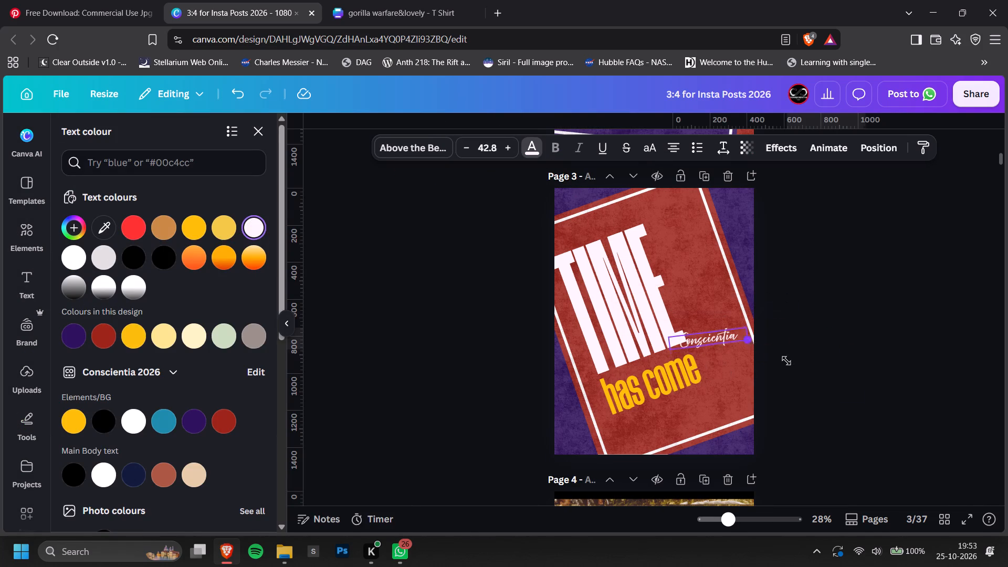
drag(786, 361, 868, 402)
drag(785, 331, 716, 401)
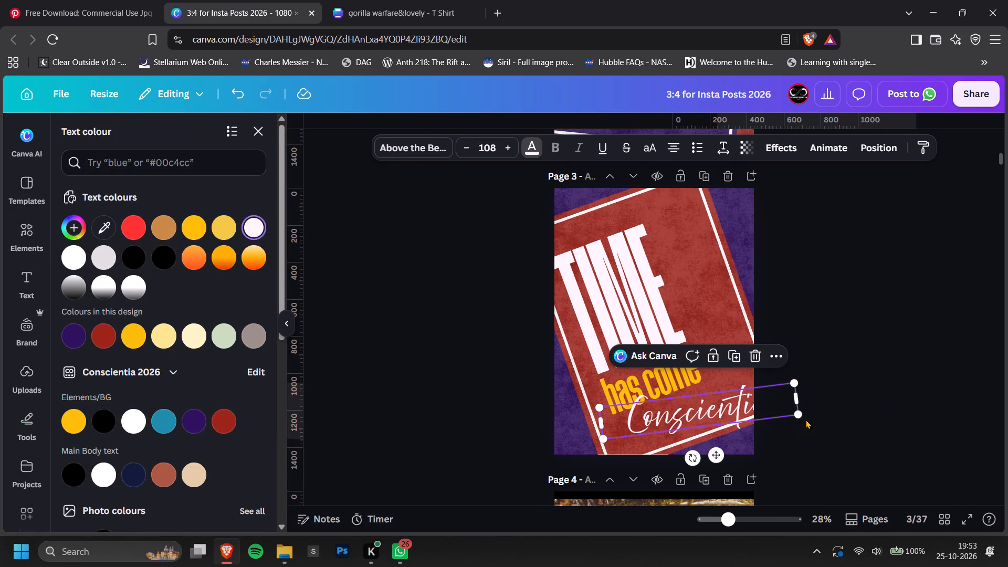
drag(692, 459, 716, 453)
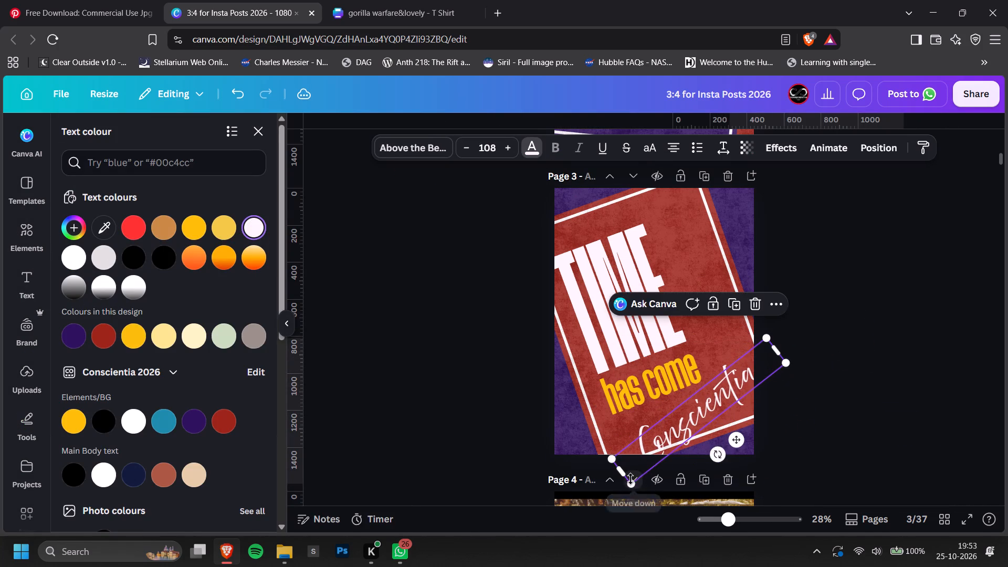
drag(631, 479, 658, 451)
drag(730, 391, 707, 384)
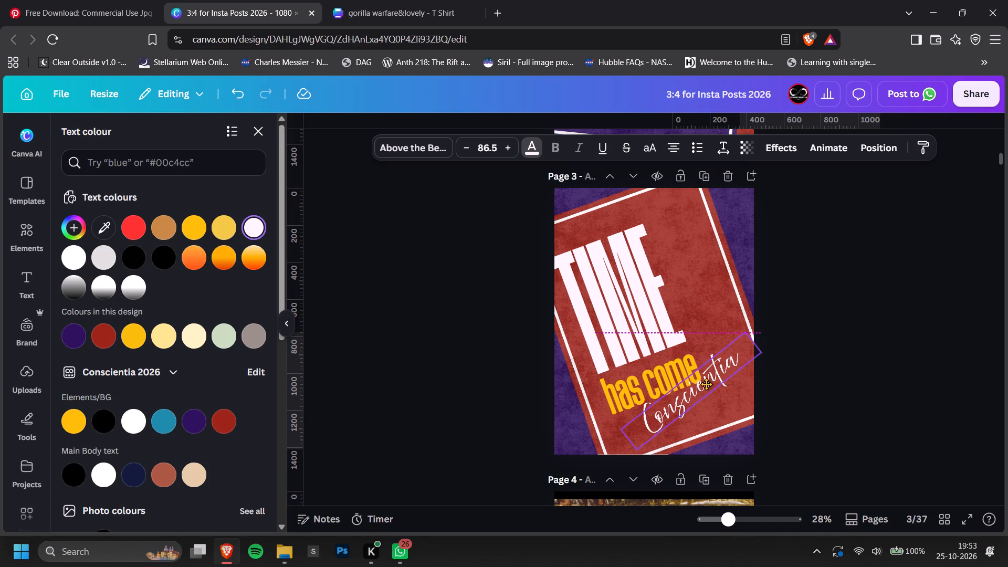
drag(707, 384, 710, 385)
click(900, 331)
click(883, 334)
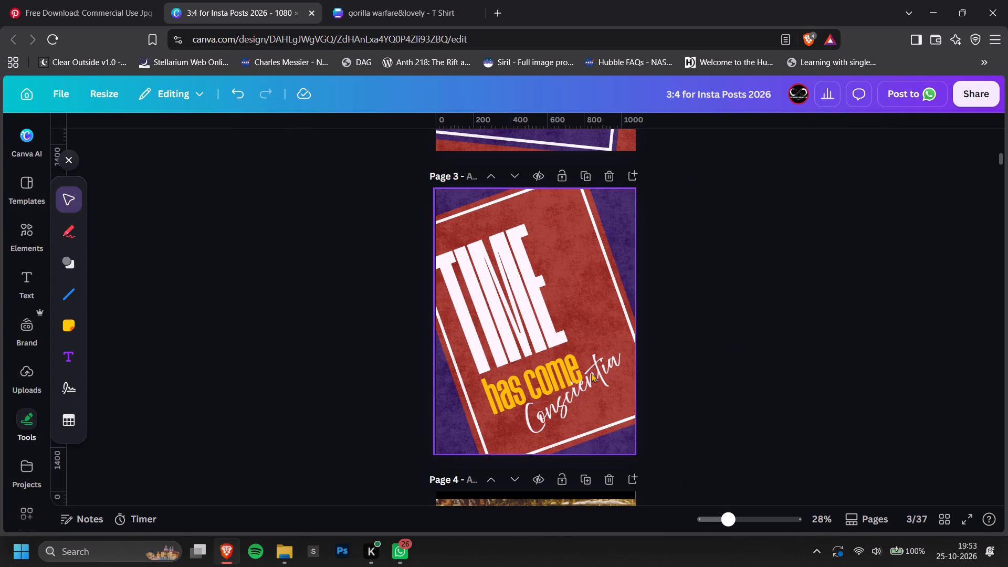
drag(592, 373, 598, 365)
click(710, 302)
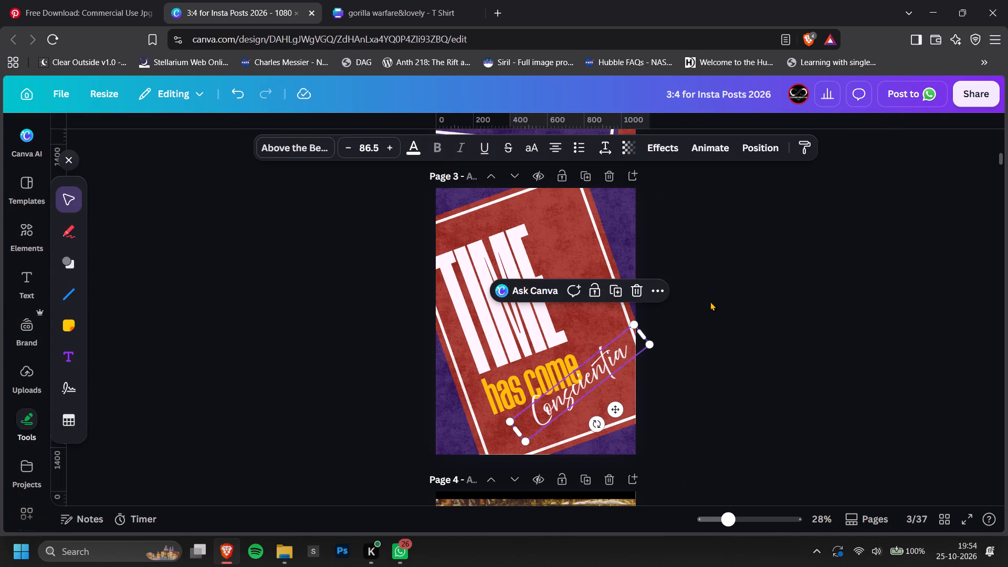
Search the graphics for "stroke", add the thin red brush line to page 3, and recolour it white.
click(33, 215)
click(124, 148)
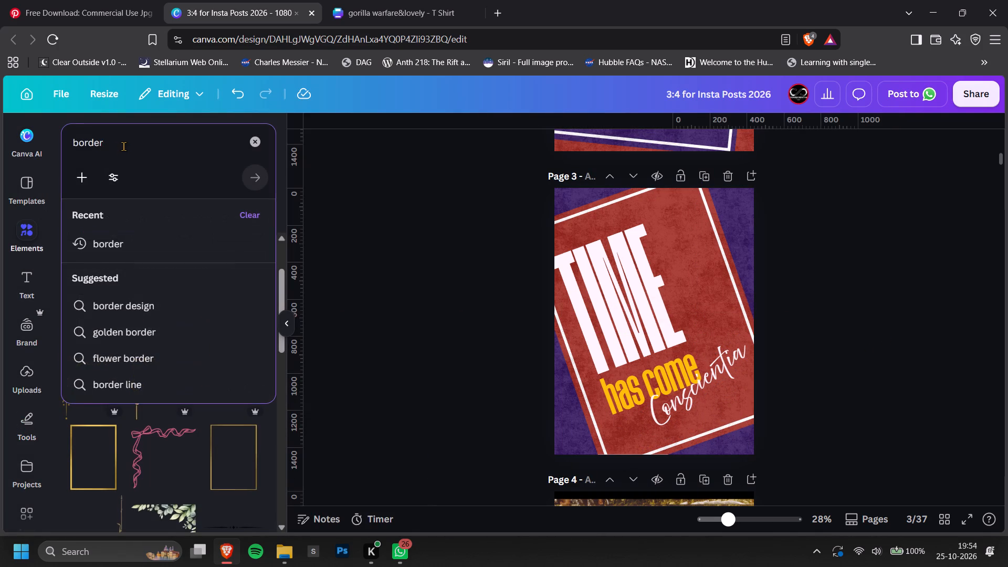
key(ctrl+a)
text(stroke)
key(Return)
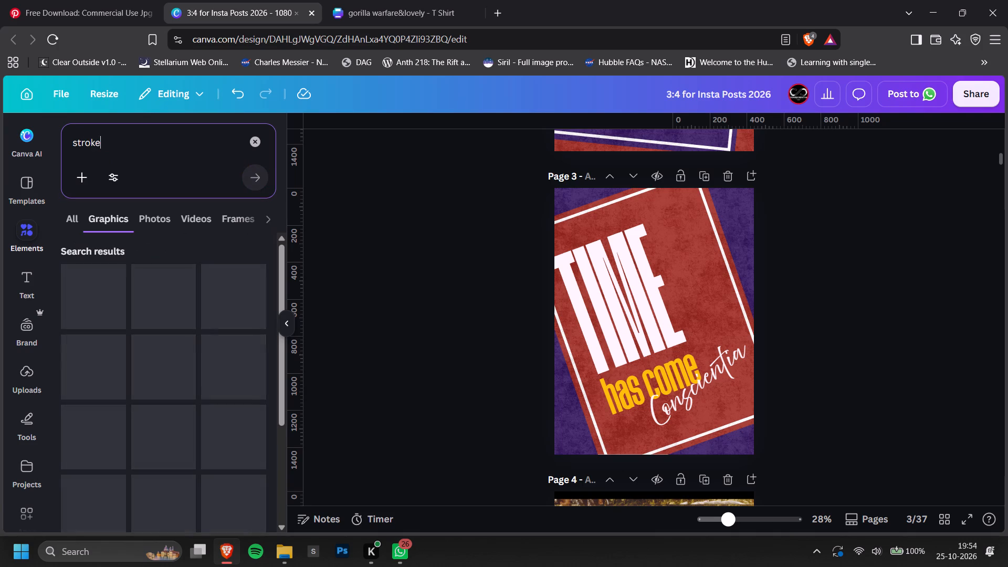
click(223, 318)
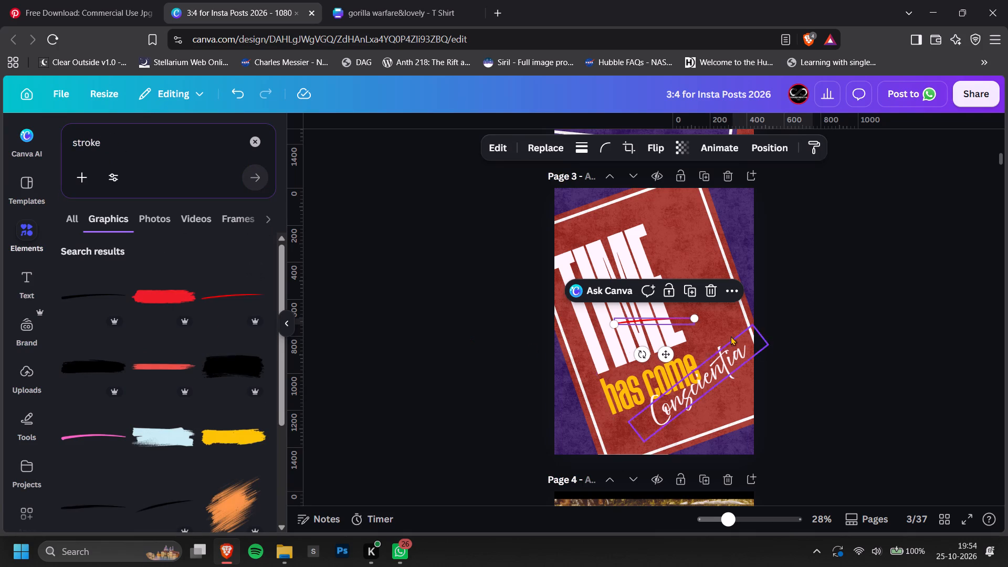
click(564, 146)
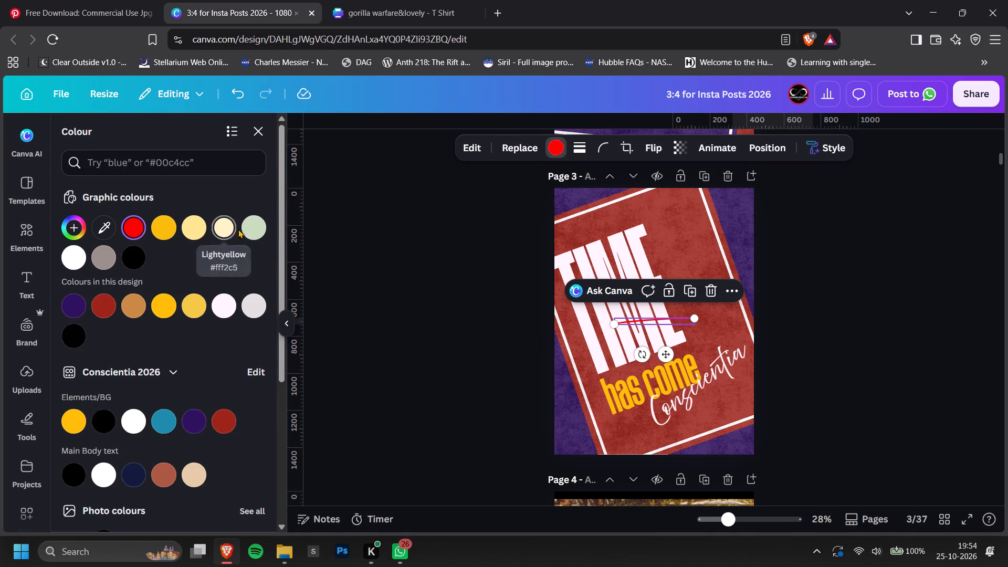
click(76, 258)
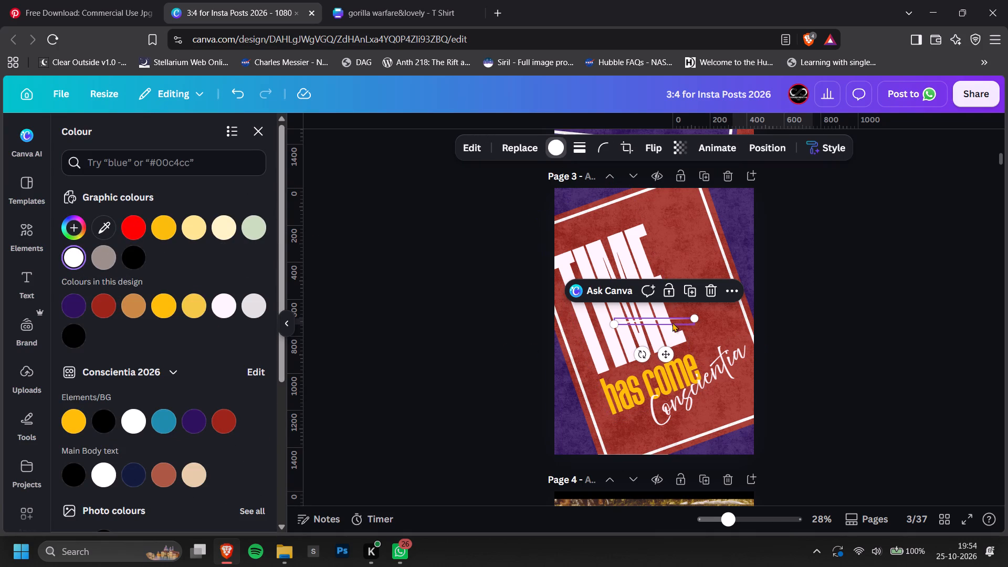
Rotate the white brush line to a steep upward slant and place it against the end of the Conscientia script.
drag(674, 322, 739, 405)
drag(705, 435, 730, 433)
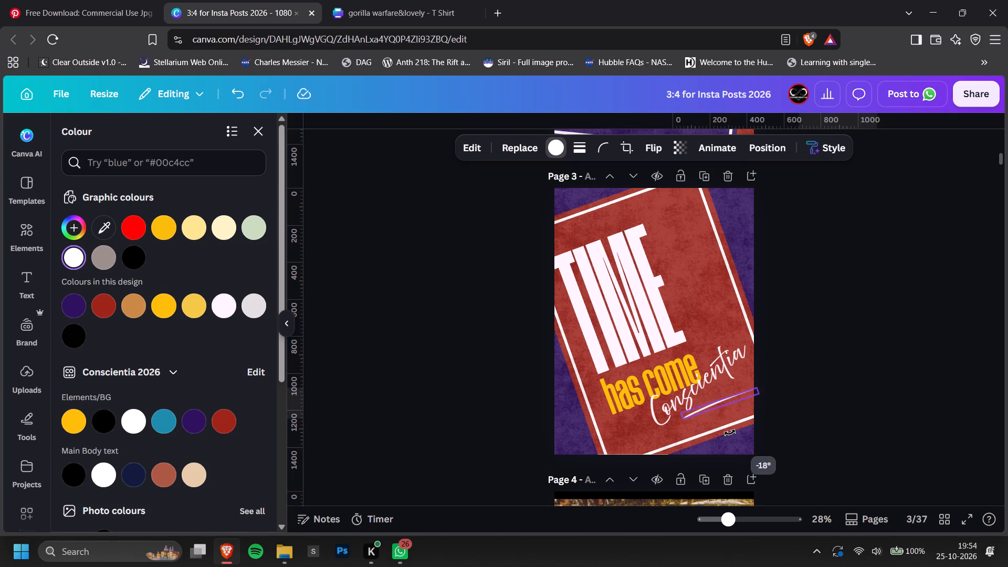
drag(730, 433, 737, 439)
drag(722, 398, 738, 368)
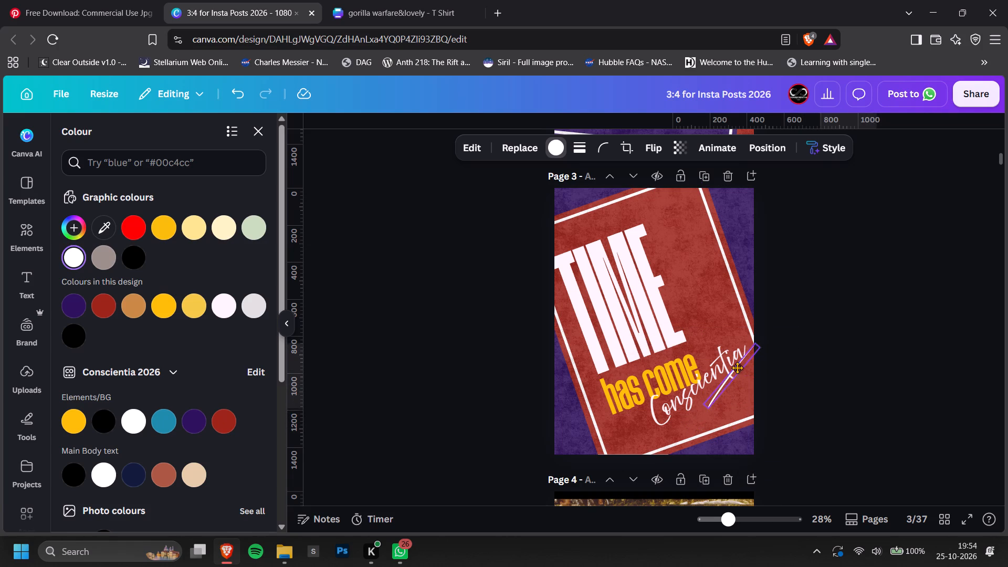
drag(738, 368, 739, 362)
click(940, 356)
click(885, 356)
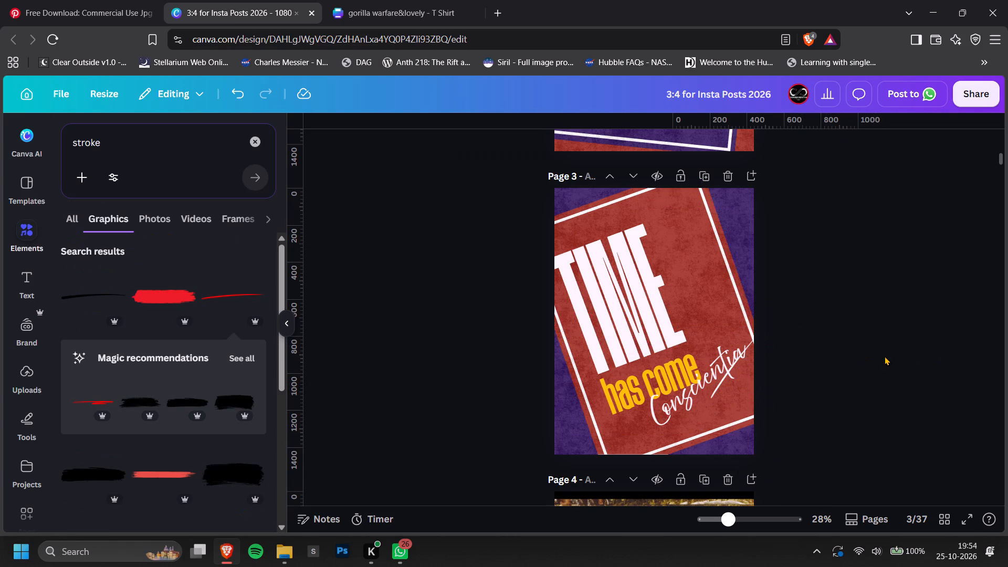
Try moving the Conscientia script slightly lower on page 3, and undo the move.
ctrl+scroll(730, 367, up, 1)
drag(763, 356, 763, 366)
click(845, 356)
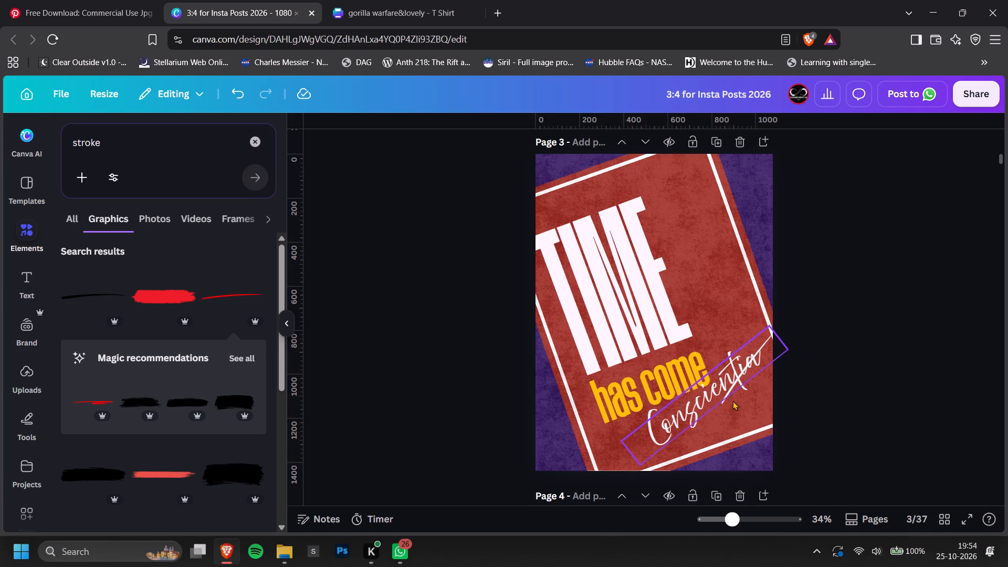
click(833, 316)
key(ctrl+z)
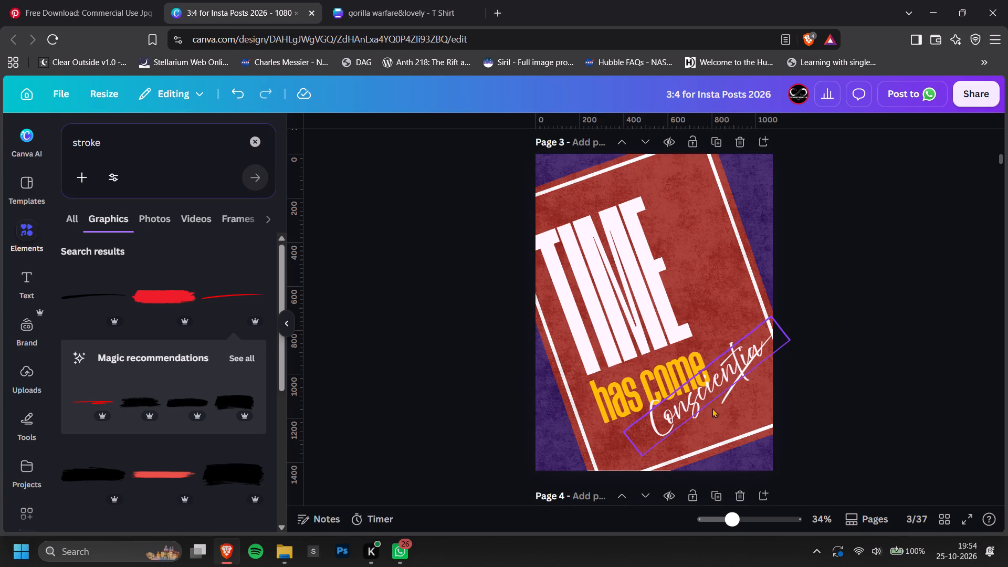
Select the white brush line's layer, lower it beneath the Conscientia script as an underline, and shift the script slightly down.
key(alt+1)
click(161, 332)
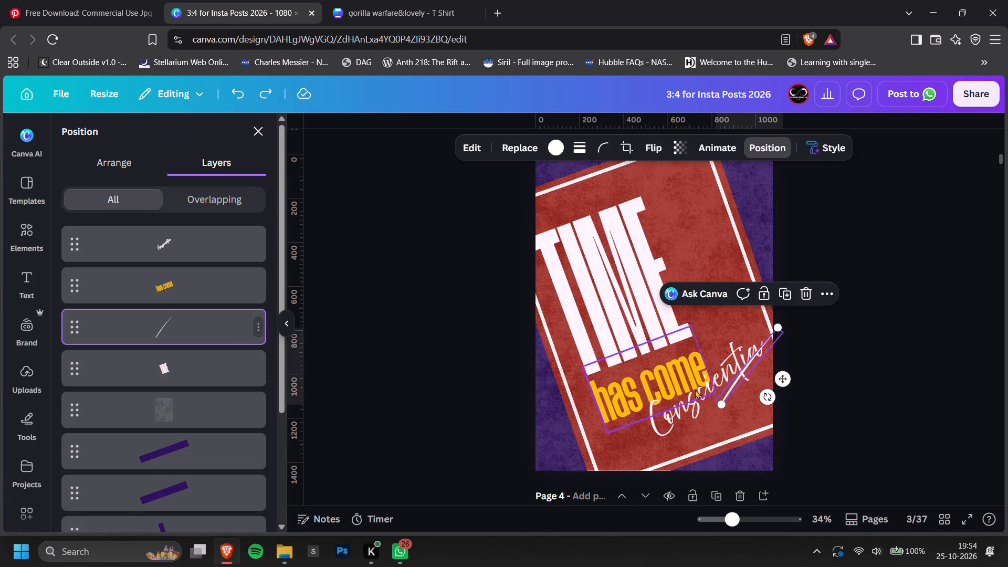
drag(786, 376, 781, 397)
click(812, 361)
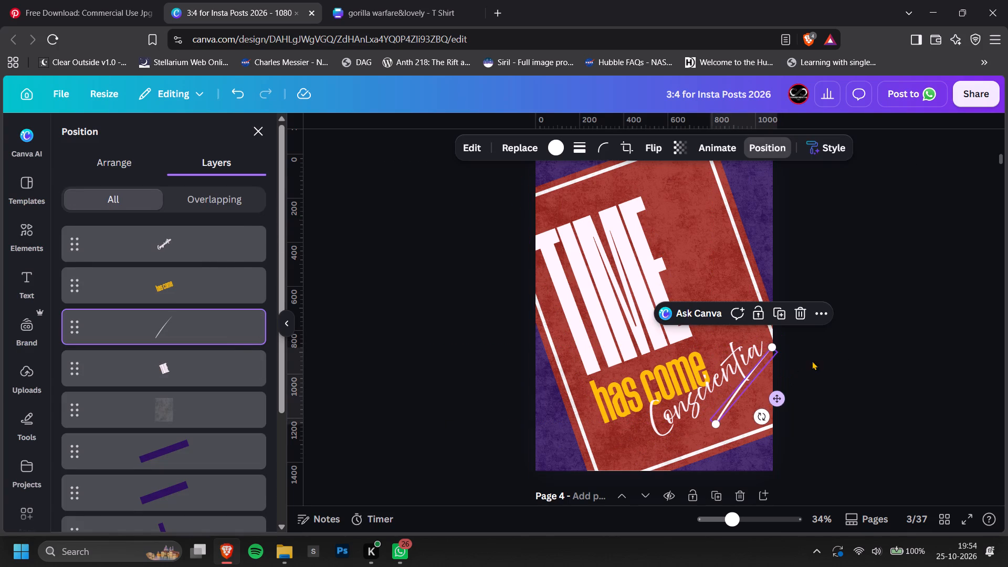
drag(694, 399, 696, 407)
click(877, 353)
Examine pages 1 to 3 together to compare how the post designs match.
ctrl+scroll(877, 360, down, 2)
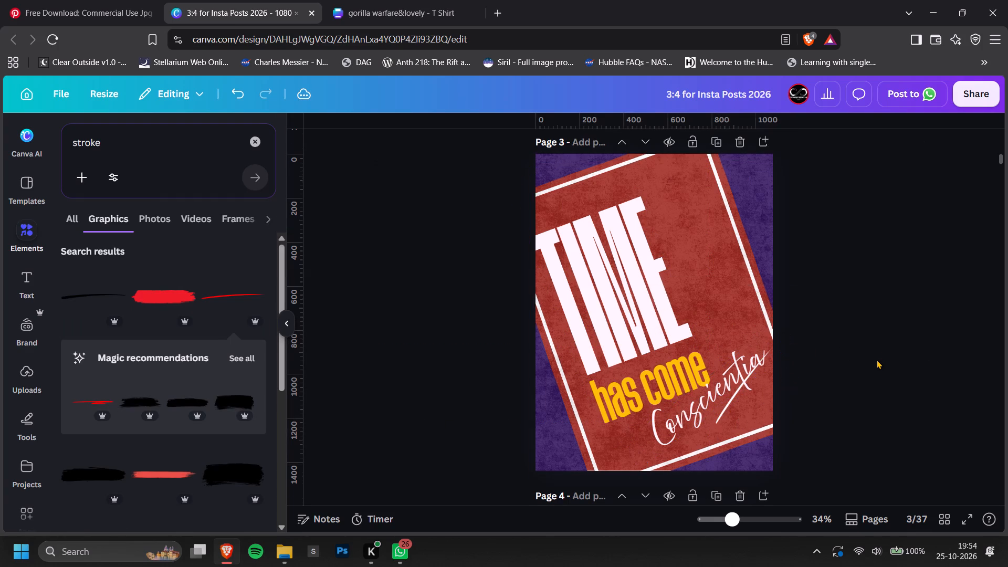
scroll(820, 380, up, 3)
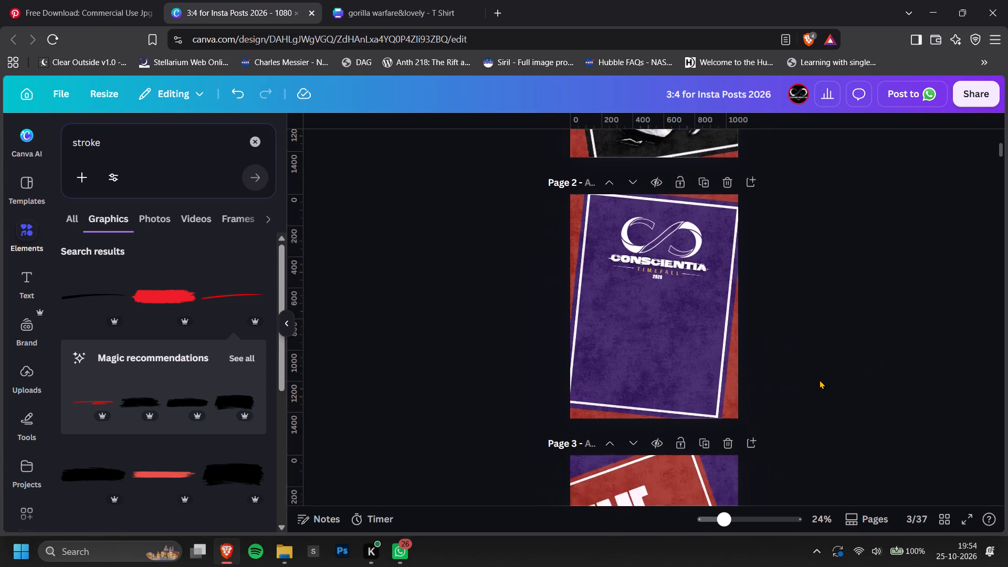
scroll(820, 380, up, 1)
scroll(820, 380, down, 1)
scroll(820, 380, up, 3)
scroll(819, 380, down, 3)
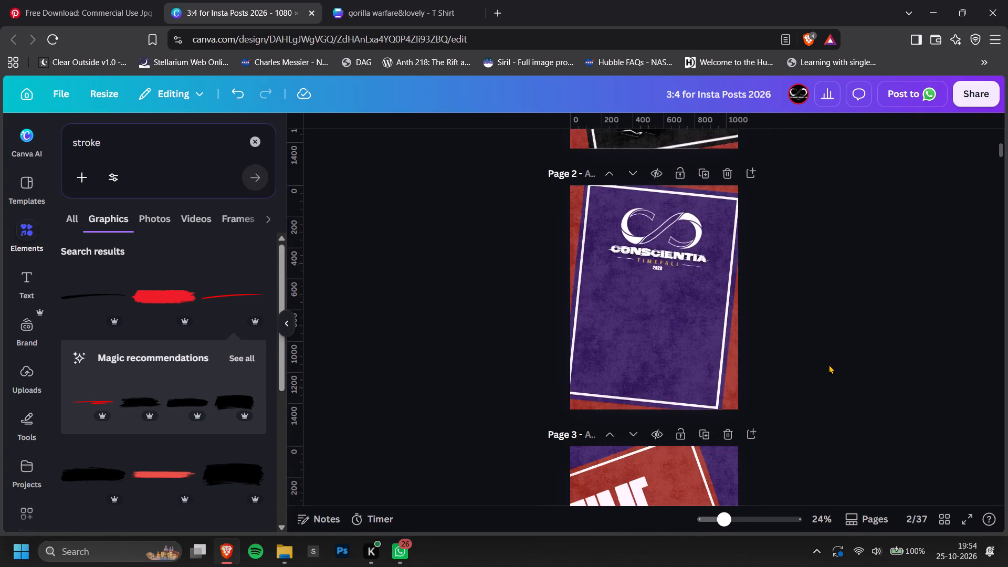
ctrl+scroll(829, 354, up, 2)
scroll(865, 338, up, 1)
scroll(856, 354, down, 1)
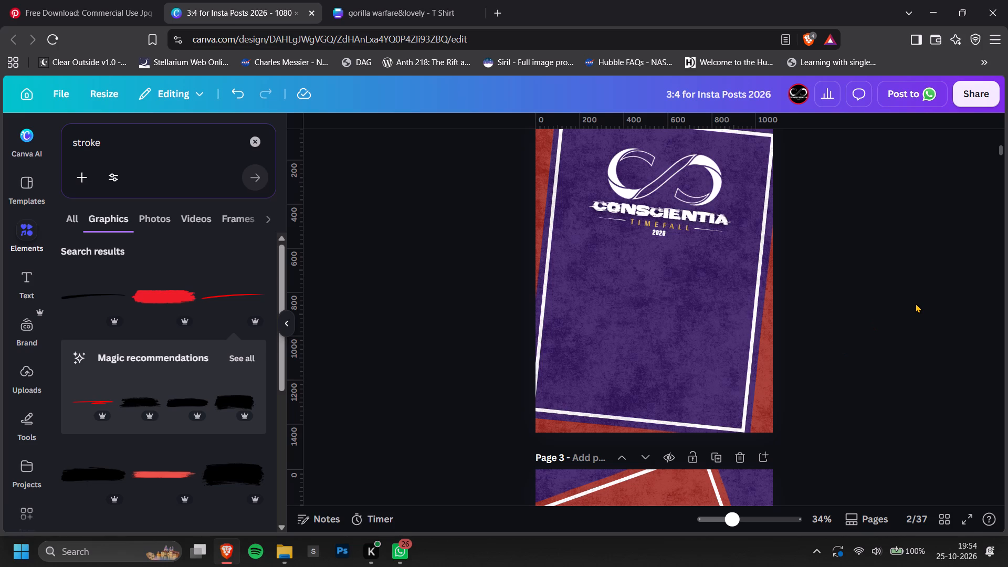
scroll(916, 303, up, 5)
scroll(910, 277, down, 2)
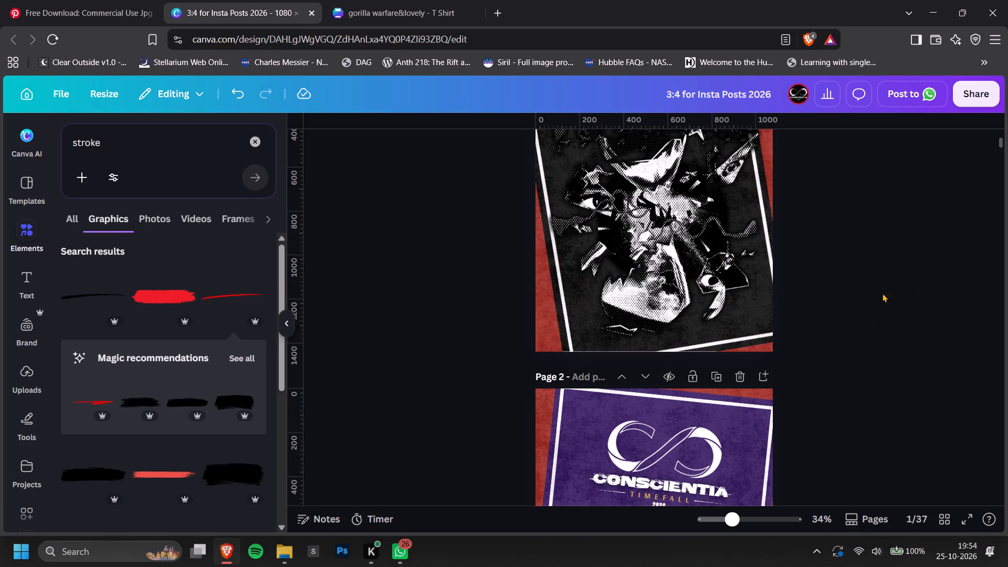
scroll(852, 308, down, 3)
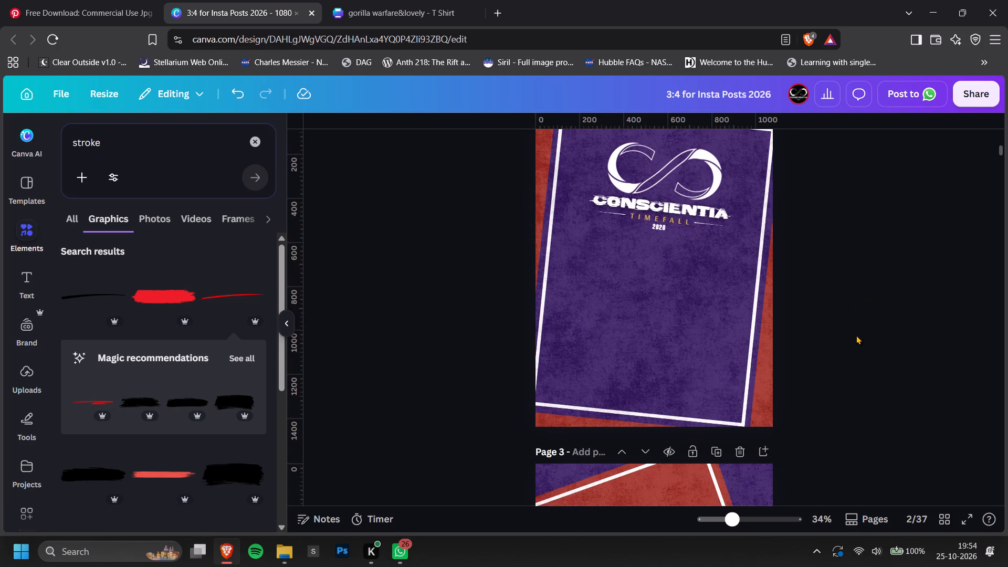
scroll(863, 338, up, 1)
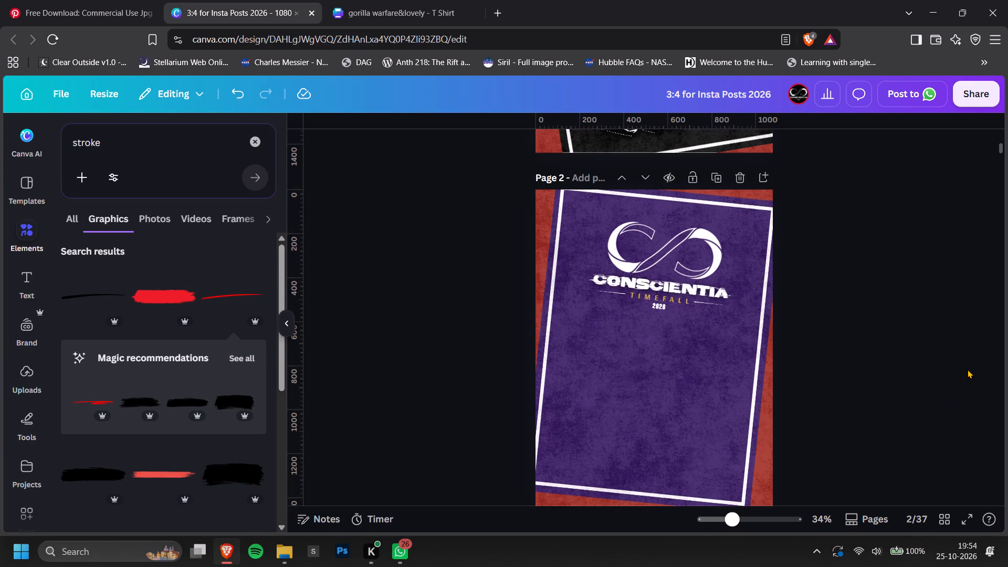
Nudge the grouped CONSCIENTIA TIMEFALL logo sideways on page 2 to fine-tune its placement within the tilted white frame.
click(723, 288)
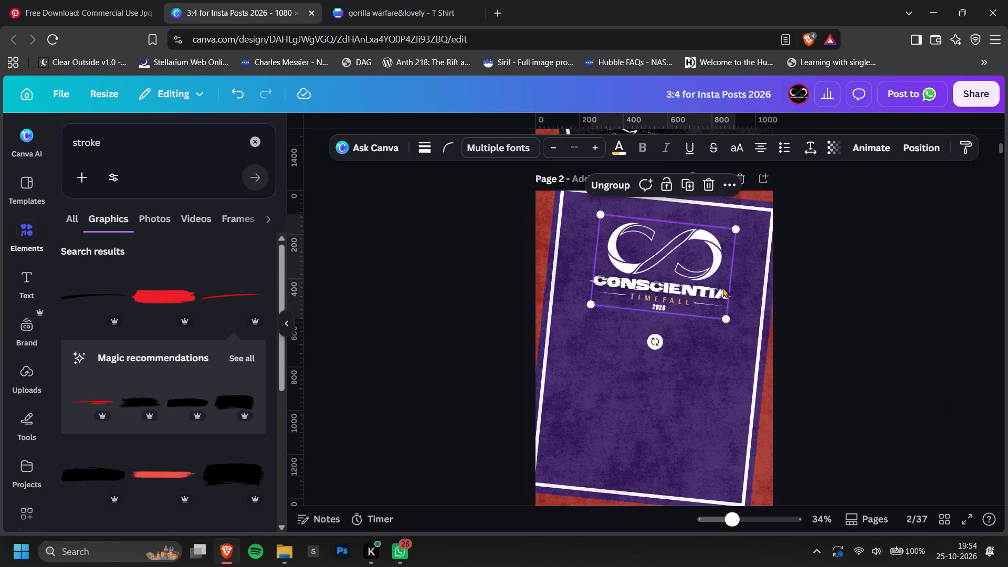
click(869, 259)
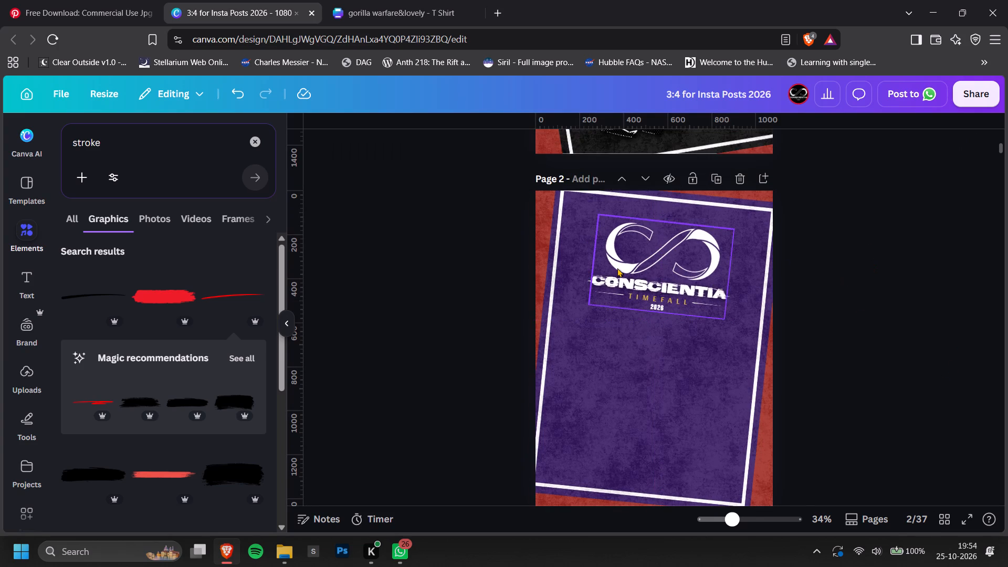
ctrl+scroll(617, 268, up, 5)
drag(679, 270, 675, 271)
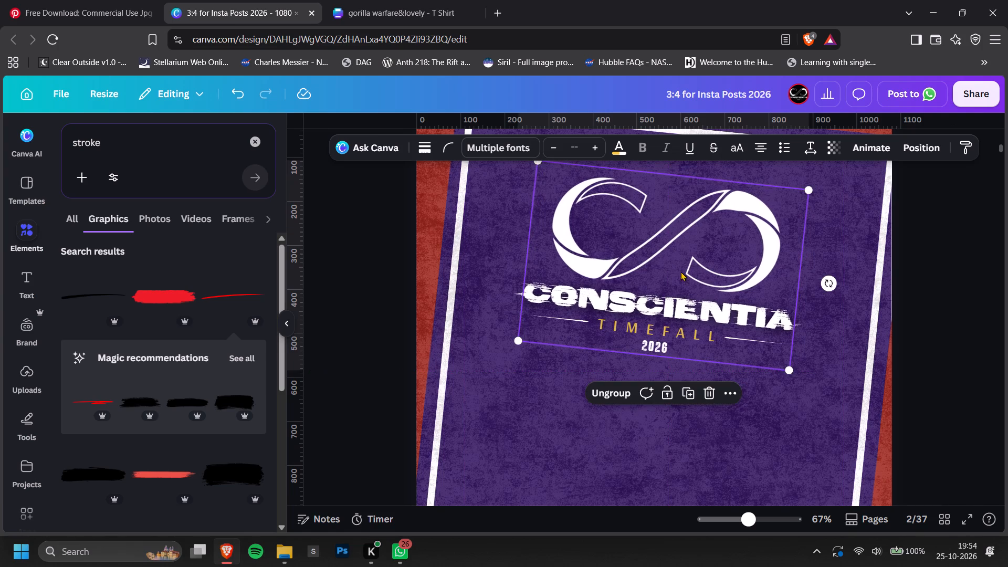
click(961, 274)
ctrl+scroll(962, 273, down, 2)
ctrl+scroll(551, 261, up, 5)
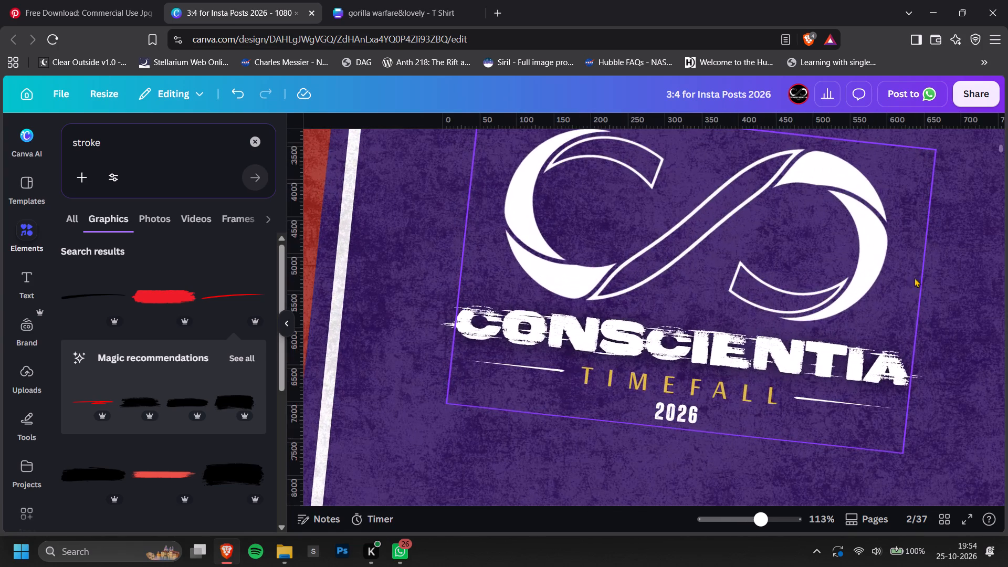
ctrl+scroll(915, 278, down, 16)
ctrl+scroll(731, 275, up, 5)
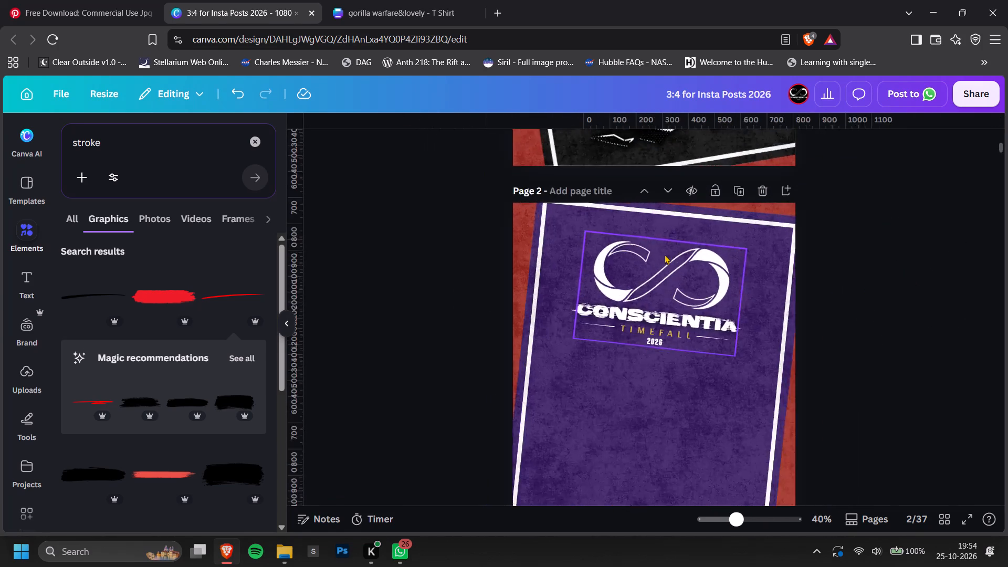
ctrl+scroll(665, 255, up, 5)
drag(664, 283, 669, 285)
ctrl+scroll(892, 225, down, 4)
click(917, 244)
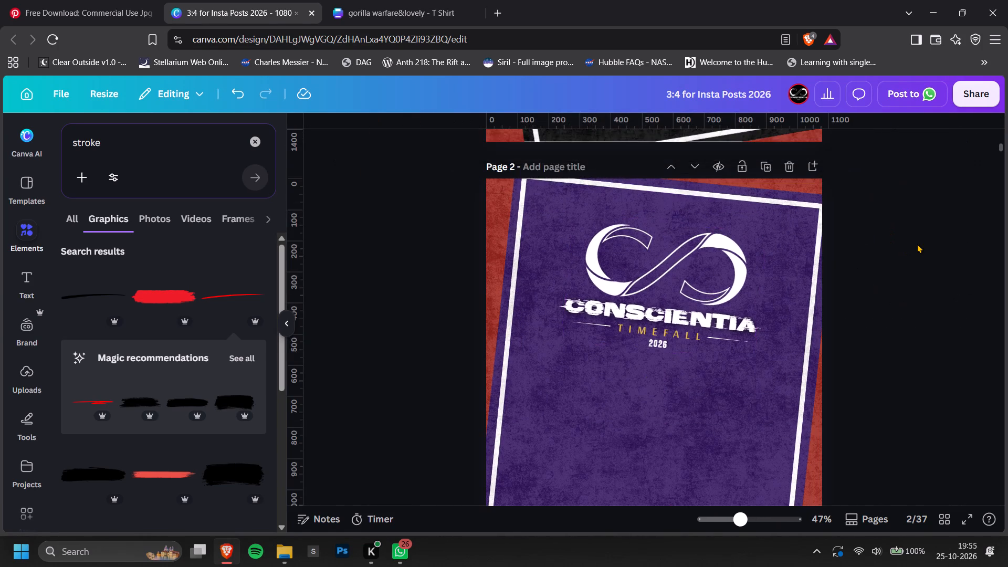
ctrl+scroll(917, 244, down, 1)
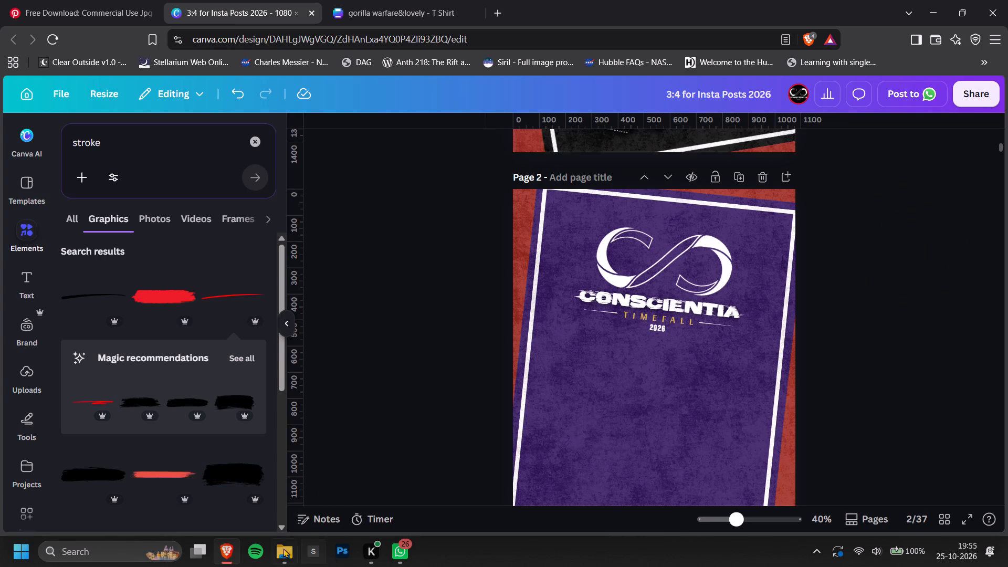
Browse the images in the C26 CREATIVES folder in File Explorer and preview poster.png.
click(283, 548)
scroll(663, 363, down, 2)
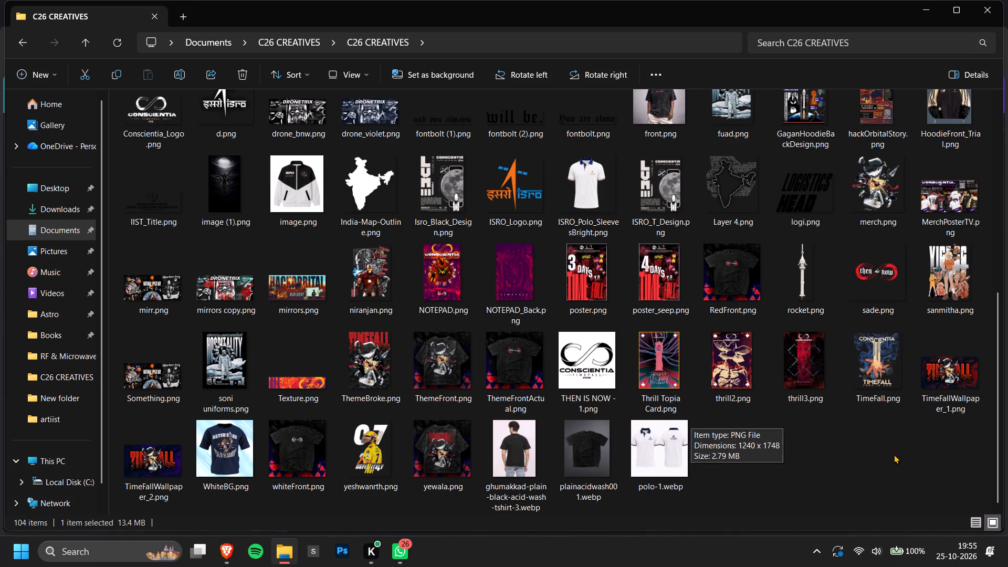
click(909, 457)
double_click(569, 259)
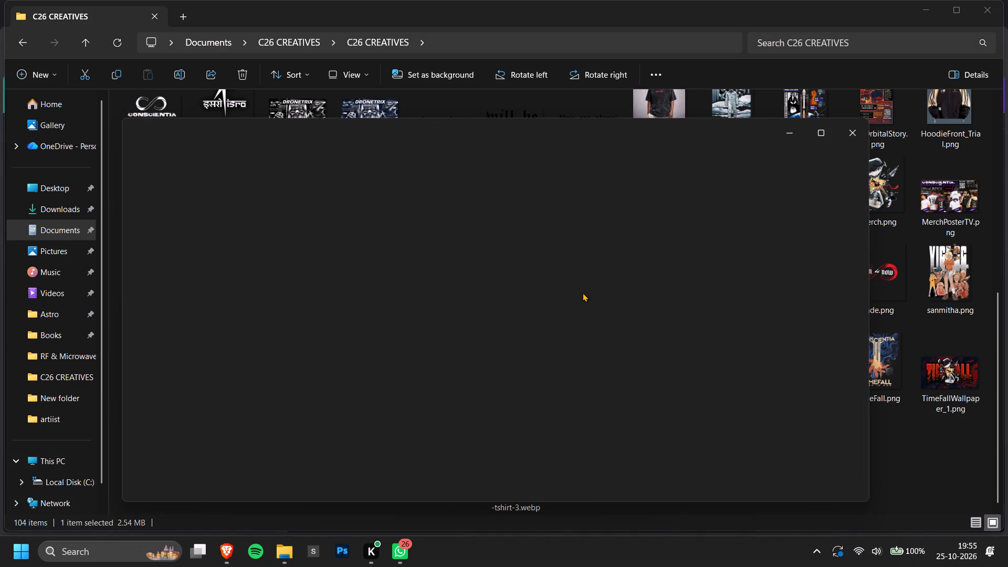
click(844, 139)
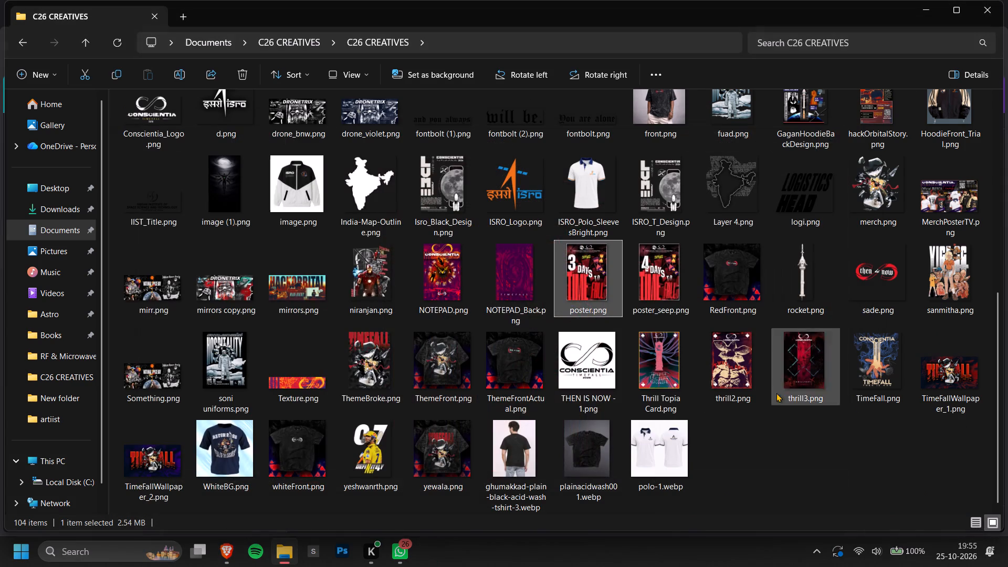
click(739, 478)
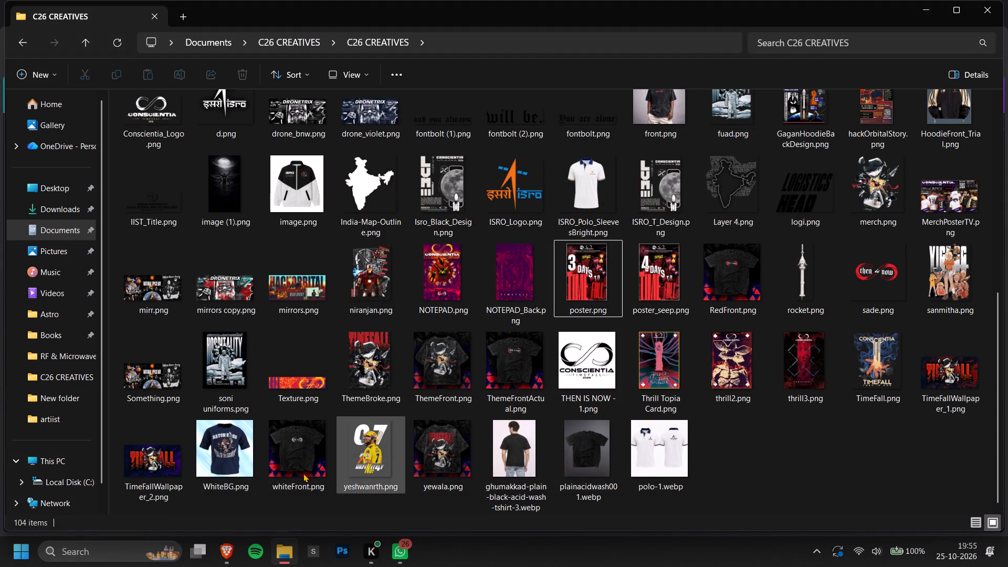
scroll(752, 484, up, 3)
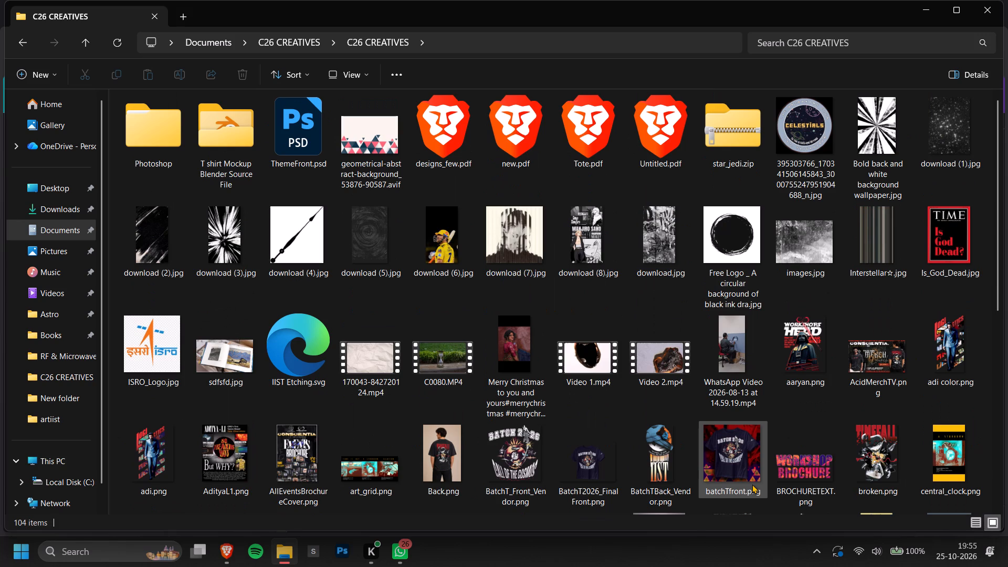
scroll(752, 484, up, 1)
Examine the empty area of page 2 in the Insta posts design against the artwork in the C26 CREATIVES folder.
key(alt+Tab)
click(956, 398)
scroll(956, 398, down, 1)
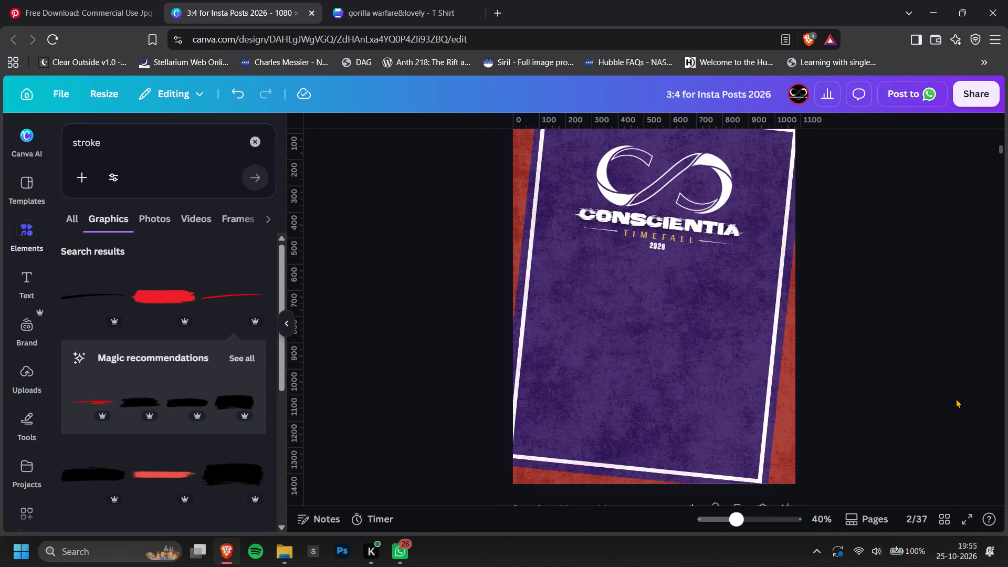
key(alt+Tab)
scroll(542, 404, down, 4)
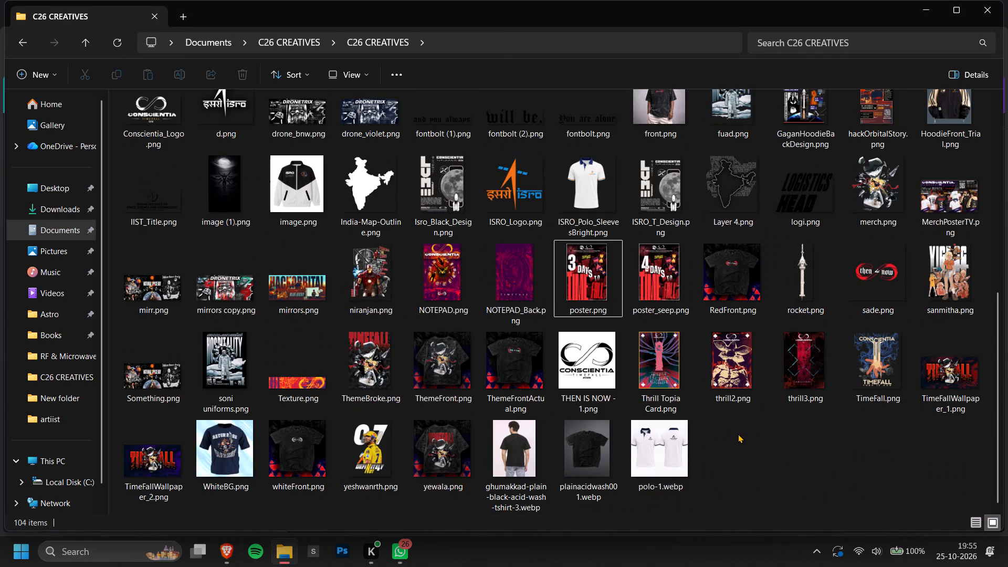
scroll(644, 407, up, 3)
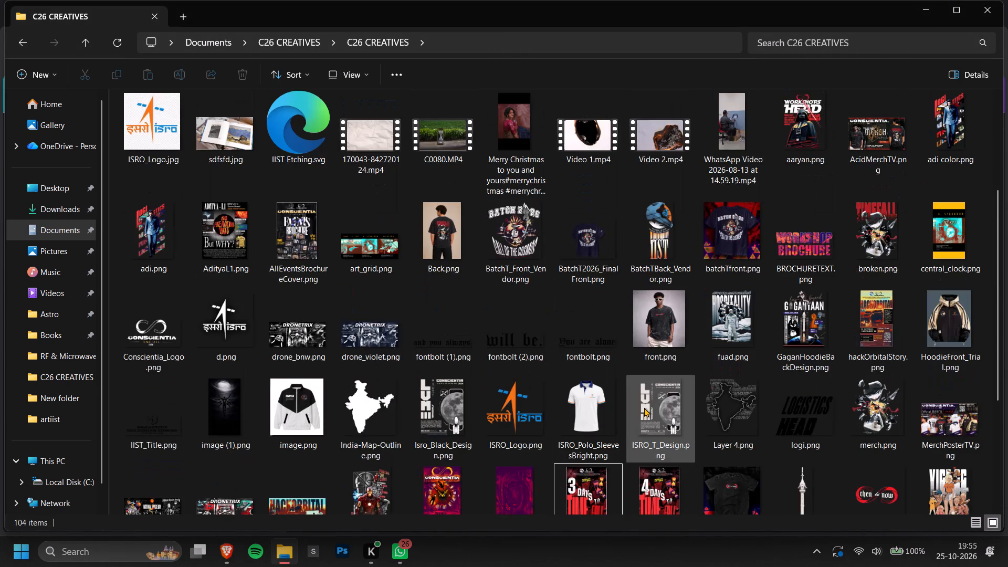
scroll(644, 407, up, 3)
key(alt+Tab)
scroll(842, 362, up, 5)
scroll(842, 362, down, 4)
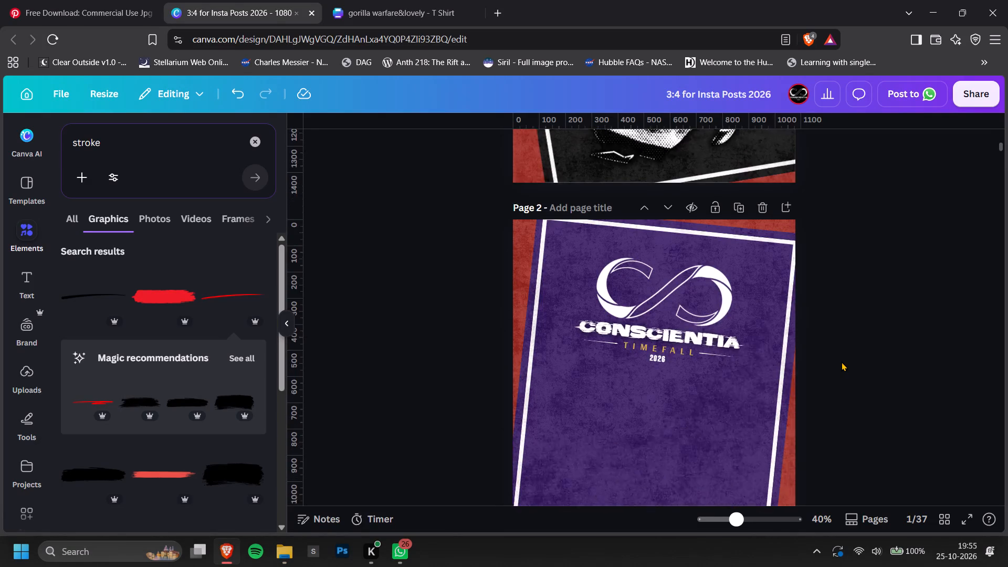
scroll(842, 362, down, 1)
ctrl+scroll(842, 362, up, 1)
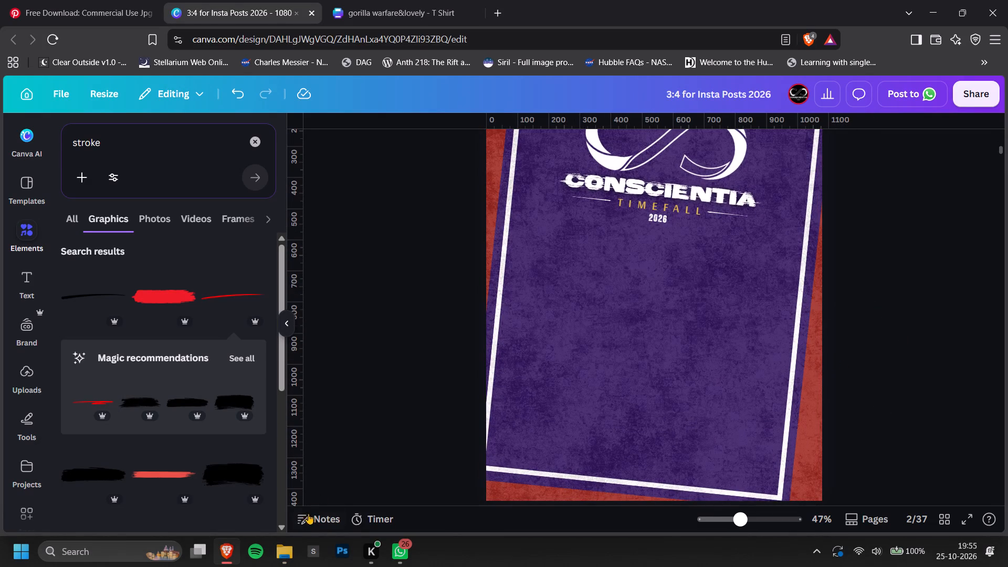
click(290, 547)
key(alt+Tab)
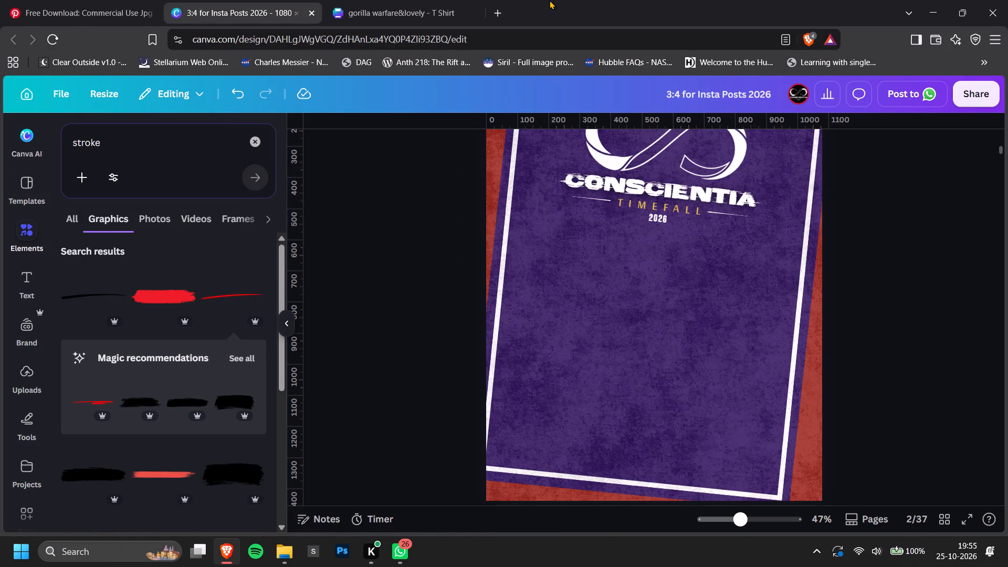
click(395, 0)
click(188, 0)
scroll(764, 217, up, 2)
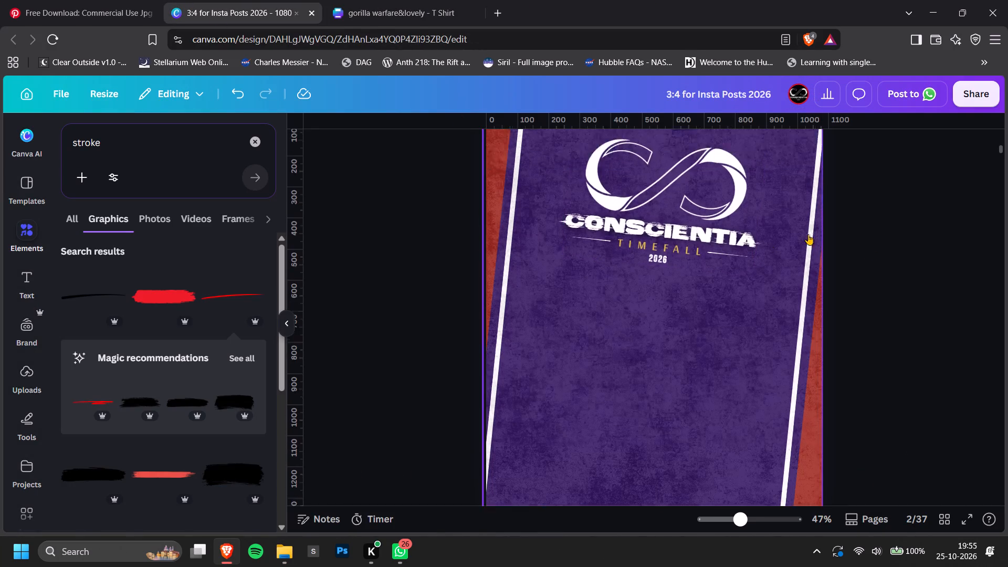
scroll(808, 234, up, 2)
scroll(882, 252, down, 4)
Go from the gorilla warfare&lovely design to the Canva home page and open the Wallpapers 2026 design.
click(376, 0)
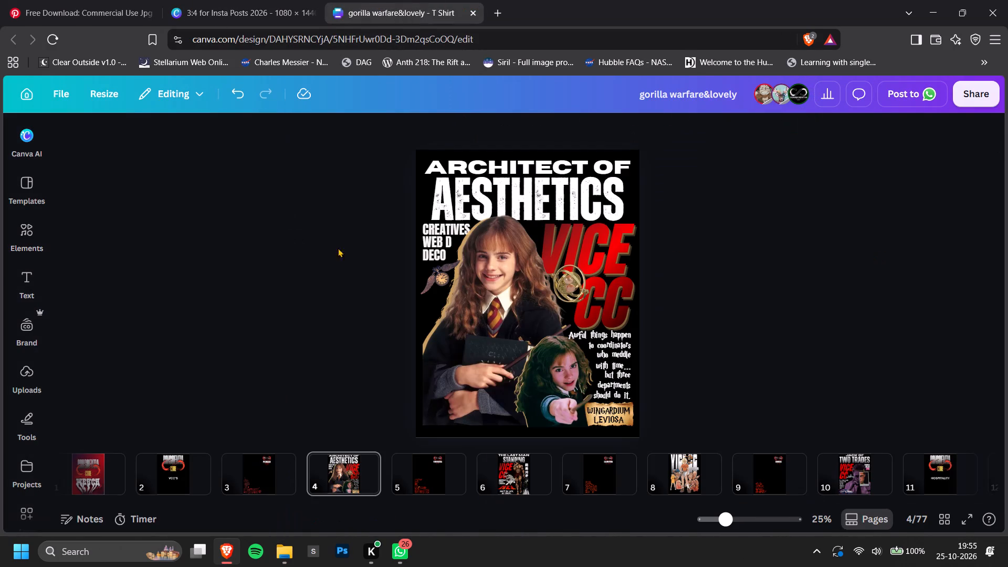
click(16, 99)
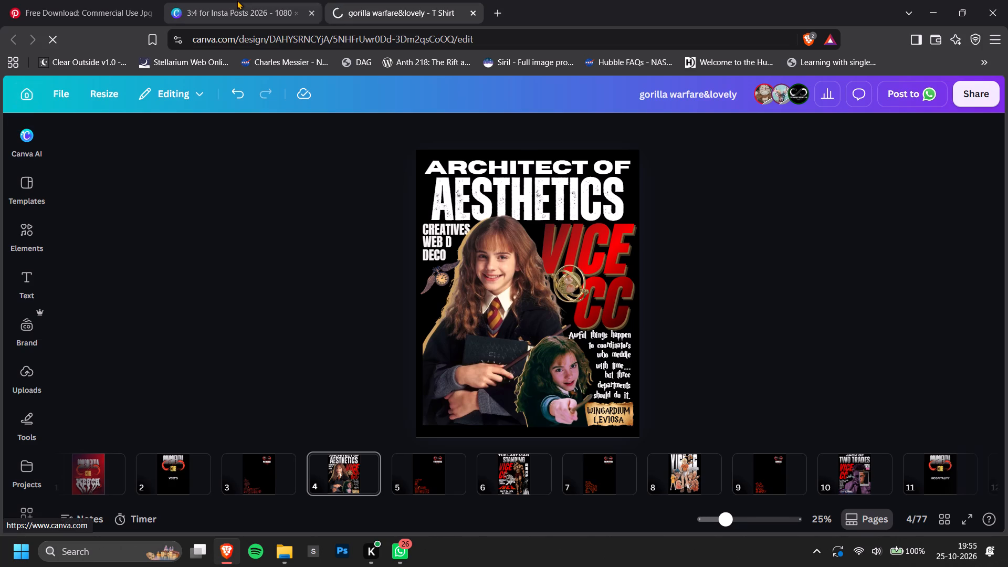
click(237, 0)
click(446, 0)
scroll(337, 300, up, 3)
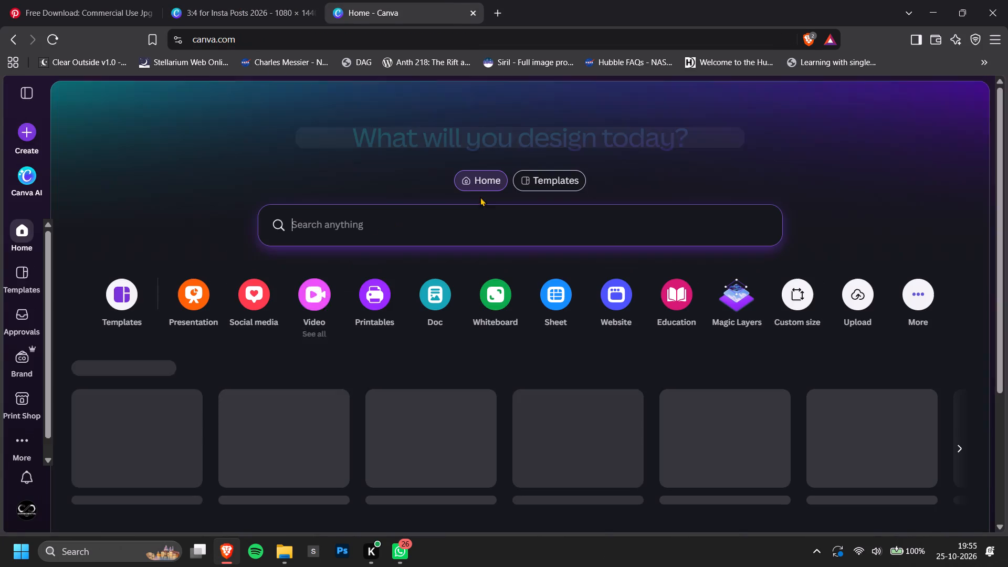
Search the home page for "wallp" and open the Wallpapers 2026 design.
click(505, 223)
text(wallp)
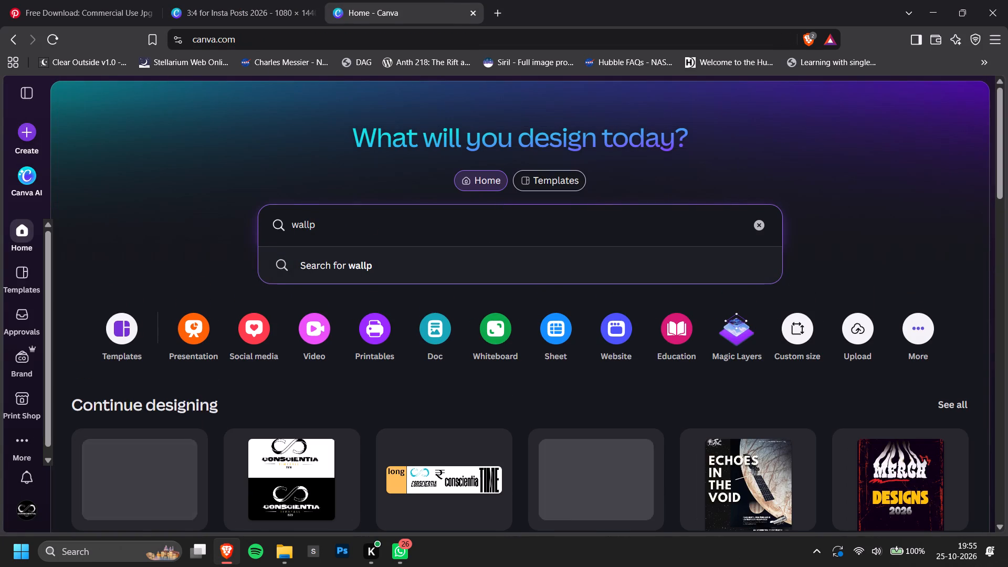
scroll(505, 223, up, 1)
click(393, 449)
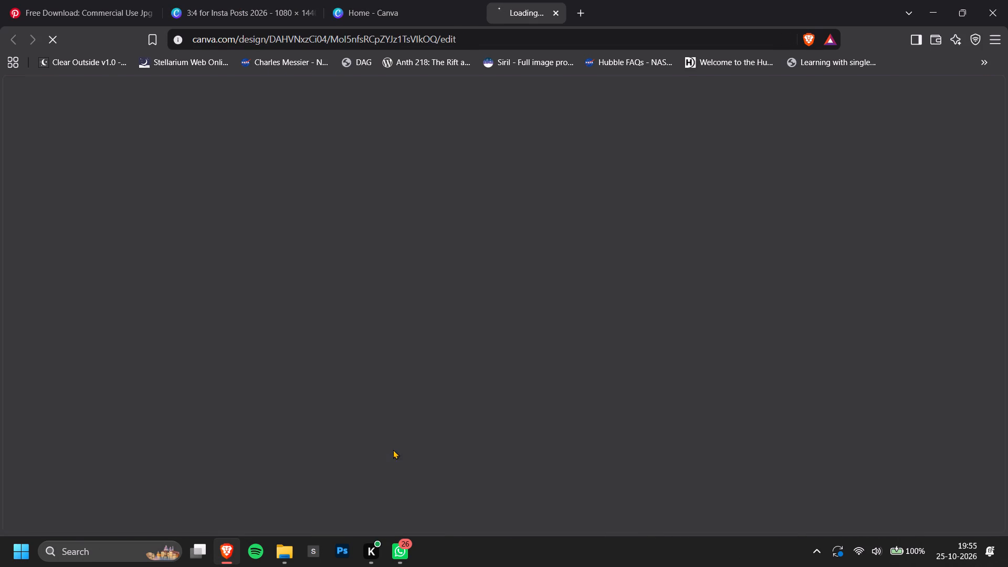
scroll(869, 289, up, 3)
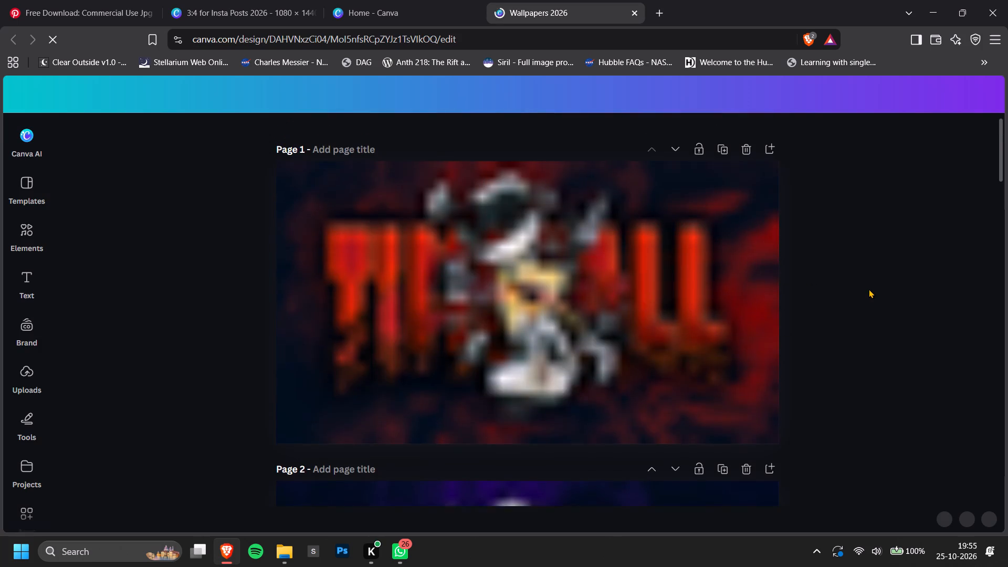
scroll(869, 289, up, 1)
click(868, 306)
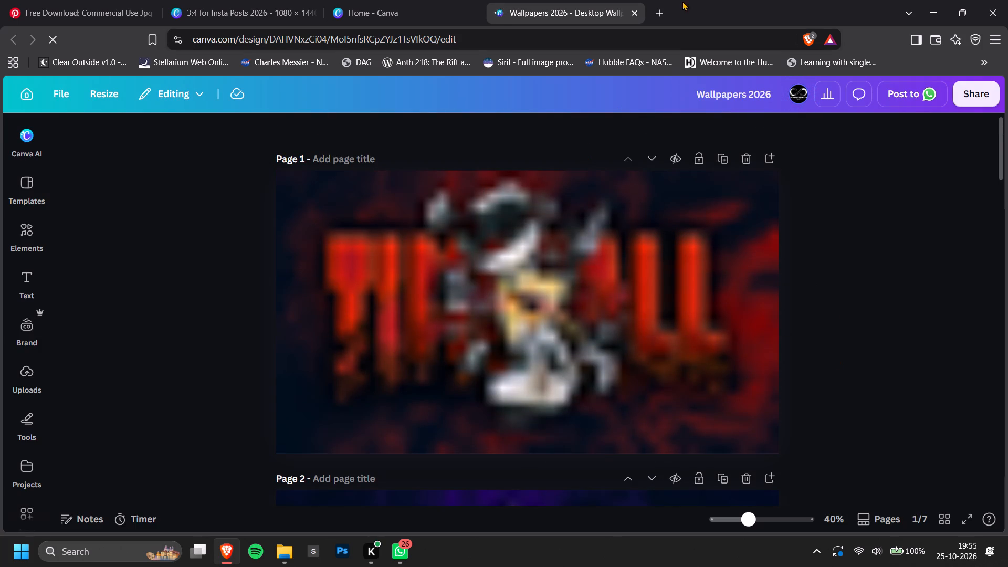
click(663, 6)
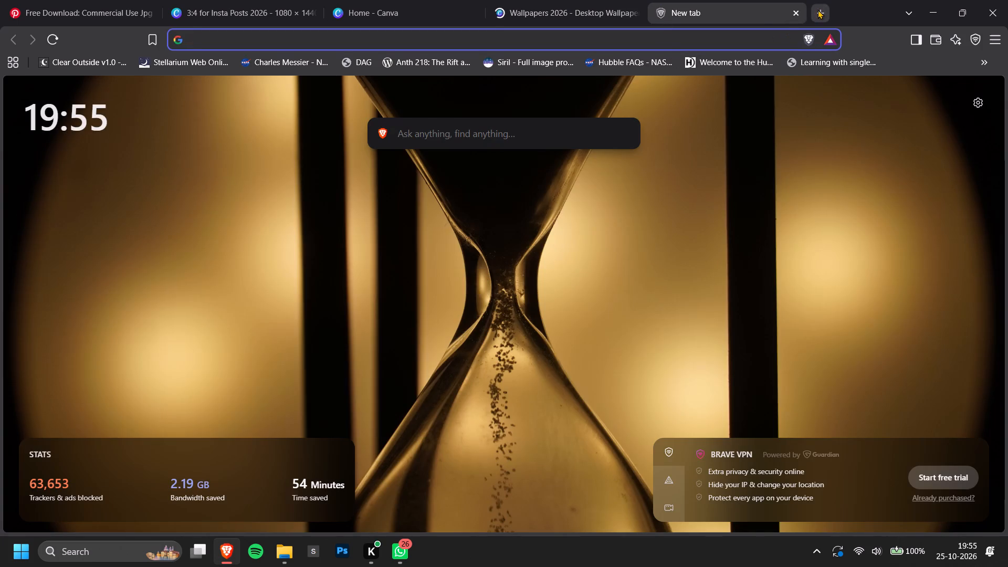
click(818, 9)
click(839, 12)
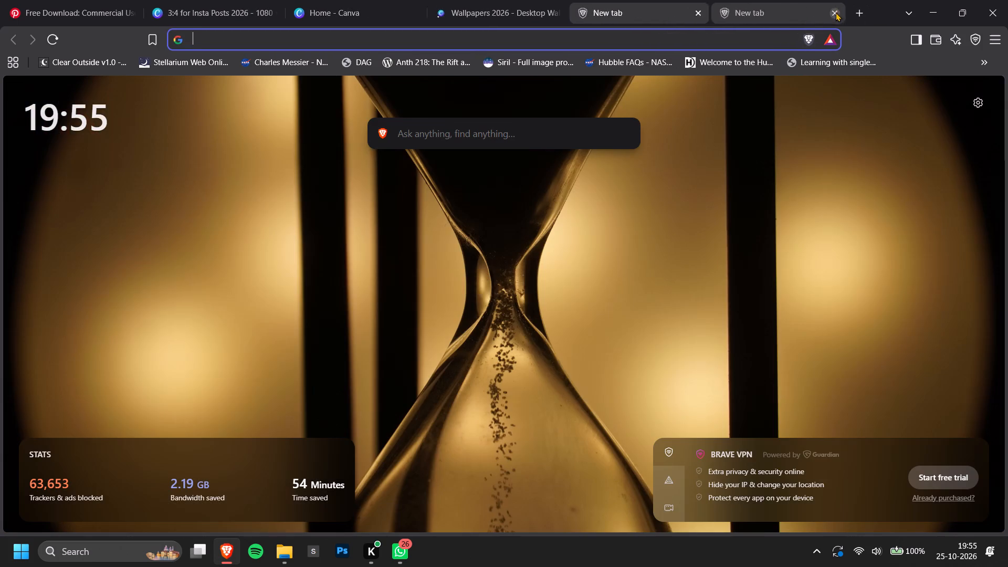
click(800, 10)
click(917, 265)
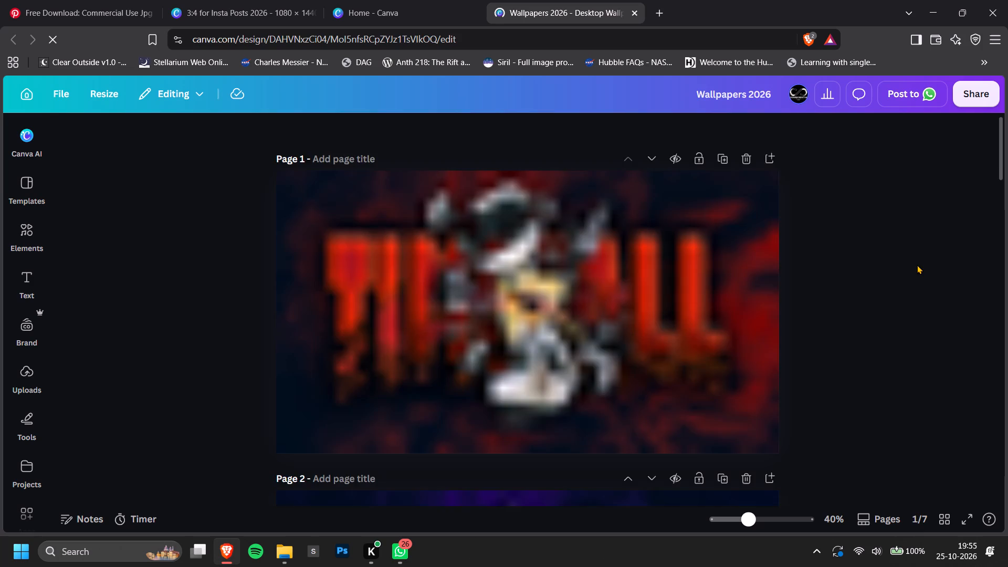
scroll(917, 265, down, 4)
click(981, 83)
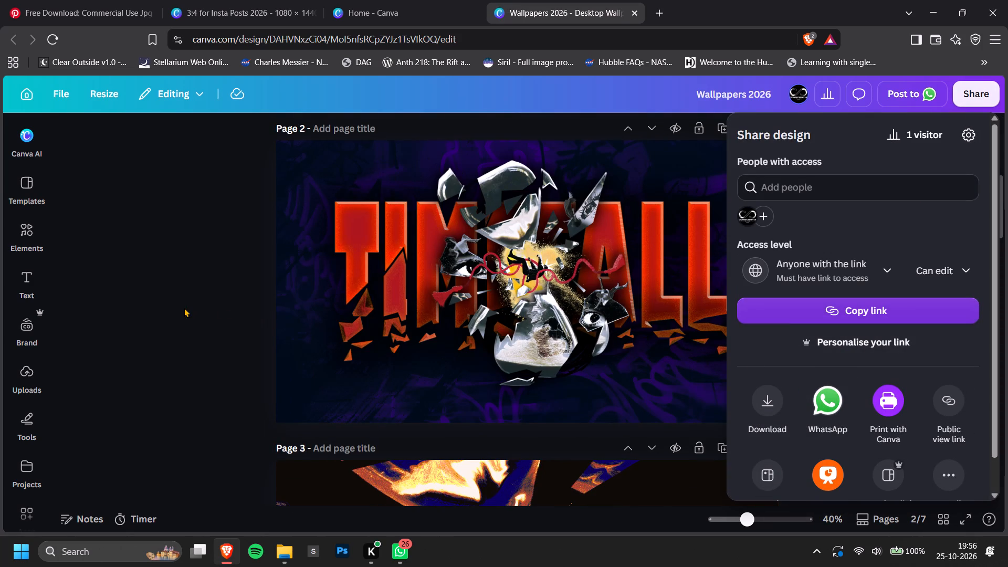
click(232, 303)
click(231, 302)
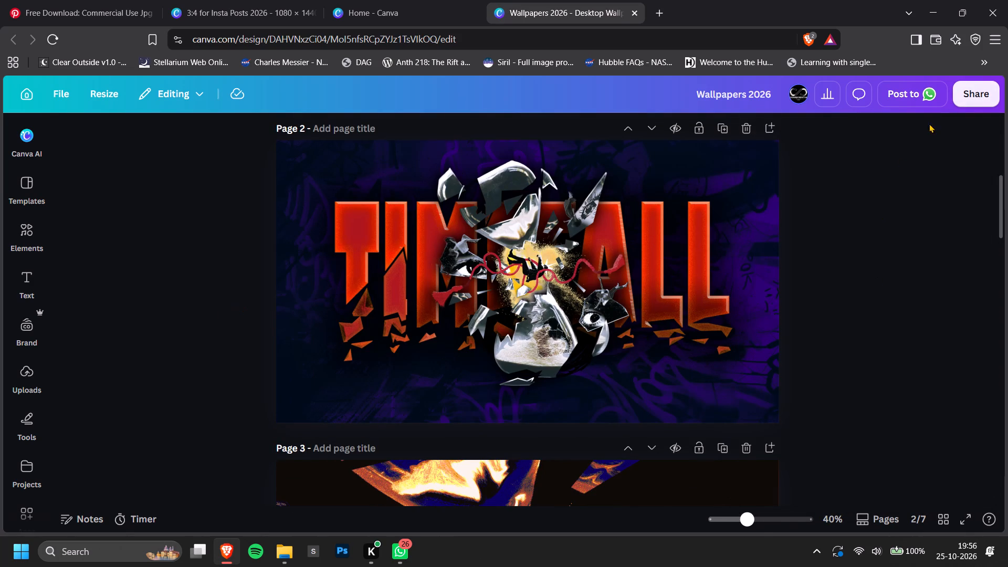
Open the download settings for the Wallpapers 2026 design and switch the page selection to Custom.
click(1007, 94)
click(994, 92)
click(761, 412)
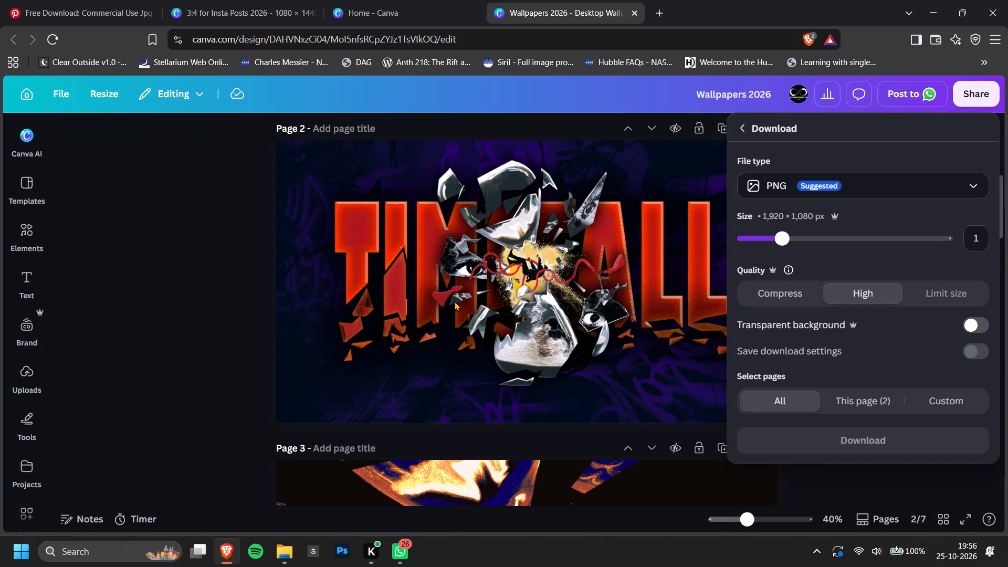
scroll(455, 301, down, 5)
click(867, 394)
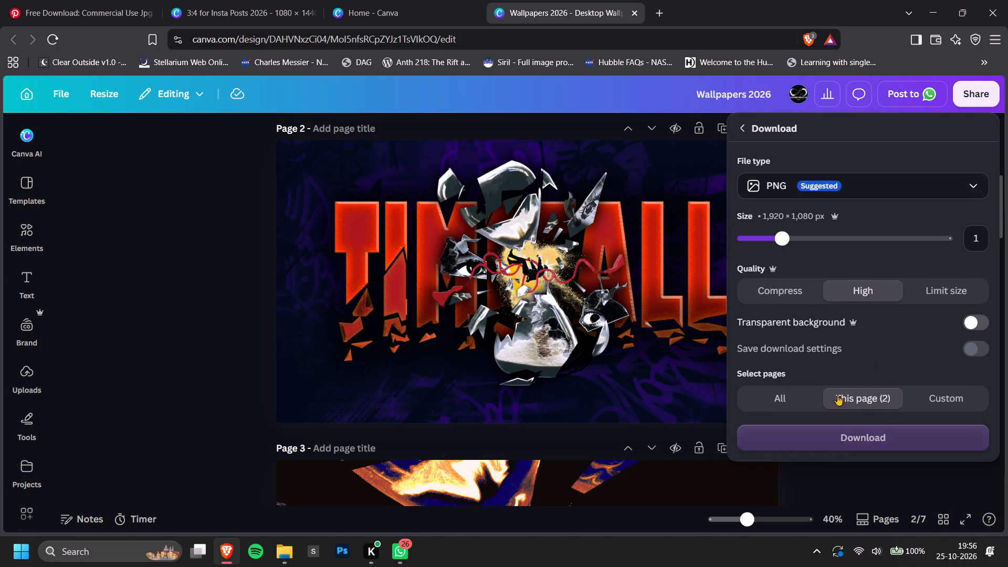
click(804, 394)
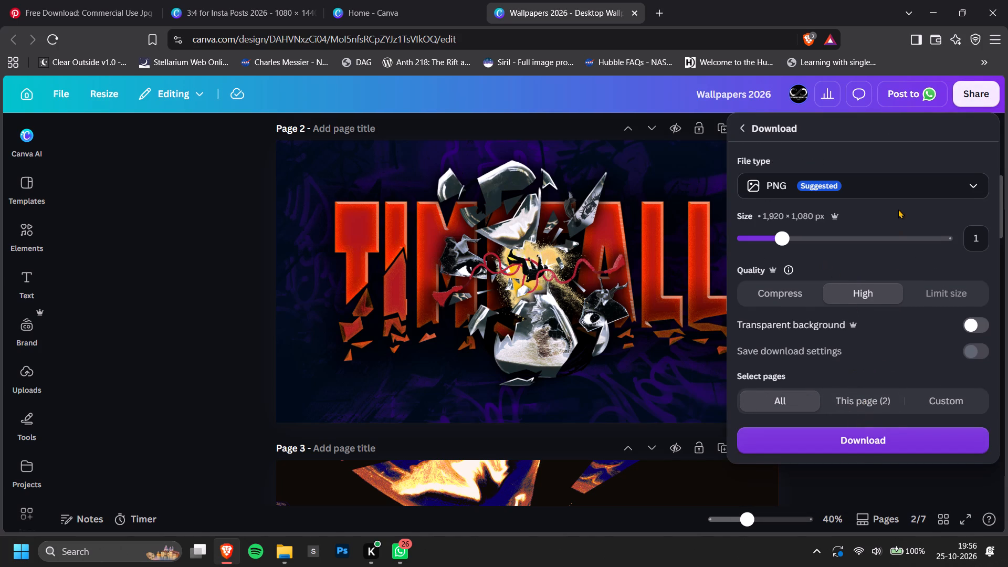
click(987, 402)
click(954, 400)
scroll(474, 373, down, 11)
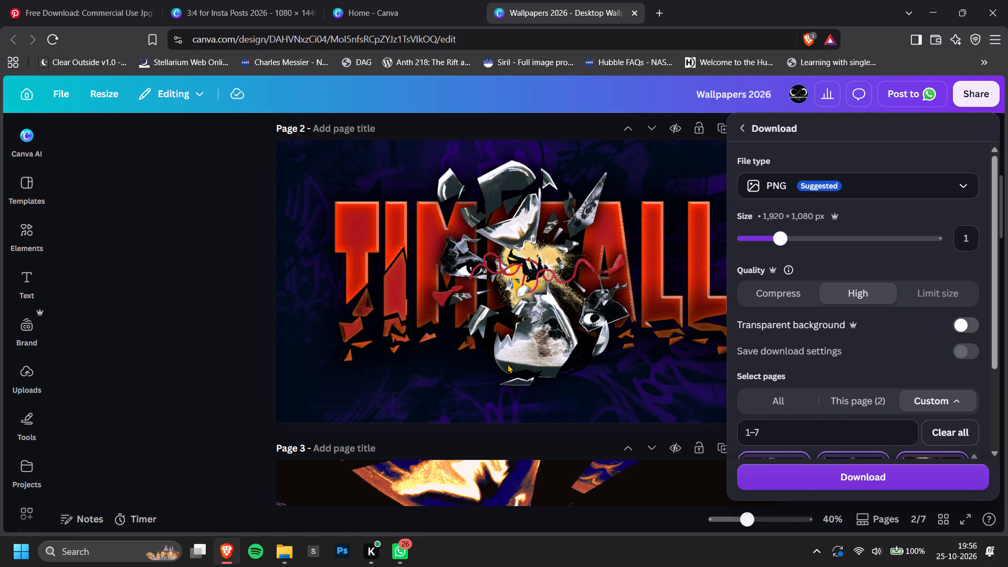
Look over the pages chosen for download, leave the download settings and copy the Wallpapers 2026 design's sharing link.
scroll(737, 222, down, 5)
scroll(764, 353, down, 4)
scroll(558, 375, down, 3)
scroll(862, 394, up, 3)
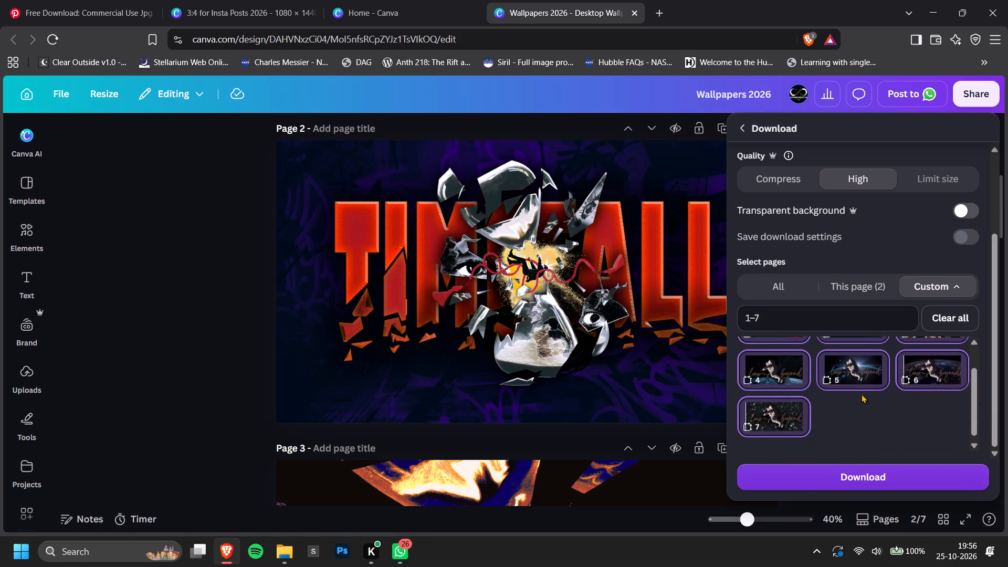
scroll(862, 394, up, 3)
click(748, 130)
click(744, 129)
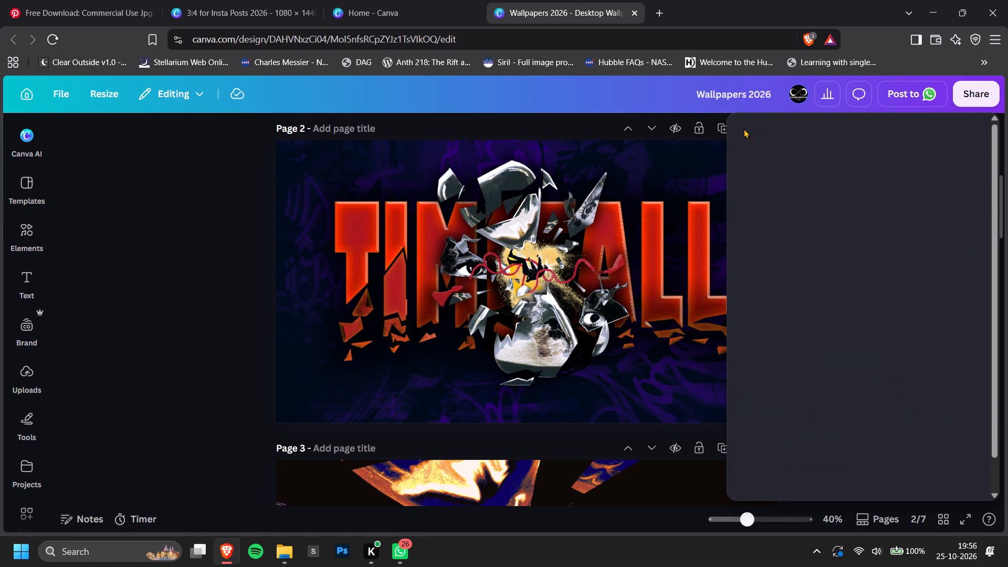
click(915, 301)
click(323, 182)
click(241, 182)
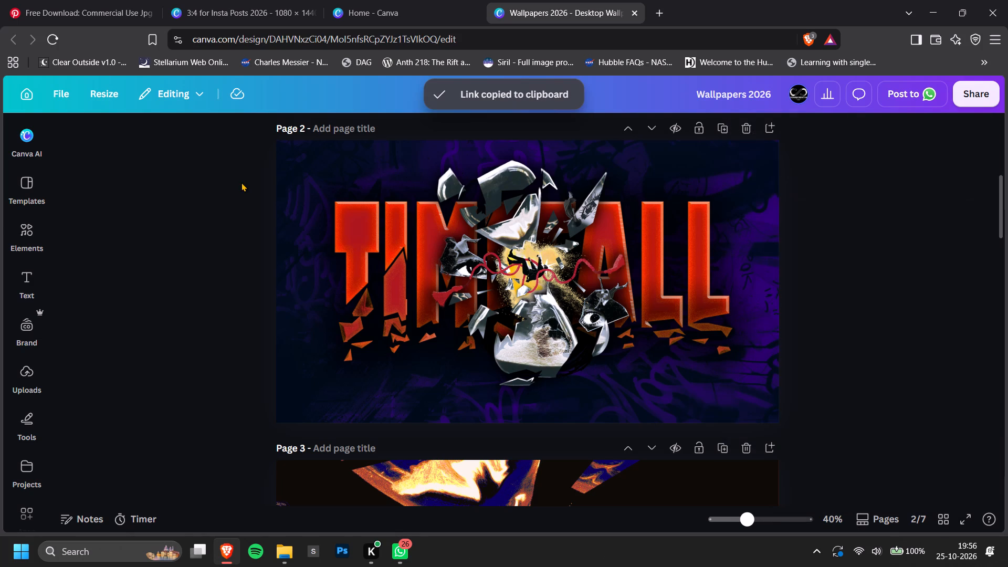
Replace the Wallpapers 2026 and Canva home tabs with the QRCode Monkey generator, found by searching the web for "qr monkey".
click(639, 16)
click(499, 10)
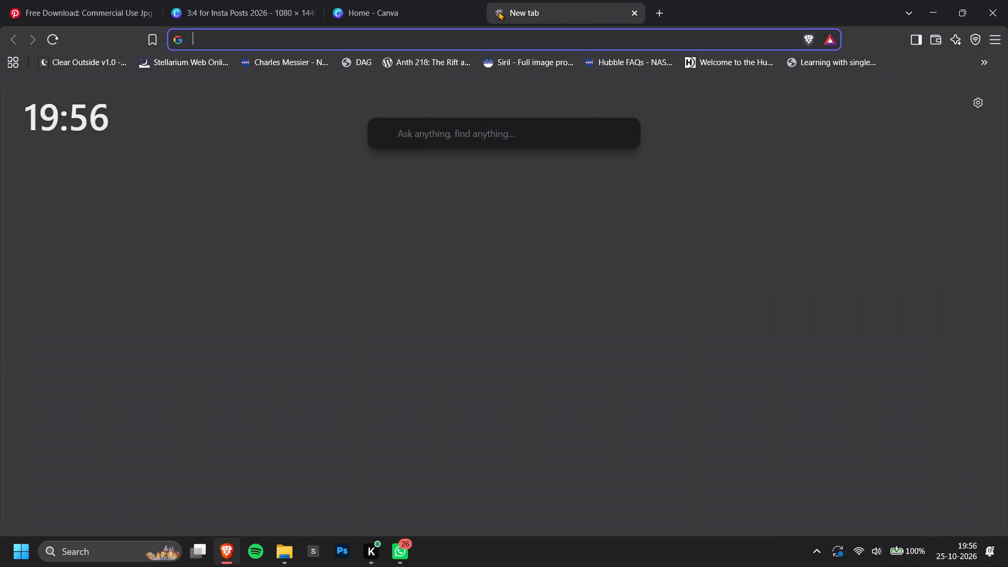
text(qr mone)
key(BackSpace)
text(key)
key(Return)
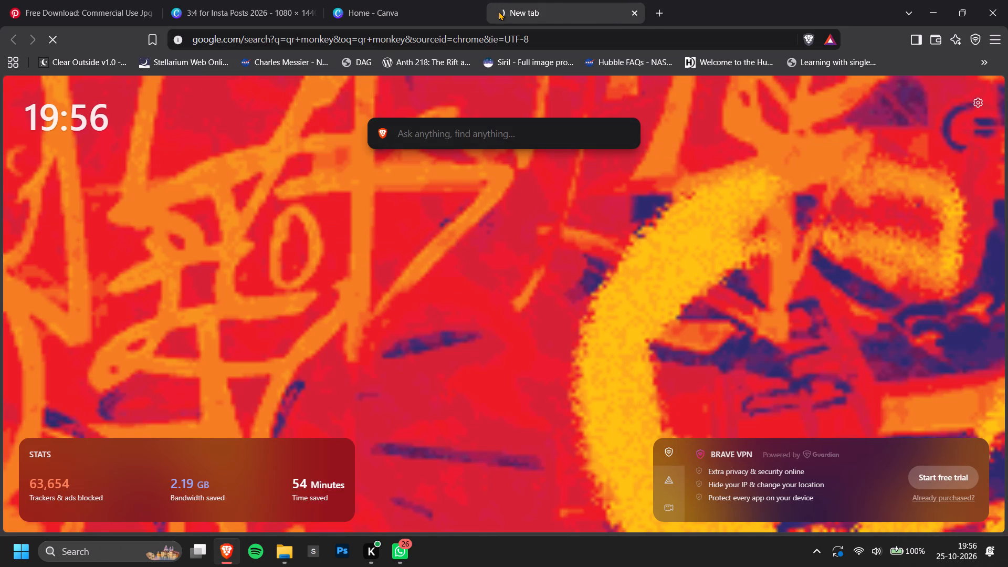
click(364, 0)
click(495, 114)
click(546, 0)
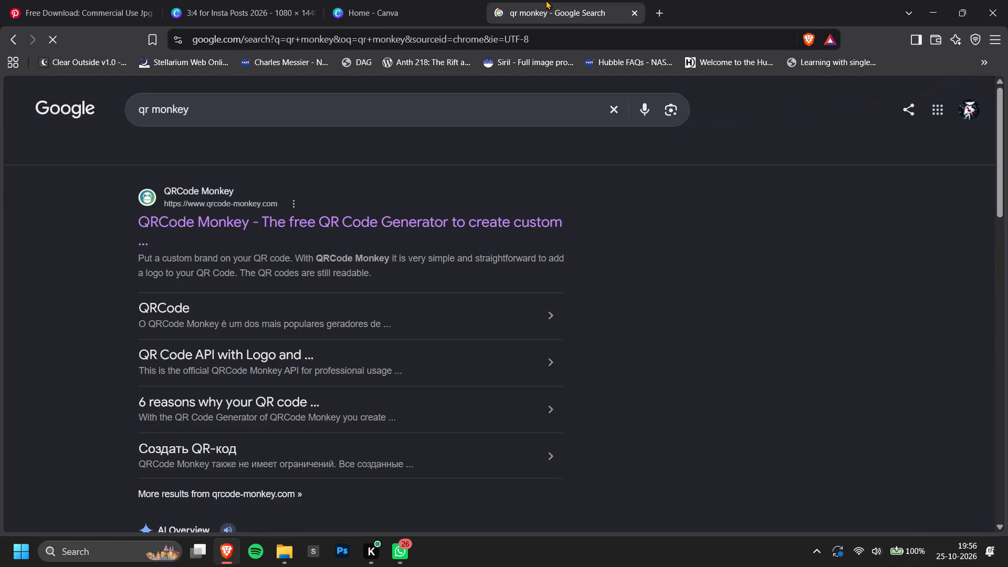
click(370, 220)
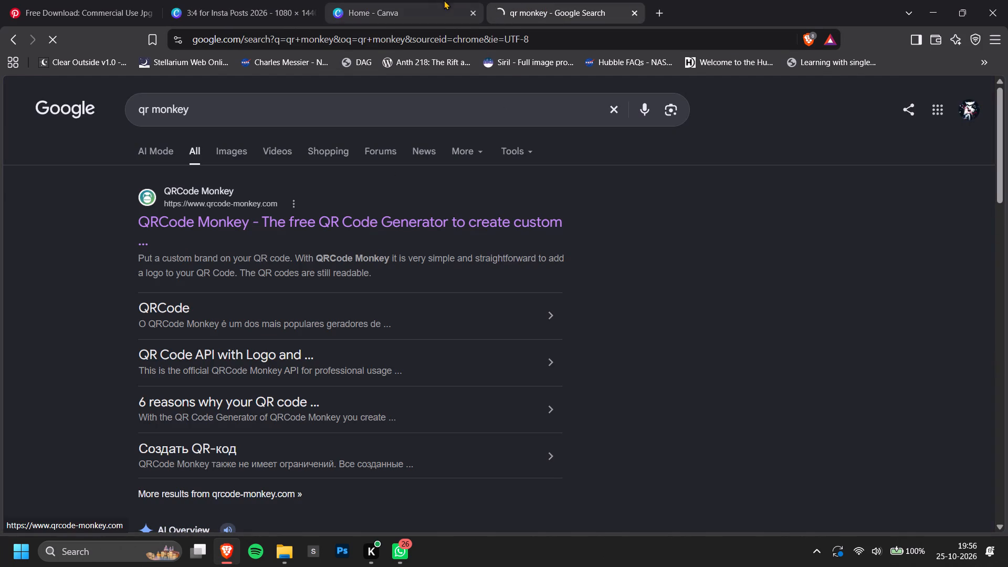
click(429, 0)
click(471, 15)
click(443, 4)
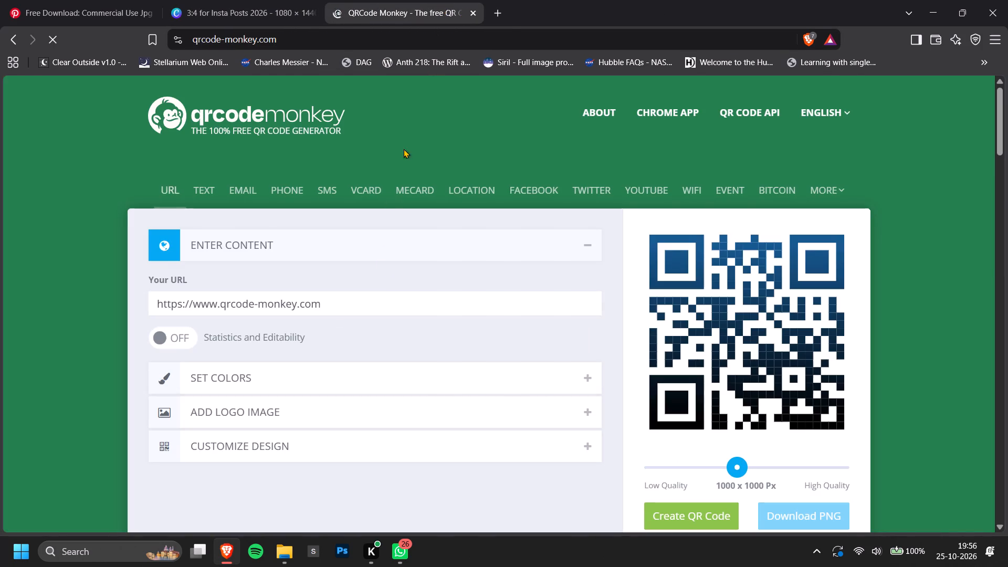
Set the QR code's URL to the copied Wallpapers 2026 link and create the QR code.
click(352, 246)
click(333, 304)
click(337, 266)
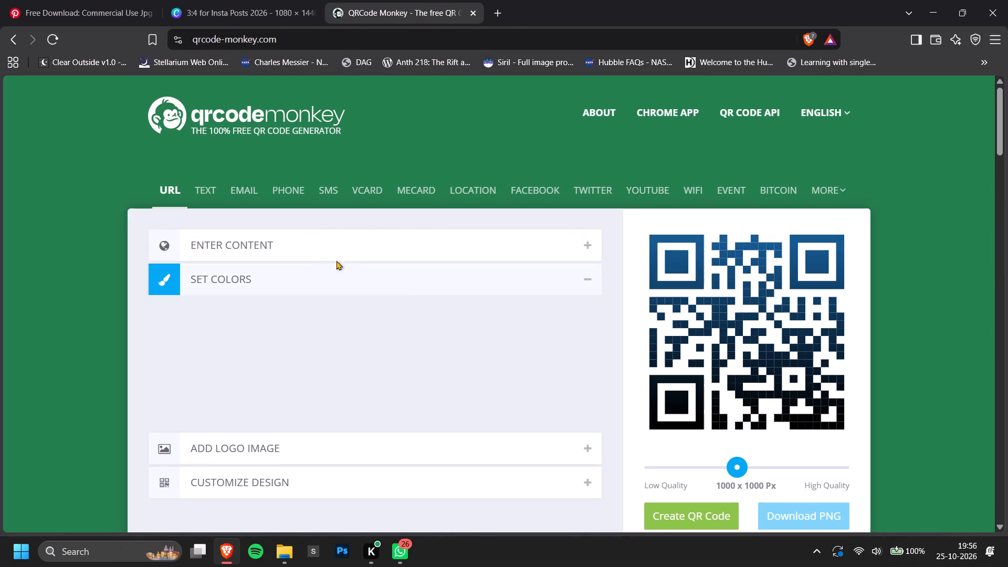
click(338, 249)
click(316, 292)
key(ctrl+a)
key(ctrl+v)
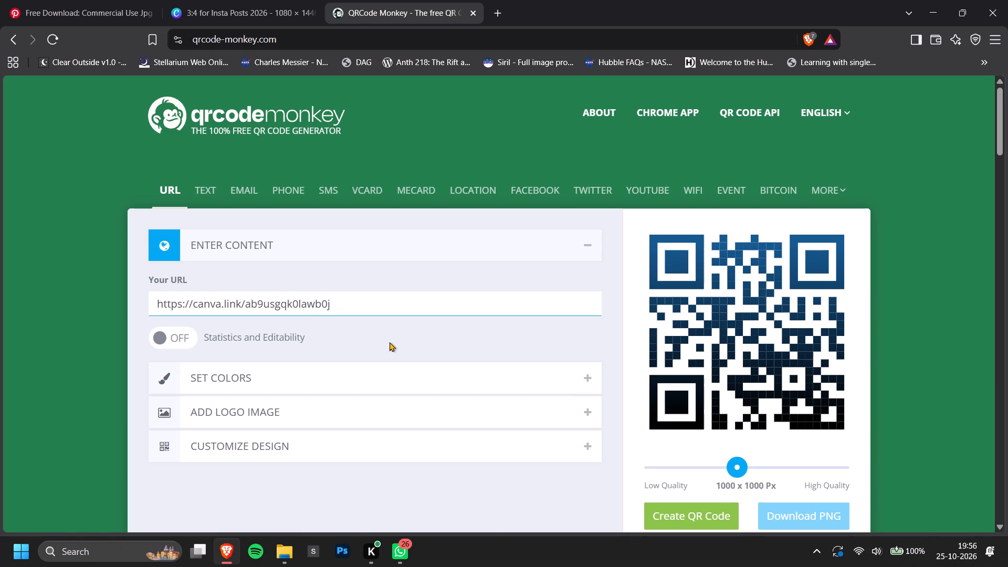
click(677, 511)
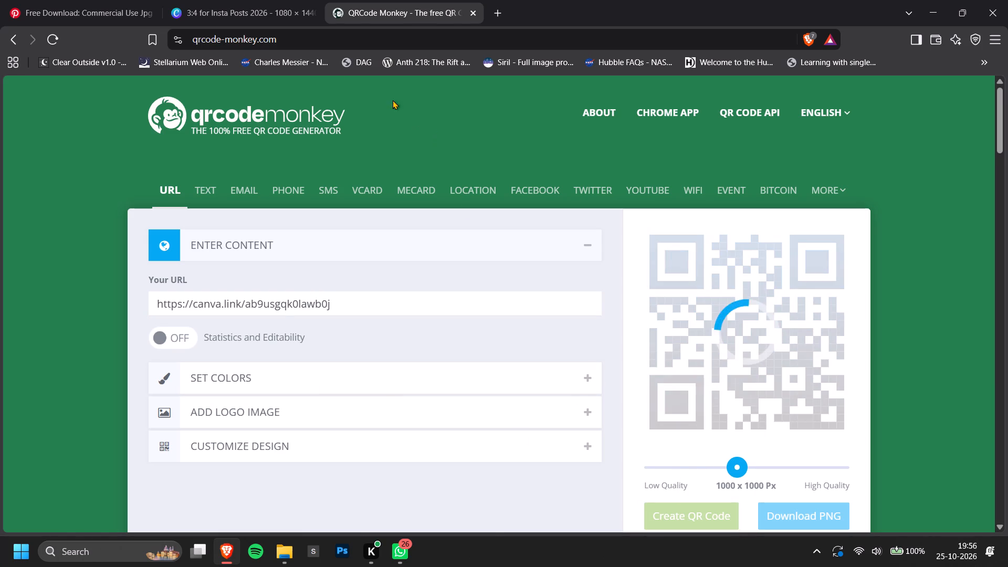
Check page 2 of the Insta posts, open the Canva home page in a new tab, and download the QR code as a PNG.
click(271, 6)
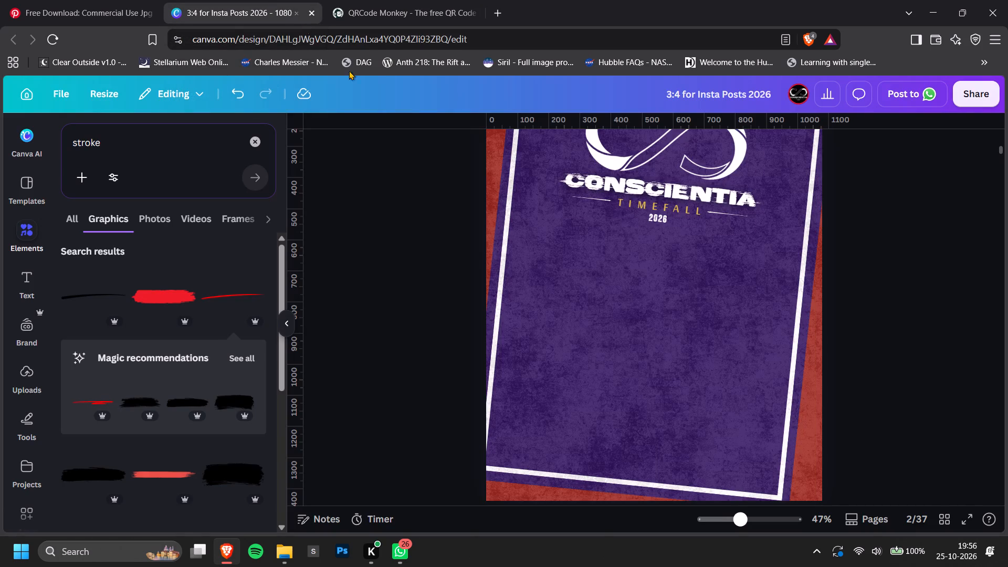
ctrl+scroll(905, 283, down, 2)
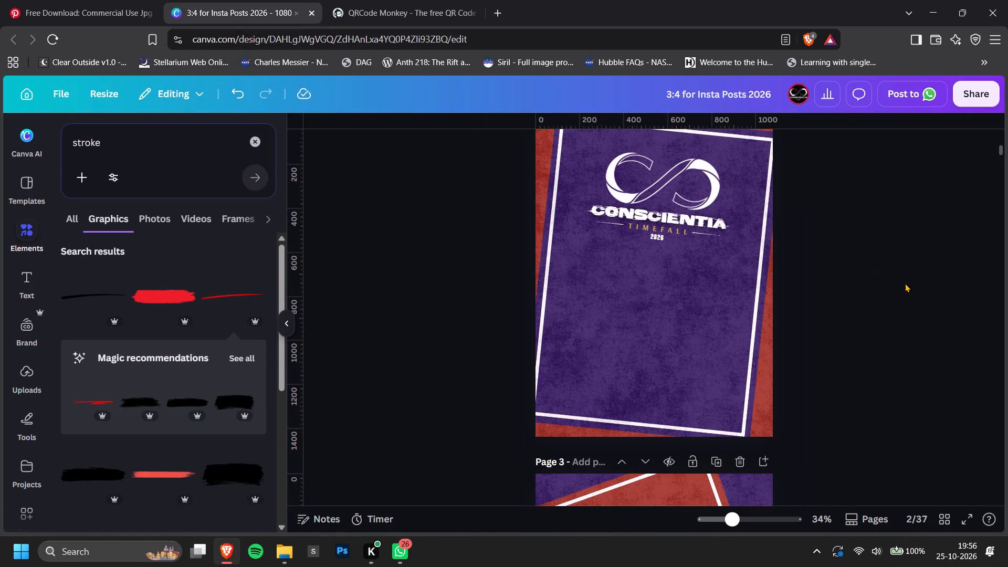
ctrl+scroll(905, 283, down, 1)
ctrl+scroll(796, 325, up, 3)
click(403, 12)
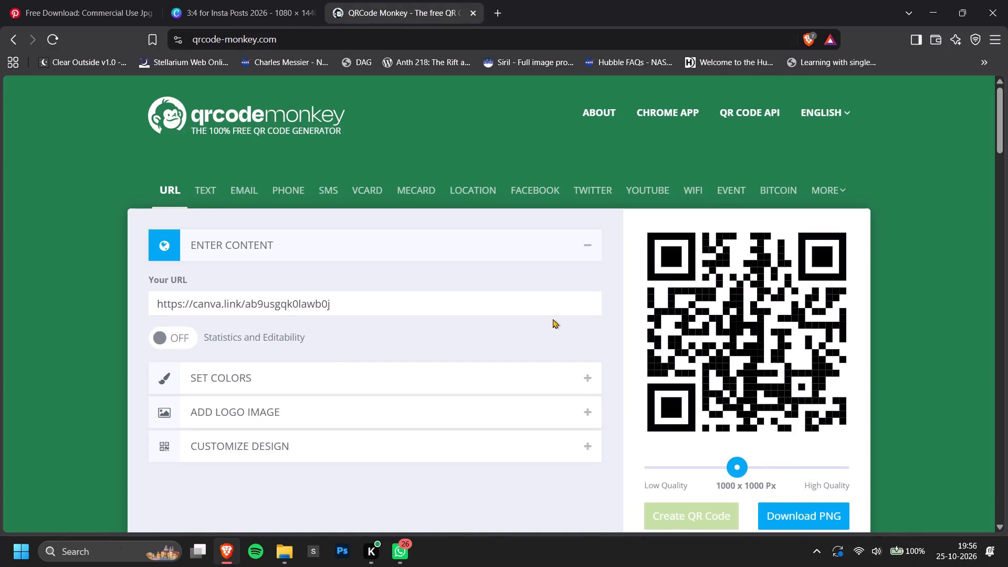
click(511, 33)
click(497, 17)
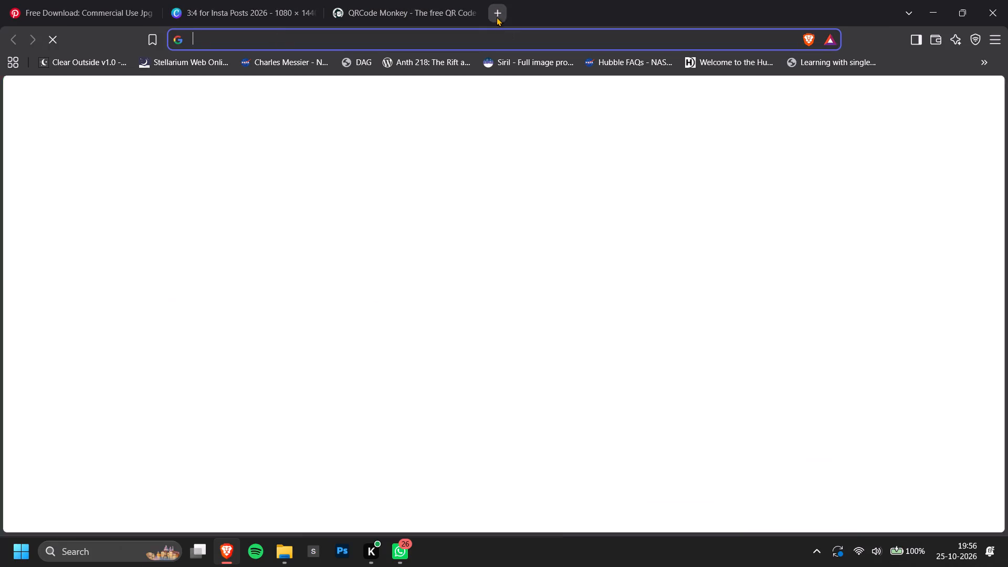
text(ca)
key(Return)
click(376, 0)
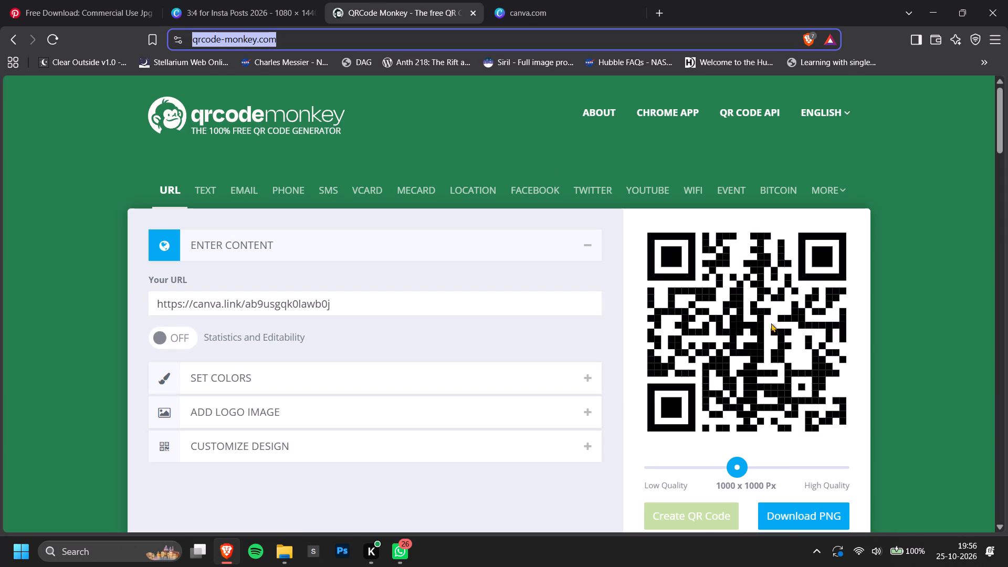
click(785, 516)
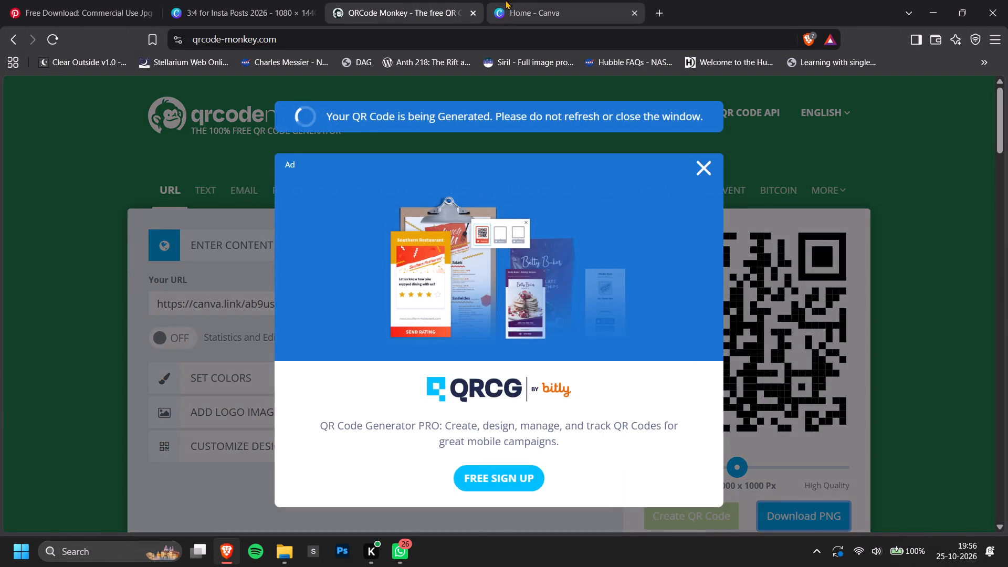
Make a copy of the Wallpapers 2026 design from the Canva home page.
click(526, 0)
scroll(548, 223, down, 2)
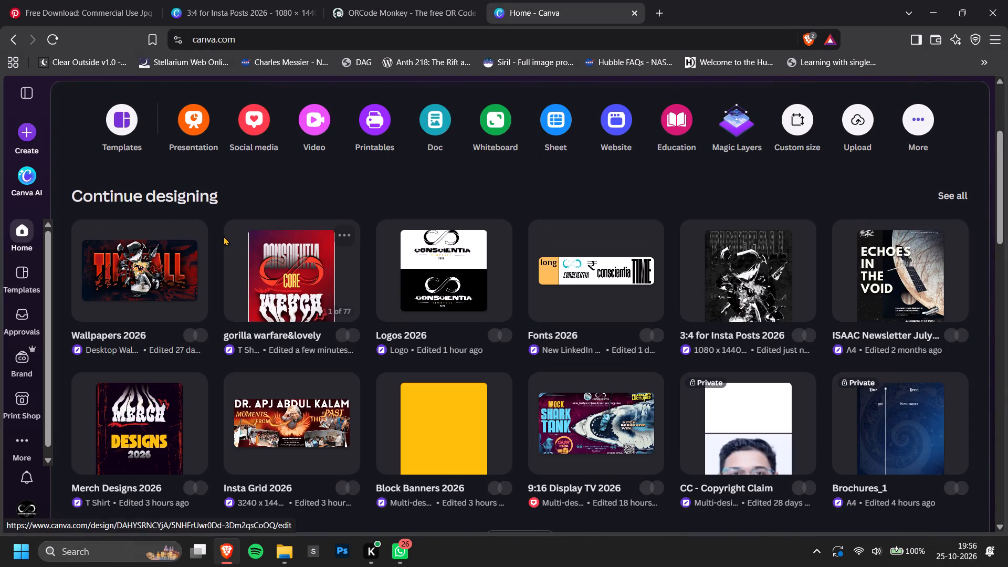
click(193, 240)
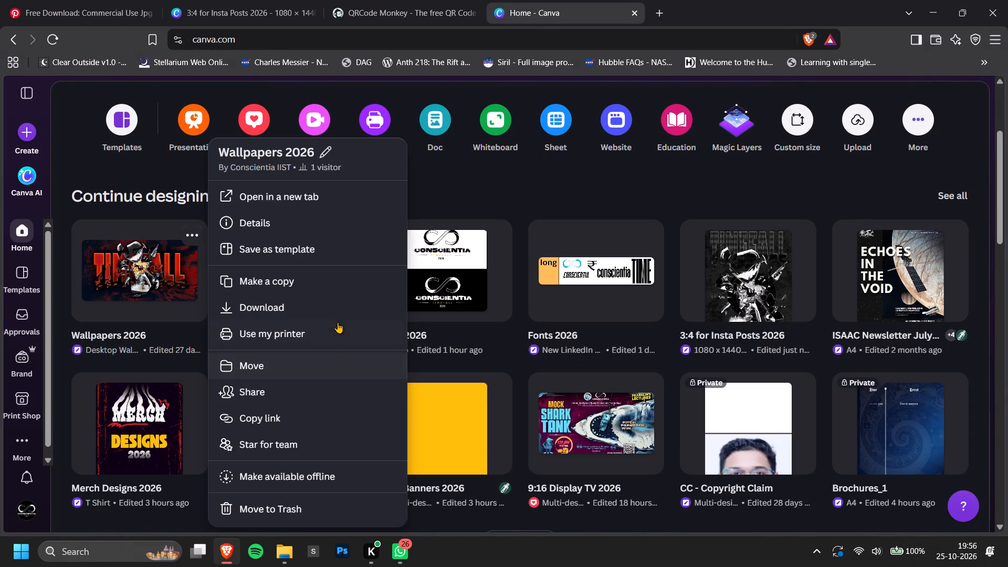
click(346, 277)
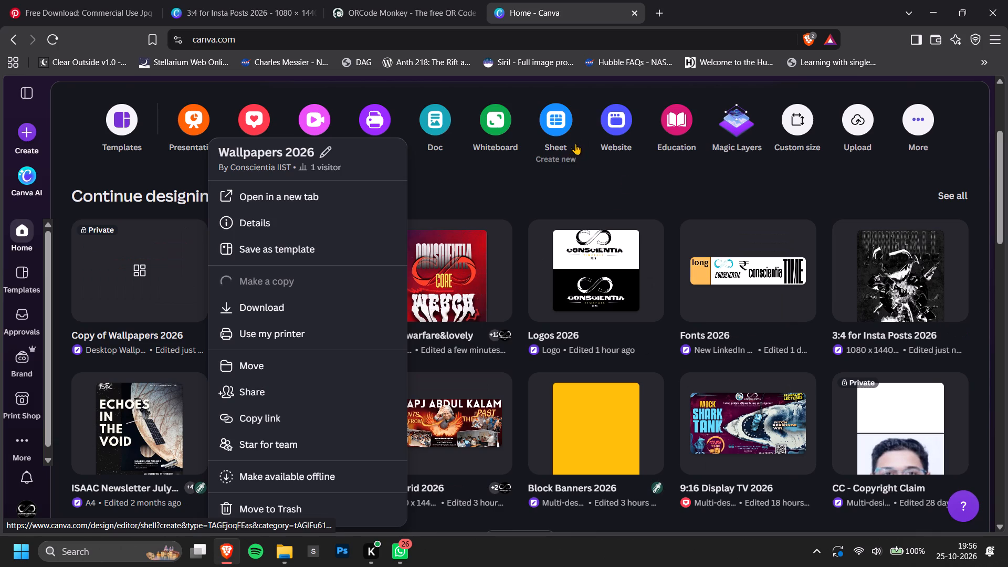
Save the generated QR code as qr-code.png in the Pictures folder.
click(522, 184)
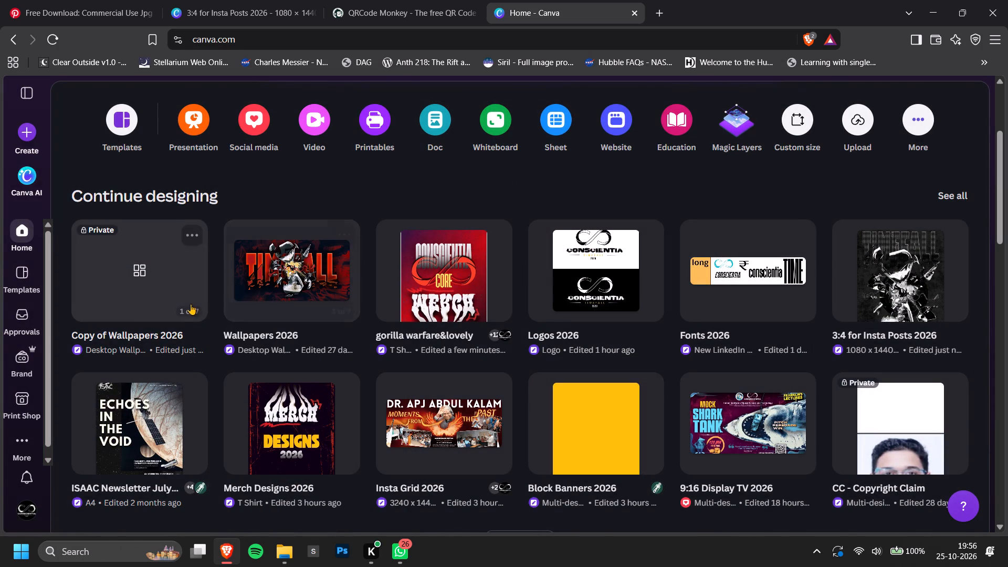
click(479, 0)
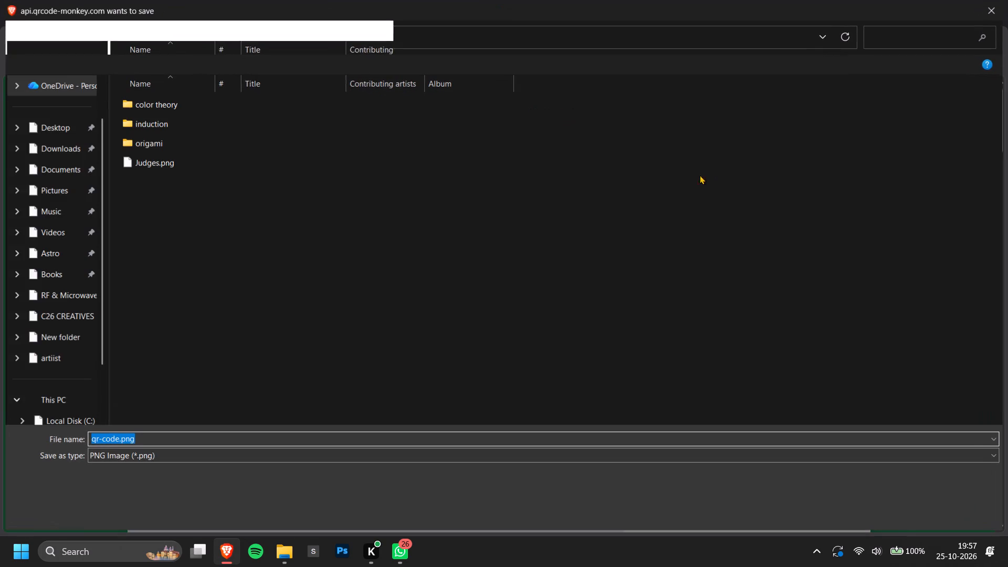
click(71, 194)
click(68, 177)
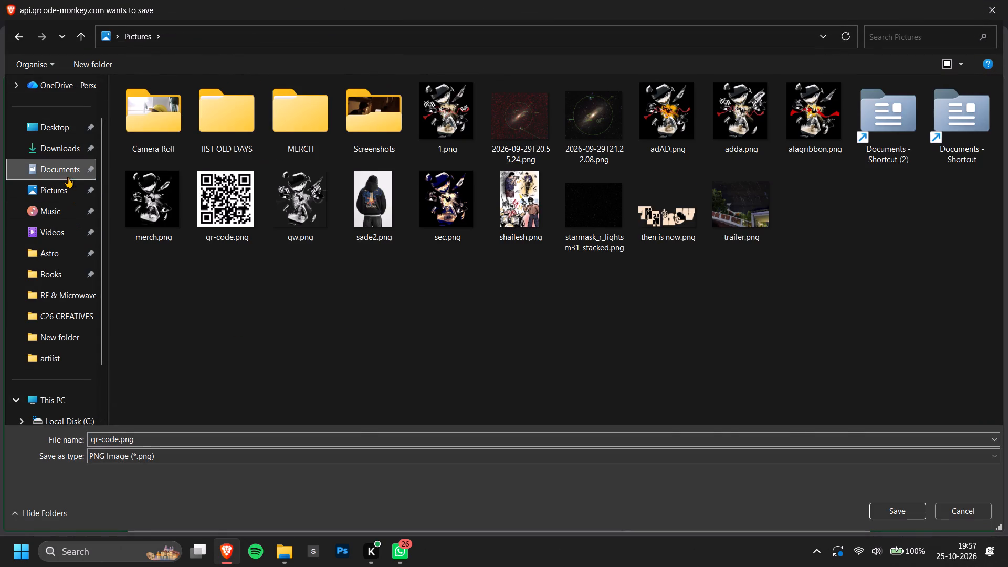
click(876, 508)
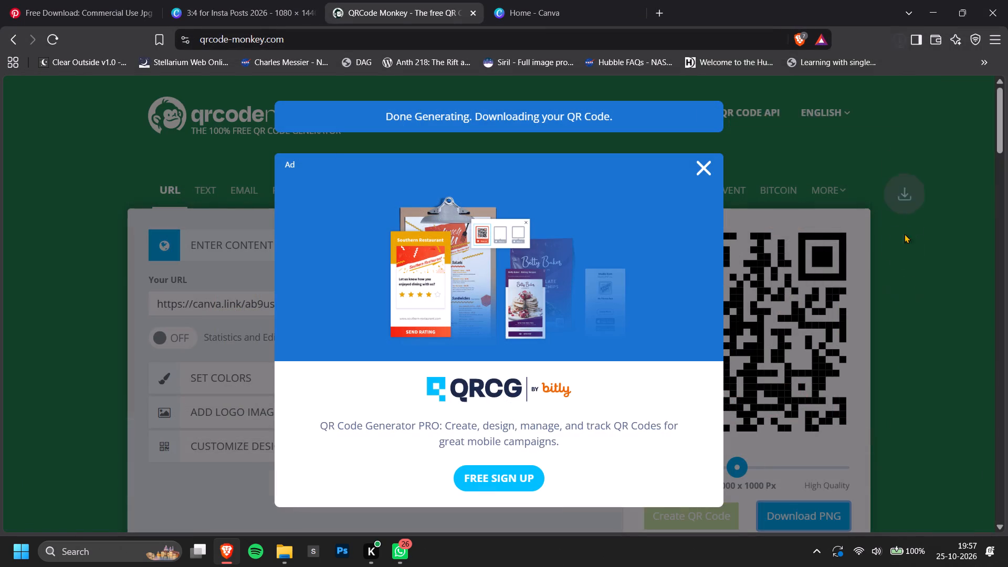
Place the downloaded qr-code.png on page 2 of the 3:4 for Insta Posts 2026 design.
drag(793, 70, 232, 1)
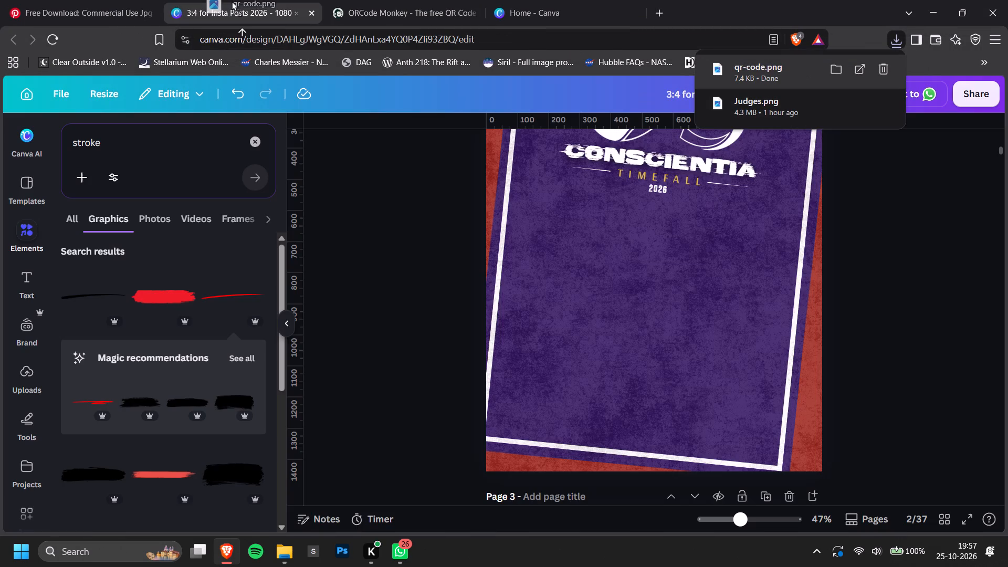
drag(232, 1, 643, 293)
click(905, 250)
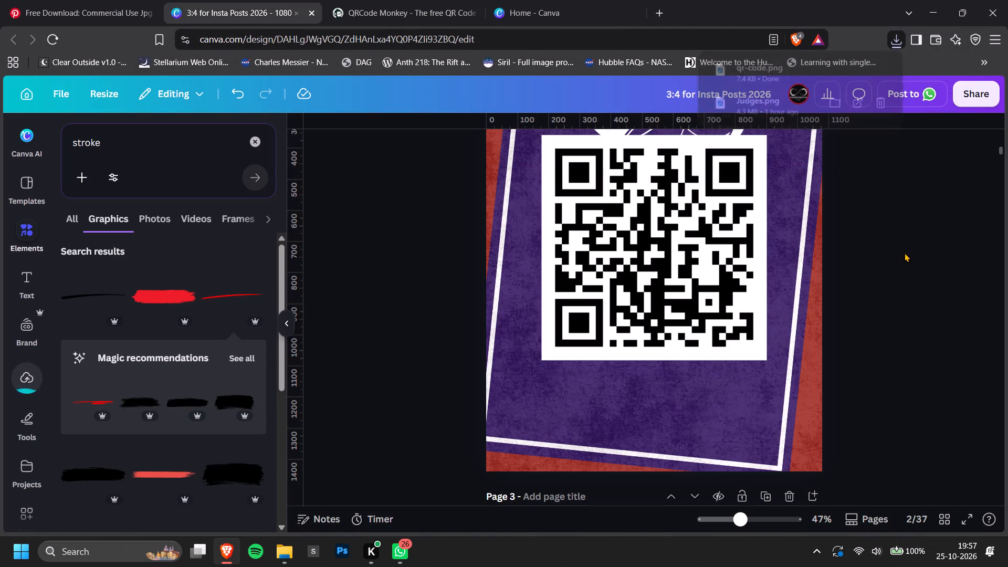
Give the QR code a solid border with a stroke weight of 18 in the design's dark purple.
click(647, 260)
click(628, 148)
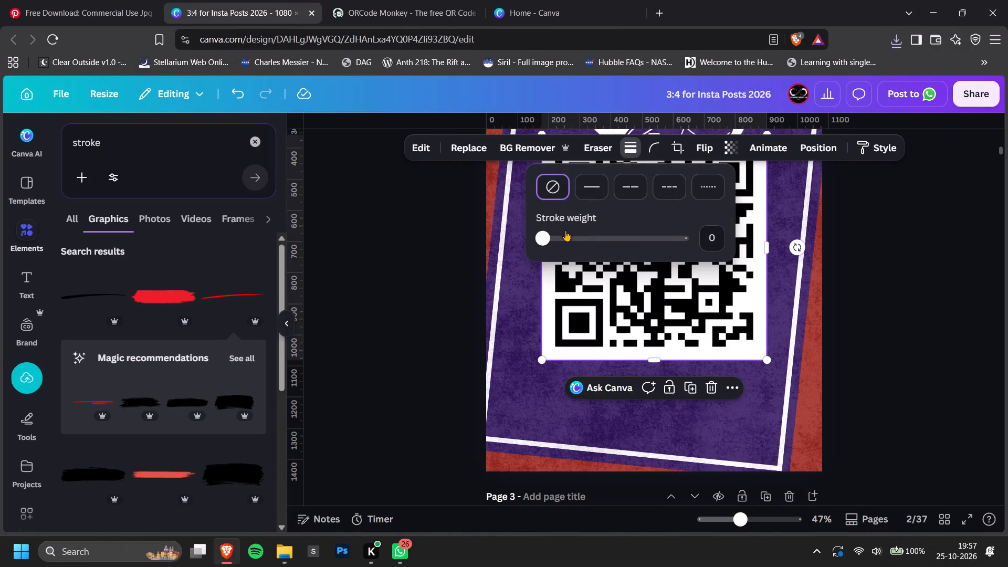
drag(551, 238, 568, 246)
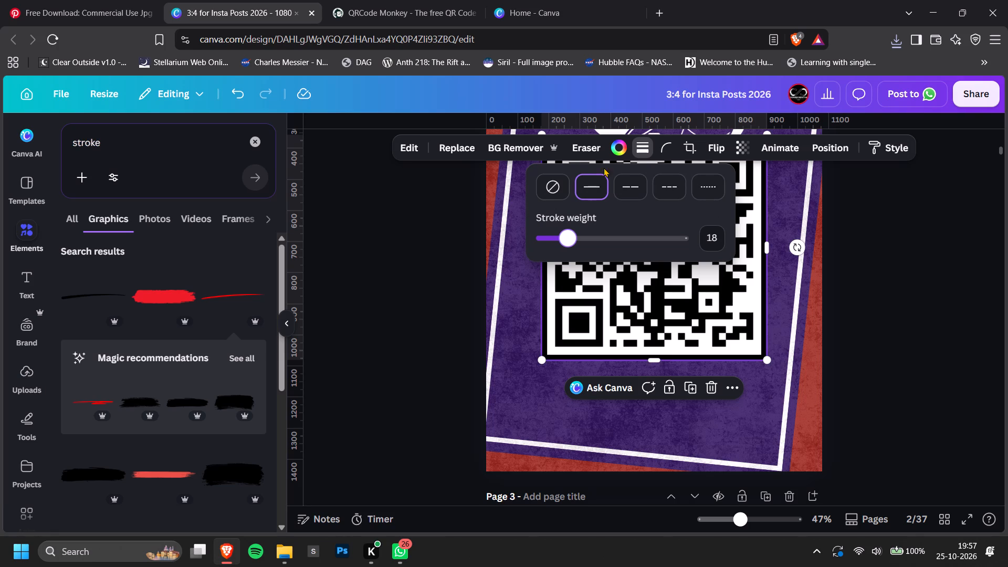
click(619, 149)
click(77, 286)
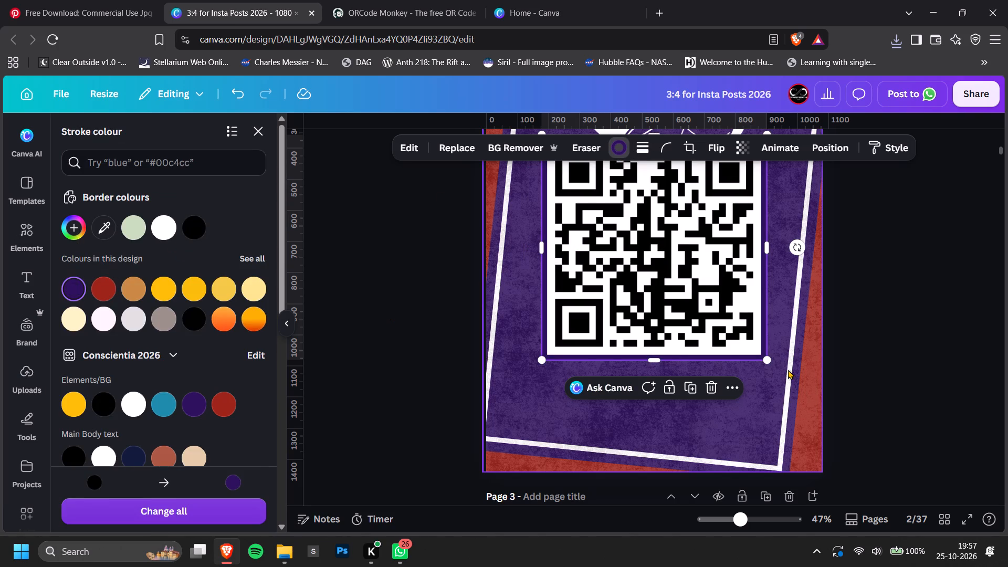
Tilt the QR code clockwise and set its corner rounding to 76.
drag(799, 253, 786, 288)
click(667, 153)
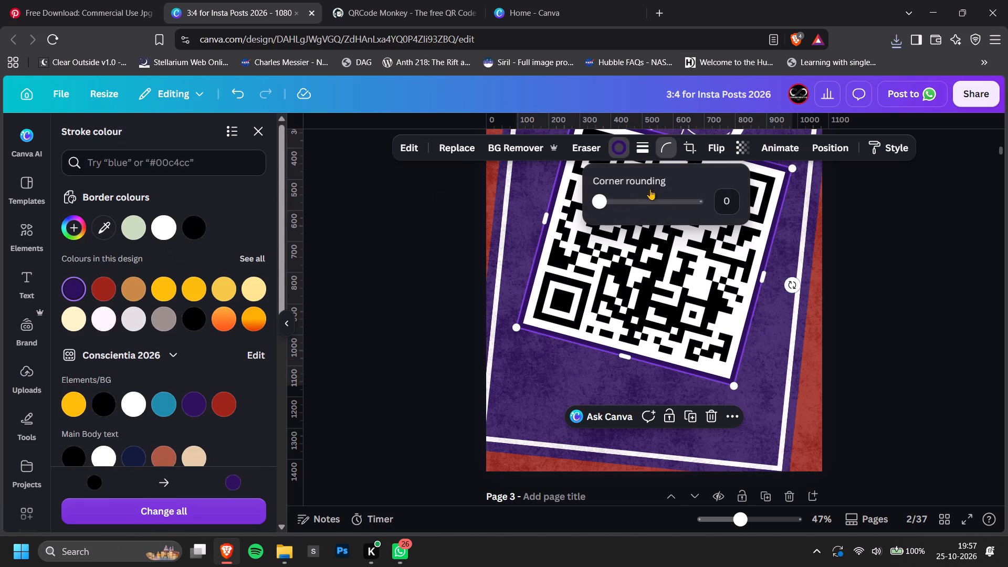
drag(621, 202, 691, 225)
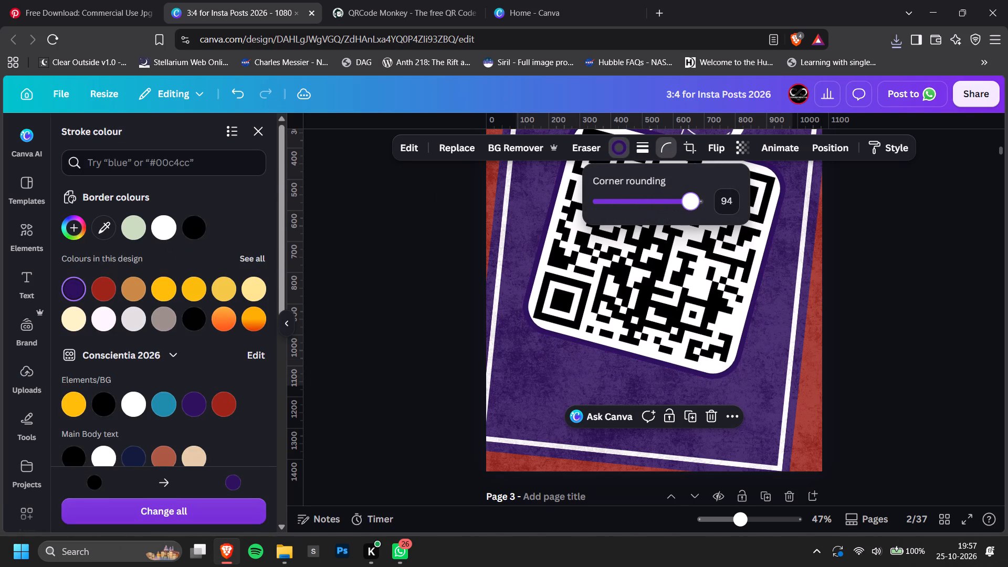
drag(691, 225, 674, 223)
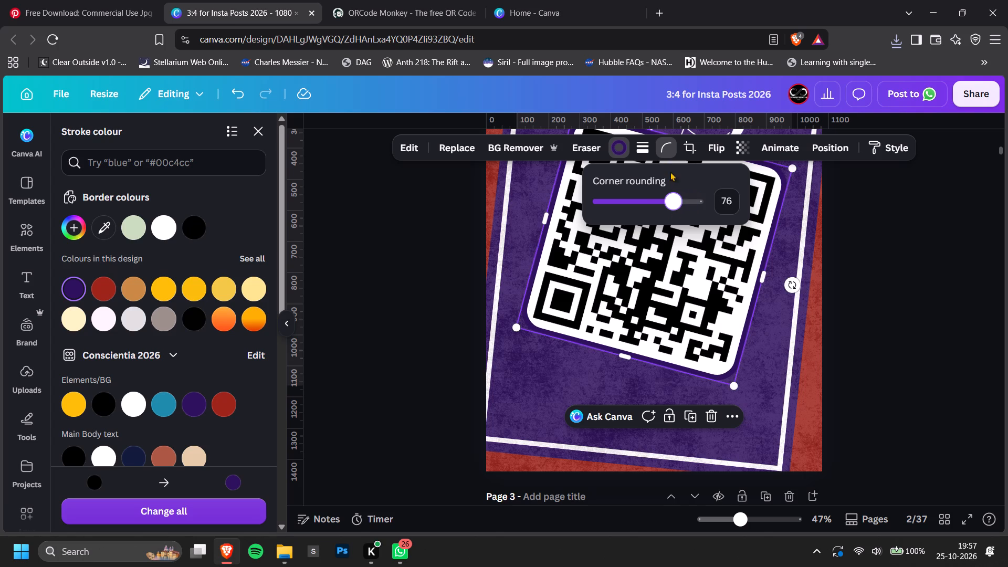
Set the QR code border's stroke weight to 8.
click(649, 149)
drag(578, 243, 565, 243)
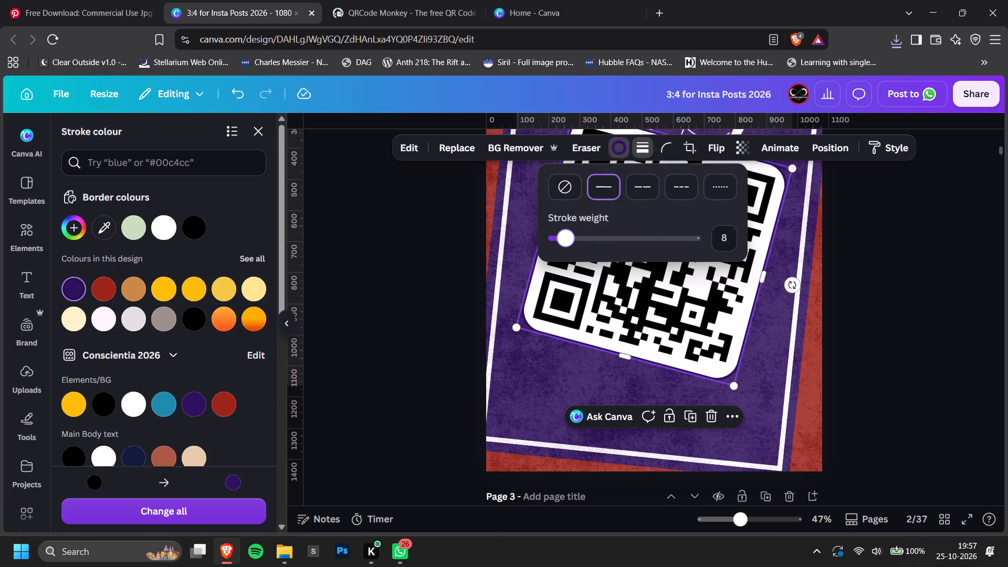
click(979, 270)
click(958, 274)
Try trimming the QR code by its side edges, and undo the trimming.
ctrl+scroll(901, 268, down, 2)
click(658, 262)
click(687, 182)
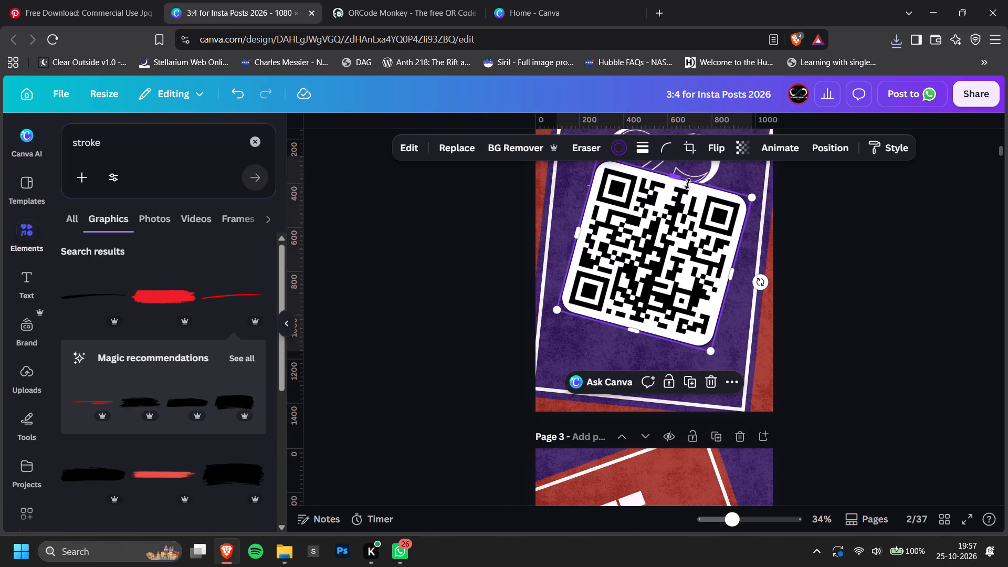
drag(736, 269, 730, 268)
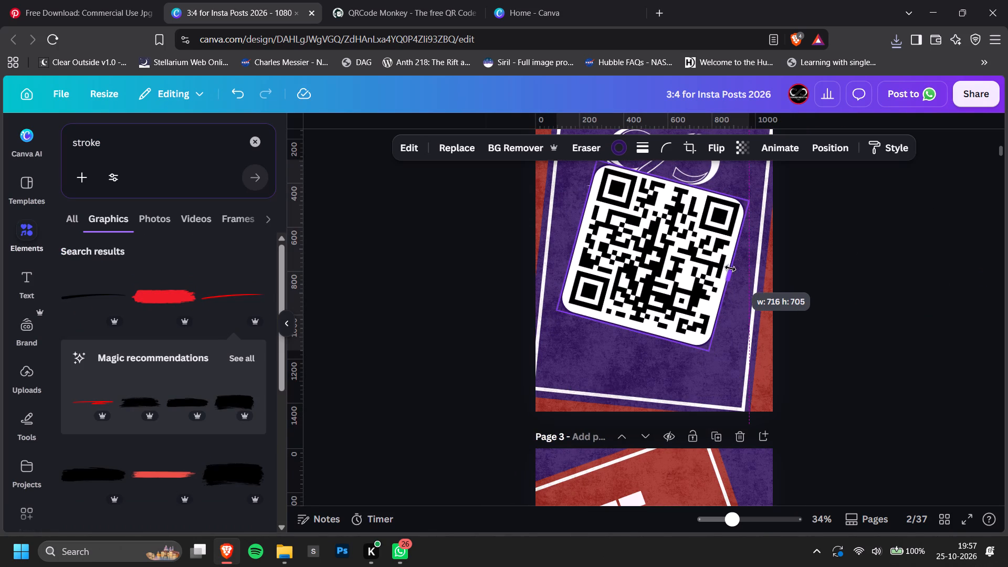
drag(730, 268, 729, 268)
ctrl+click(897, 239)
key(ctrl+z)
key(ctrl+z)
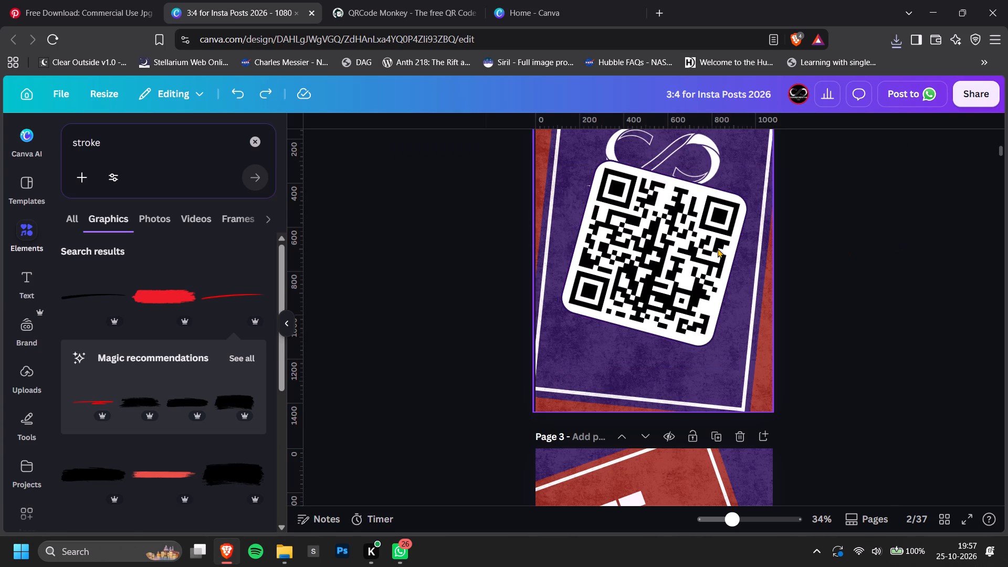
Move the QR code below the Conscientia logo and shrink it toward its lower-left corner.
click(675, 243)
drag(682, 229, 670, 265)
drag(743, 233, 705, 261)
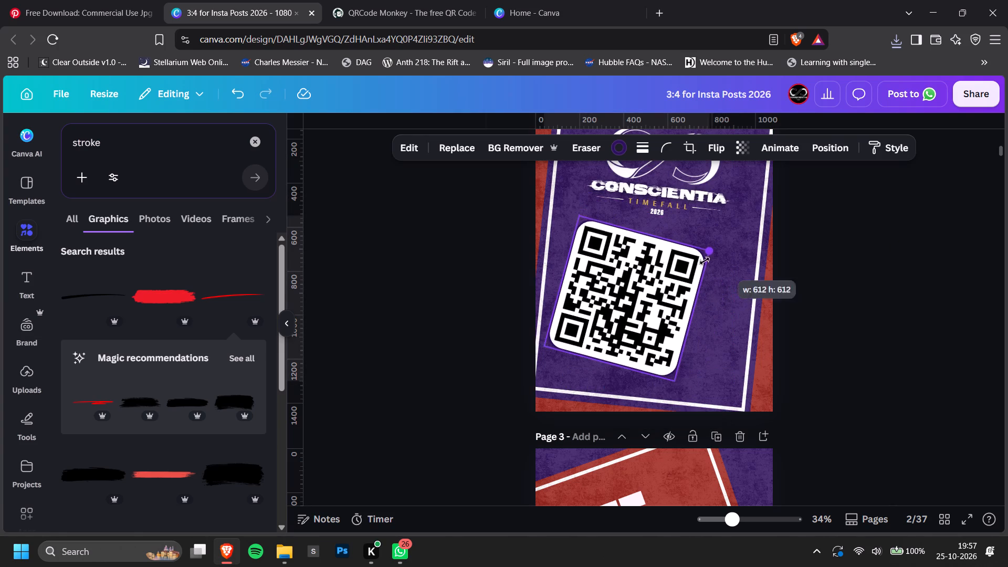
drag(705, 261, 655, 281)
click(867, 250)
ctrl+scroll(882, 251, down, 2)
ctrl+scroll(604, 295, up, 4)
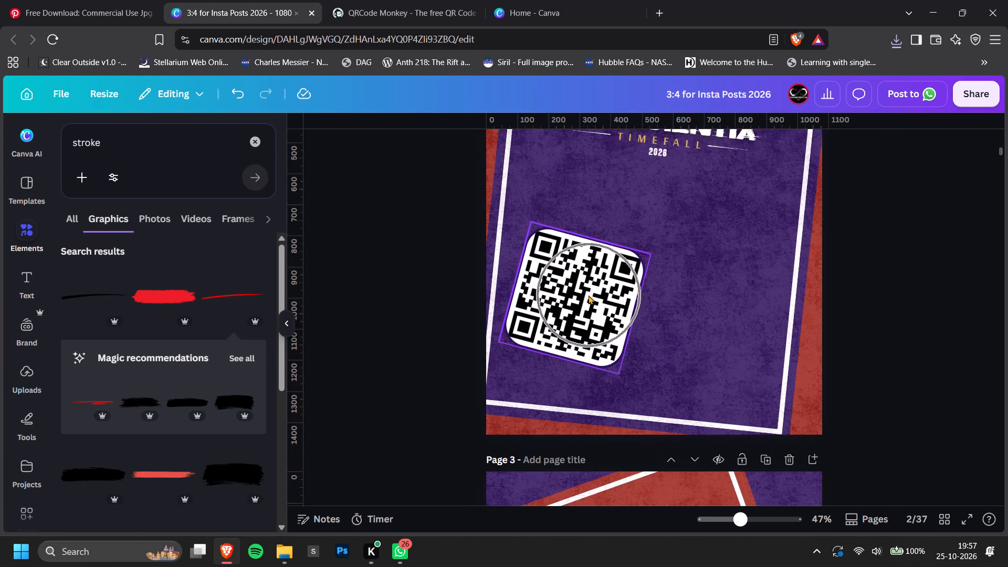
Remove the QR code's corner rounding so it has square corners.
click(589, 295)
click(661, 144)
drag(638, 197, 448, 202)
double_click(829, 221)
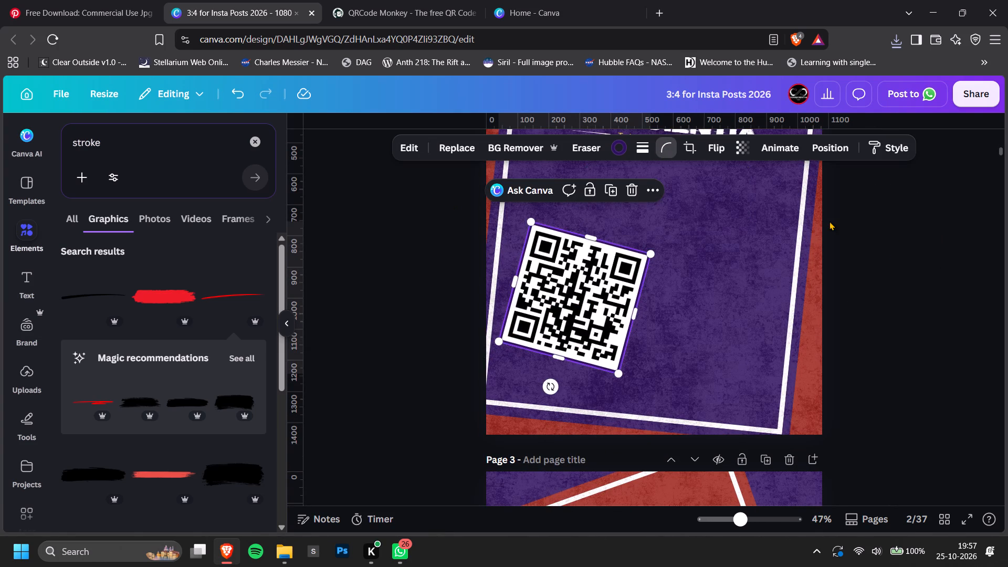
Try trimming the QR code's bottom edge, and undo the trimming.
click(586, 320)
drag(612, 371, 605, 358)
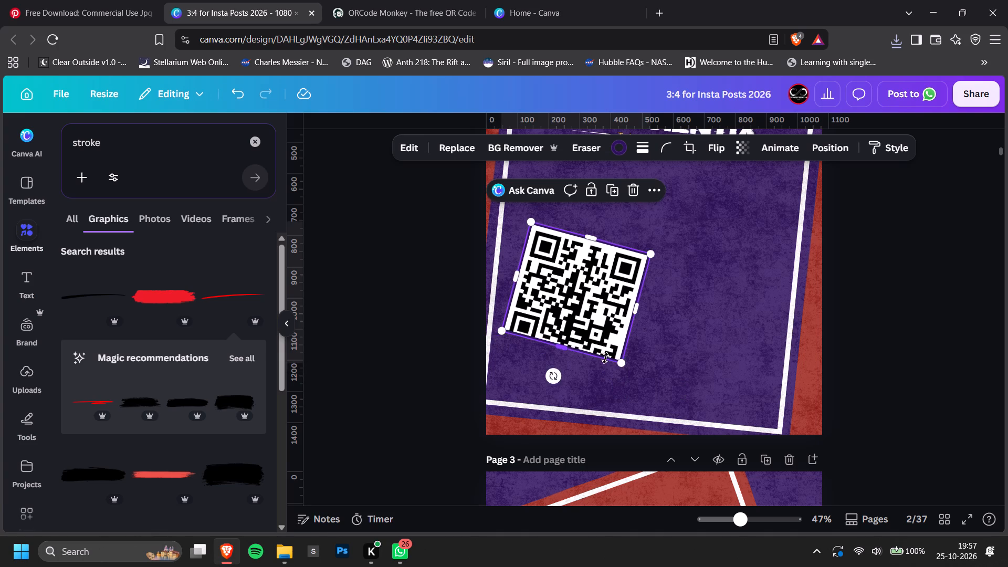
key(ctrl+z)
Shrink the QR code further and place it in the lower-left corner of page 2, inside the white frame.
drag(623, 373, 589, 329)
drag(580, 266, 587, 330)
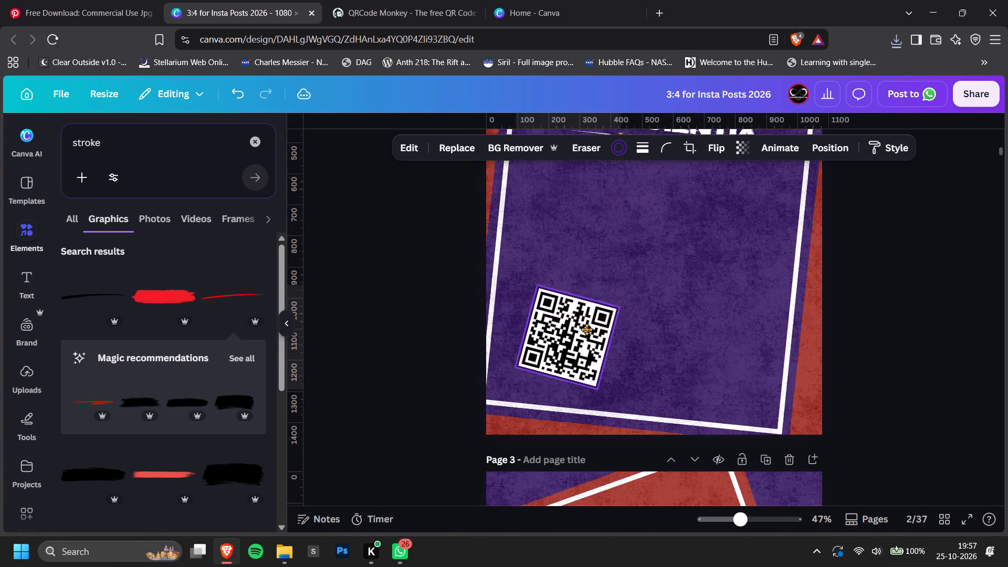
drag(587, 330, 586, 330)
click(883, 270)
ctrl+scroll(884, 270, down, 3)
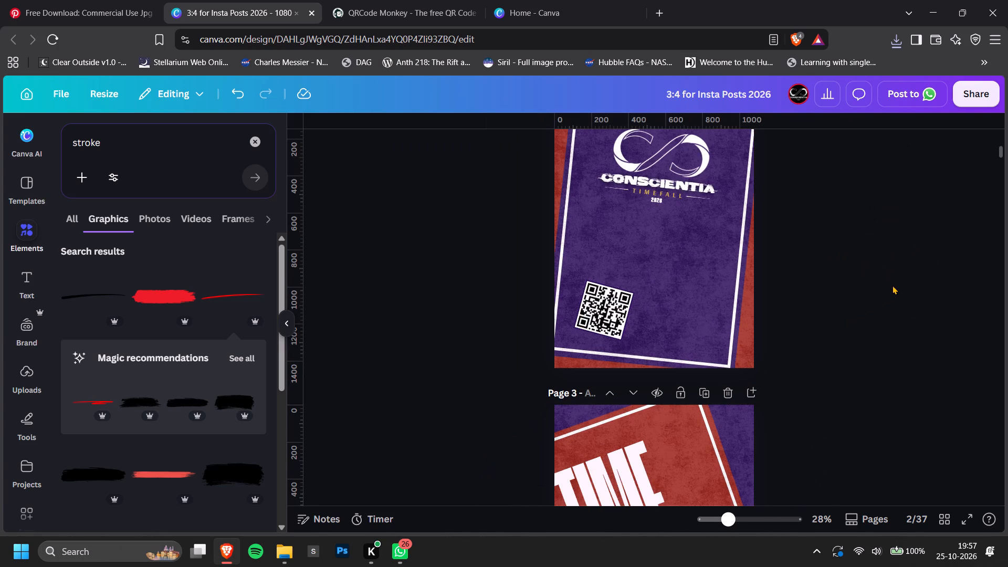
ctrl+scroll(892, 295, up, 2)
scroll(892, 295, up, 1)
Open the Wallpapers 2026 design in its own tab from the Canva home page.
click(572, 0)
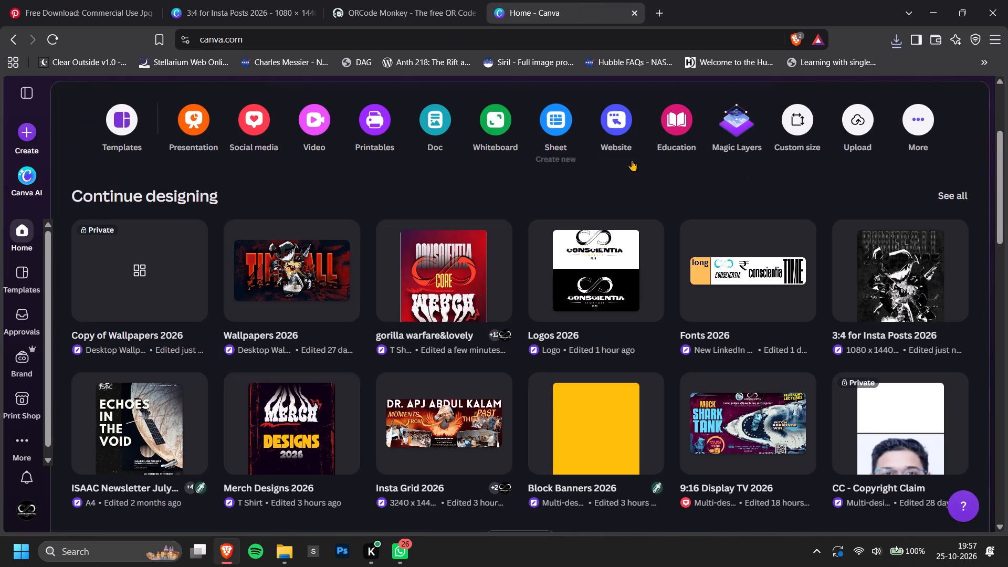
click(290, 306)
click(512, 0)
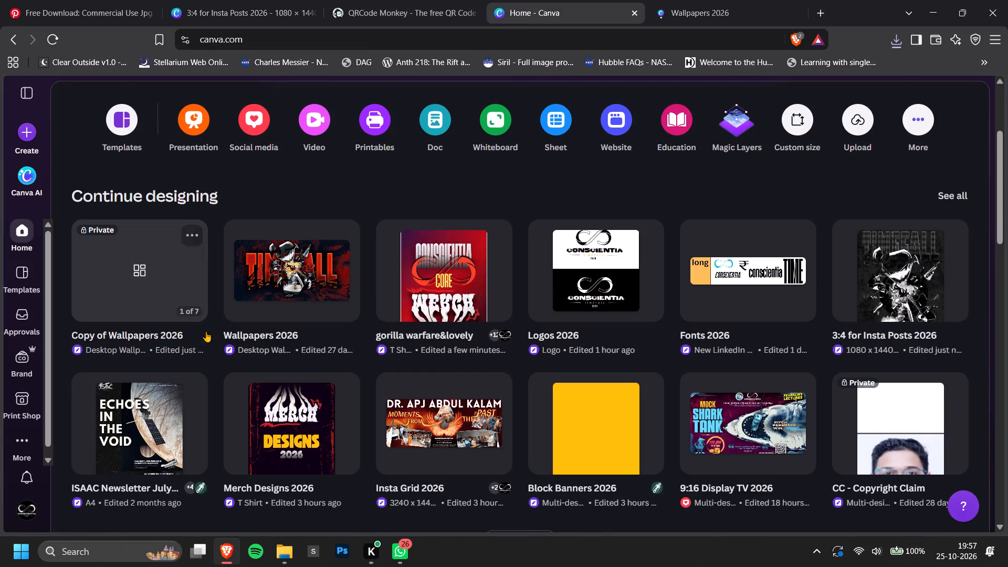
click(194, 227)
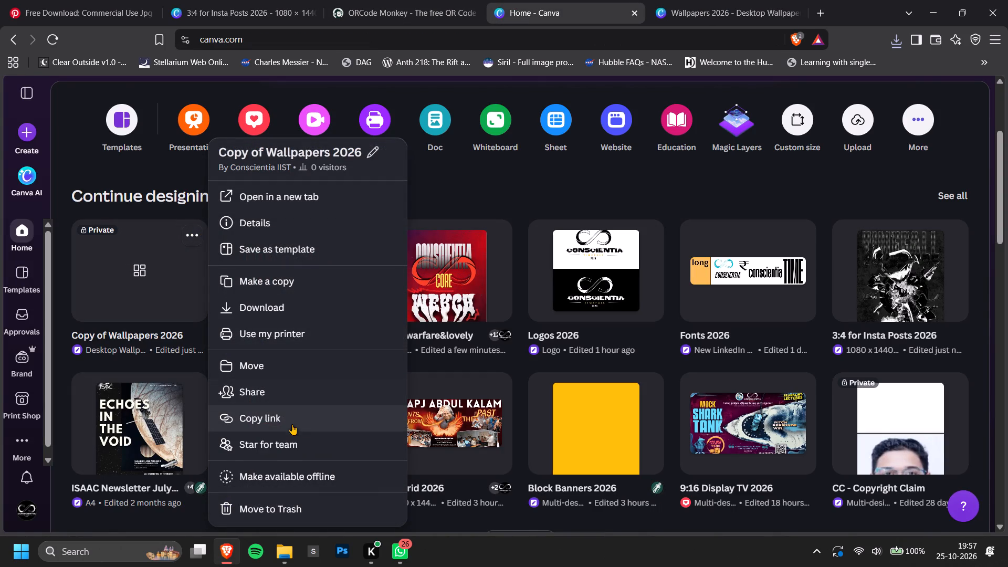
click(496, 172)
click(686, 13)
double_click(689, 13)
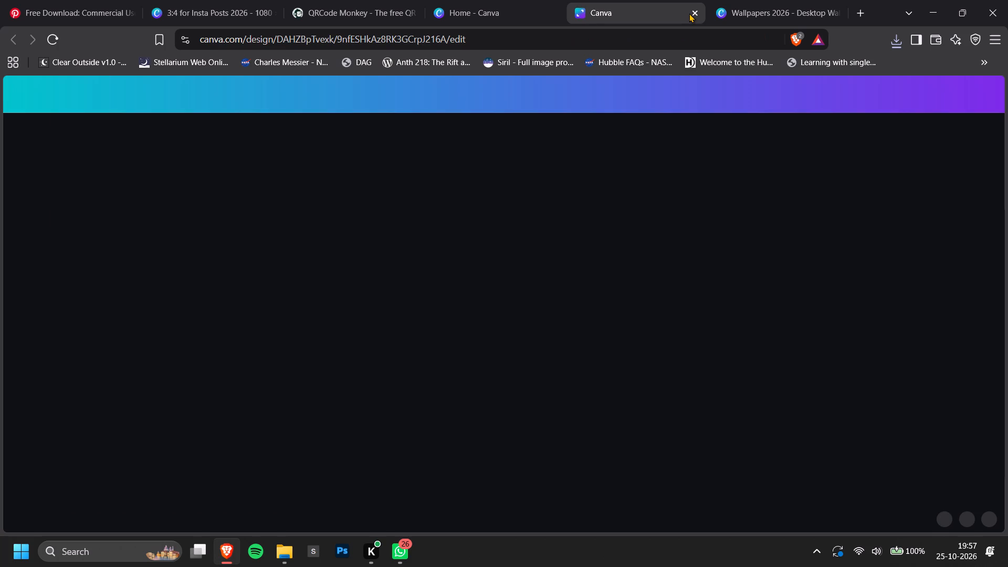
click(775, 0)
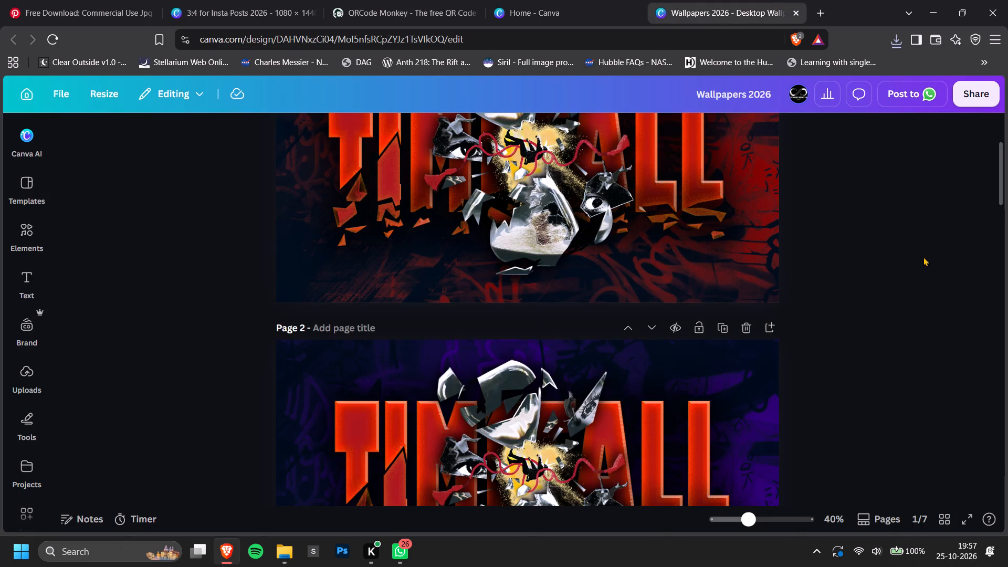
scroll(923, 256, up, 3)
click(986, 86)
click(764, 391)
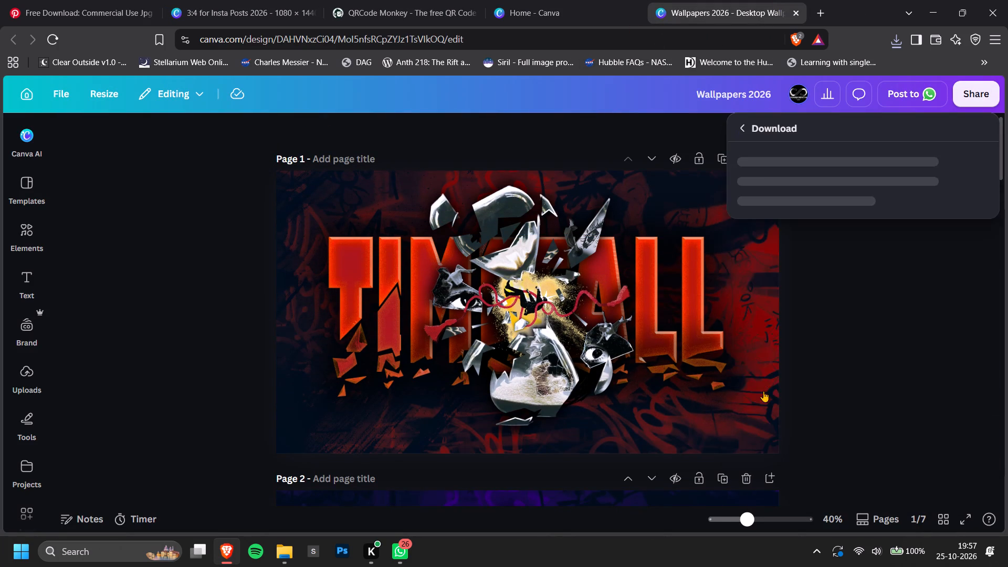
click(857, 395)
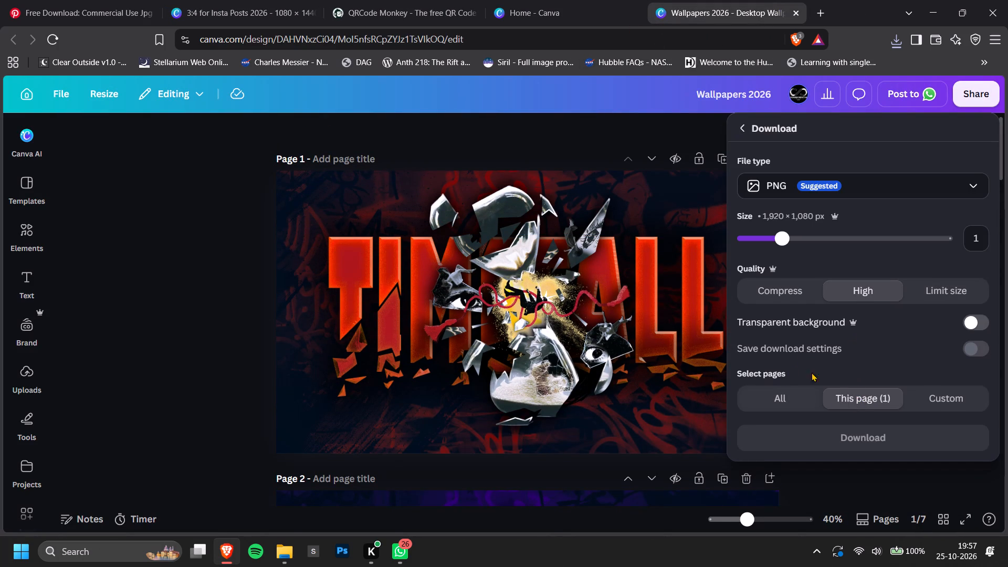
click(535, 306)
Copy the red TIMEFALL wallpaper image from page 1 and paste it onto page 2 of the Insta posts.
click(428, 288)
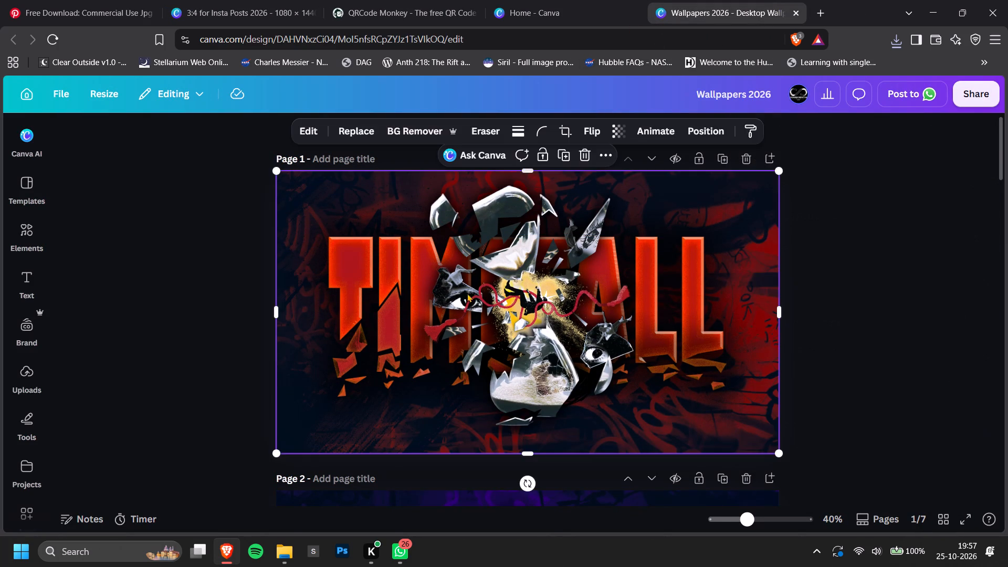
drag(619, 300, 587, 332)
key(ctrl+z)
key(ctrl+c)
click(278, 0)
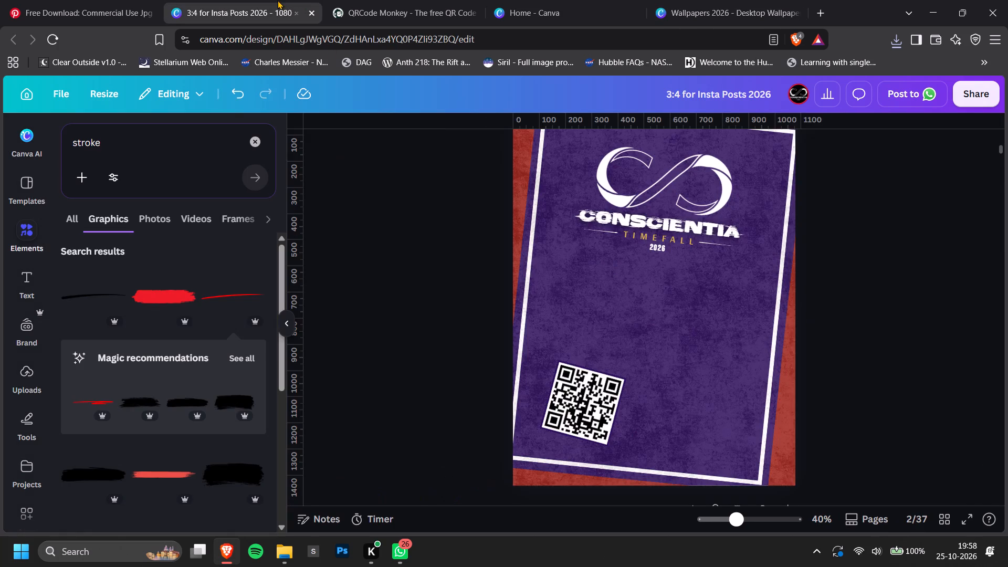
key(ctrl+v)
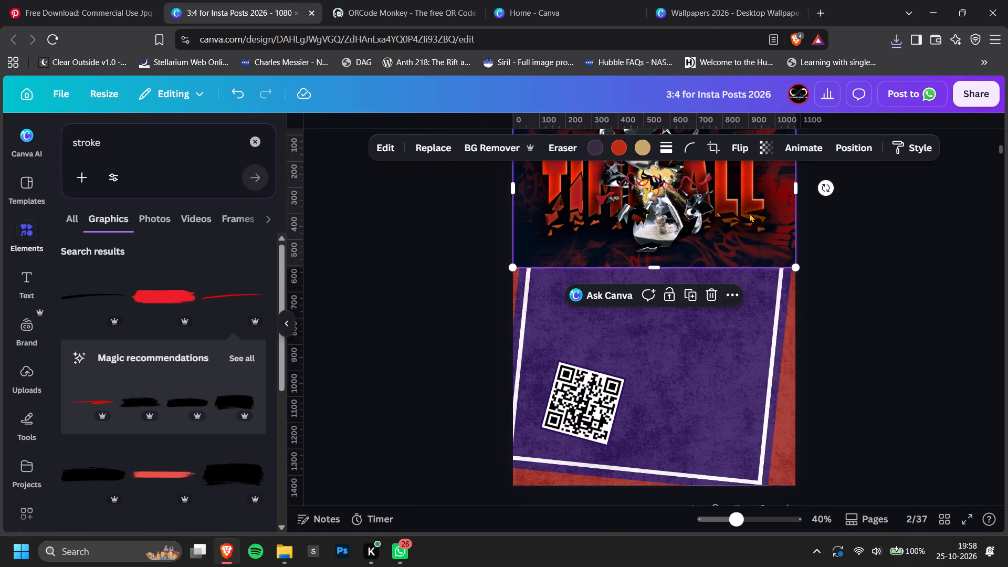
Shrink the red TIMEFALL wallpaper on page 2, tilt it slightly clockwise, and place it below the logo above the QR code.
drag(744, 213, 731, 299)
drag(782, 352, 649, 269)
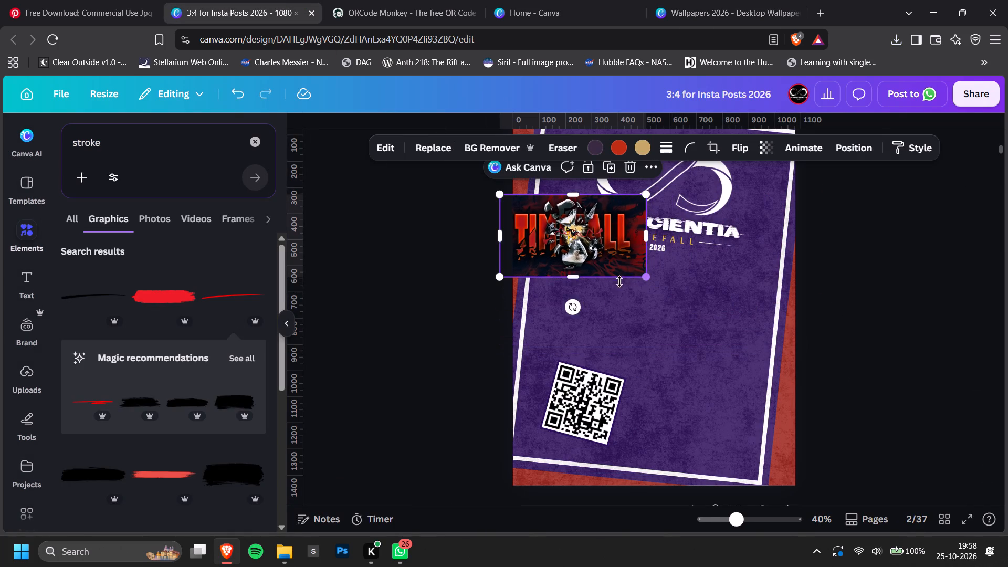
drag(571, 303, 563, 306)
drag(599, 247, 685, 306)
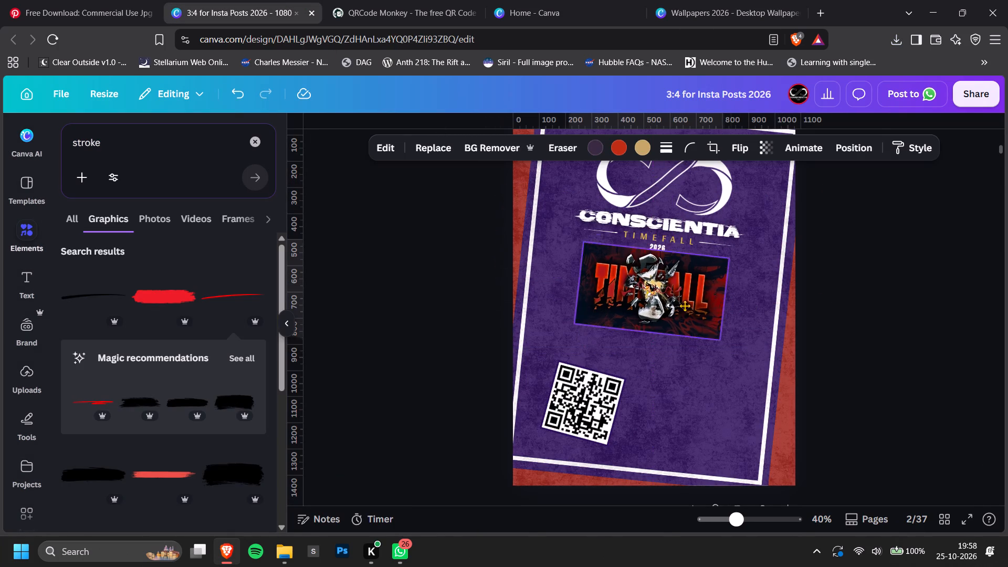
drag(685, 306, 634, 309)
click(877, 236)
Give the red TIMEFALL wallpaper preview a thin solid white border.
click(602, 281)
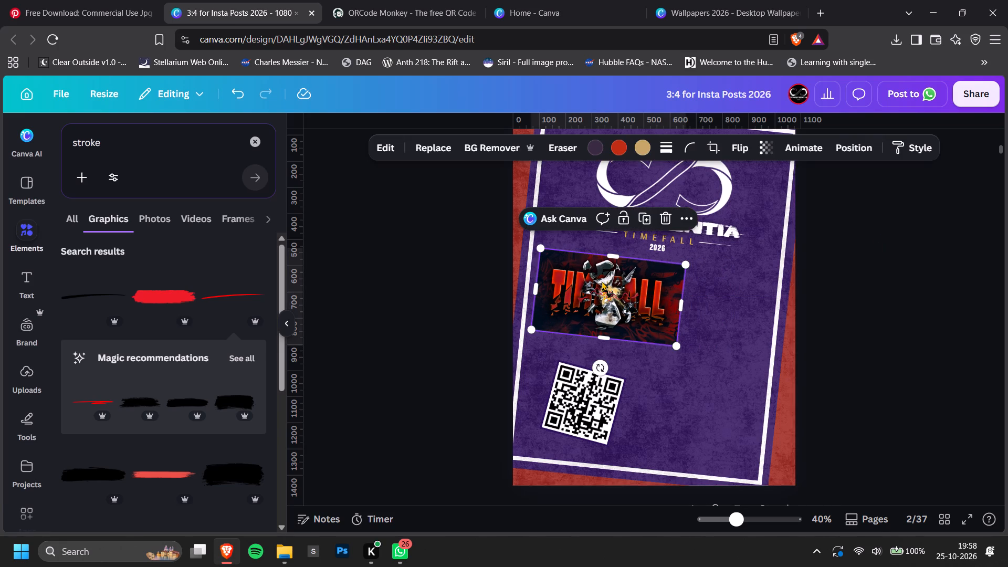
click(666, 152)
drag(585, 236, 590, 238)
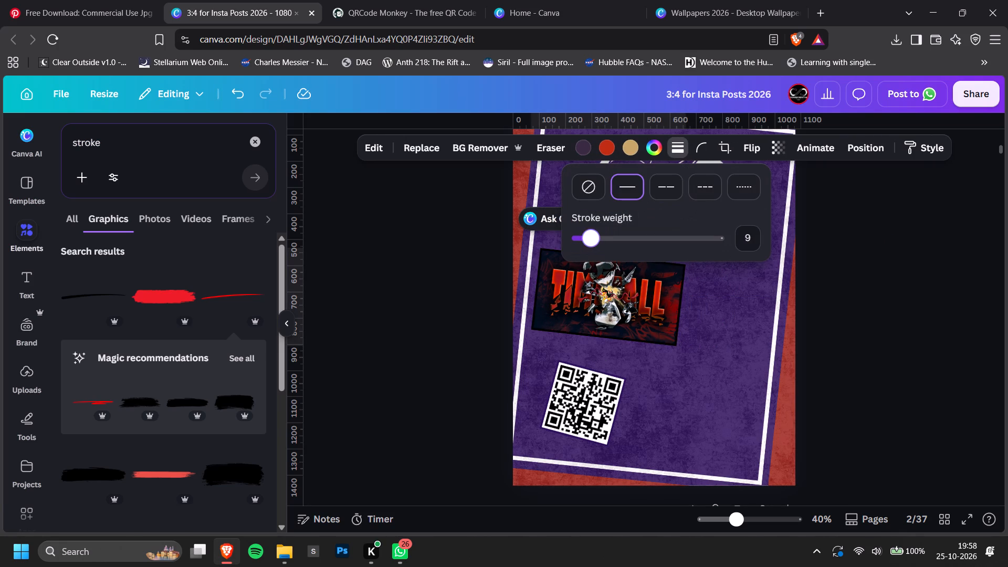
drag(590, 238, 585, 240)
click(657, 147)
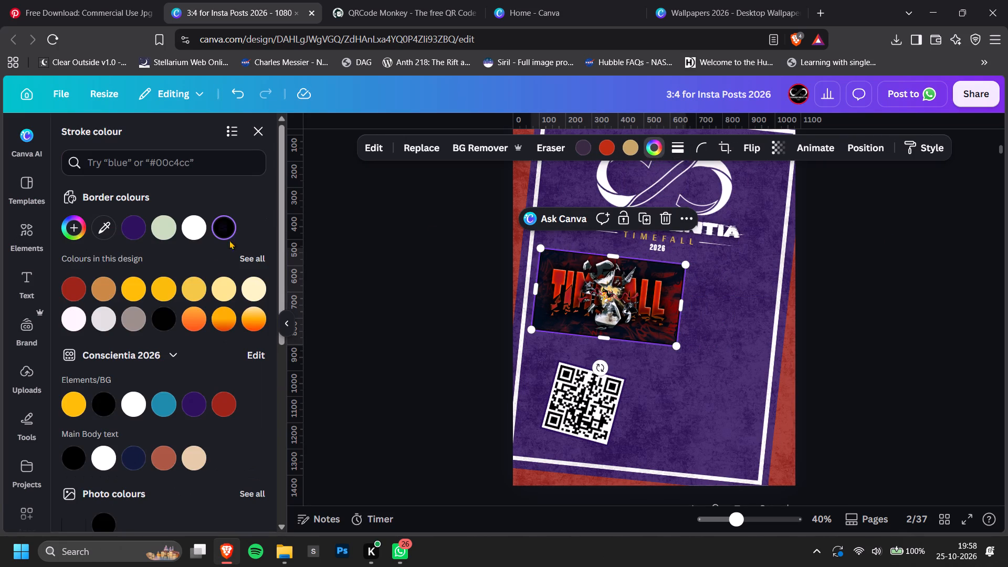
click(188, 231)
double_click(892, 262)
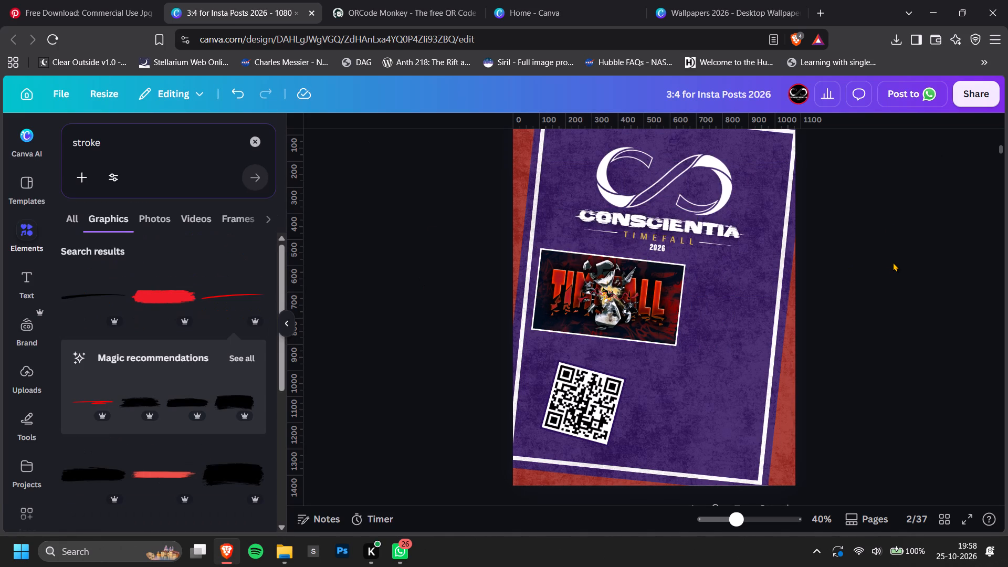
Copy the purple TIMEFALL wallpaper from page 2 of Wallpapers 2026 and paste it onto page 2 of the Insta posts.
click(708, 0)
scroll(677, 259, down, 4)
click(883, 238)
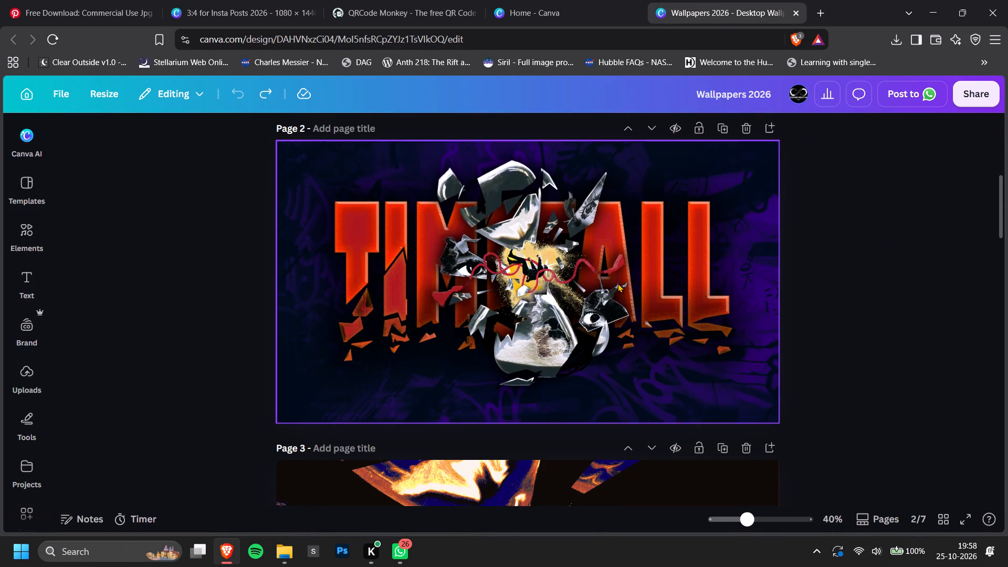
click(618, 283)
key(ctrl+c)
click(289, 0)
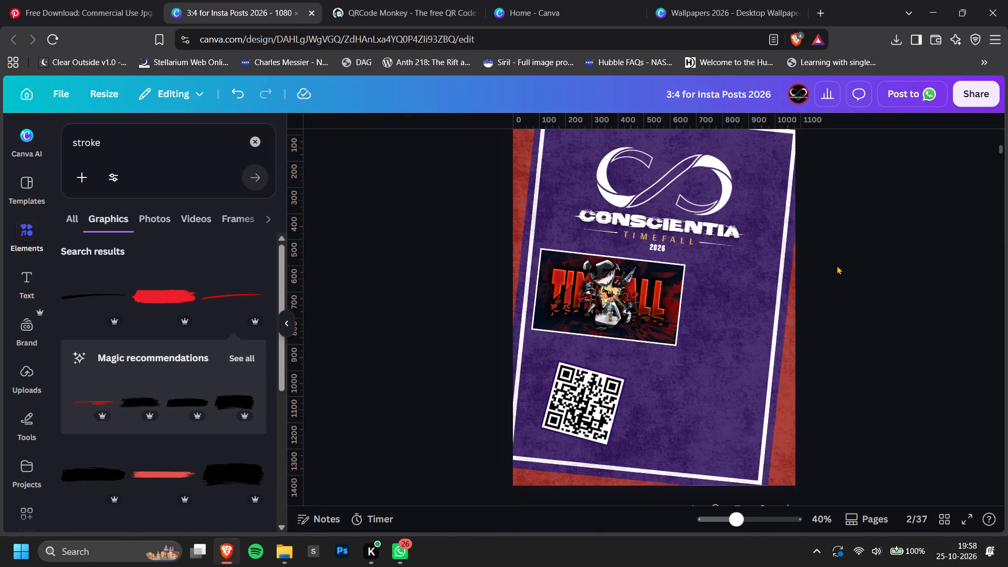
key(ctrl+v)
Copy the red wallpaper preview's style onto the pasted purple TIMEFALL wallpaper.
click(641, 325)
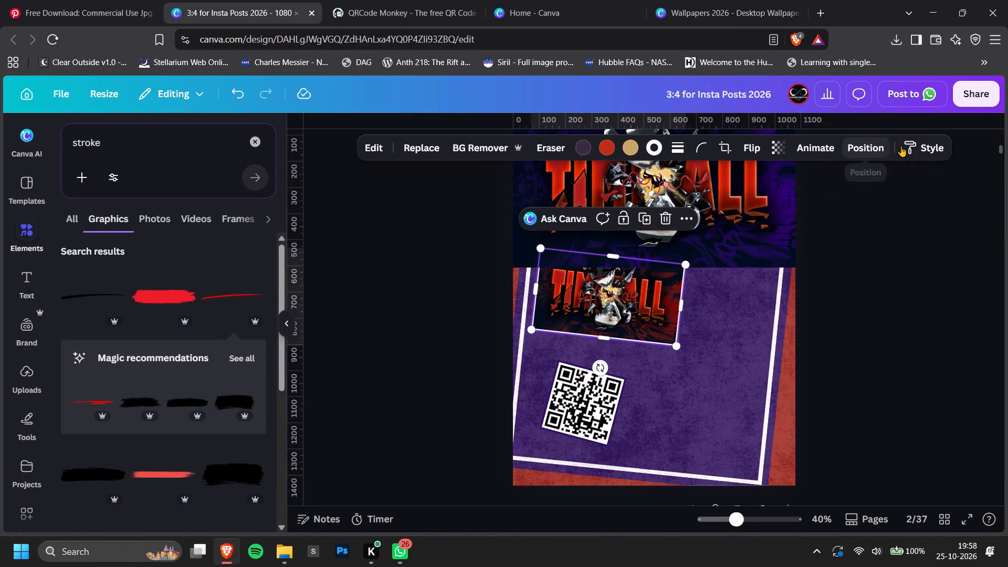
click(909, 146)
click(712, 234)
Shrink the purple wallpaper, tilt it about 3°, and place it to the lower right of the red one, layered behind it.
drag(715, 217, 711, 338)
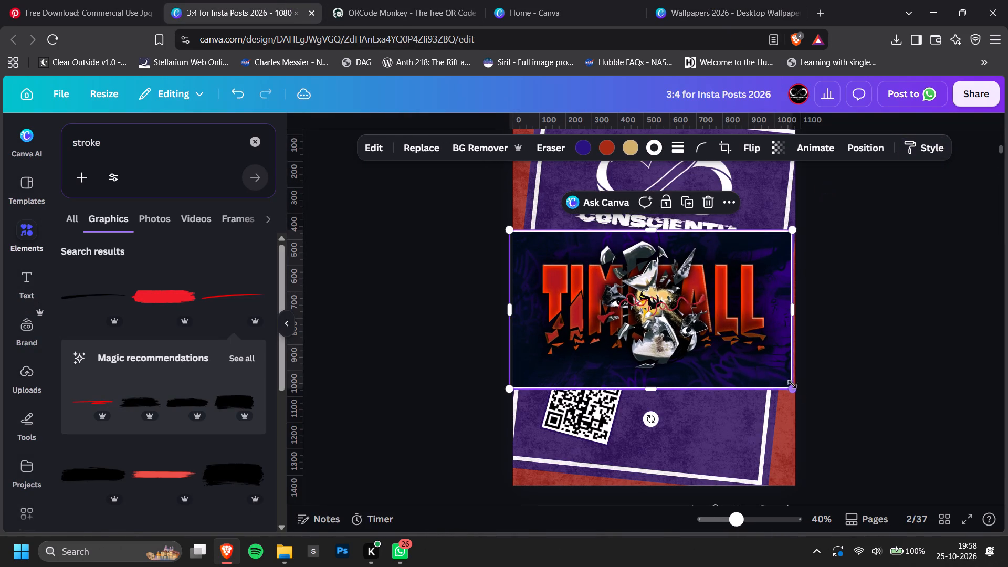
drag(792, 384, 675, 314)
click(674, 312)
drag(673, 321, 663, 321)
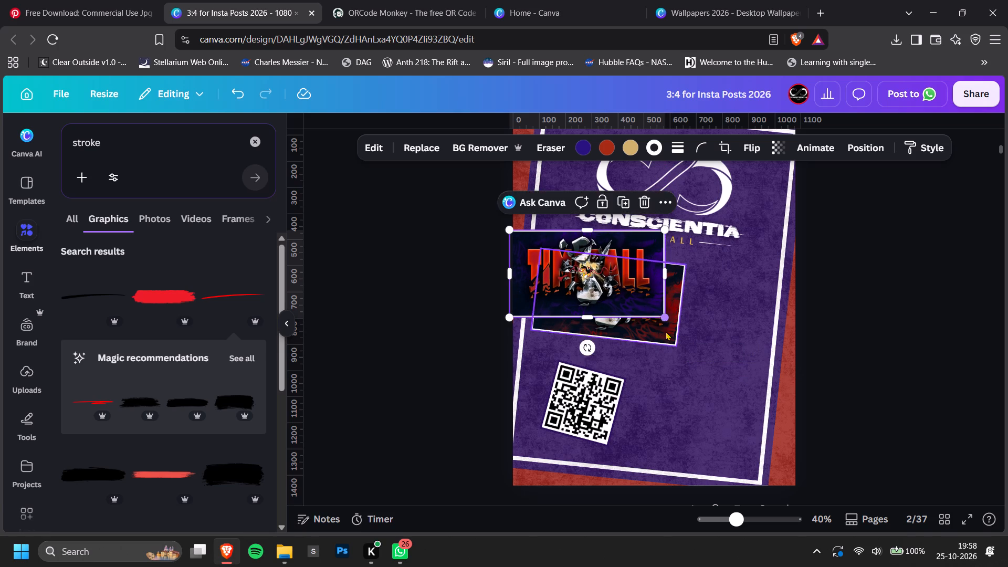
click(590, 349)
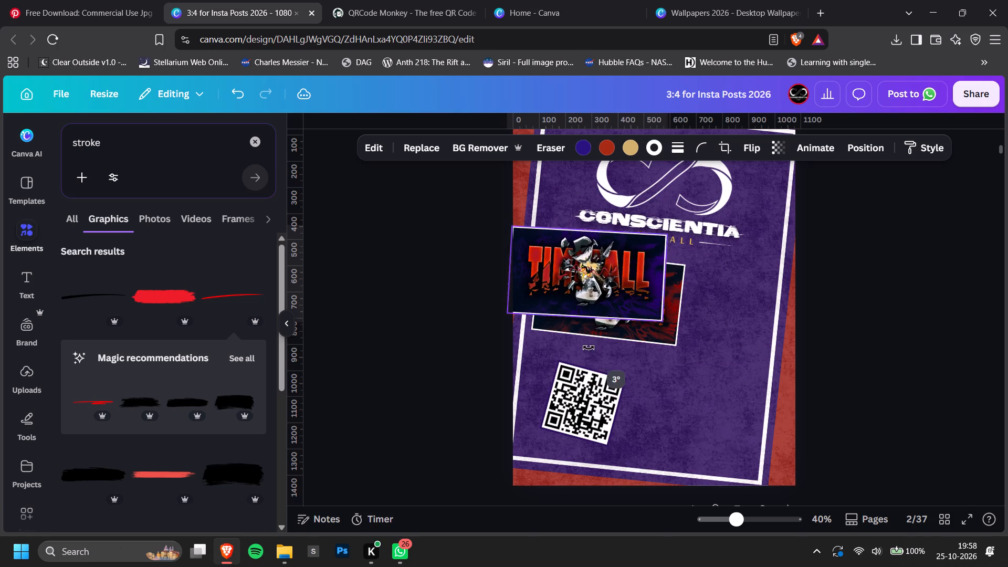
drag(609, 284, 710, 354)
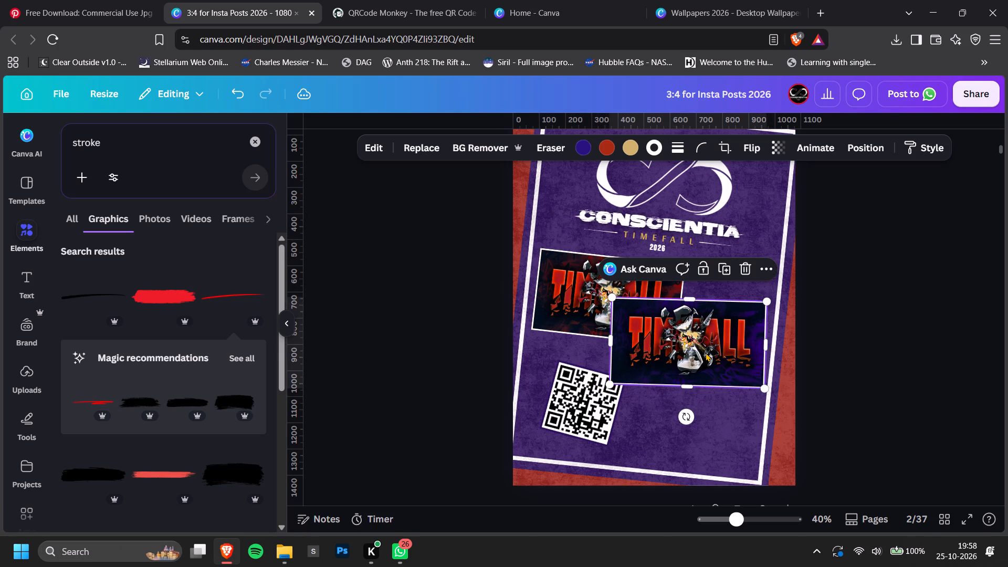
key(ctrl+bracketleft)
click(807, 330)
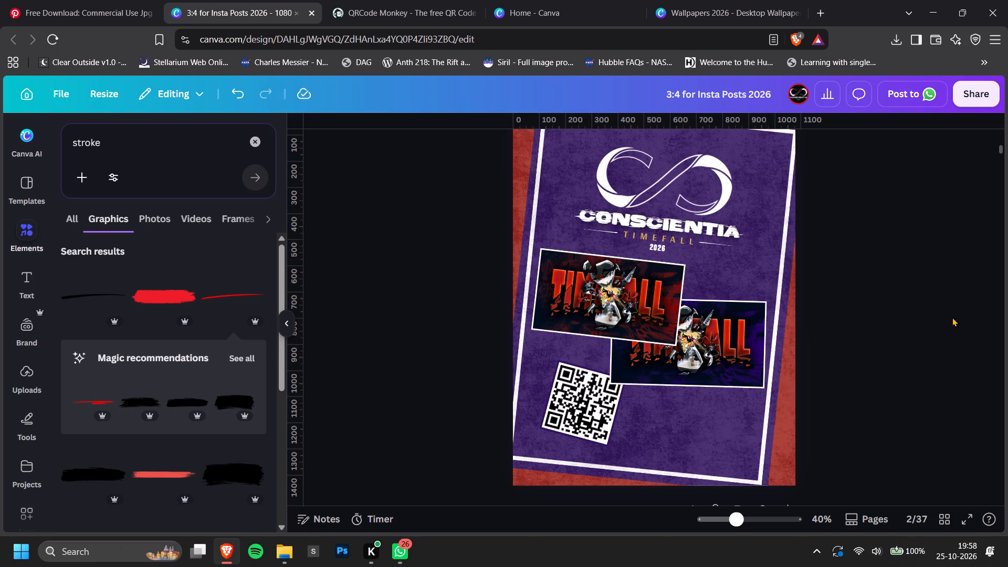
Switch to the Wallpapers 2026 design and examine the falling-figure wallpaper on page 3.
click(787, 0)
scroll(736, 265, down, 4)
click(898, 257)
ctrl+scroll(908, 259, down, 2)
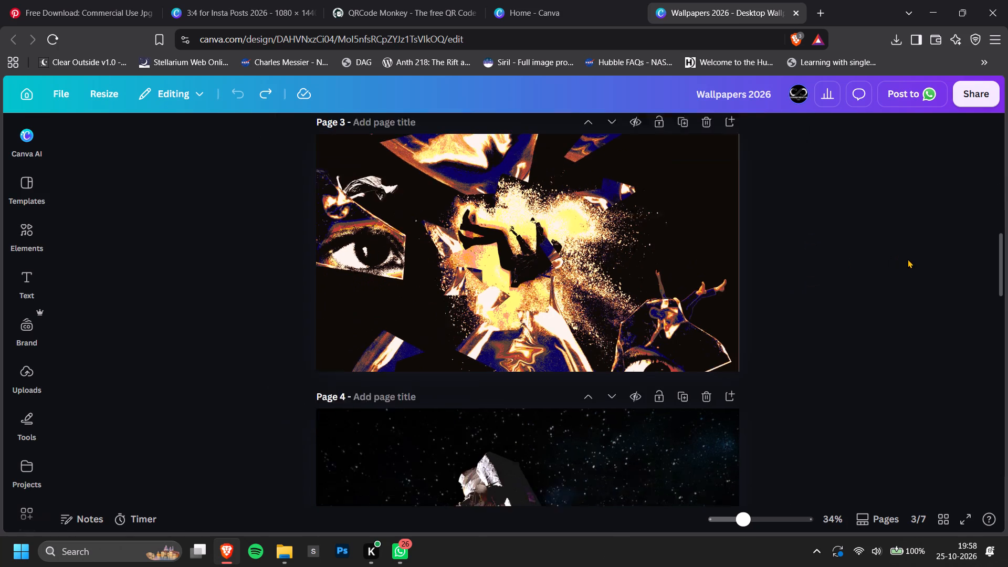
scroll(907, 259, up, 1)
ctrl+scroll(864, 303, up, 2)
scroll(863, 303, down, 1)
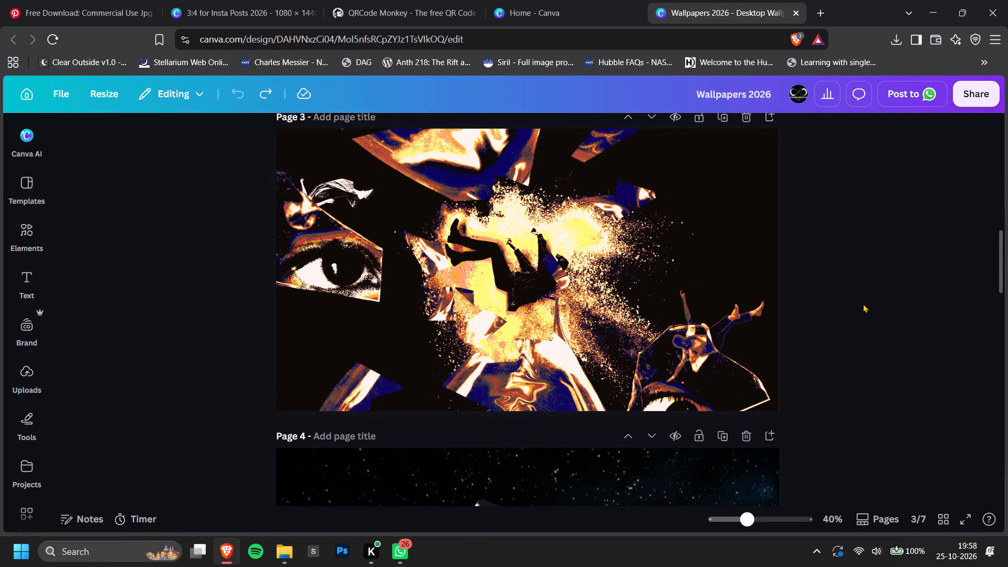
scroll(863, 303, up, 1)
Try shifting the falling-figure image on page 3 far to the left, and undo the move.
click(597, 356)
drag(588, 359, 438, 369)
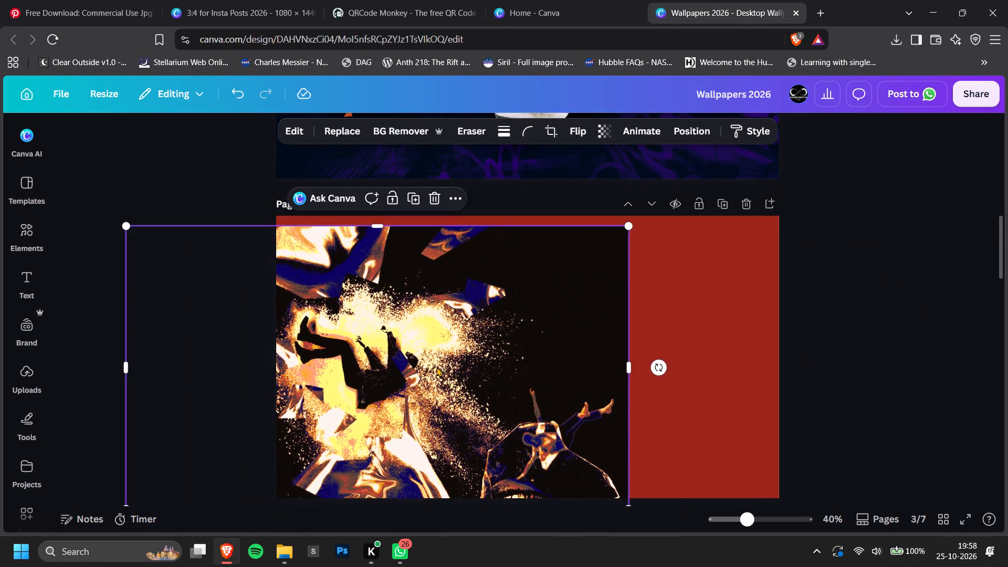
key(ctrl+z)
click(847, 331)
Shift the falling-figure image on page 3 slightly to the right, exposing a narrow strip of background at the left edge.
scroll(691, 338, down, 1)
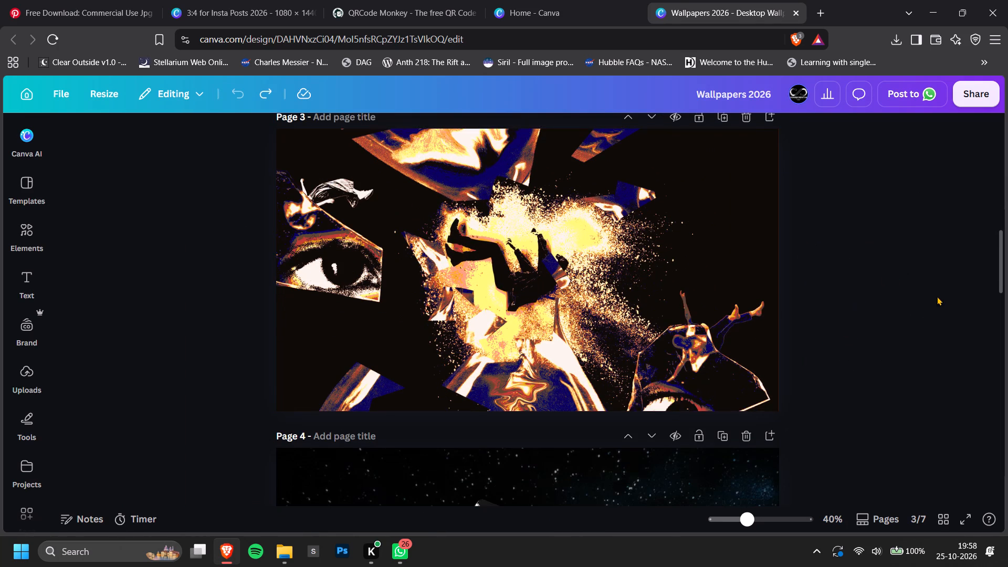
click(937, 296)
scroll(937, 296, up, 1)
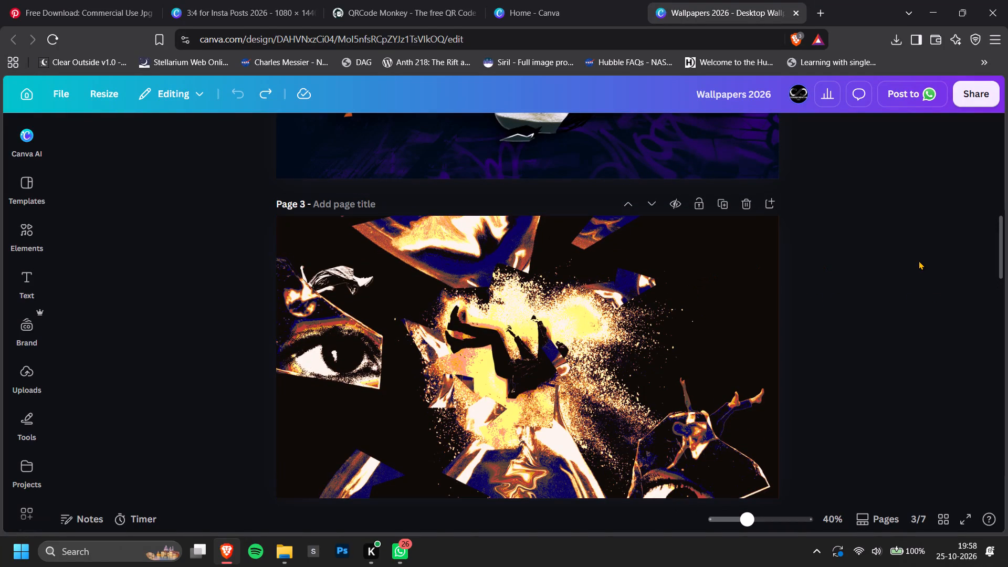
click(919, 260)
click(718, 300)
drag(688, 314, 703, 317)
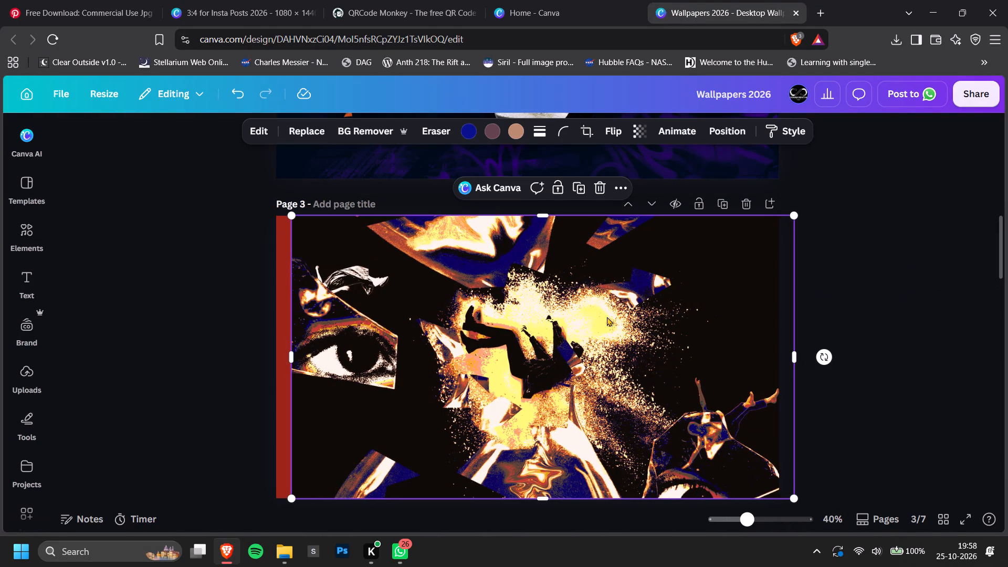
Change the page 3 background colour from red to black to match the falling-figure image.
click(277, 332)
drag(520, 120, 524, 125)
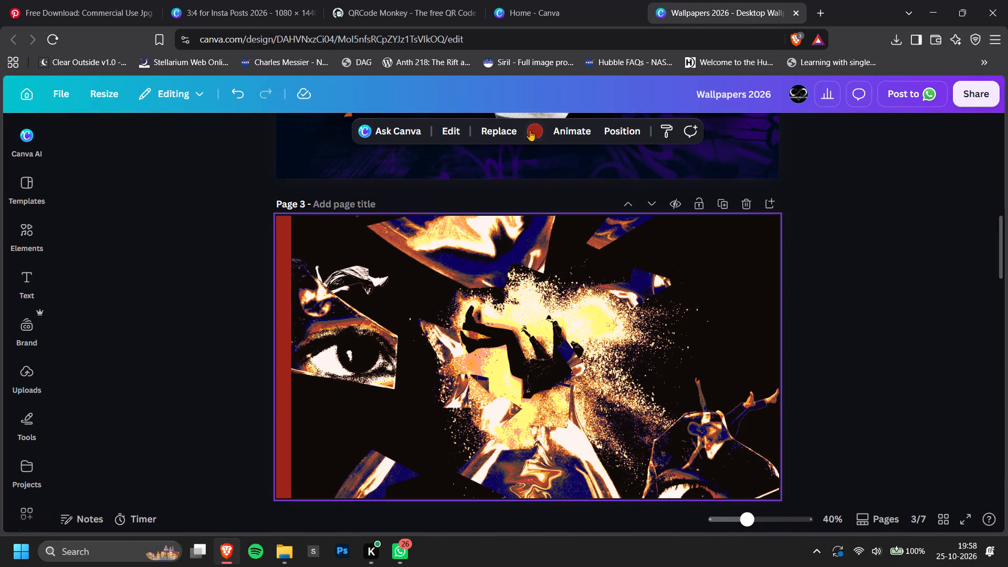
click(531, 131)
click(163, 235)
click(944, 297)
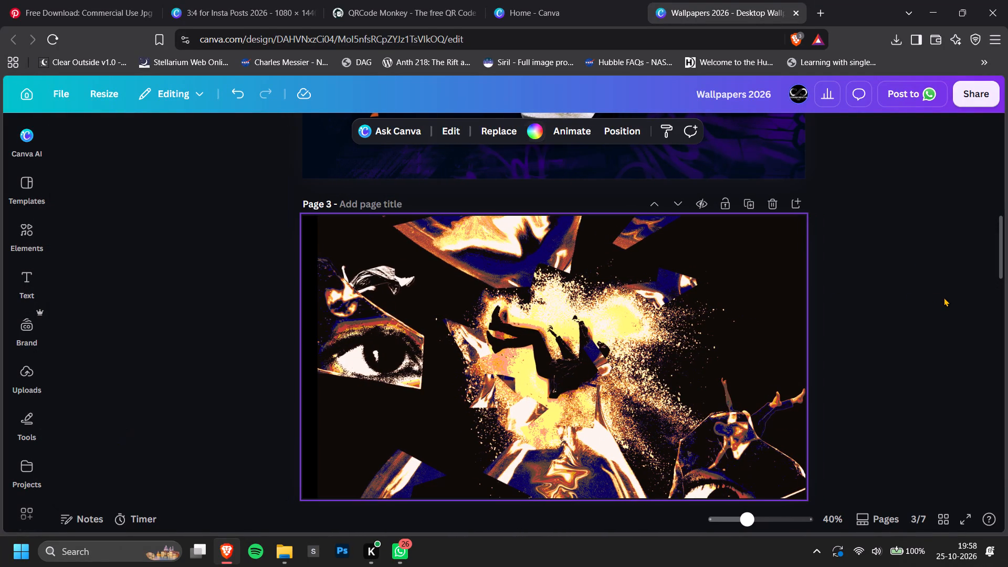
click(700, 371)
click(967, 321)
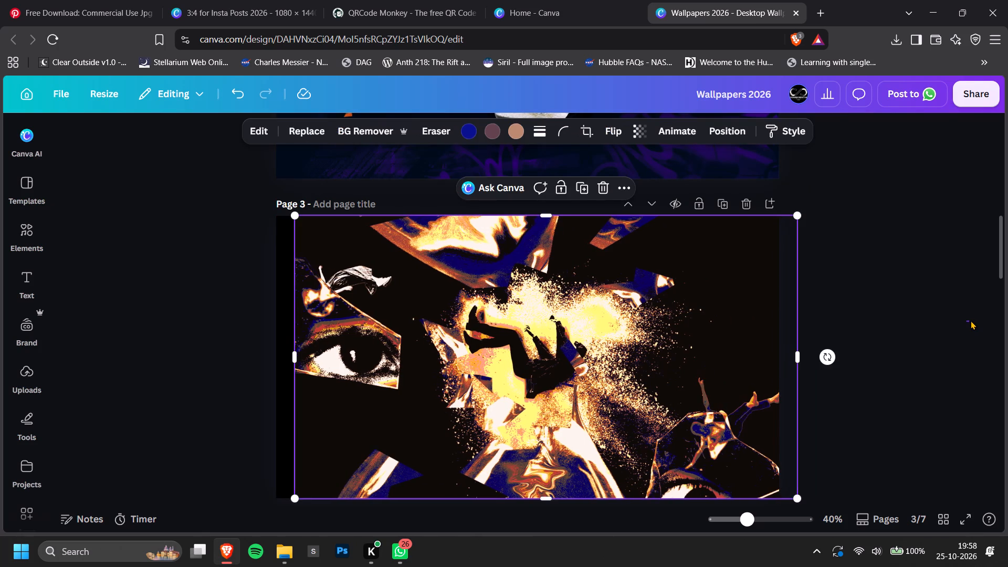
ctrl+scroll(971, 320, down, 2)
ctrl+scroll(876, 345, up, 2)
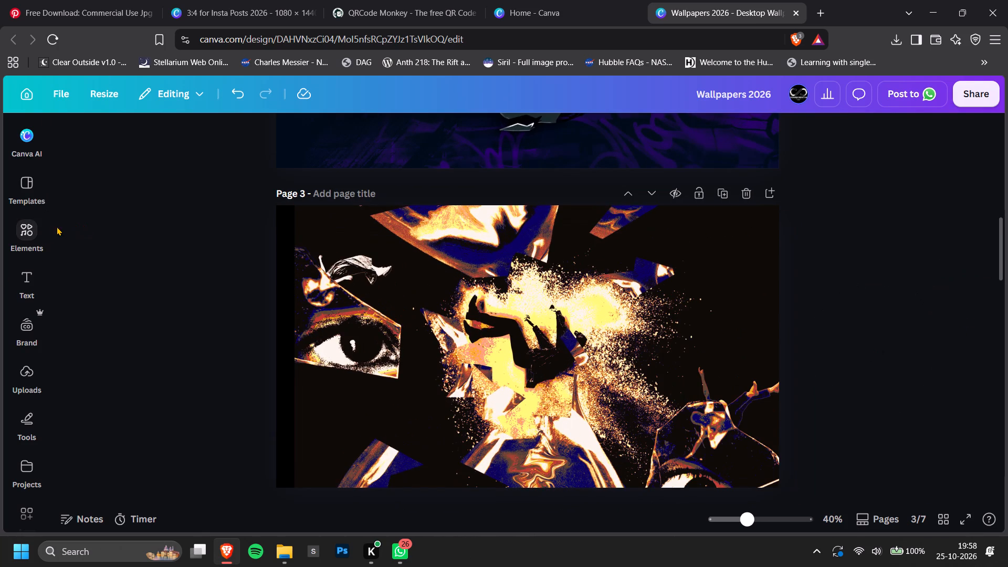
Search the elements for "gradeint" and add a black fading gradient graphic to page 3.
drag(55, 227, 48, 228)
click(43, 229)
click(123, 149)
text(gradeint)
key(Return)
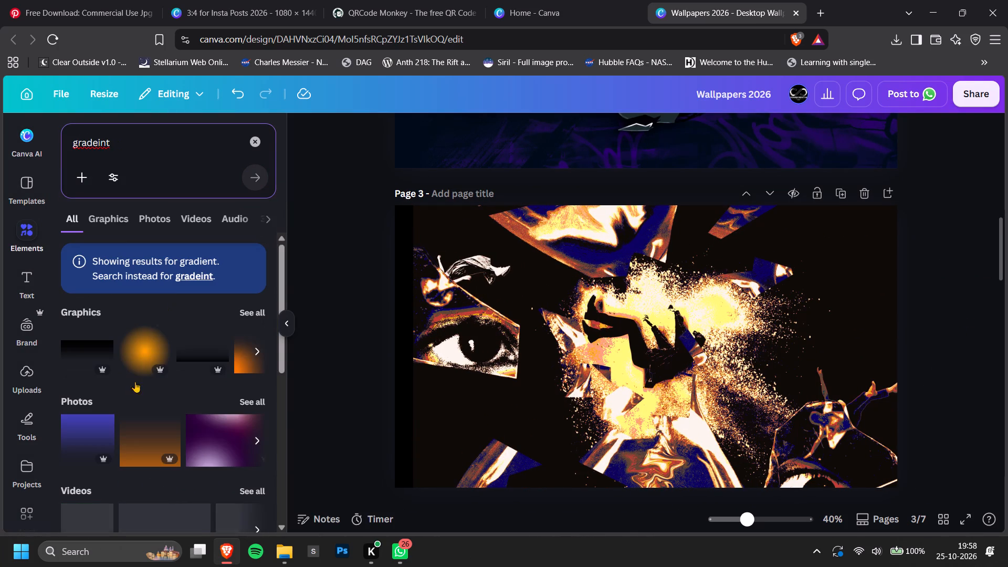
click(181, 363)
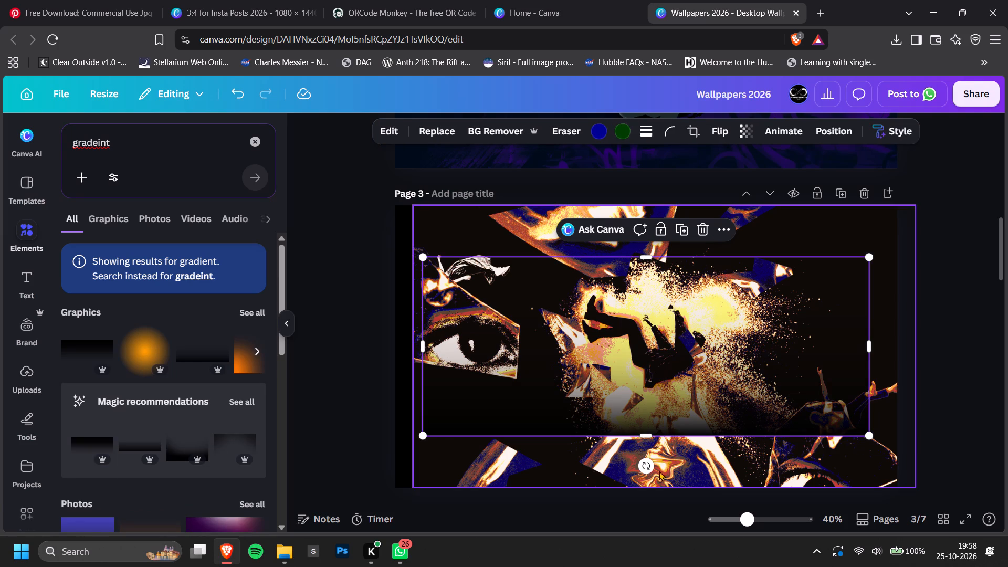
Rotate the gradient upright, align it to page 3's left edge, trim it to the page height, and widen it over the eye.
drag(644, 468, 529, 342)
drag(637, 370, 475, 375)
ctrl+scroll(507, 374, down, 4)
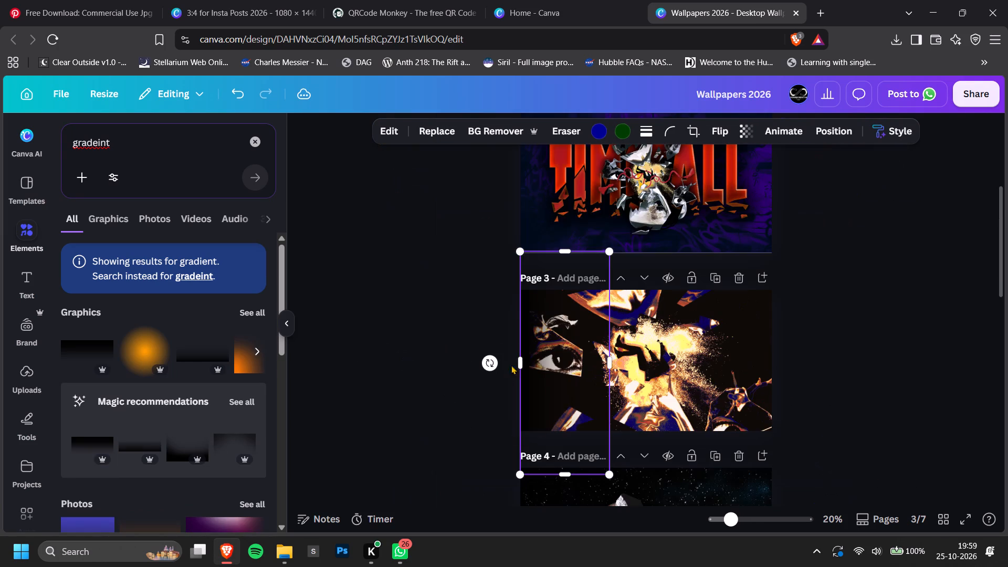
drag(572, 250, 570, 292)
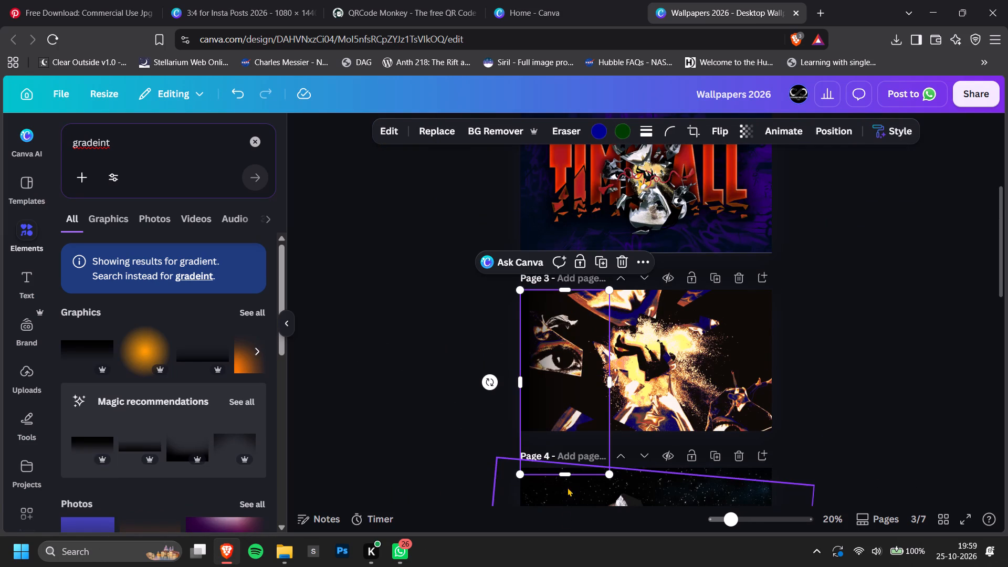
drag(568, 474, 571, 434)
ctrl+scroll(591, 329, up, 2)
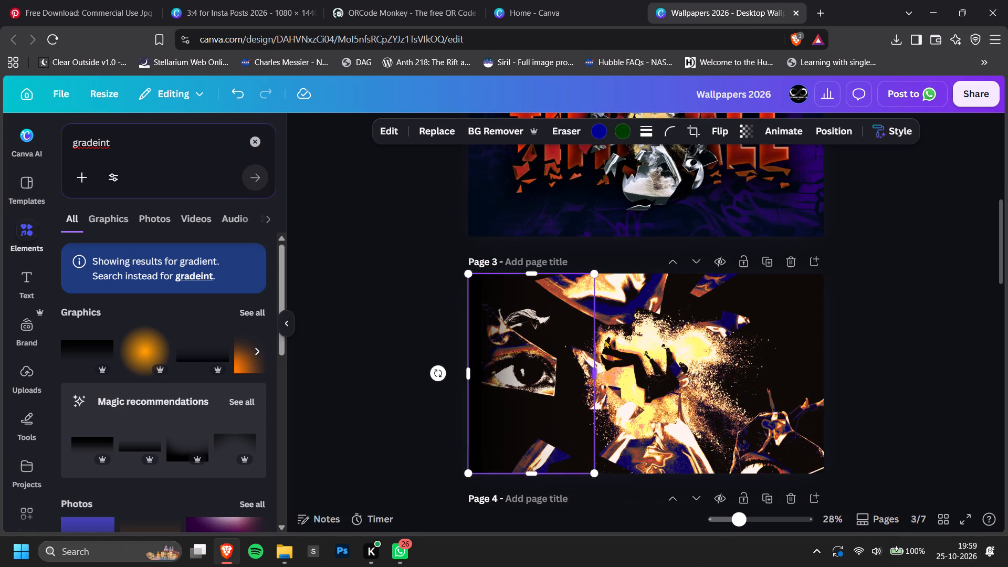
drag(591, 376, 640, 384)
double_click(872, 350)
ctrl+scroll(887, 352, up, 1)
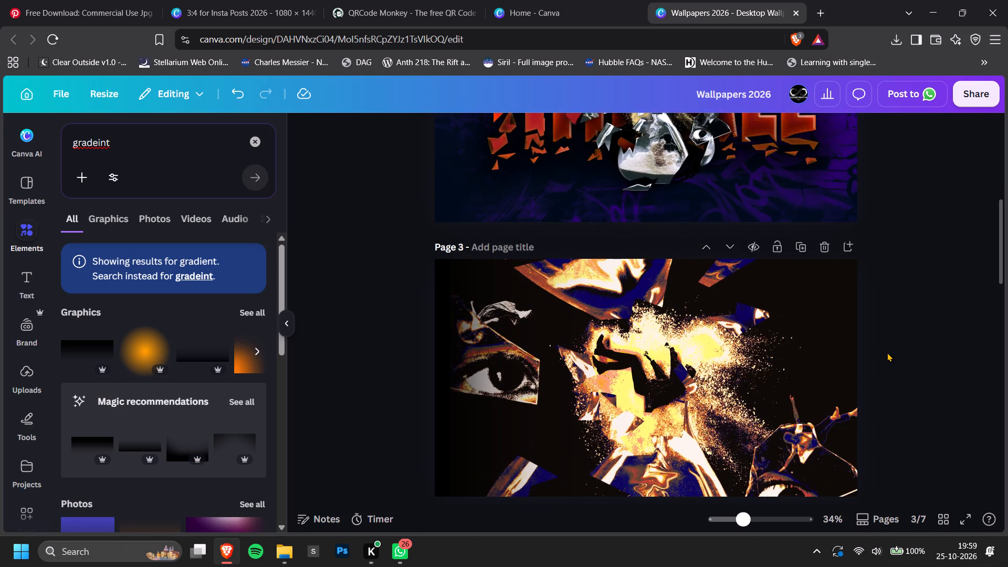
ctrl+scroll(887, 352, up, 1)
ctrl+scroll(955, 335, down, 1)
scroll(955, 336, down, 1)
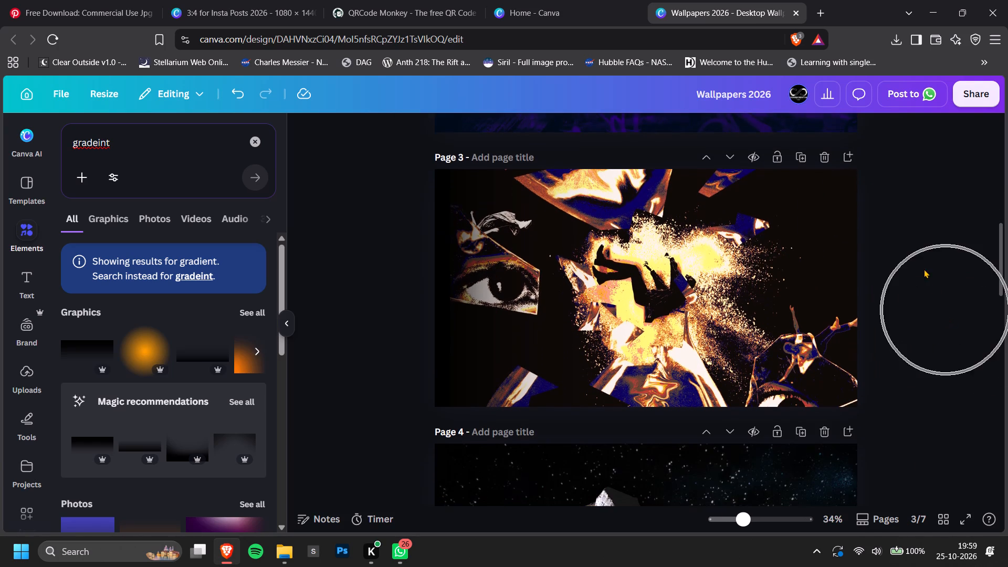
scroll(917, 261, down, 3)
scroll(918, 265, up, 3)
Copy the falling-figure artwork with its gradient from page 3 of Wallpapers 2026 and paste it onto page 2 of the 3:4 Insta posts design.
drag(406, 167, 425, 184)
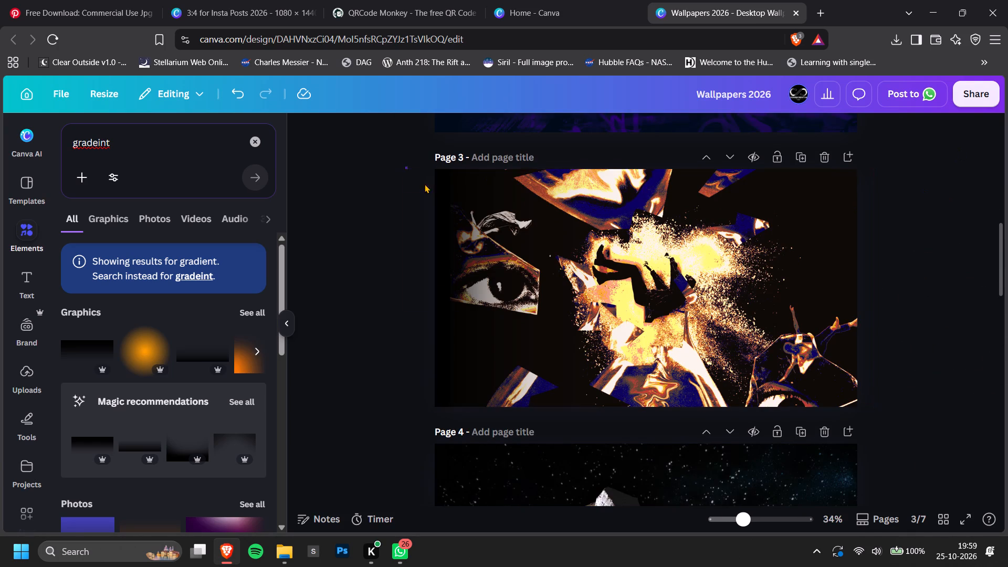
drag(425, 184, 929, 412)
key(ctrl+c)
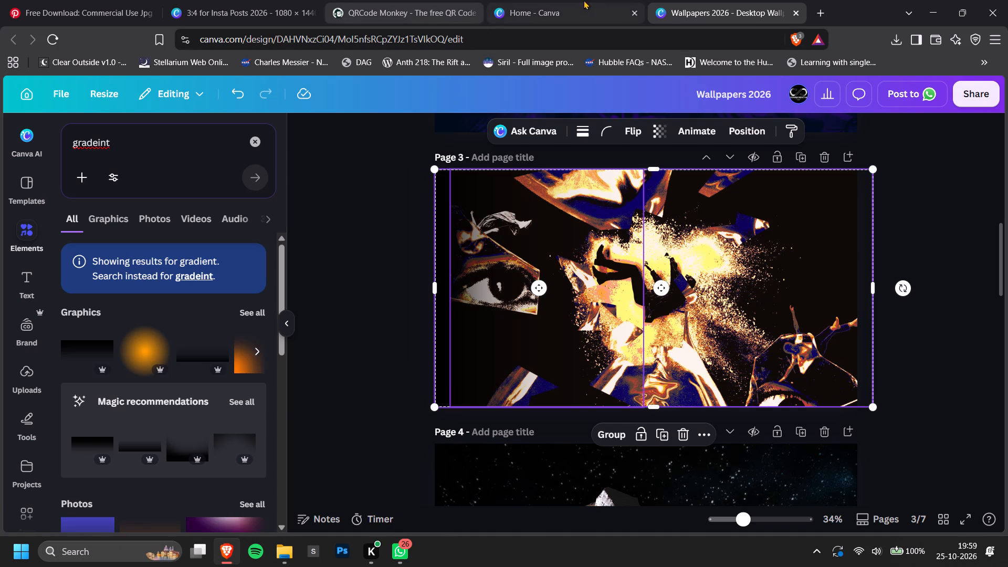
click(200, 0)
key(ctrl+v)
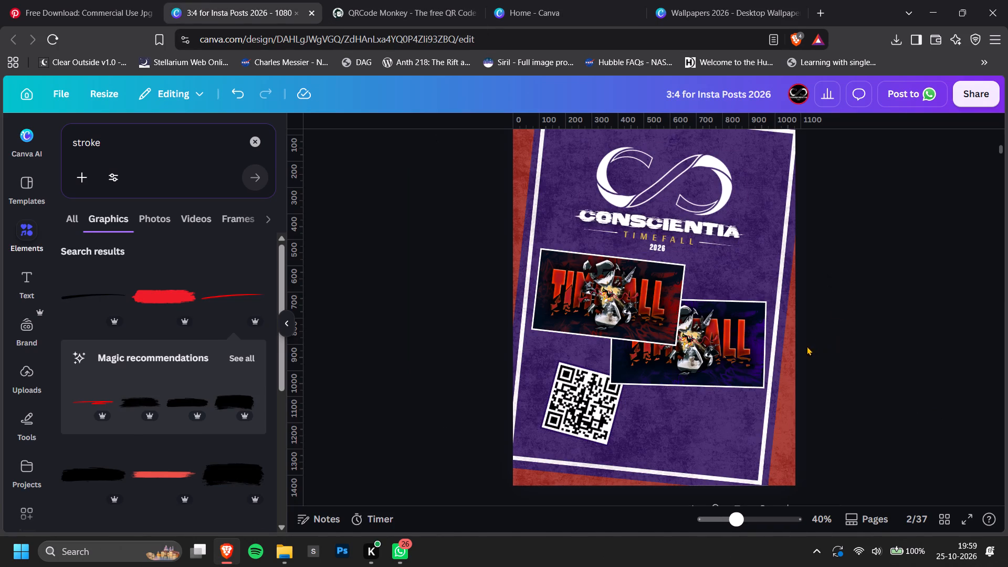
Shrink the pasted falling-figure artwork, tilt it slightly counter-clockwise, and place it below the logo over the adjoining corners of the TIMEFALL previews.
ctrl+scroll(857, 336, up, 2)
scroll(863, 338, up, 1)
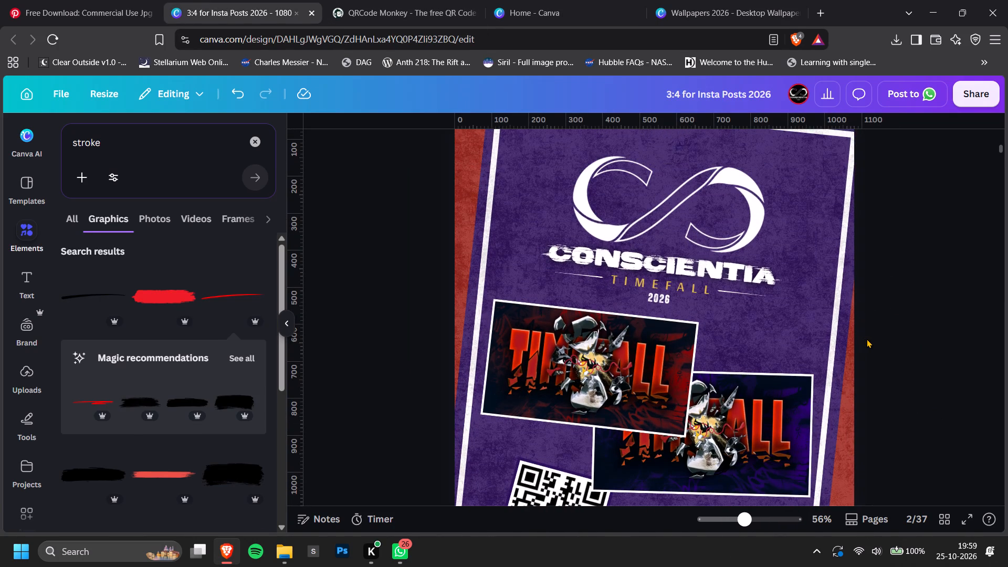
scroll(867, 339, down, 1)
ctrl+scroll(867, 339, down, 1)
scroll(865, 339, up, 1)
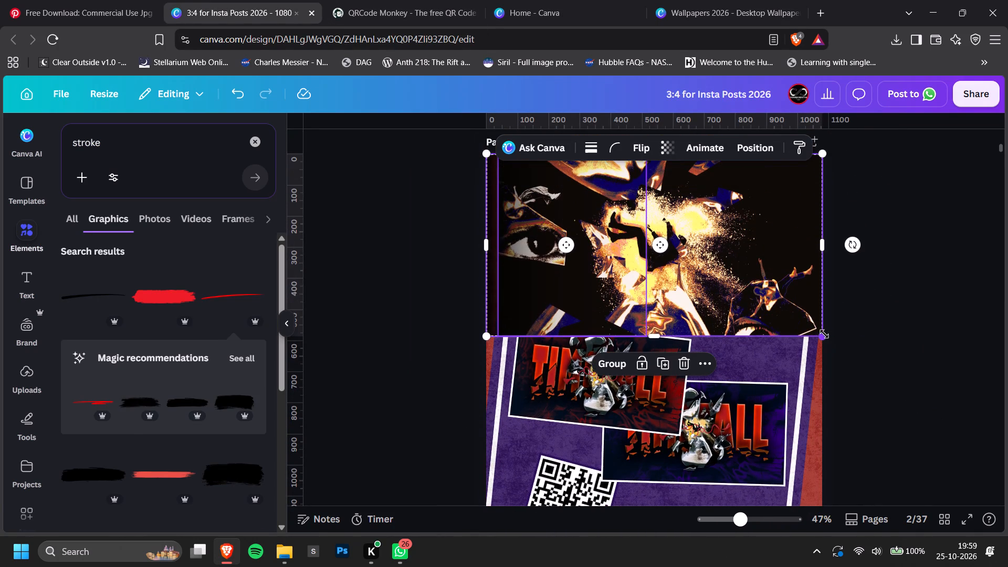
drag(824, 334, 612, 237)
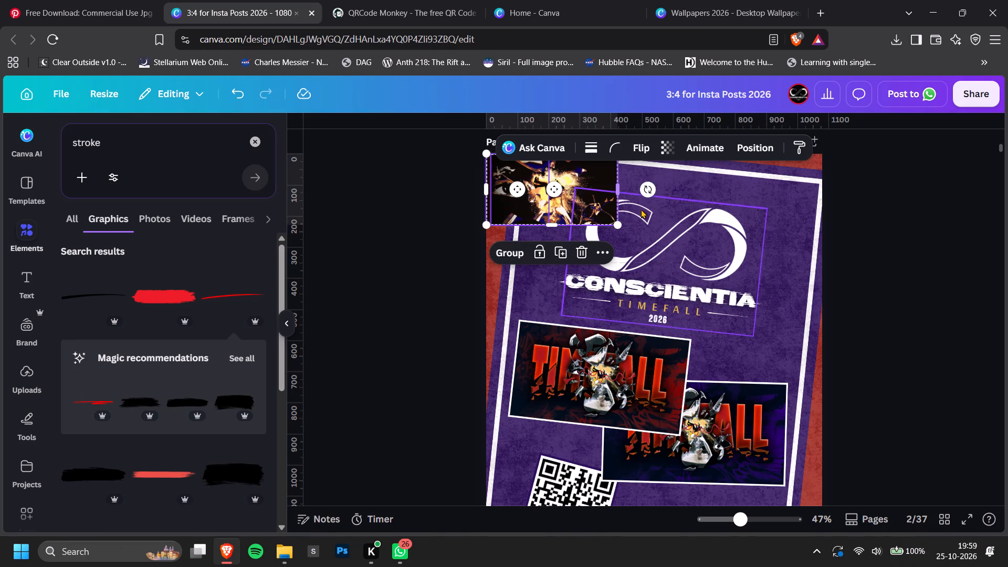
drag(649, 194, 653, 186)
drag(572, 190, 700, 363)
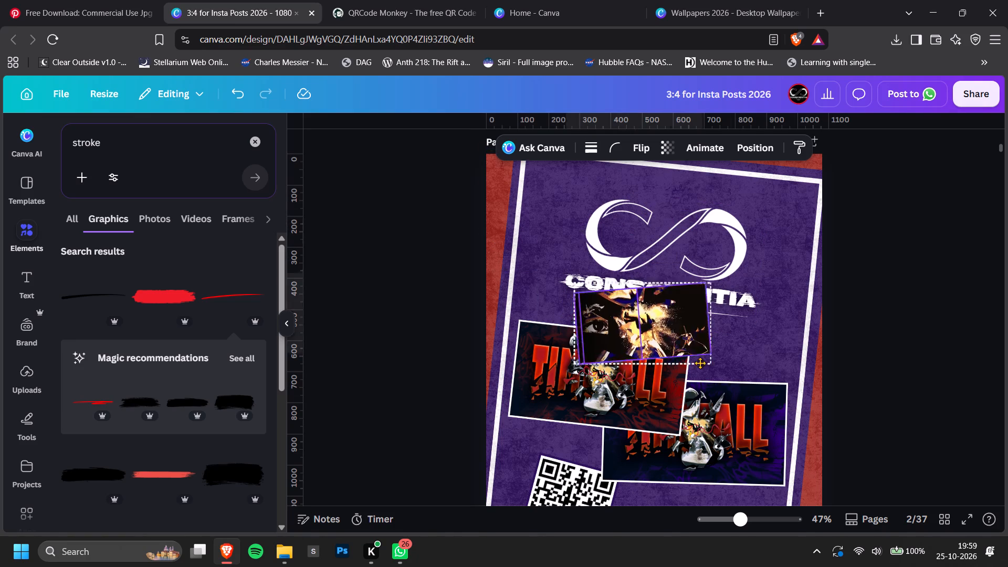
drag(700, 363, 724, 368)
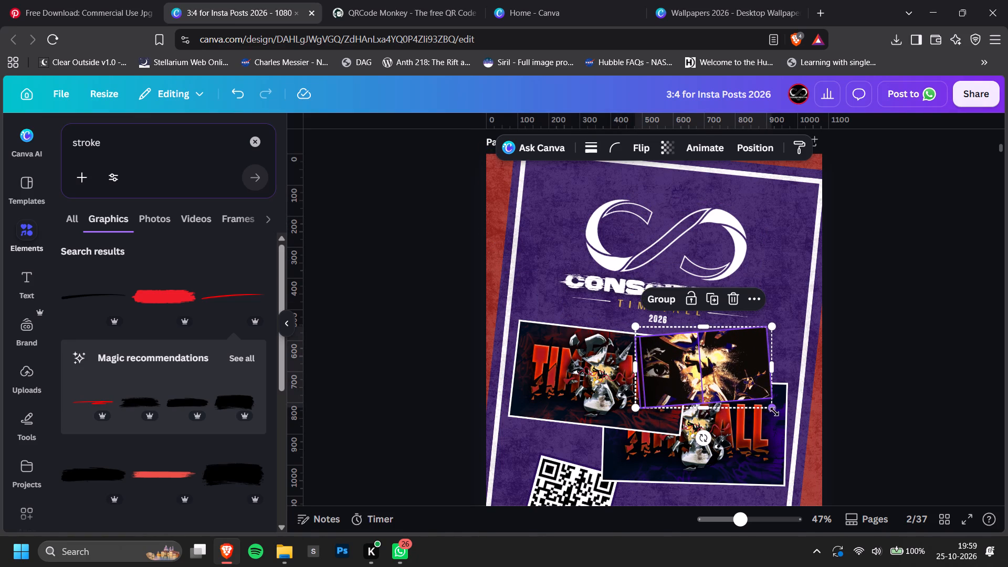
drag(776, 412, 761, 406)
key(ctrl+z)
click(769, 396)
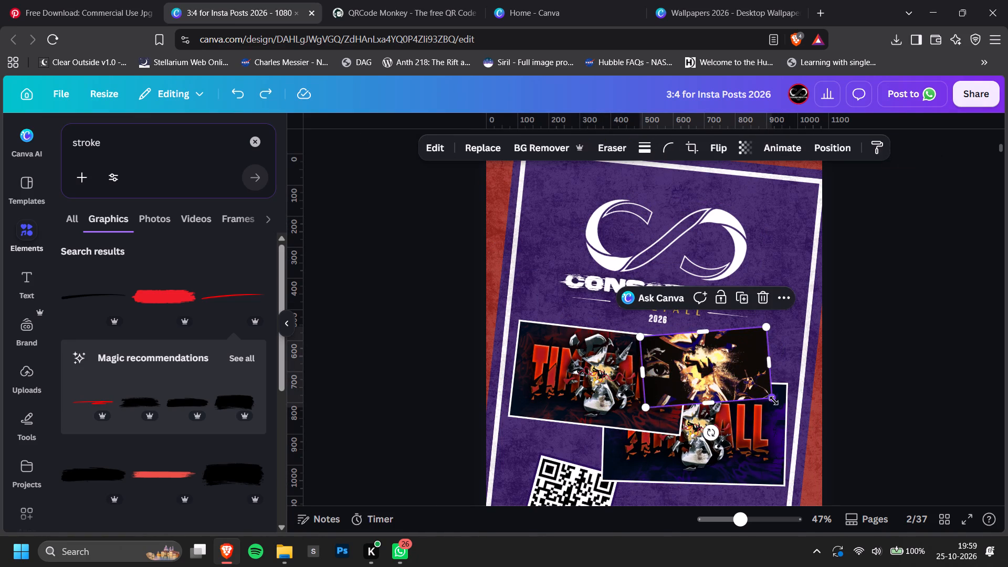
drag(774, 401, 760, 395)
drag(741, 376, 748, 377)
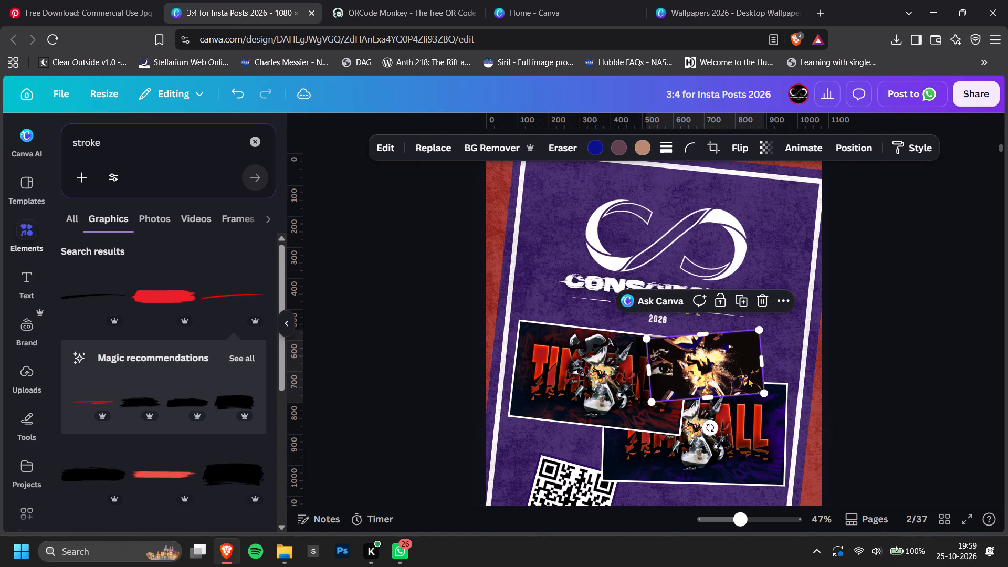
Send the falling-figure image behind both TIMEFALL previews, shift it toward the page's right border, and enlarge it slightly.
key(ctrl+bracketleft)
key(ctrl+bracketleft)
key(ctrl+bracketleft)
ctrl+scroll(885, 376, up, 3)
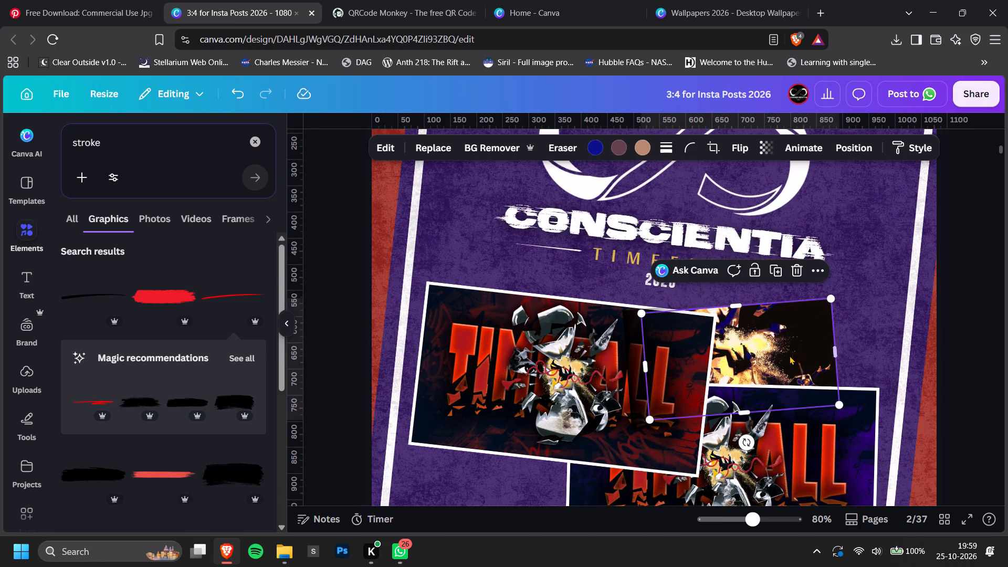
drag(773, 356, 803, 353)
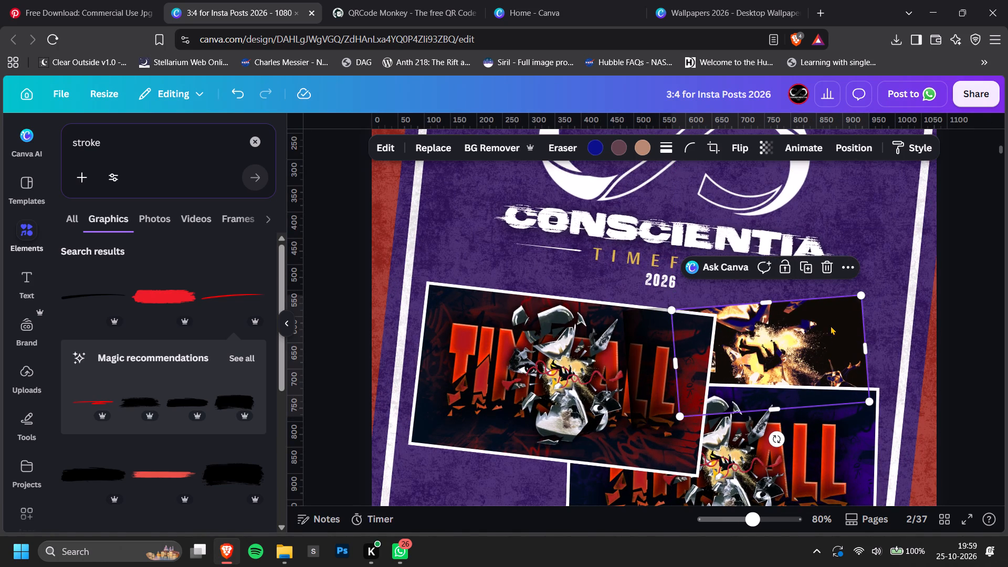
drag(859, 296, 881, 297)
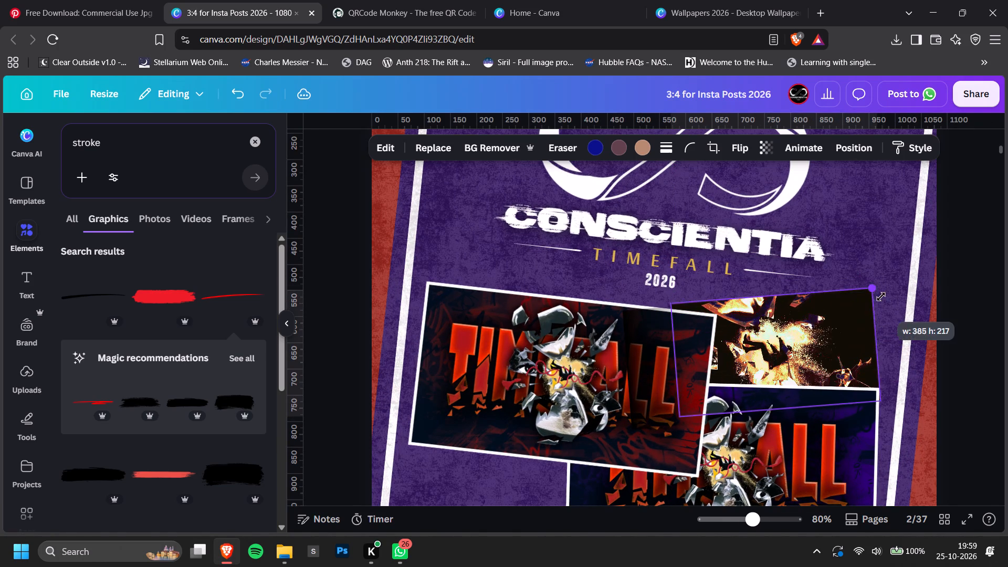
drag(881, 297, 885, 294)
drag(843, 355, 848, 356)
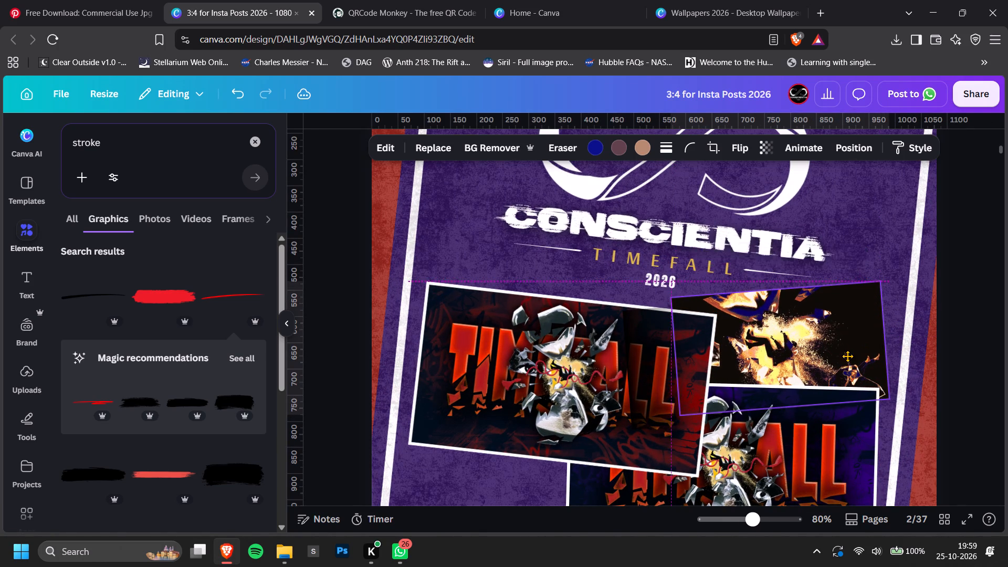
drag(848, 356, 848, 356)
click(995, 310)
ctrl+scroll(964, 353, down, 3)
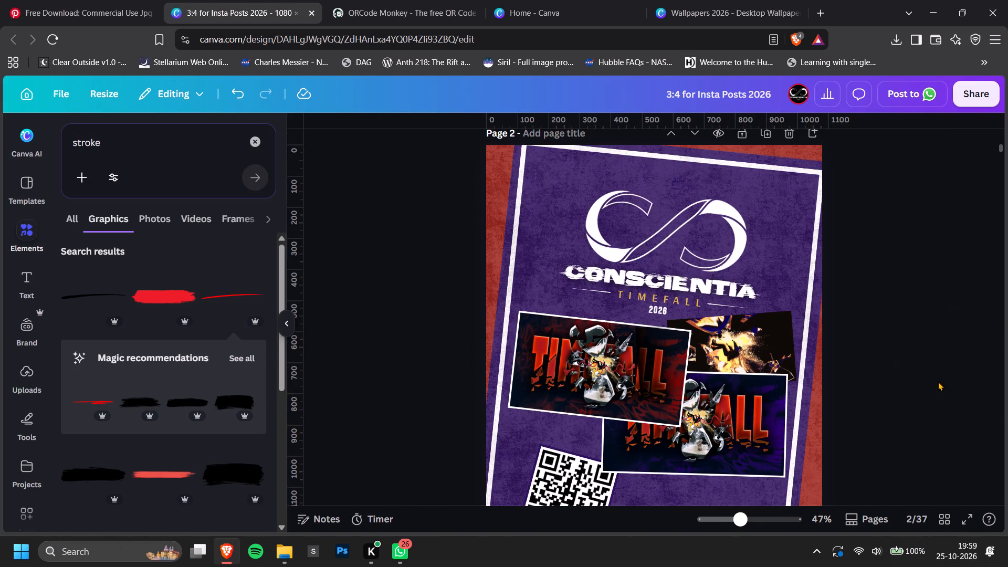
Add a solid dark red border with a stroke weight of 7 to the falling-figure preview.
ctrl+scroll(892, 382, up, 2)
click(828, 289)
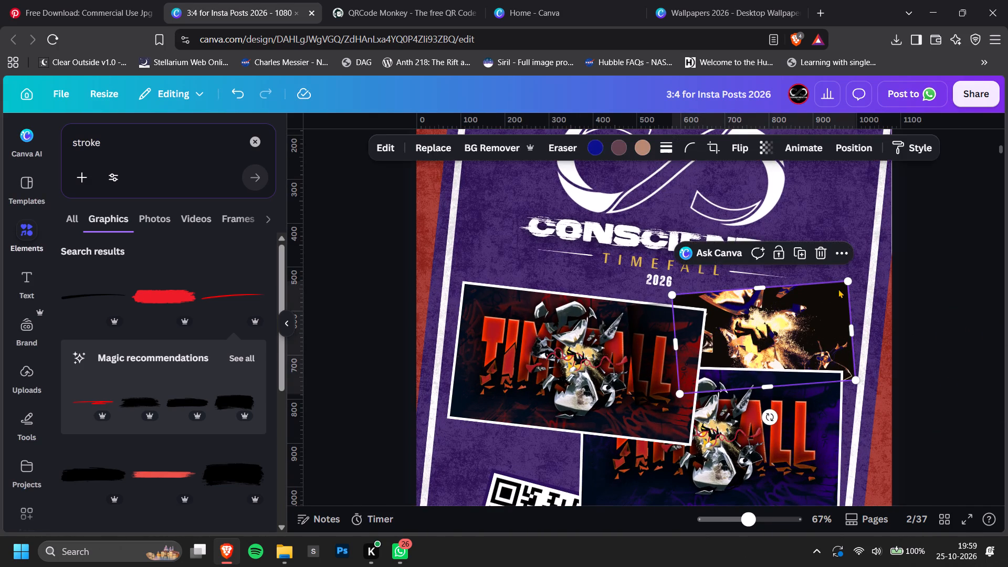
click(838, 289)
click(830, 286)
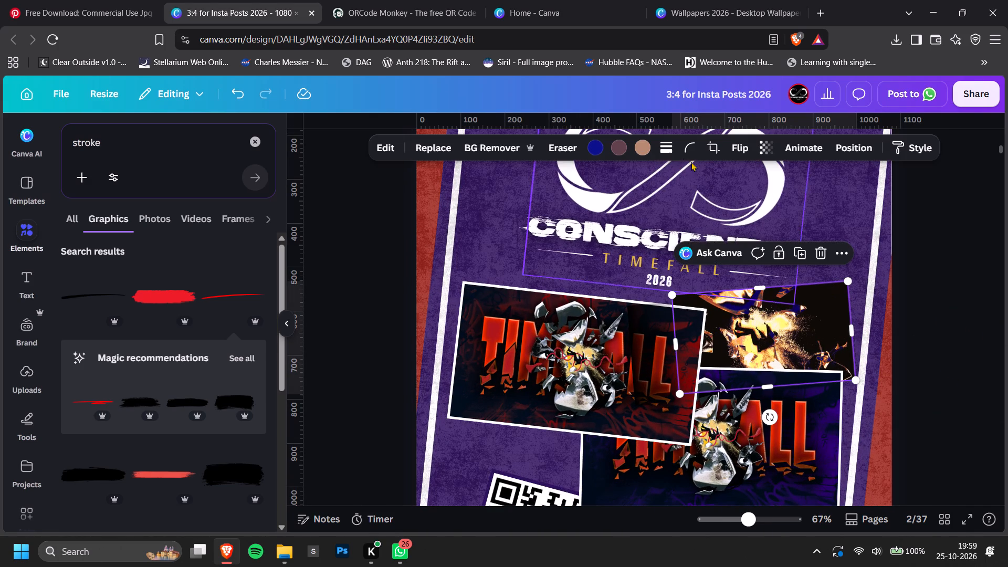
click(669, 149)
click(583, 237)
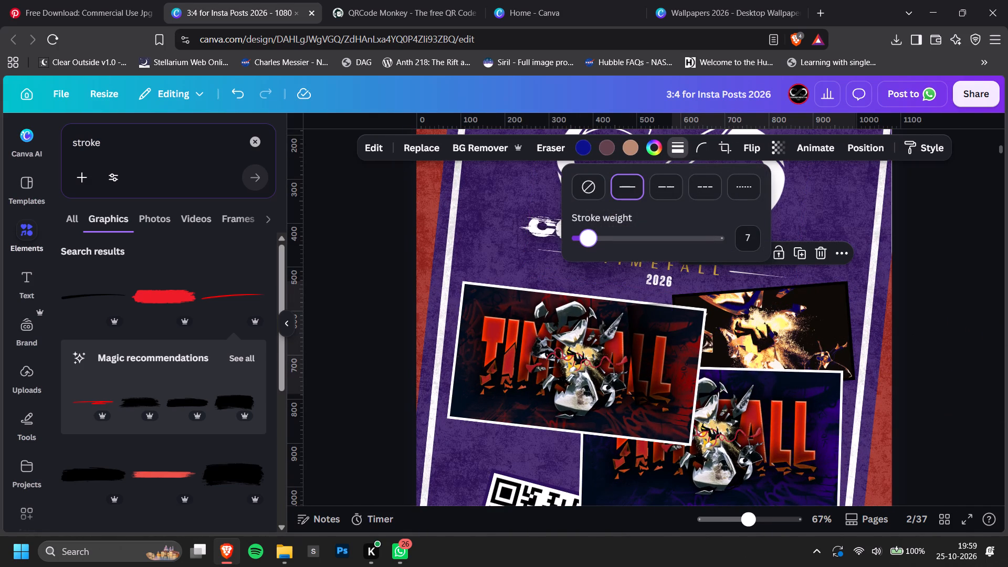
click(659, 147)
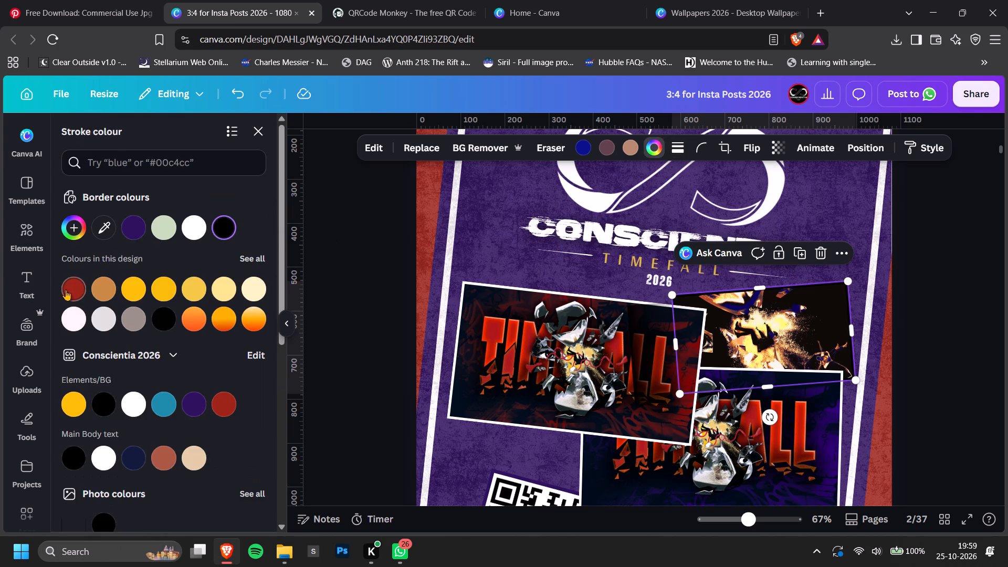
click(66, 289)
double_click(926, 312)
ctrl+scroll(928, 318, down, 2)
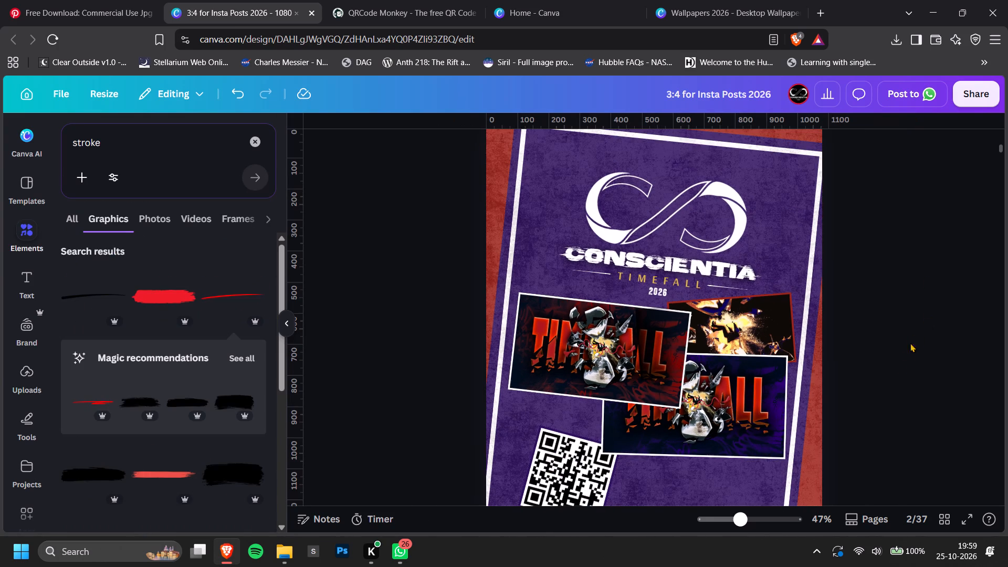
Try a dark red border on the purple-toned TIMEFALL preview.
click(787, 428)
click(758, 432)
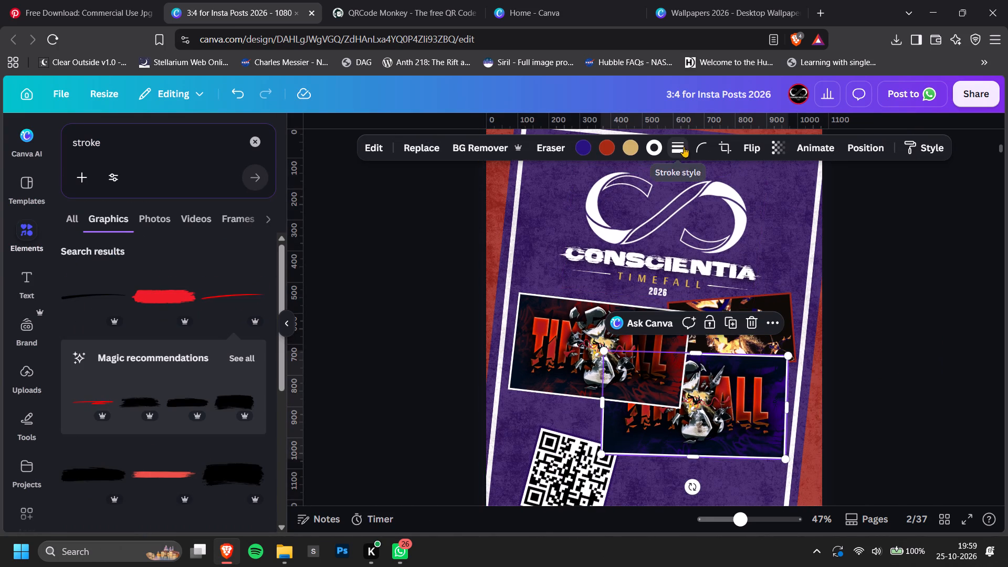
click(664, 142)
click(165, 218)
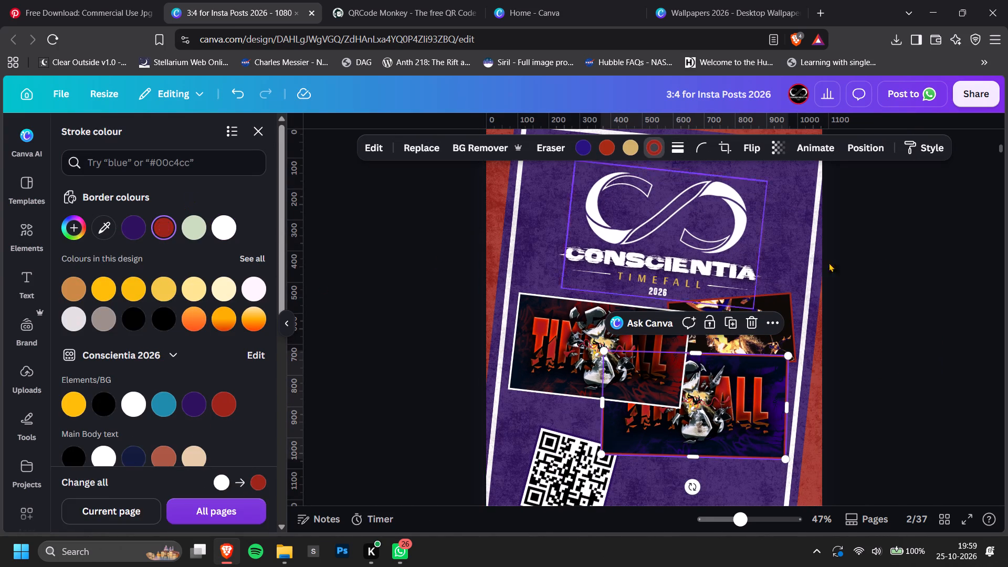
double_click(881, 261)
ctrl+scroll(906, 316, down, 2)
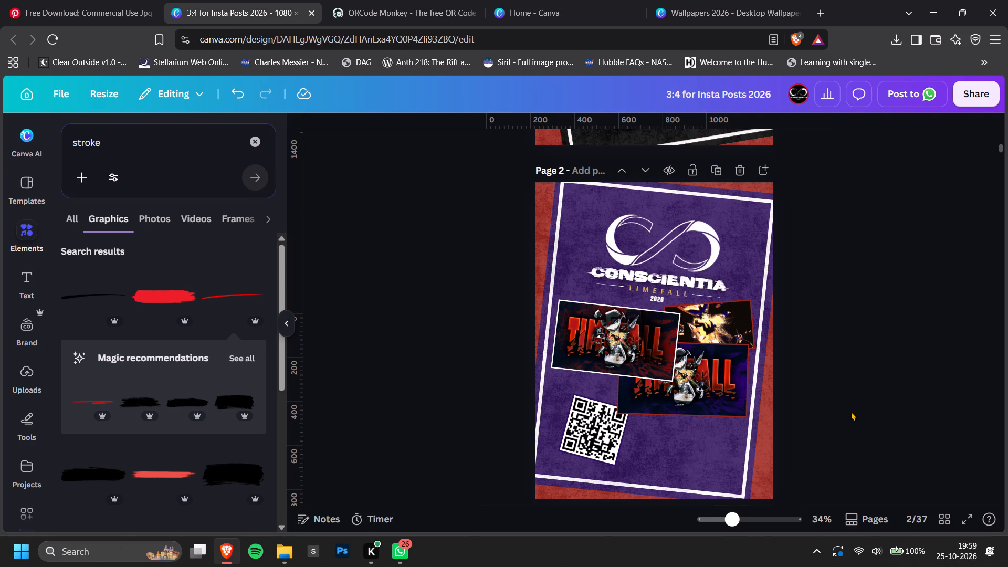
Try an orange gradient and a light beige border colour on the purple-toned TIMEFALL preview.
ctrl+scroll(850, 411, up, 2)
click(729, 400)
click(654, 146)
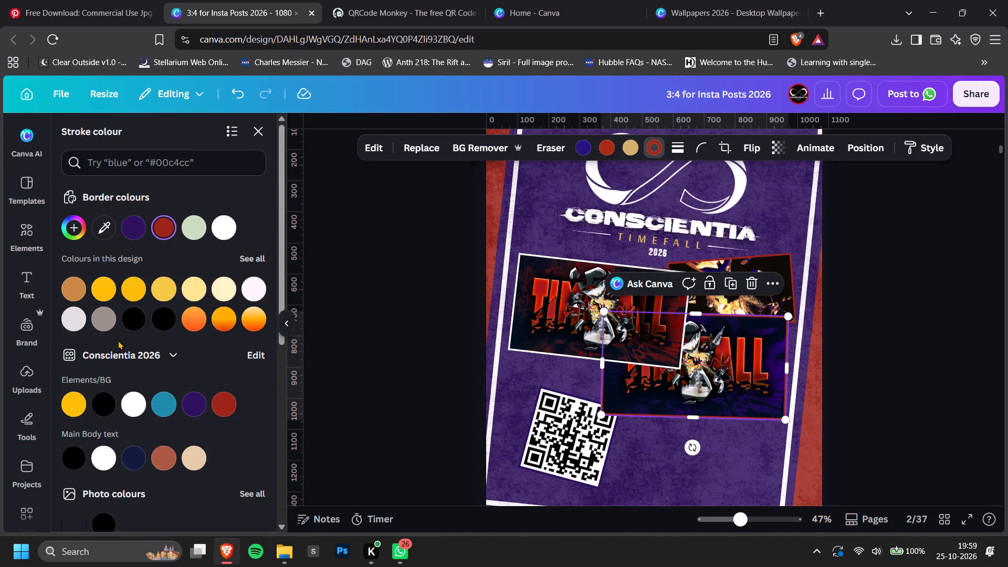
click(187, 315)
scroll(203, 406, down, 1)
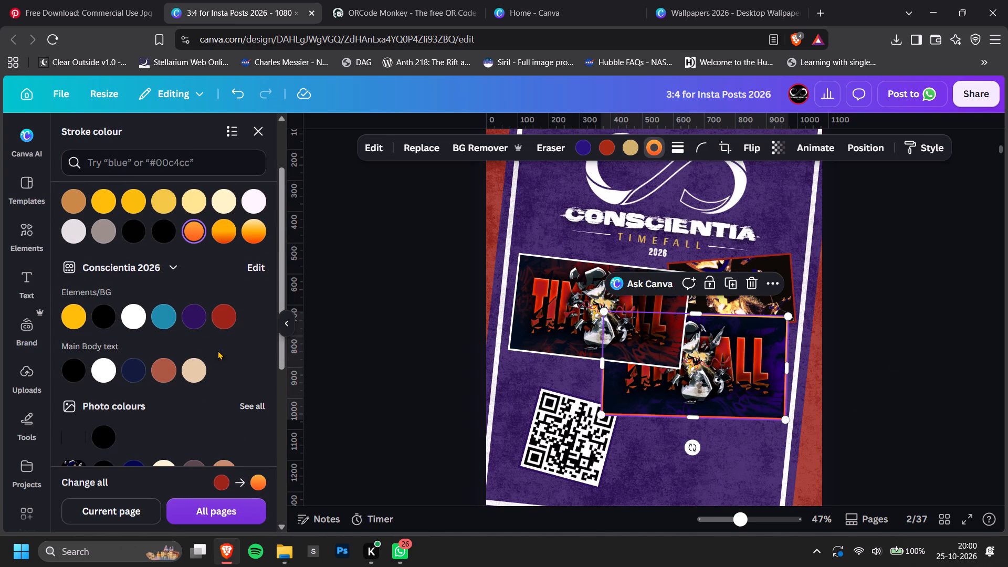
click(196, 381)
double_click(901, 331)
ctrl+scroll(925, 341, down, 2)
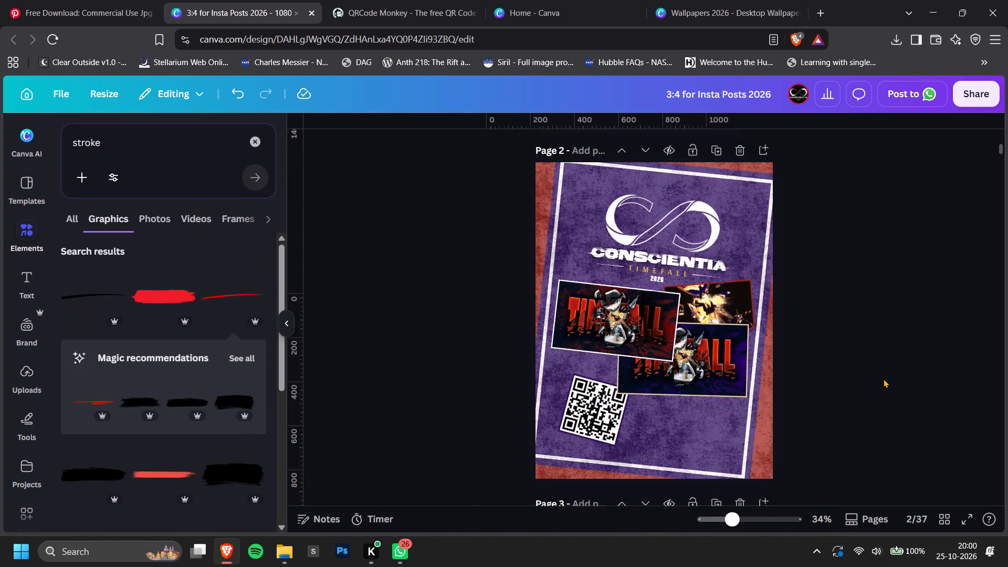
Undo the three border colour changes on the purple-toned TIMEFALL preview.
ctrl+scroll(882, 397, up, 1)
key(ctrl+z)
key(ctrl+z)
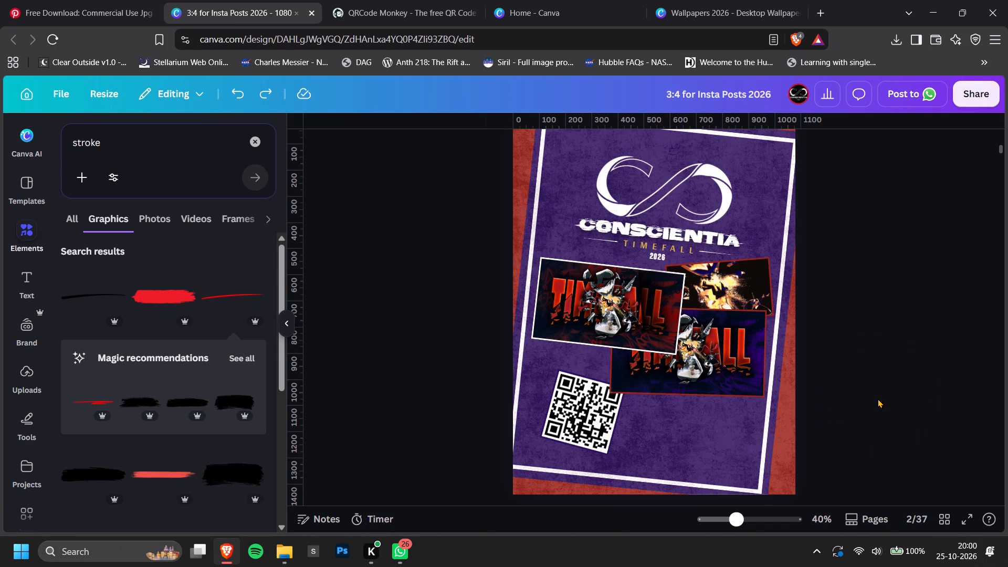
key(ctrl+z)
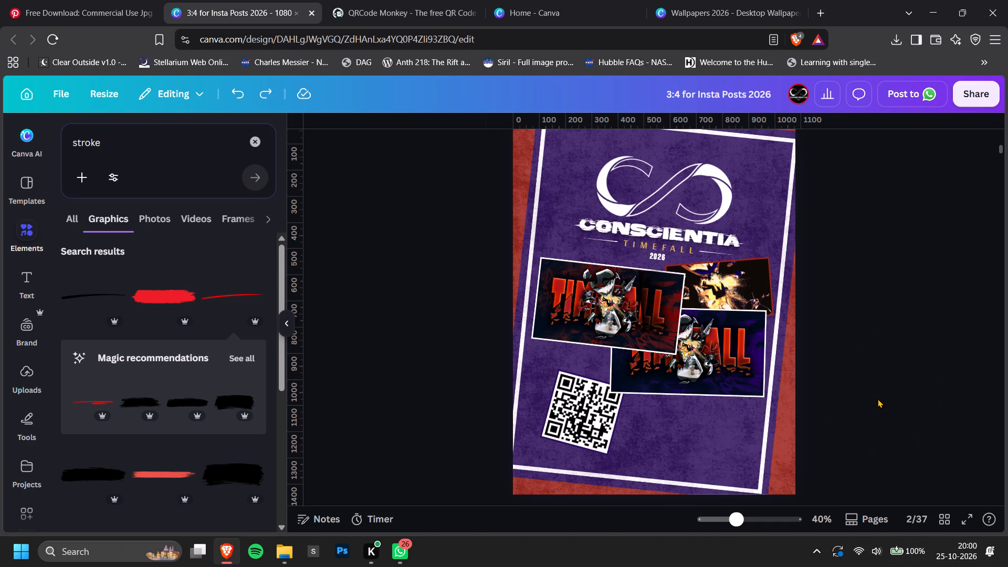
Switch to the Wallpapers 2026 design and look through the astronaut "leap beyond" wallpapers on pages 4 to 7.
ctrl+scroll(878, 398, up, 2)
key(alt+Tab)
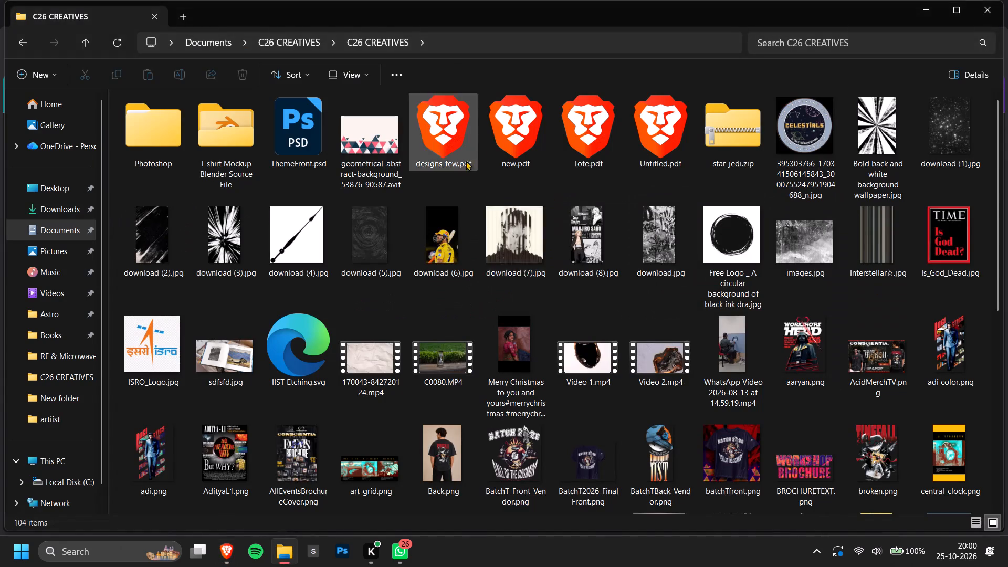
key(alt+Tab)
click(694, 0)
scroll(766, 274, down, 4)
click(957, 319)
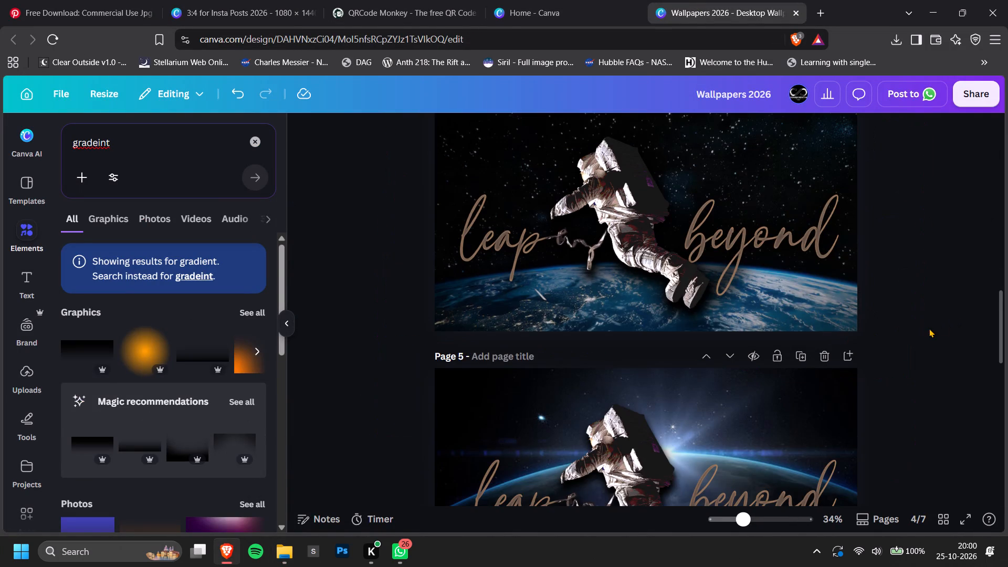
ctrl+scroll(931, 330, down, 10)
scroll(913, 376, up, 4)
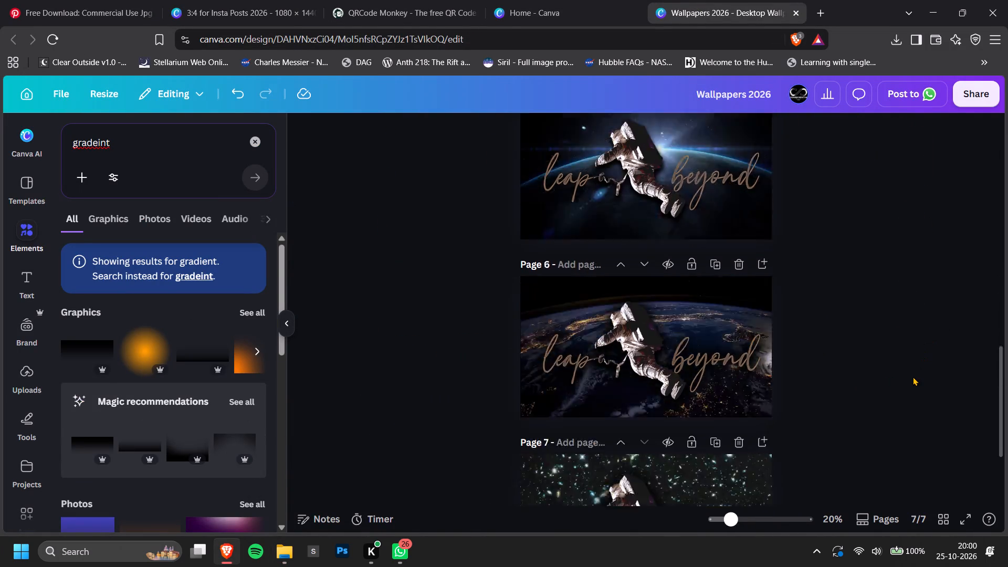
scroll(913, 376, up, 2)
scroll(912, 378, down, 8)
ctrl+scroll(869, 391, up, 2)
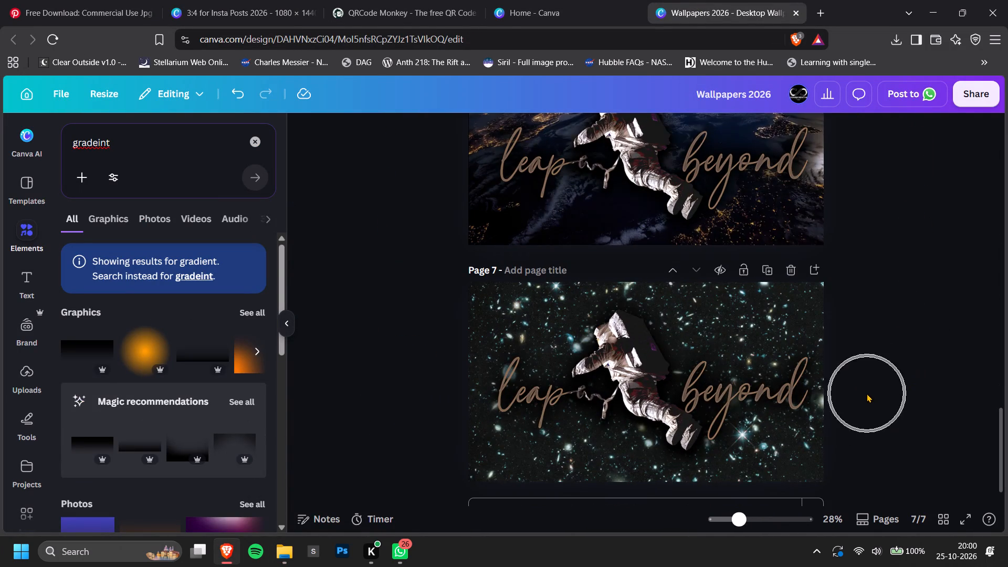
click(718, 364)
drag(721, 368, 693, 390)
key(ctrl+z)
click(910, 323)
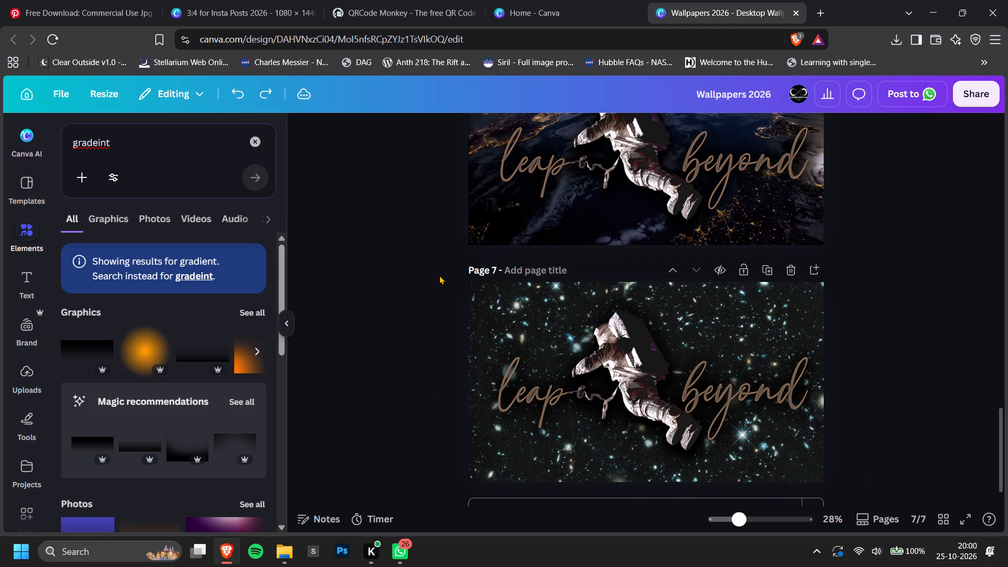
Select the artwork of the "leap beyond" astronaut wallpaper with the galaxy-field background on page 7.
drag(395, 236, 716, 490)
click(958, 403)
click(467, 343)
Crop in all four edges of the tilted "leap beyond" astronaut cut-out on page 7, closer to the page bounds.
click(623, 348)
drag(873, 412, 822, 399)
drag(433, 364, 478, 383)
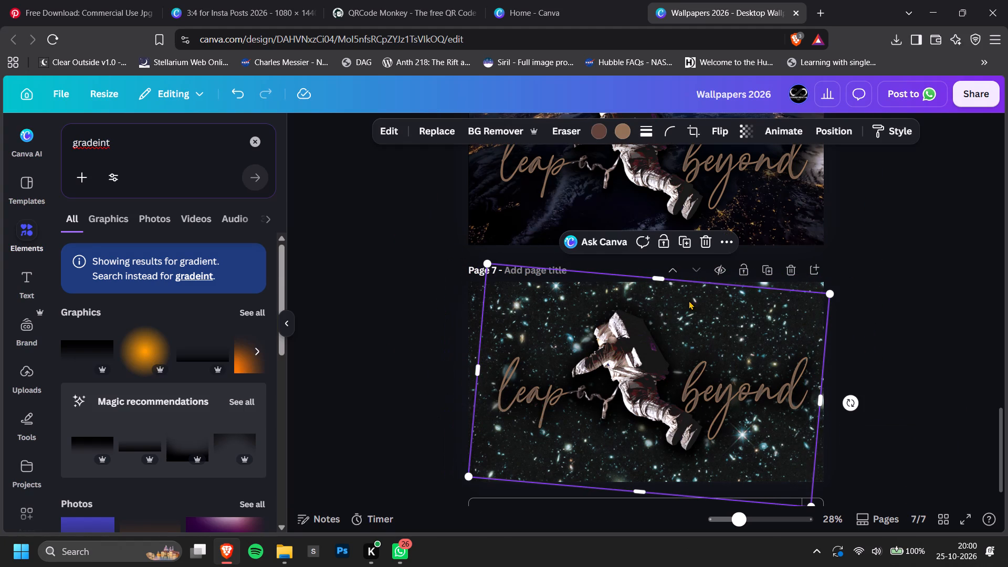
drag(682, 283, 690, 308)
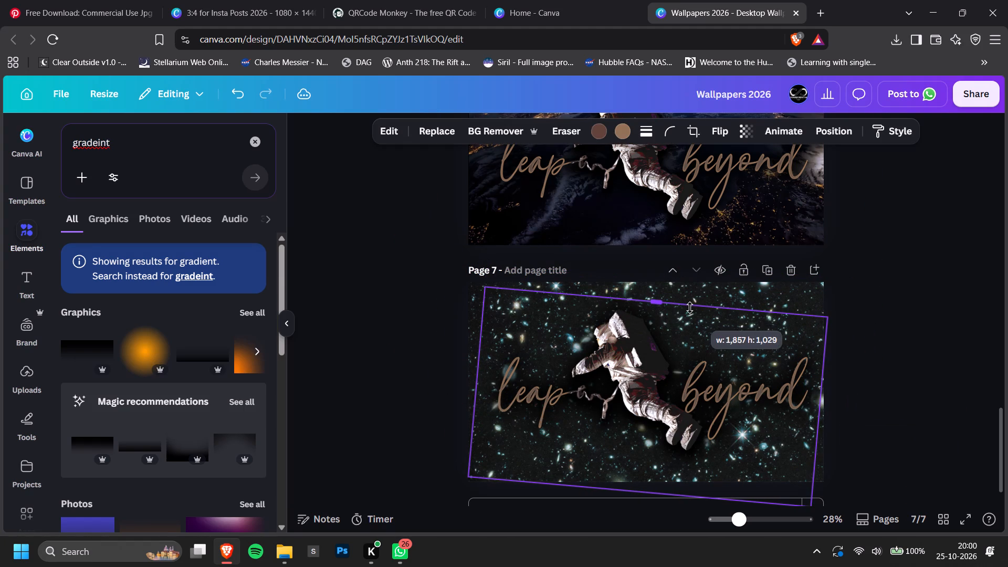
drag(690, 308, 688, 307)
click(637, 486)
drag(634, 498, 634, 493)
drag(634, 491, 636, 468)
click(881, 390)
Copy the "leap beyond" cut-out together with its galaxy-field background into page 2 of the 3:4 for Insta Posts 2026 design.
click(775, 297)
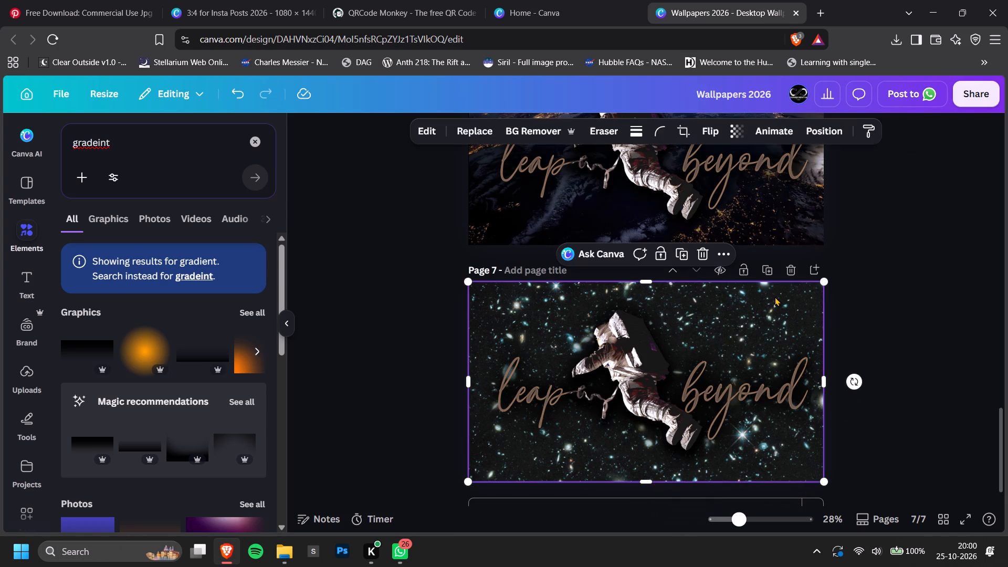
click(287, 264)
drag(354, 266, 841, 480)
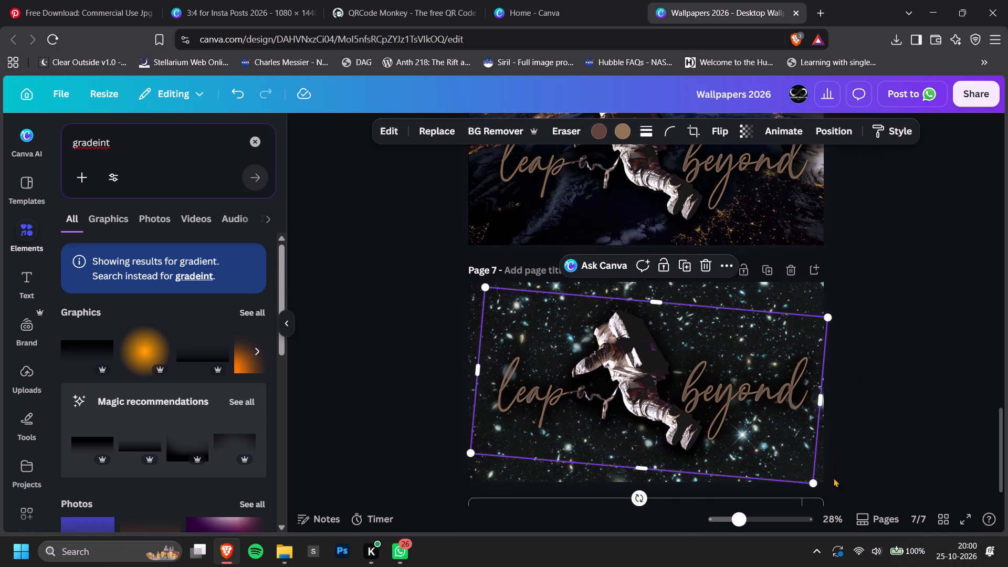
click(993, 353)
click(749, 286)
click(941, 281)
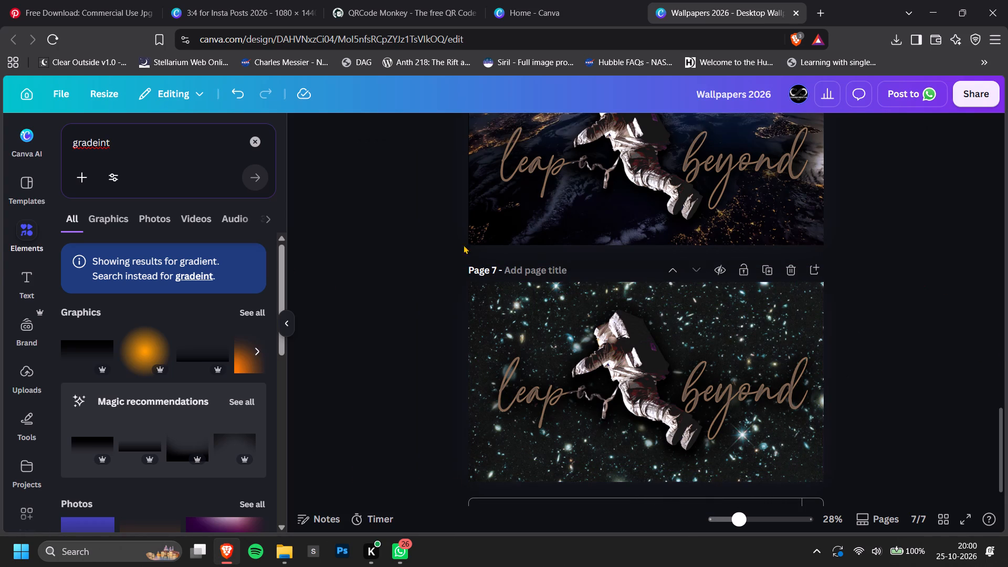
drag(401, 256, 884, 489)
shift+click(793, 307)
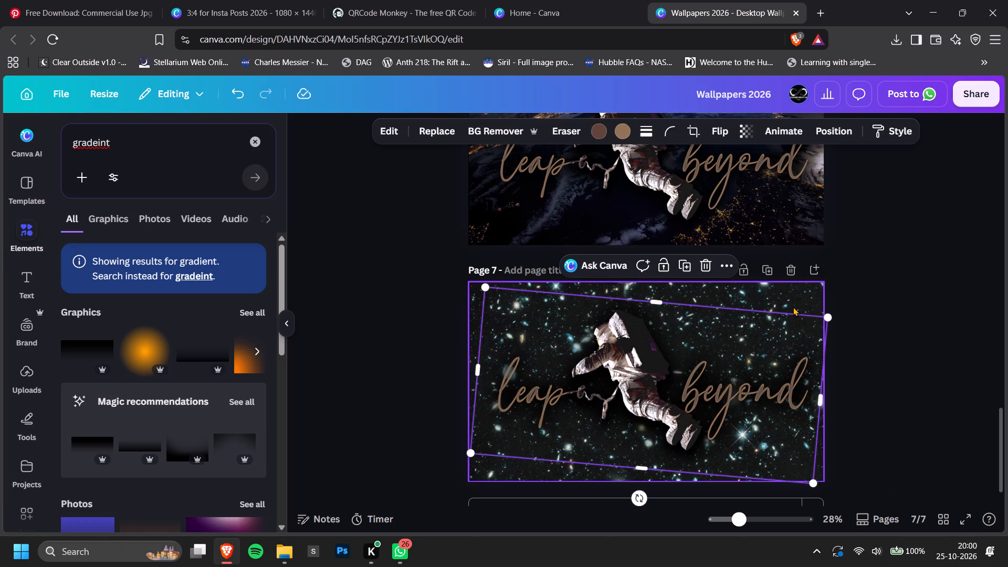
key(ctrl+c)
click(292, 0)
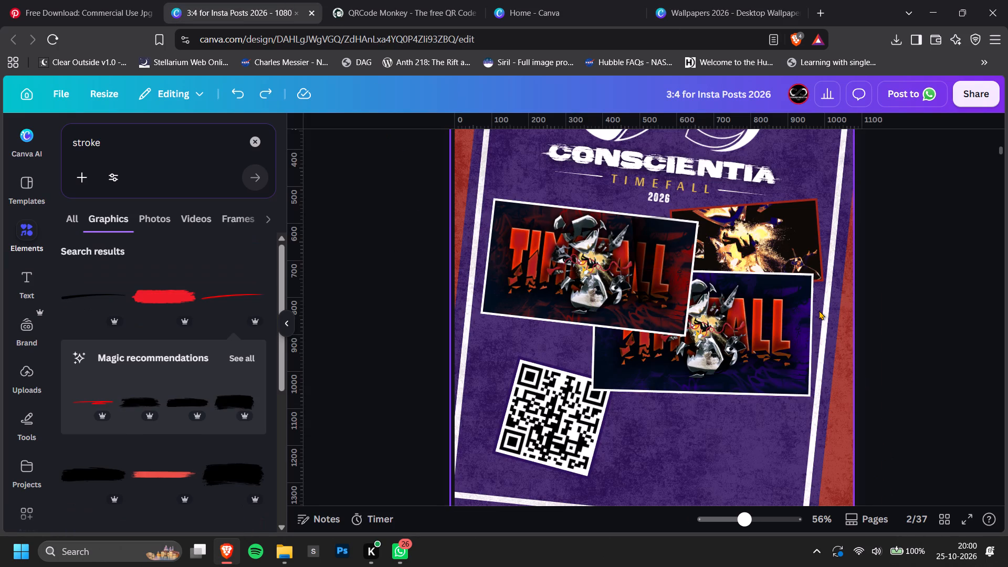
key(ctrl+v)
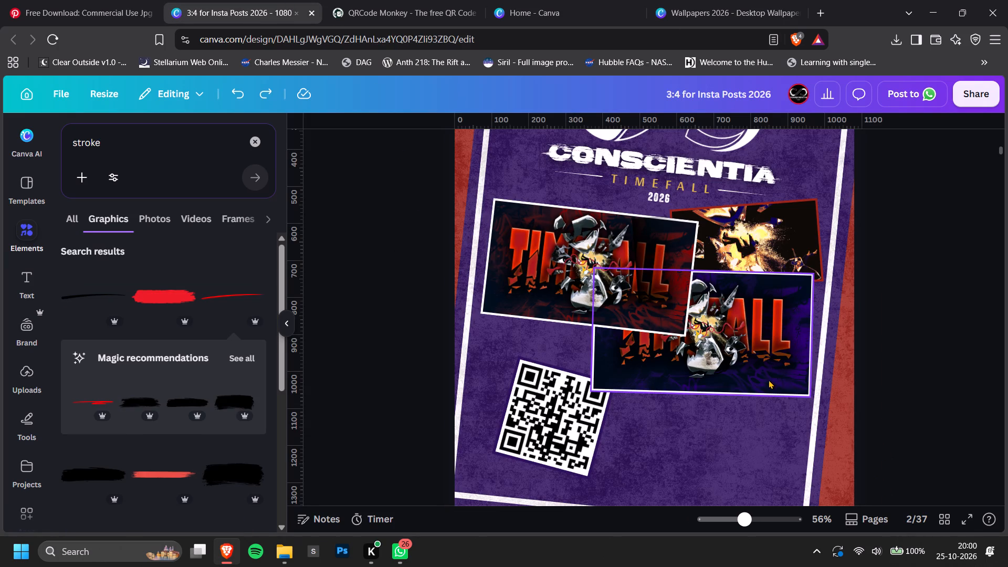
Scale the pasted "leap beyond" artwork to just under half the page width and place it over the lower part of the red TIMEFALL preview.
ctrl+scroll(831, 380, down, 1)
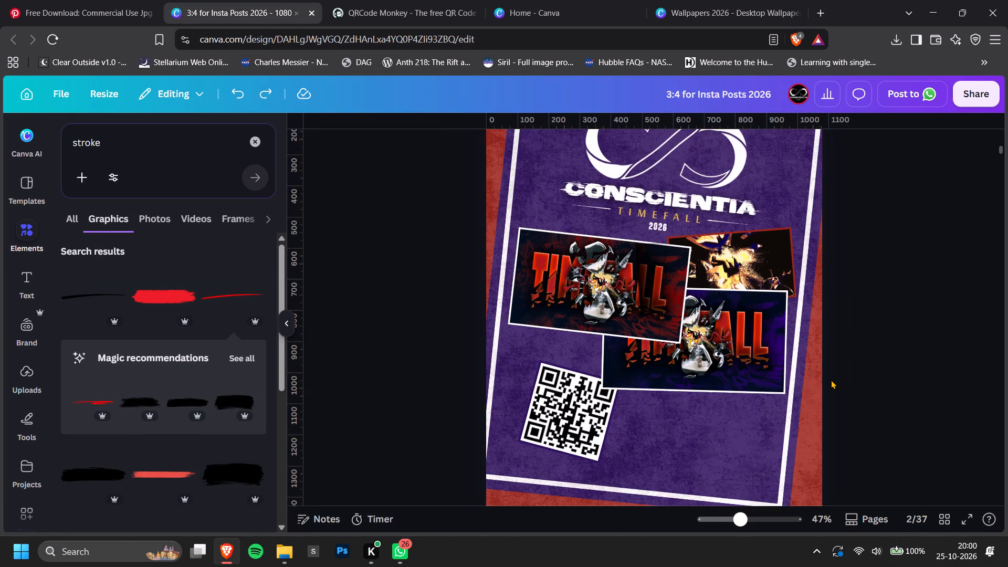
ctrl+scroll(831, 380, down, 2)
scroll(831, 380, up, 1)
drag(772, 376, 719, 344)
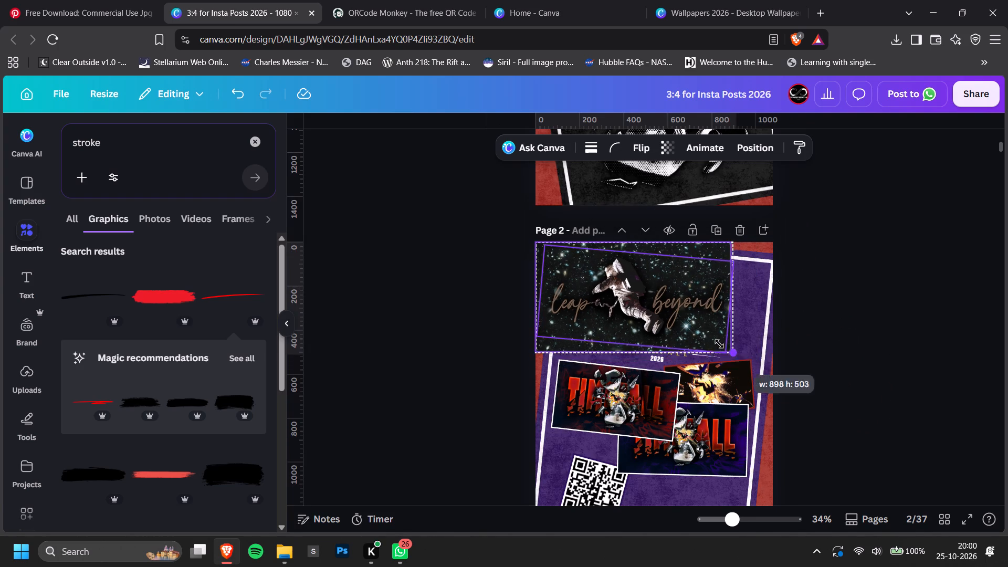
drag(719, 344, 637, 304)
drag(620, 292, 638, 414)
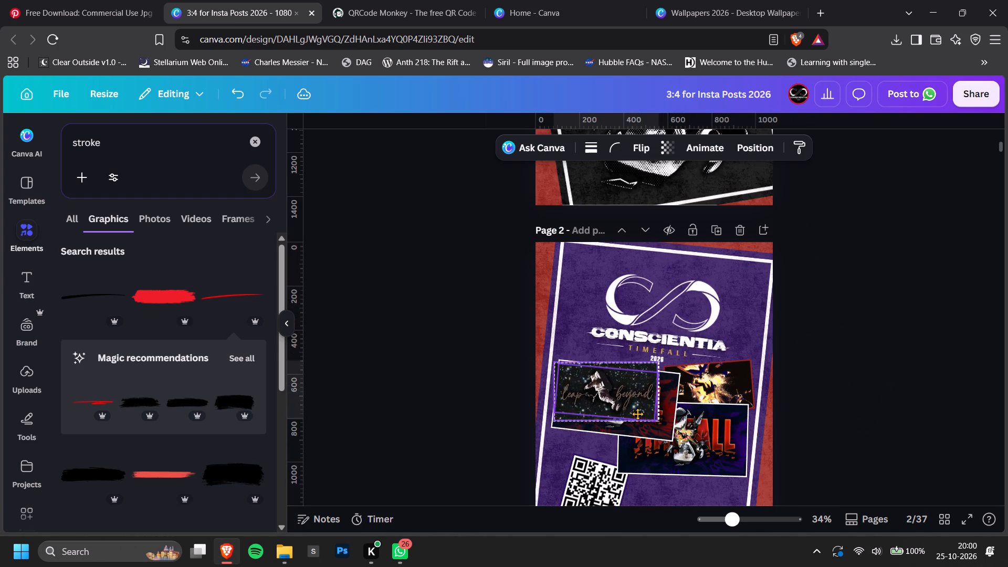
drag(638, 414, 646, 446)
Move the QR code to the lower-right corner area of the purple page, below the purple-toned TIMEFALL preview.
scroll(648, 440, down, 1)
drag(582, 407, 677, 438)
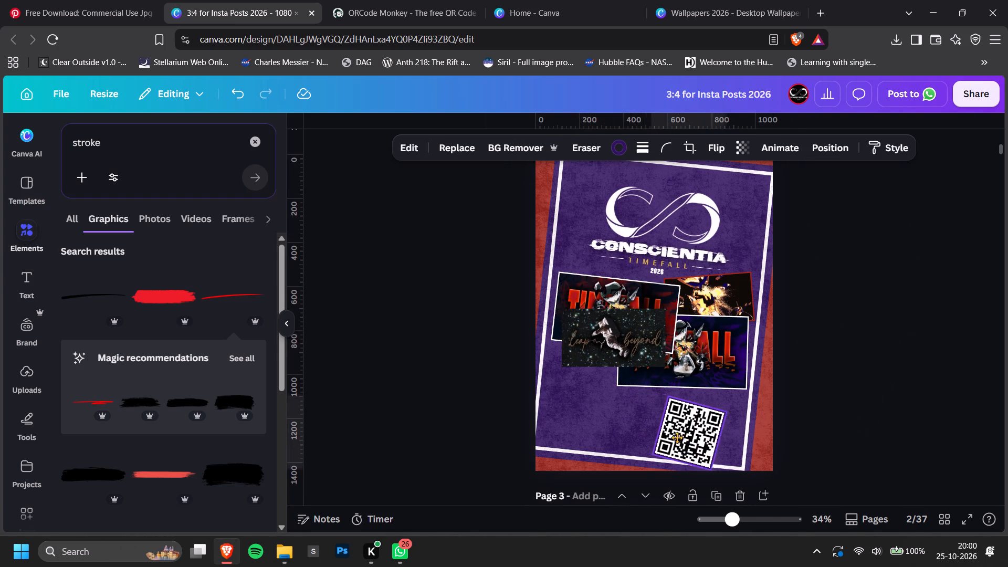
drag(677, 438, 678, 438)
Select the "leap beyond" astronaut cut-out on the purple page.
click(606, 342)
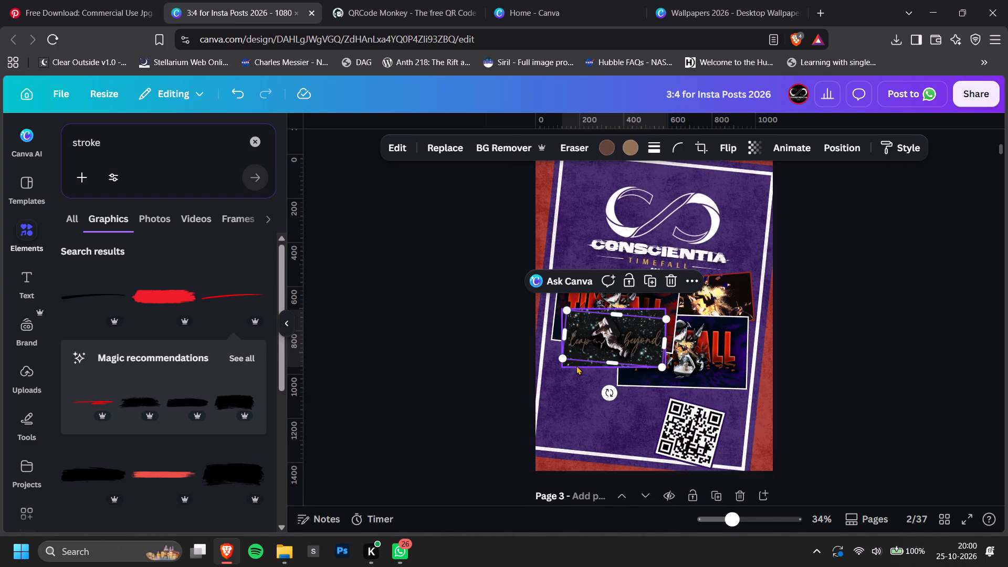
Move the "leap beyond" preview below the red-toned TIMEFALL preview and layer it in front of the purple-toned TIMEFALL preview.
shift+click(576, 365)
click(581, 278)
drag(611, 351, 601, 374)
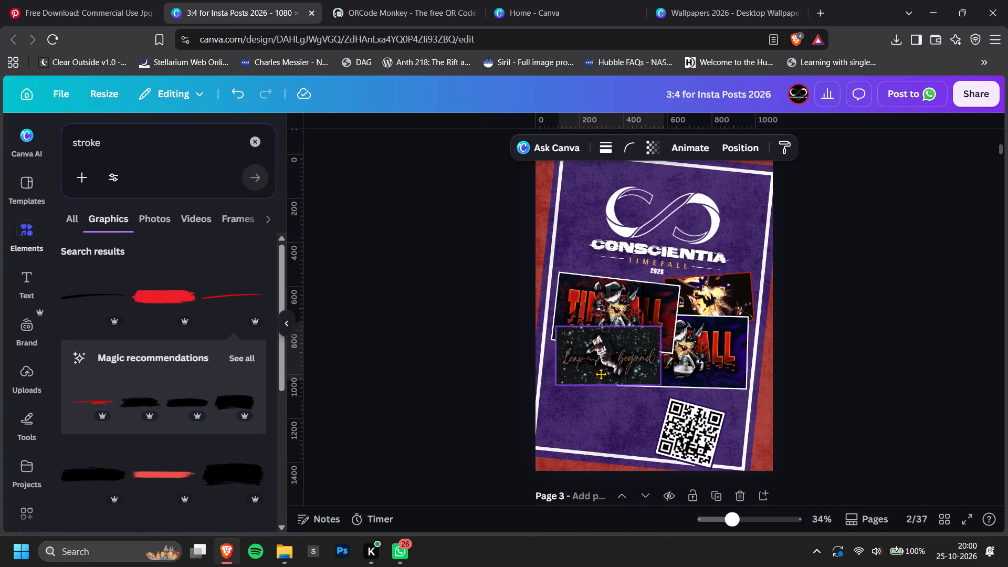
drag(601, 374, 597, 387)
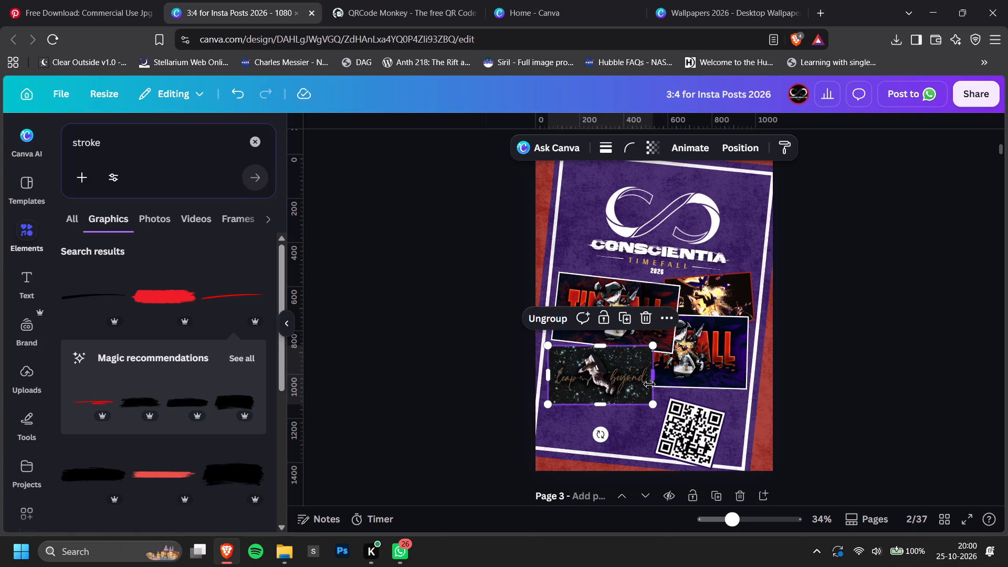
key(ctrl+bracketleft)
key(ctrl+bracketleft)
key(ctrl+bracketleft)
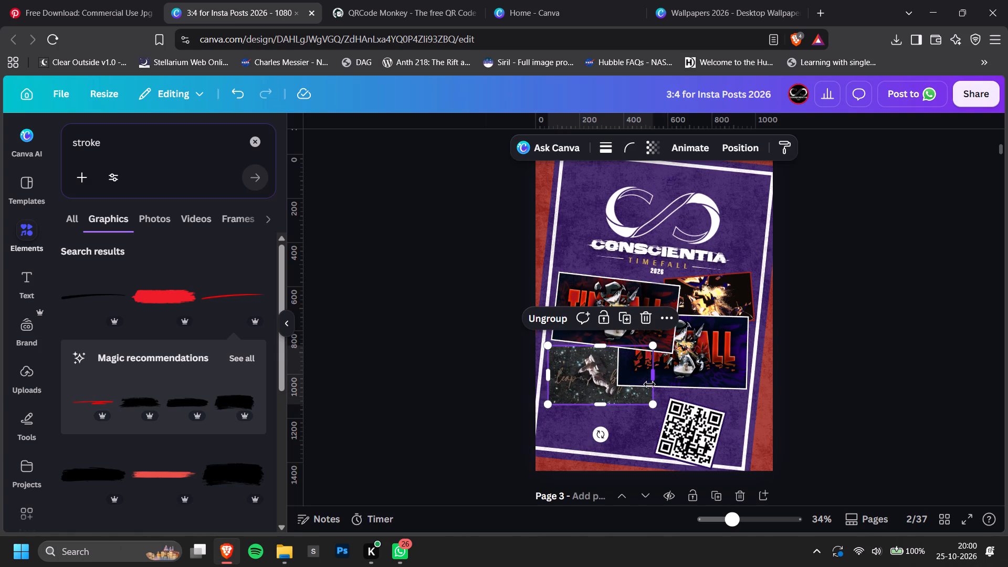
key(ctrl+bracketright)
key(ctrl+bracketright)
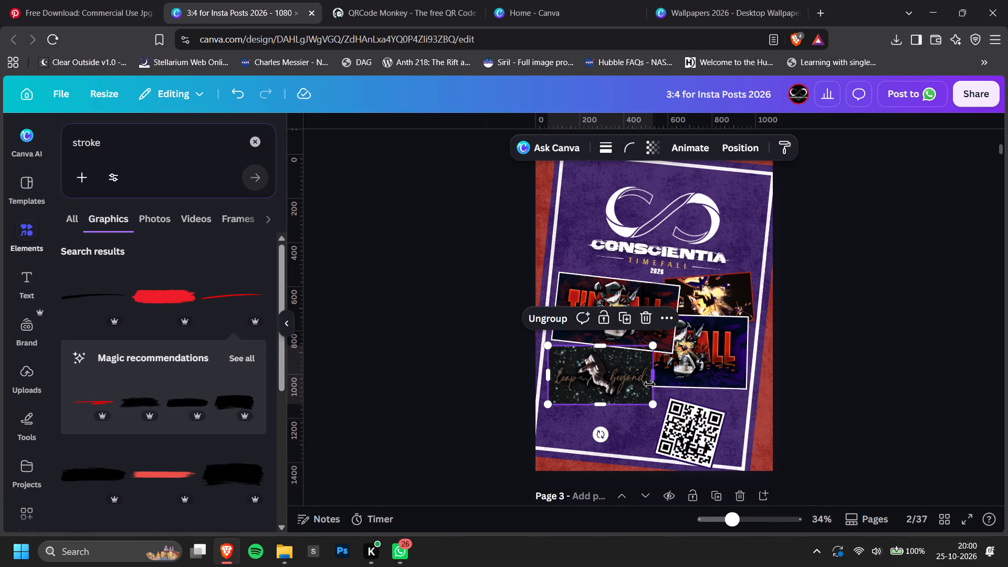
Position the "leap beyond" preview beside the purple-toned TIMEFALL preview's lower part and tilt it slightly counter-clockwise.
ctrl+scroll(649, 384, up, 3)
ctrl+scroll(587, 362, up, 1)
drag(588, 370, 580, 395)
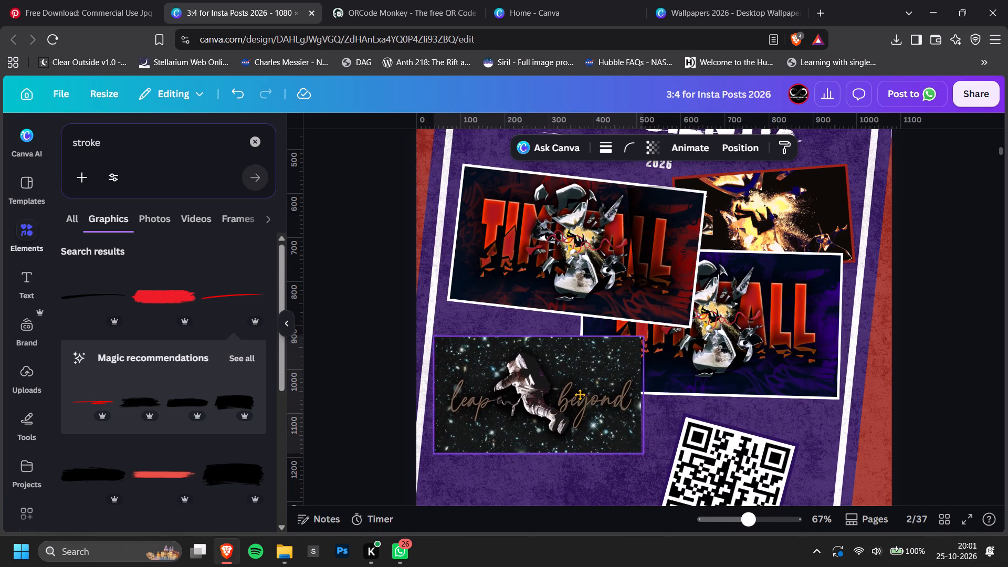
drag(580, 395, 592, 402)
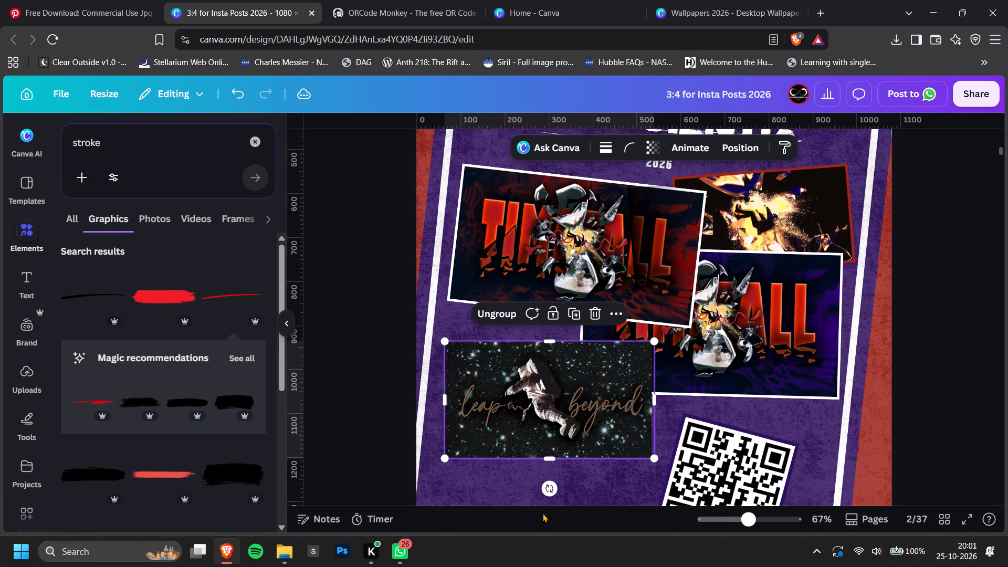
drag(552, 491, 561, 491)
drag(450, 468, 460, 463)
click(911, 392)
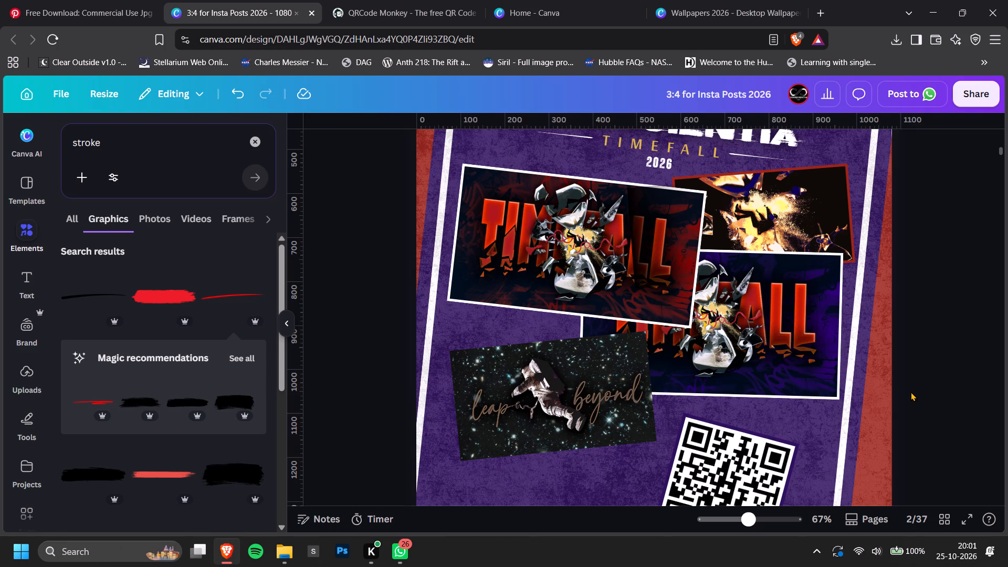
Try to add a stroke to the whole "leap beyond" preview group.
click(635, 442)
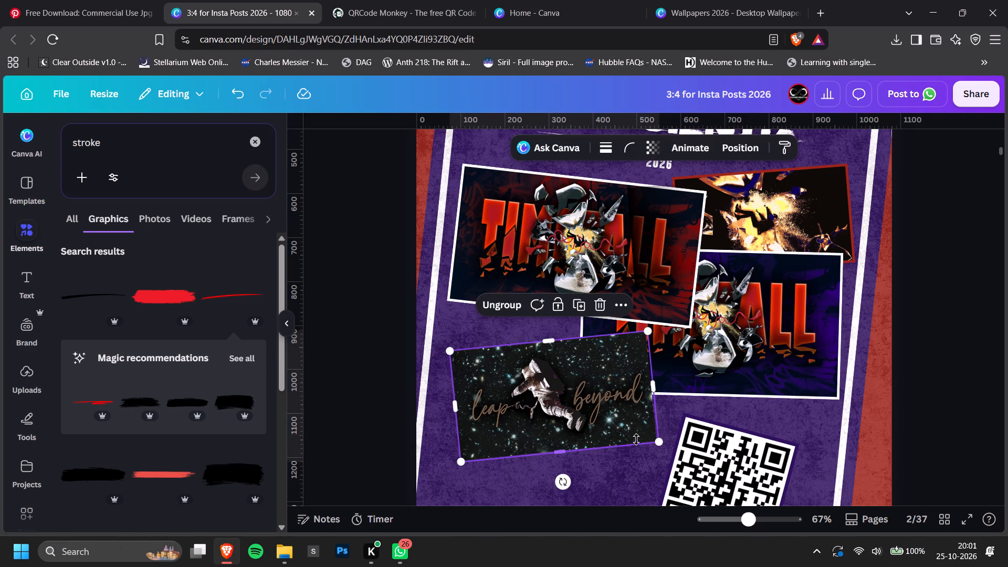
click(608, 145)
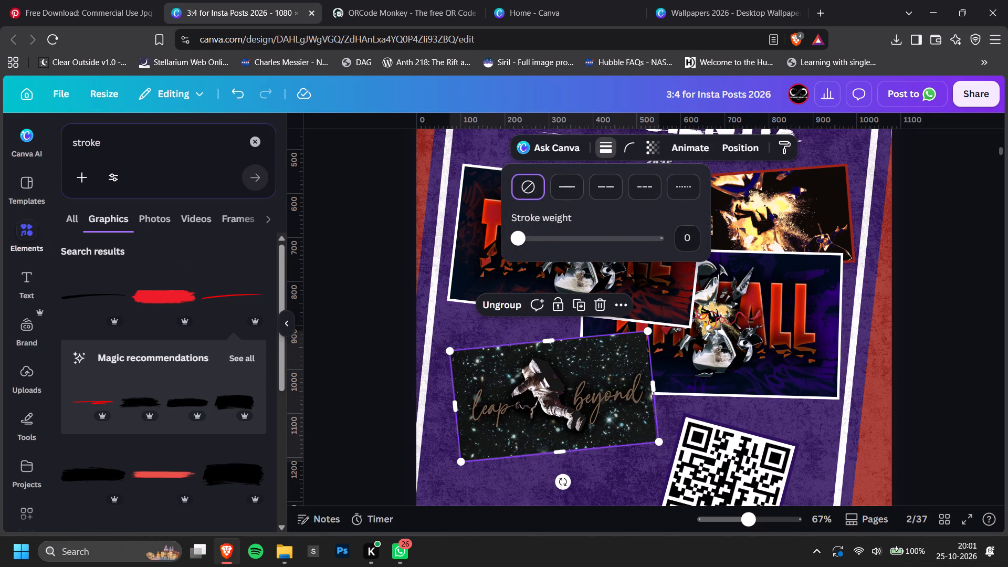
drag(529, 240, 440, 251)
Add a thin solid dark red border to the starfield background image of the "leap beyond" preview.
click(636, 344)
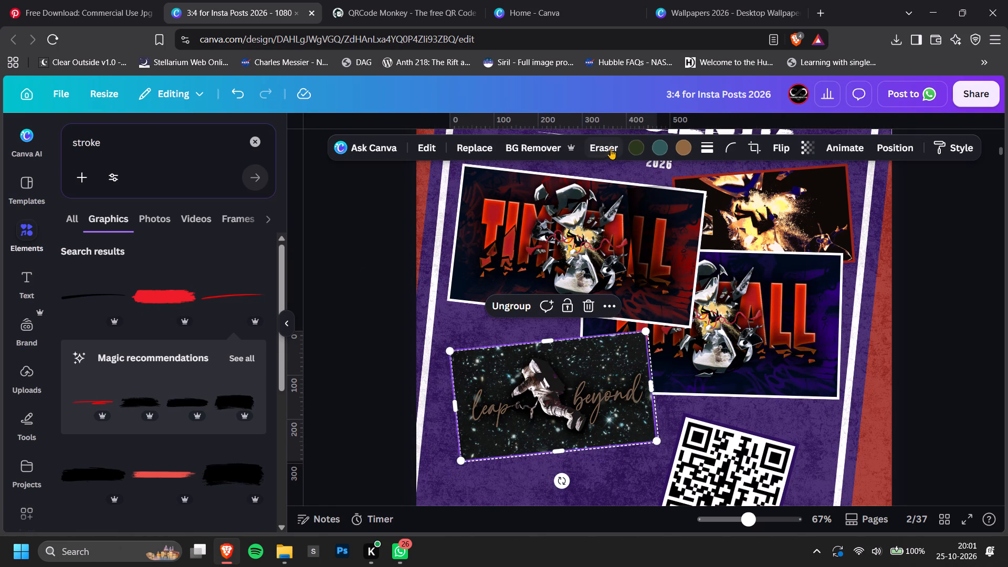
click(710, 142)
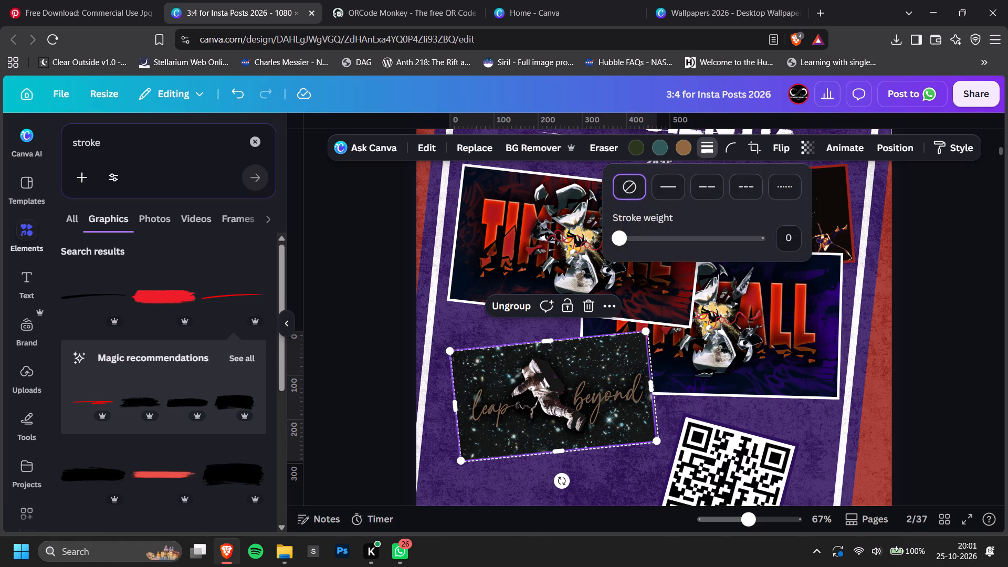
drag(616, 242, 631, 246)
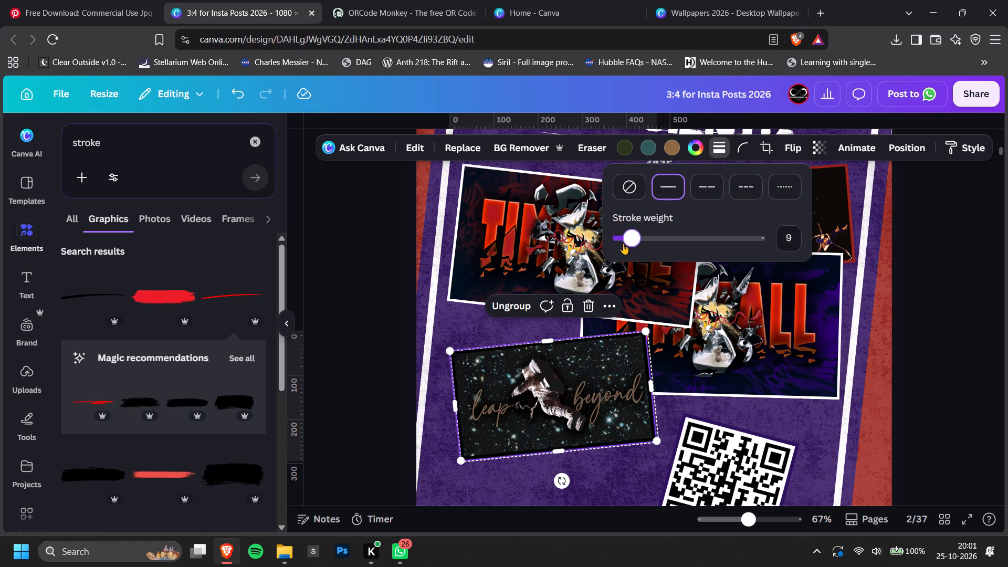
click(625, 244)
click(697, 148)
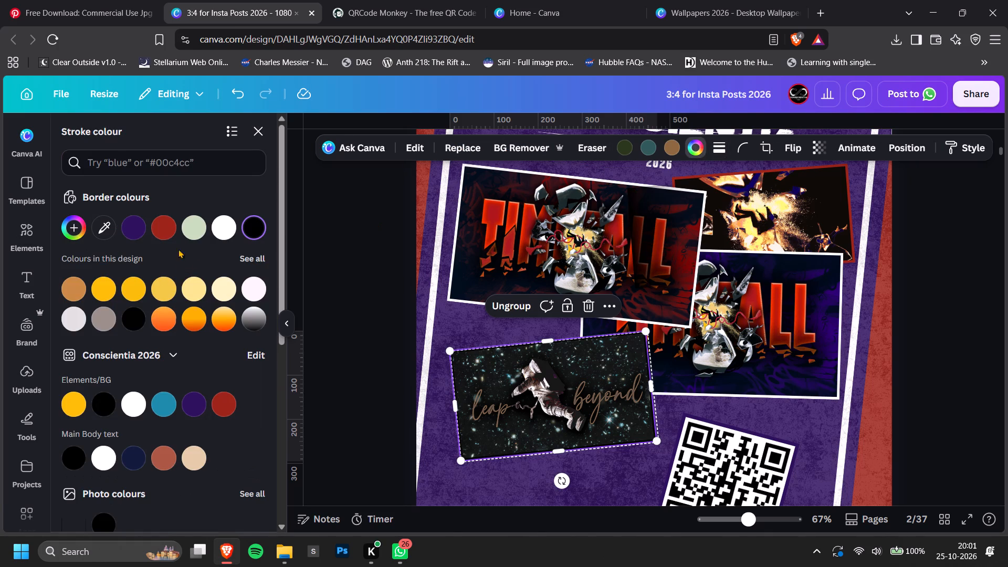
click(169, 228)
double_click(886, 306)
ctrl+scroll(888, 344, down, 1)
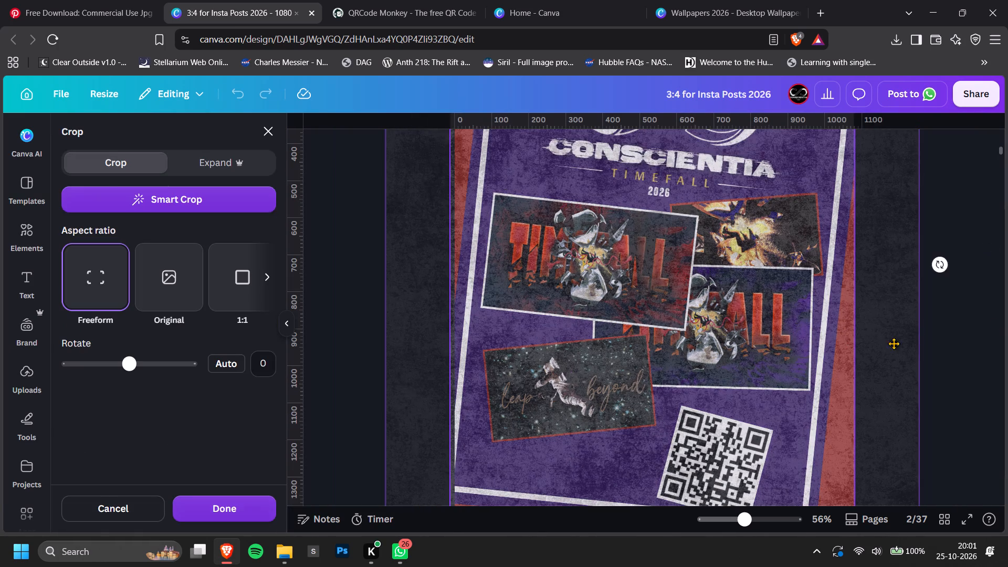
click(994, 316)
click(983, 321)
ctrl+scroll(628, 370, up, 7)
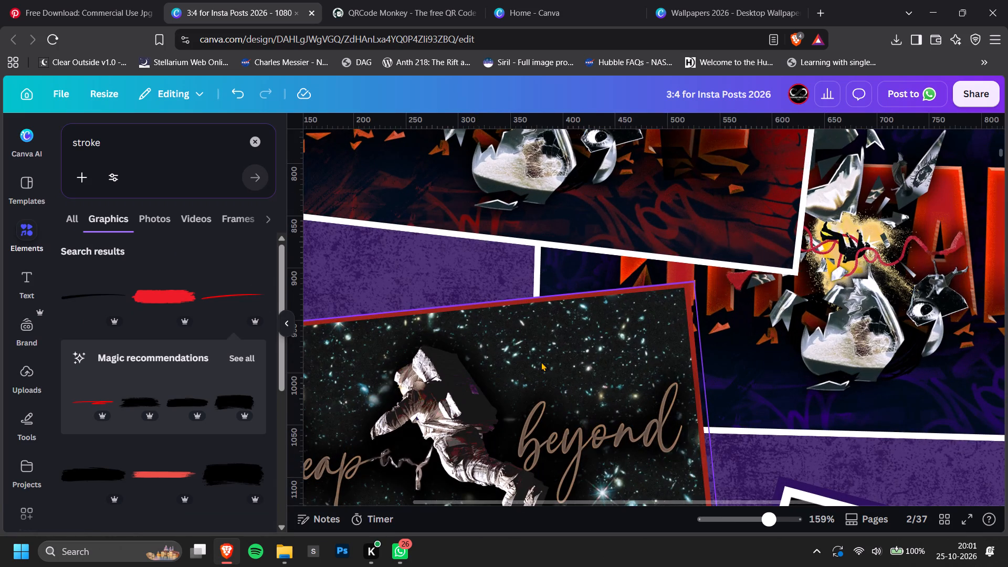
ctrl+scroll(541, 362, down, 9)
click(899, 324)
scroll(899, 324, down, 1)
ctrl+scroll(871, 326, down, 2)
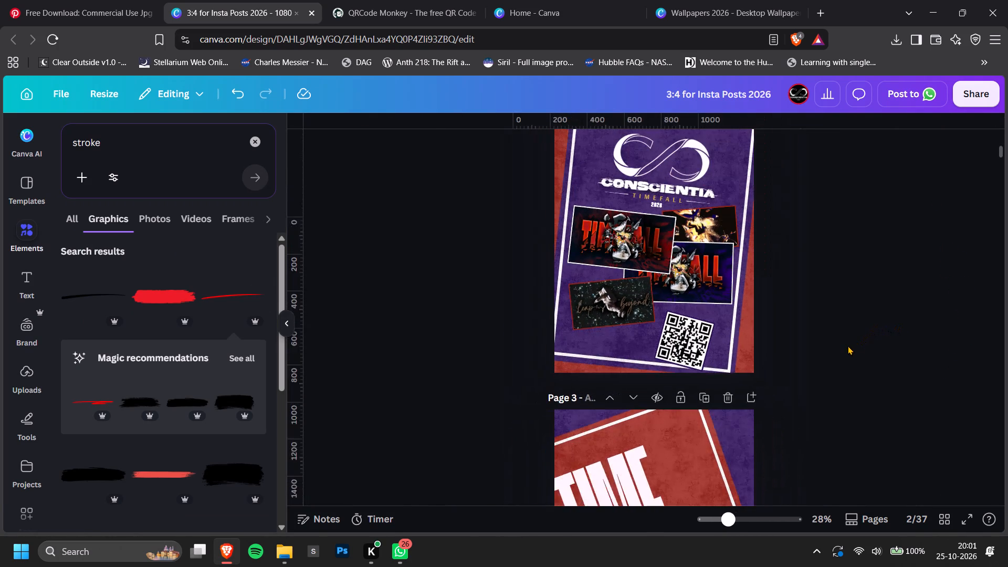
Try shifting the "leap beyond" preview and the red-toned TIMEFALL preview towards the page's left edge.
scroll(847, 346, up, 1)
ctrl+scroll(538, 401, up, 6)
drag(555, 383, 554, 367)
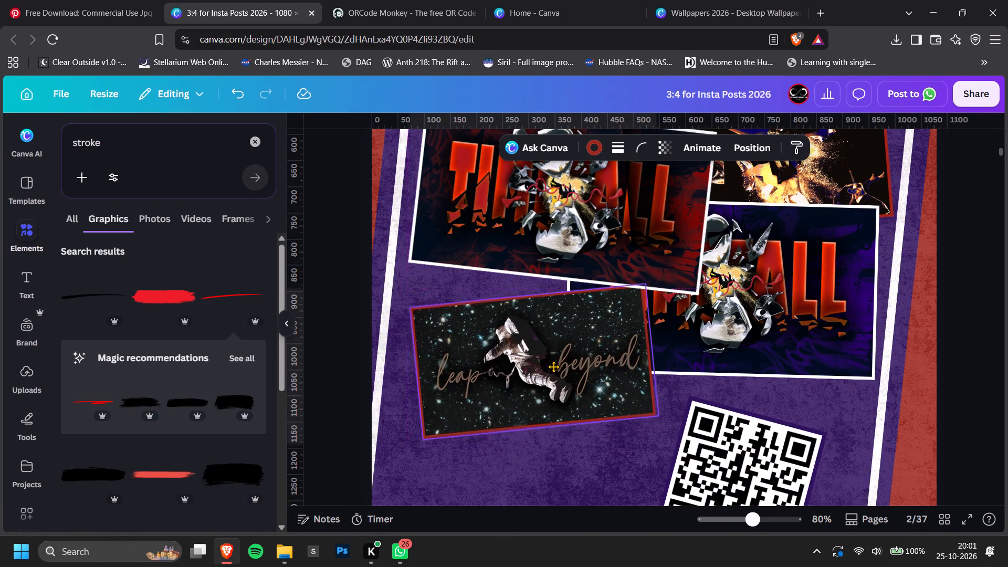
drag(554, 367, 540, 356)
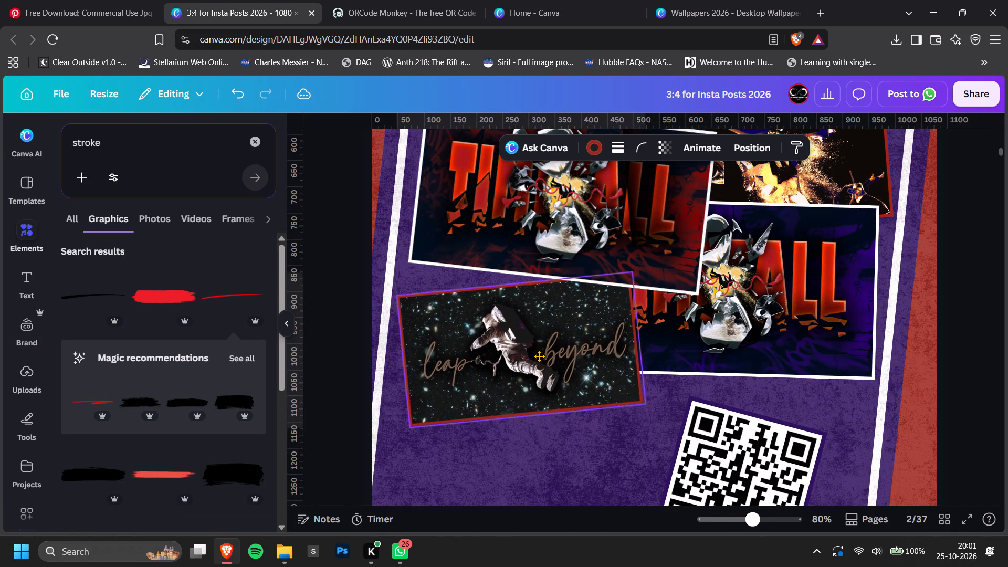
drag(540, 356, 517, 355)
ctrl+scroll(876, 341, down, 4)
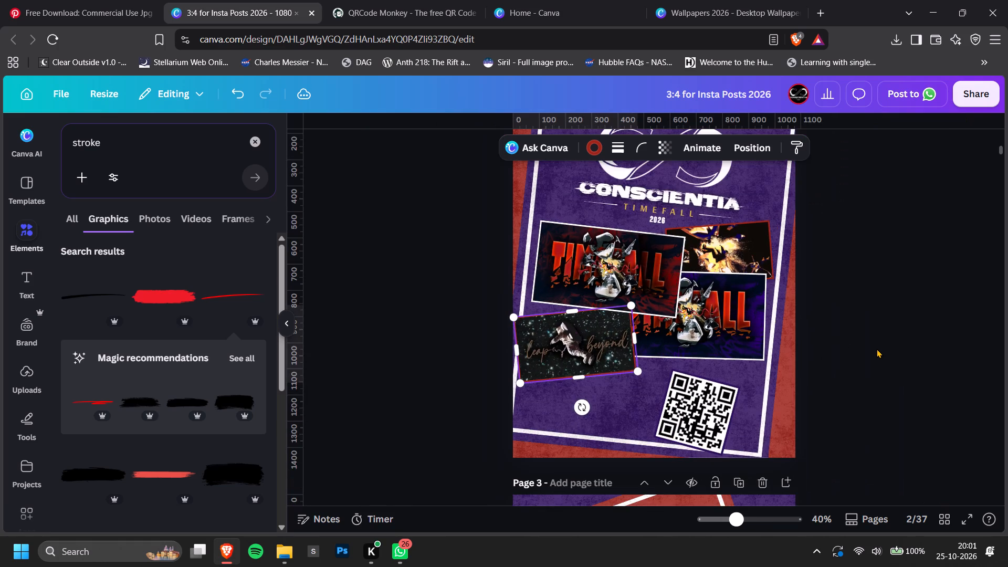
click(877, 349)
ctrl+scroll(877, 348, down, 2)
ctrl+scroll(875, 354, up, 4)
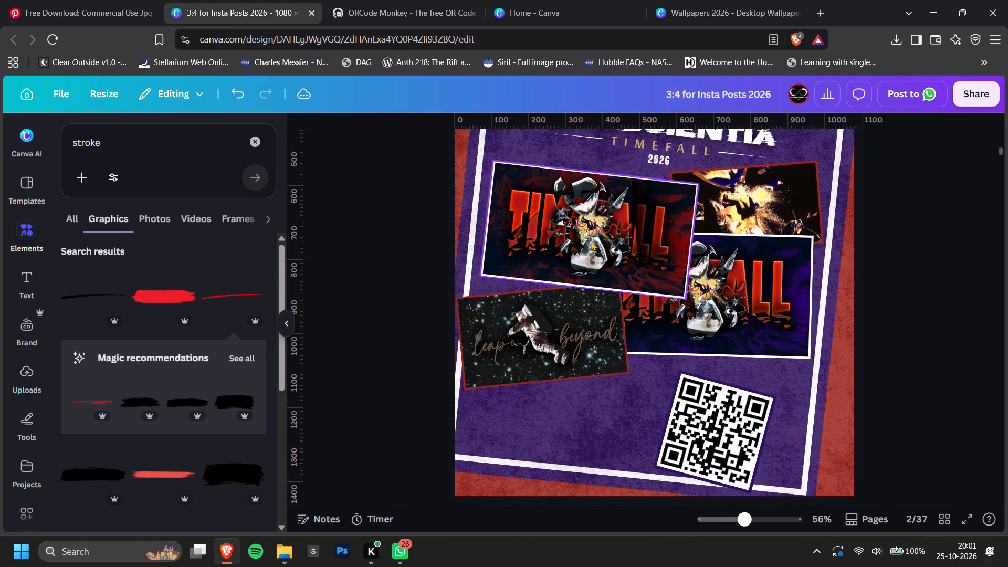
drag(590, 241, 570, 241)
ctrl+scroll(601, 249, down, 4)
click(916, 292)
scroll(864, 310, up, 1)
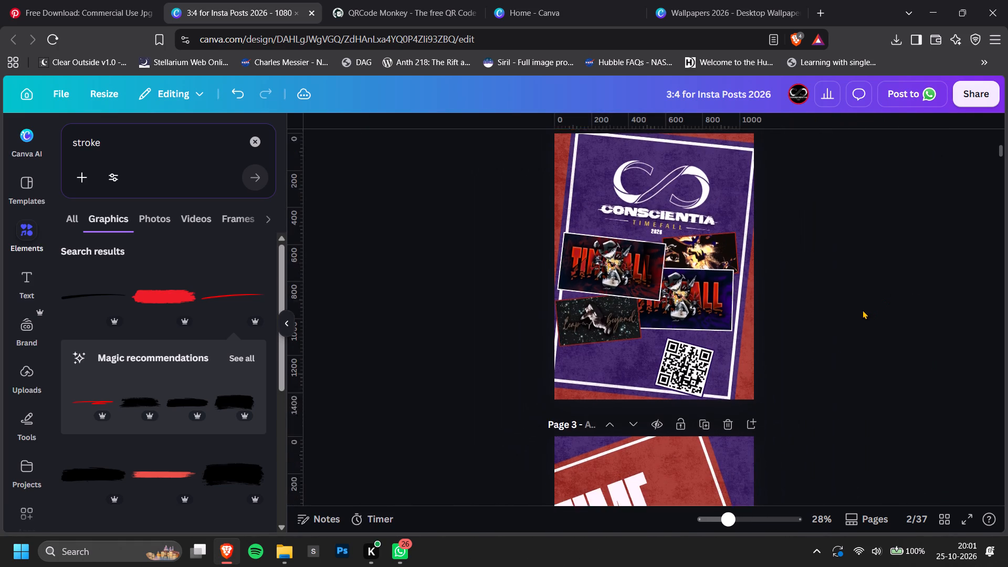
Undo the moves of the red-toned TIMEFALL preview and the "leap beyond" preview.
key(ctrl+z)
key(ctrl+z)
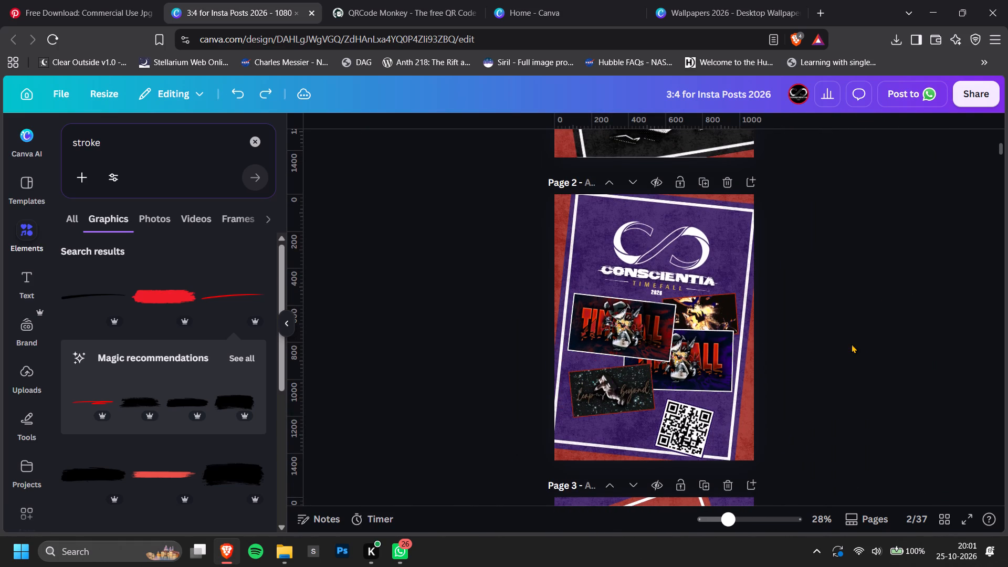
Shrink the red-toned TIMEFALL preview slightly from its lower right corner.
ctrl+scroll(617, 383, up, 5)
click(637, 268)
click(589, 288)
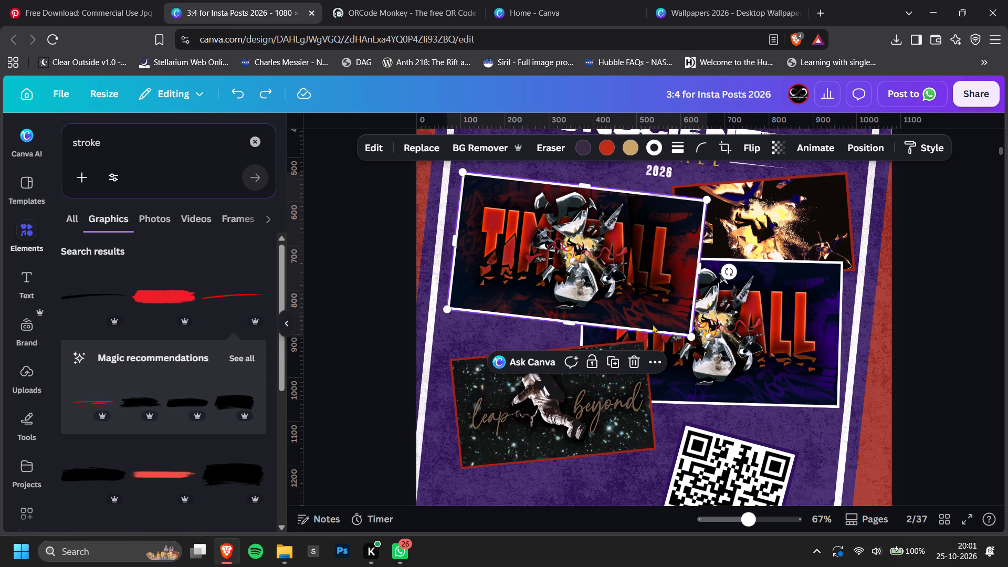
drag(689, 335, 669, 318)
Delete the small overlay element near the right edge of the red-toned TIMEFALL preview.
click(680, 242)
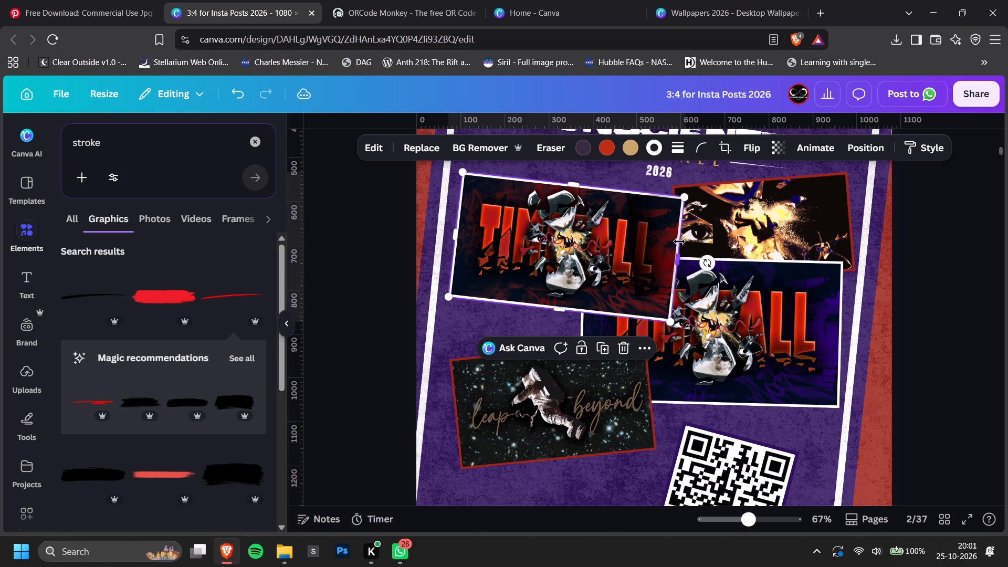
drag(666, 239, 716, 227)
key(ctrl+z)
click(677, 243)
click(652, 248)
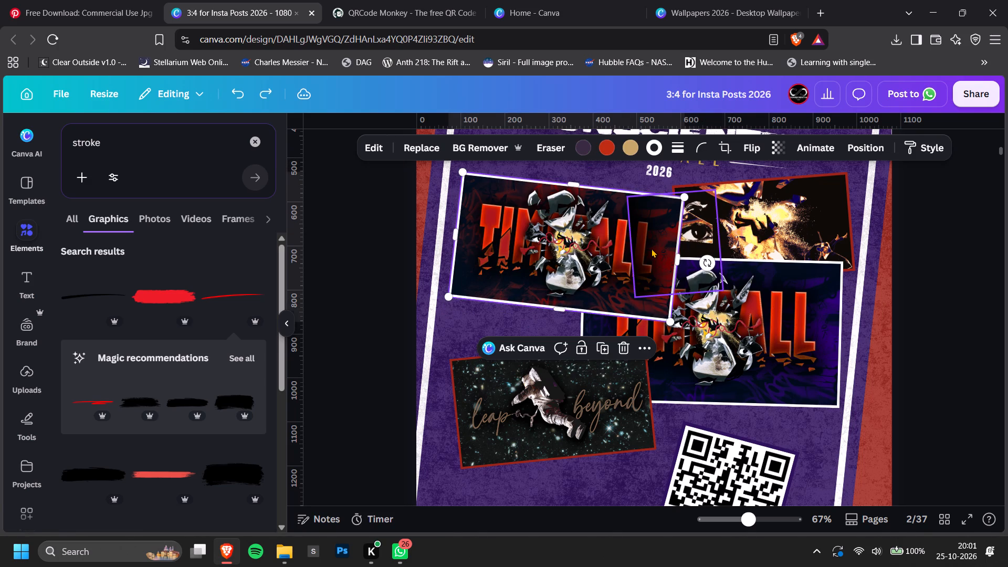
key(F12)
key(BackSpace)
click(993, 86)
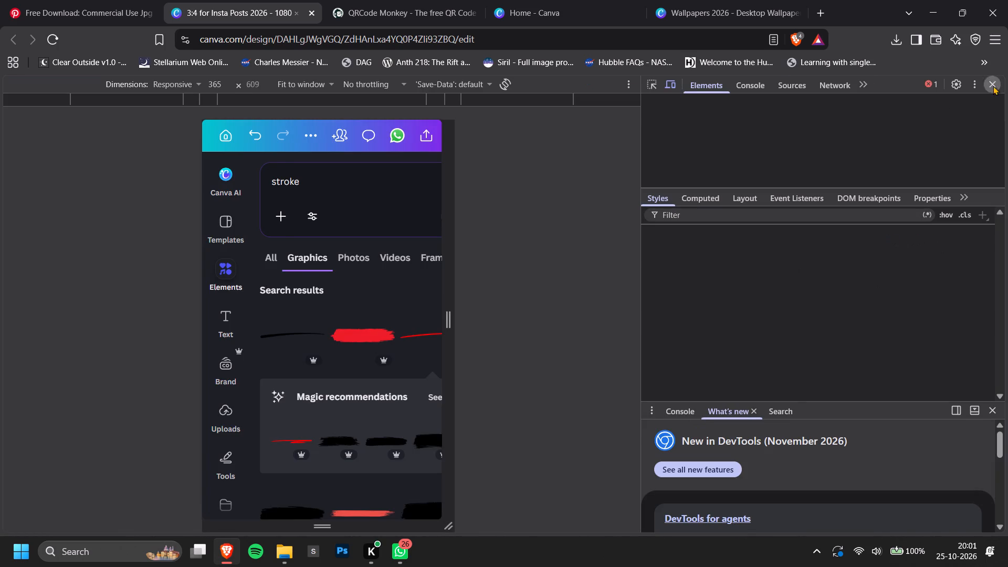
click(899, 319)
Move the purple-toned TIMEFALL preview slightly down and inwards, and shrink it from its lower right corner.
scroll(899, 319, up, 1)
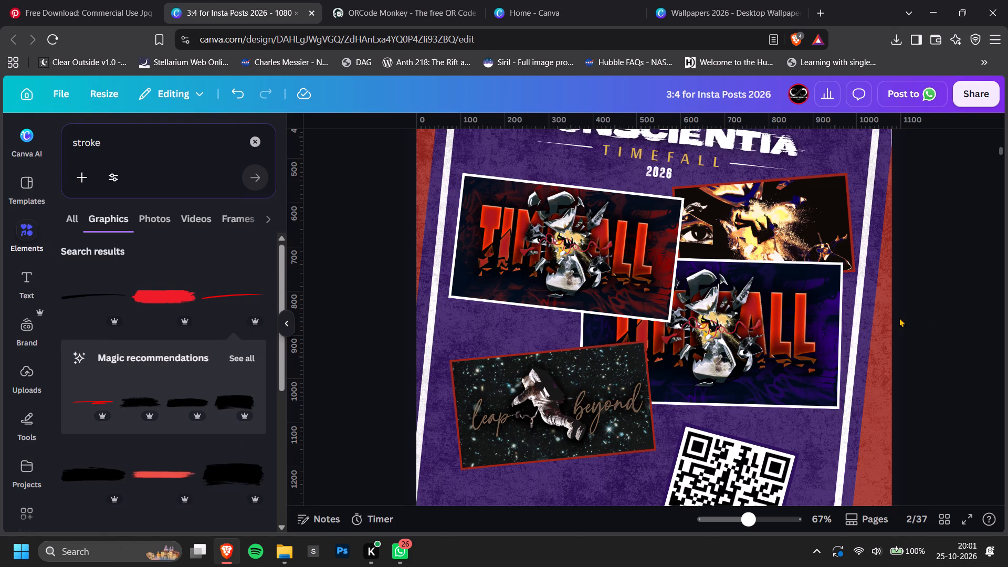
drag(742, 434, 723, 467)
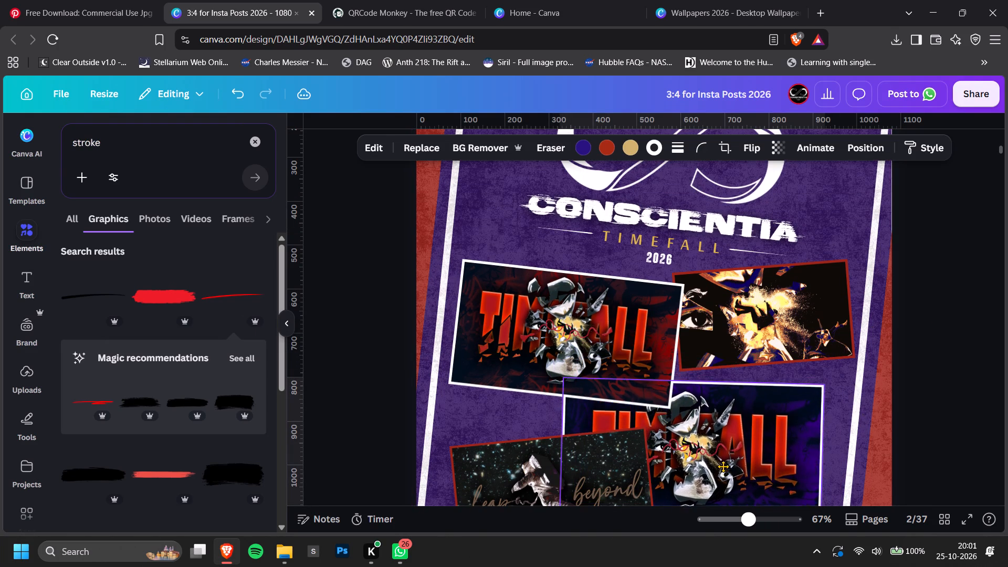
drag(723, 467, 731, 453)
click(873, 392)
scroll(884, 394, down, 1)
click(802, 394)
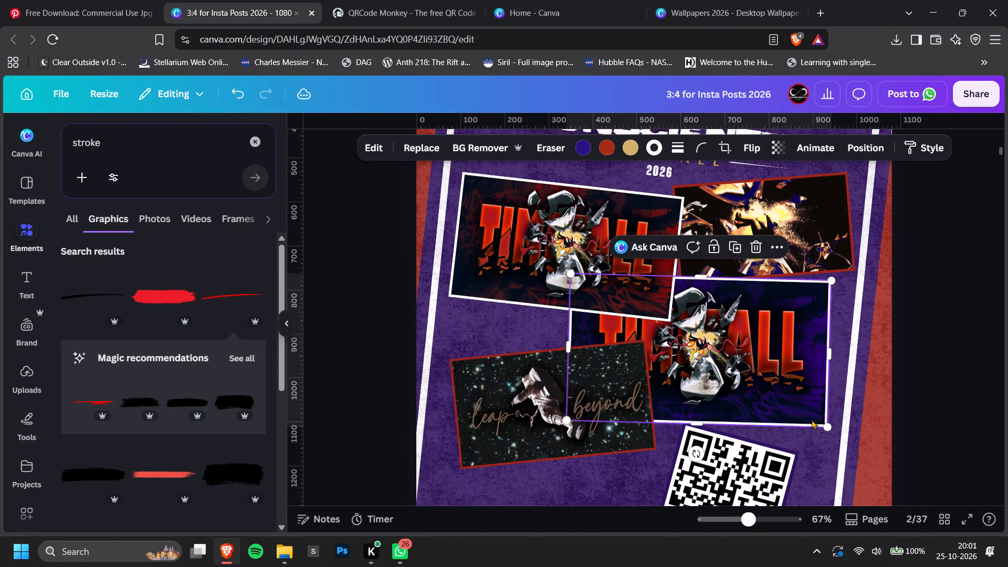
drag(827, 427, 802, 404)
Adjust the border stroke weight of the purple-toned TIMEFALL preview.
click(674, 142)
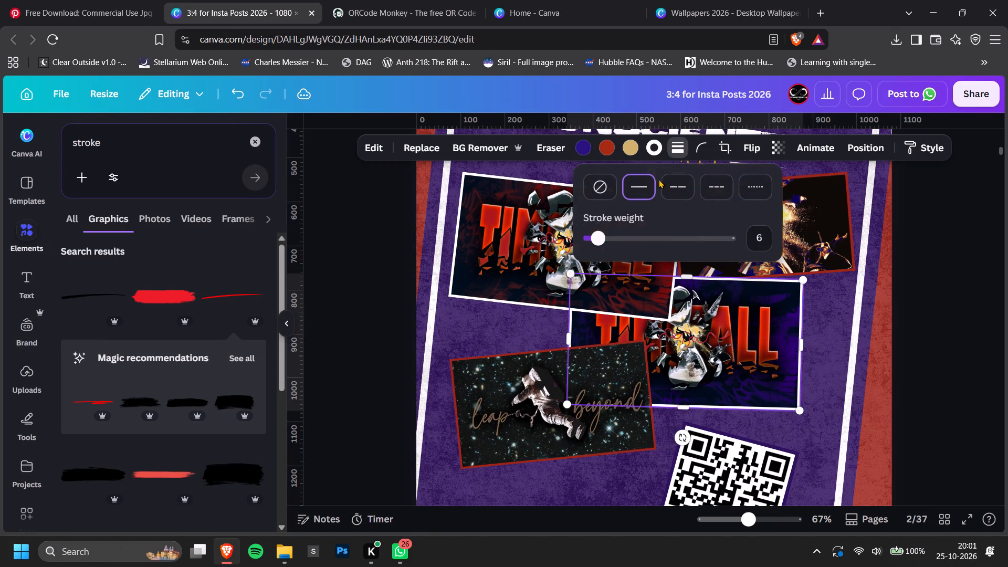
click(599, 235)
double_click(936, 245)
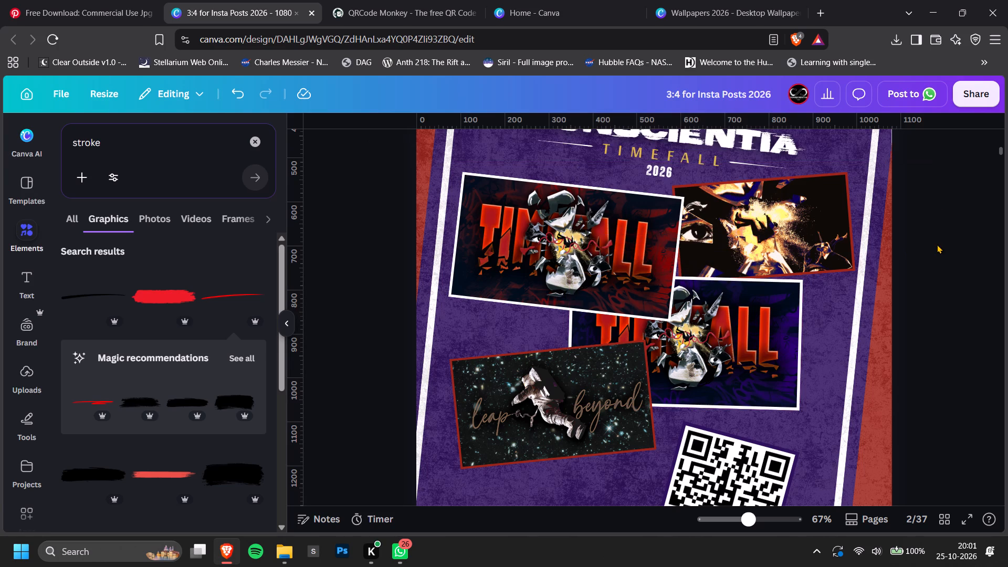
Shift the golden eye preview down and inwards and the "leap beyond" preview up to tighten the overlapping collage.
drag(804, 225, 796, 238)
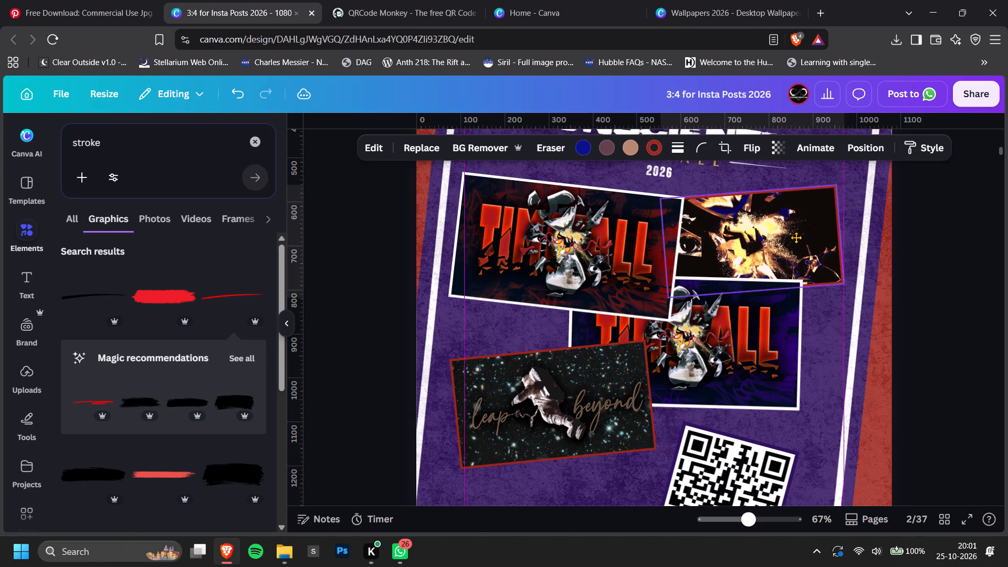
drag(796, 238, 798, 237)
click(965, 205)
drag(626, 397, 623, 395)
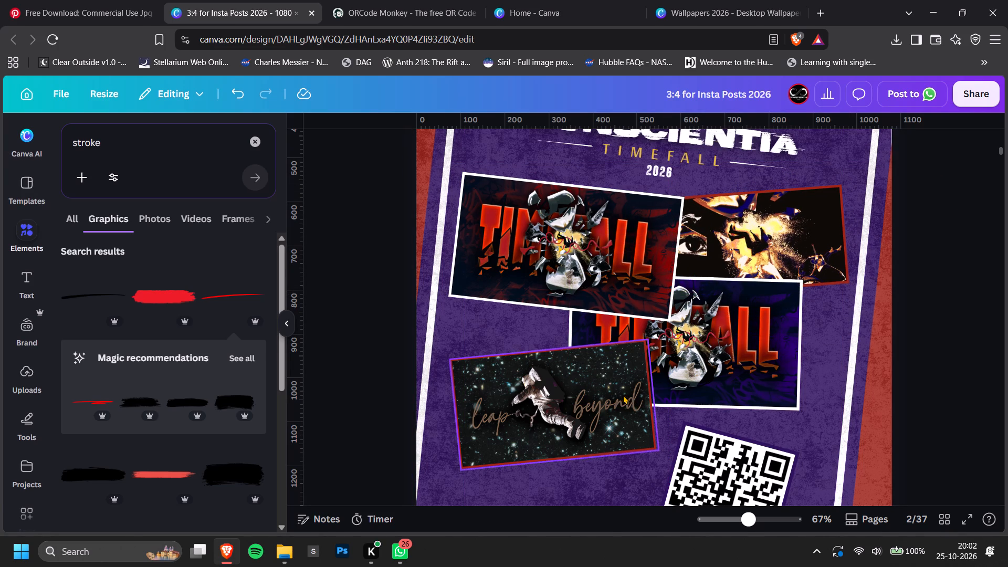
drag(623, 395, 620, 382)
drag(966, 335, 960, 338)
ctrl+scroll(868, 356, down, 3)
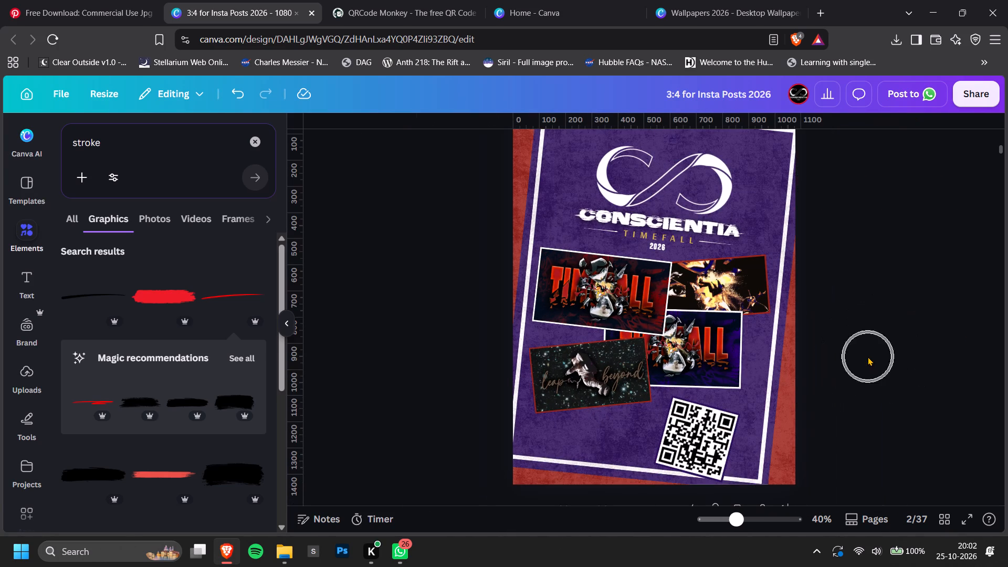
Rotate the "leap beyond" preview slightly further counter-clockwise and move it slightly down the page.
click(683, 427)
click(905, 362)
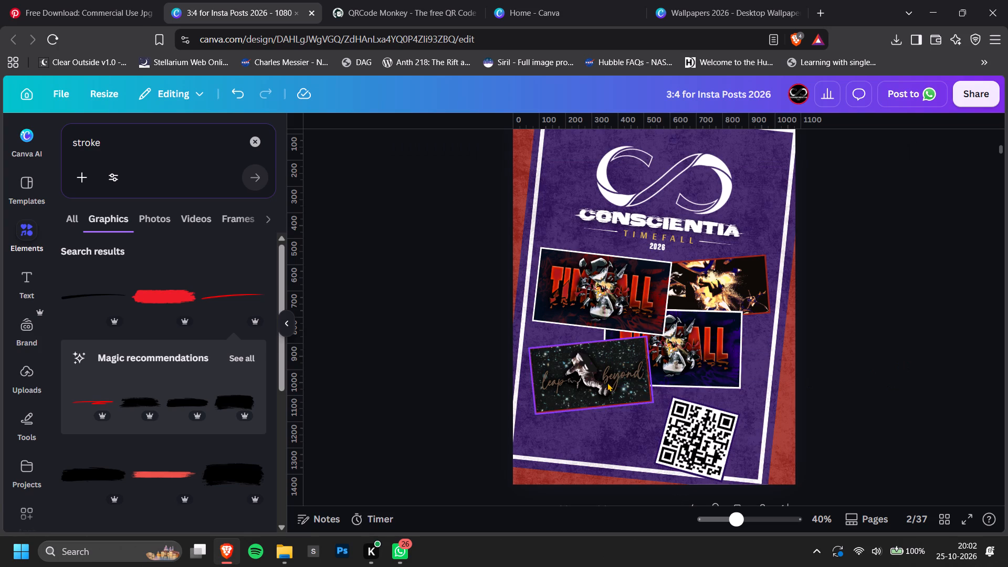
click(610, 382)
click(600, 438)
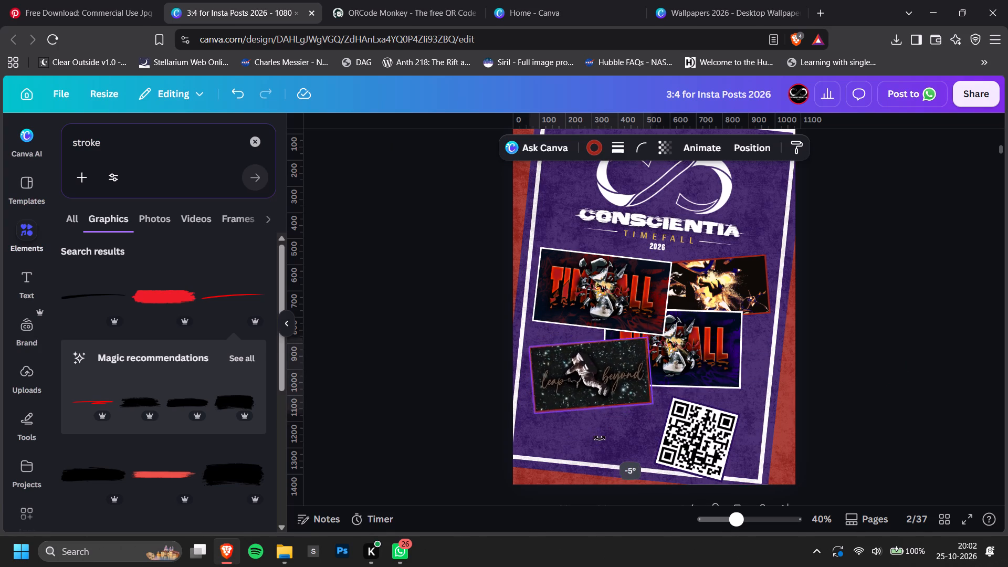
drag(598, 383, 596, 358)
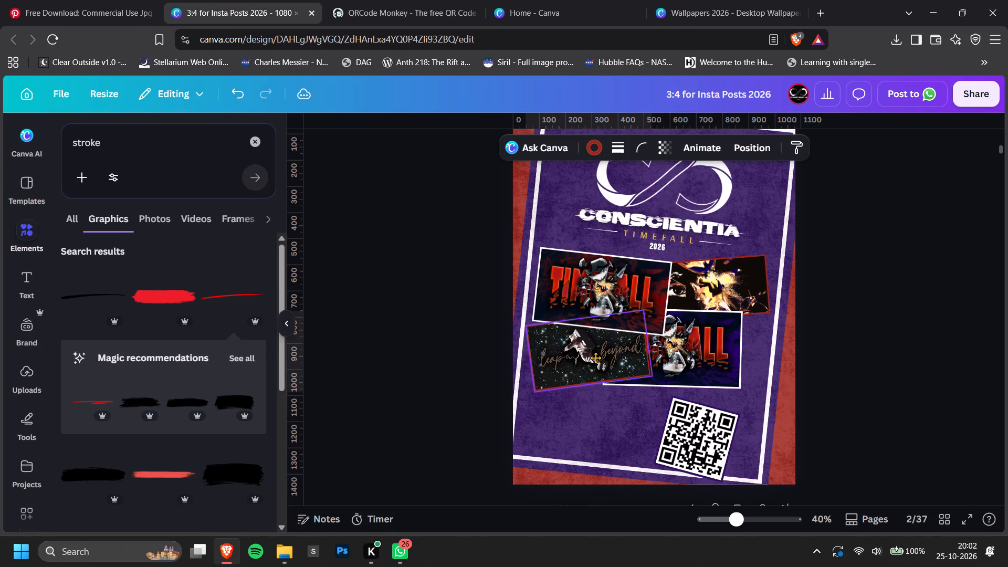
drag(596, 358, 598, 392)
click(810, 334)
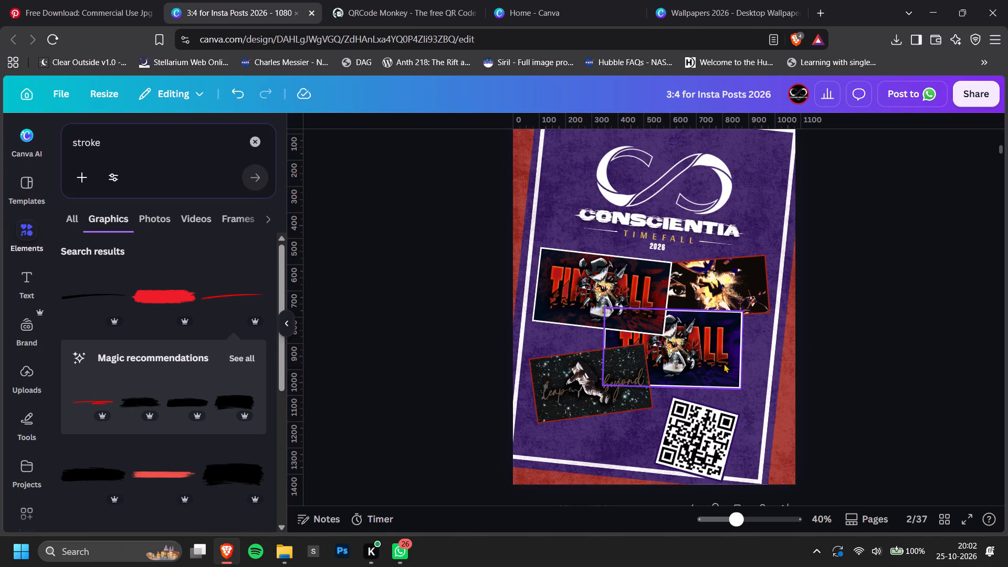
click(716, 363)
click(835, 320)
ctrl+scroll(836, 320, down, 2)
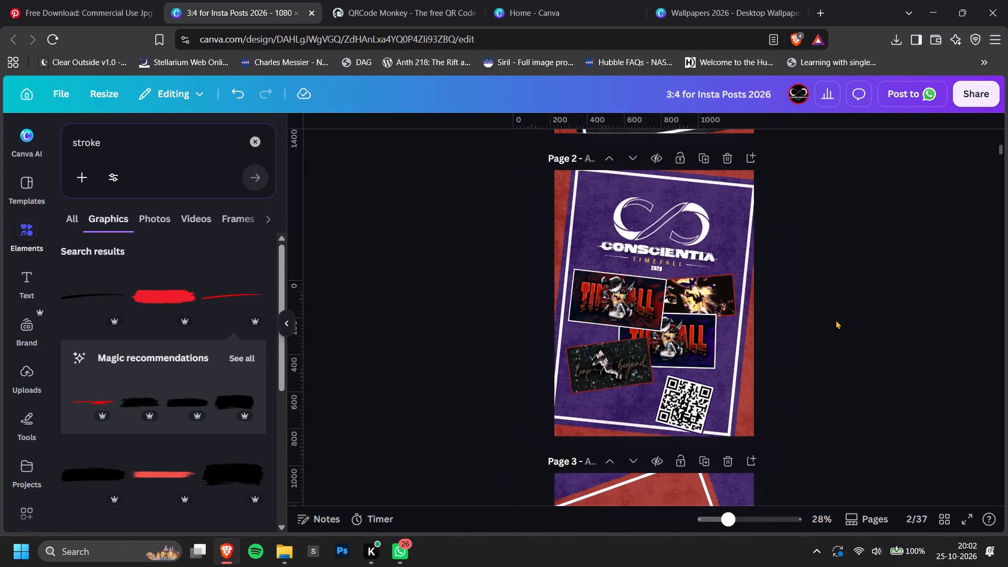
Shrink the "leap beyond" preview and move it up so it tucks against the lower edge of the red-toned TIMEFALL preview.
ctrl+scroll(597, 371, up, 3)
click(585, 374)
drag(517, 409, 521, 404)
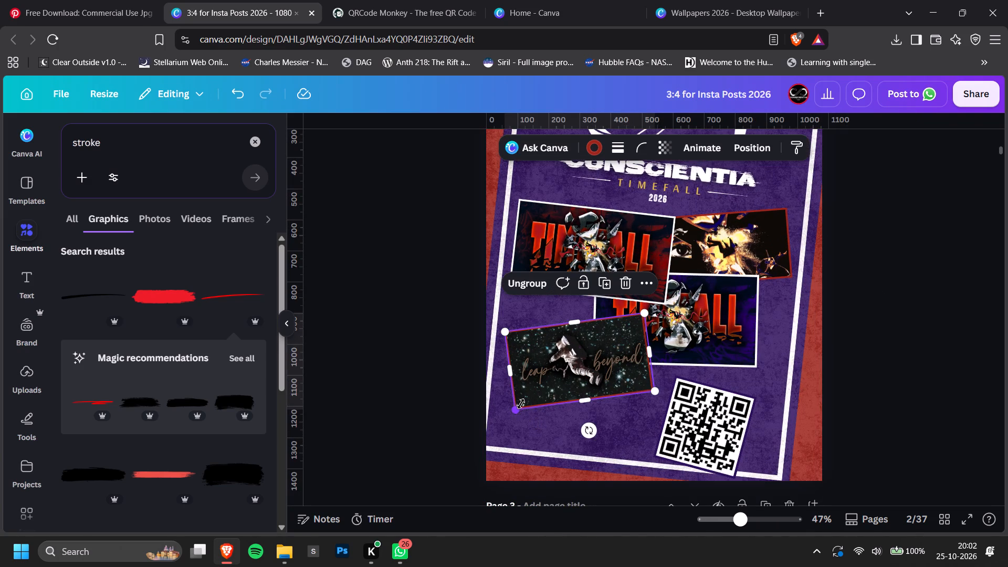
drag(521, 404, 518, 393)
drag(564, 355, 547, 328)
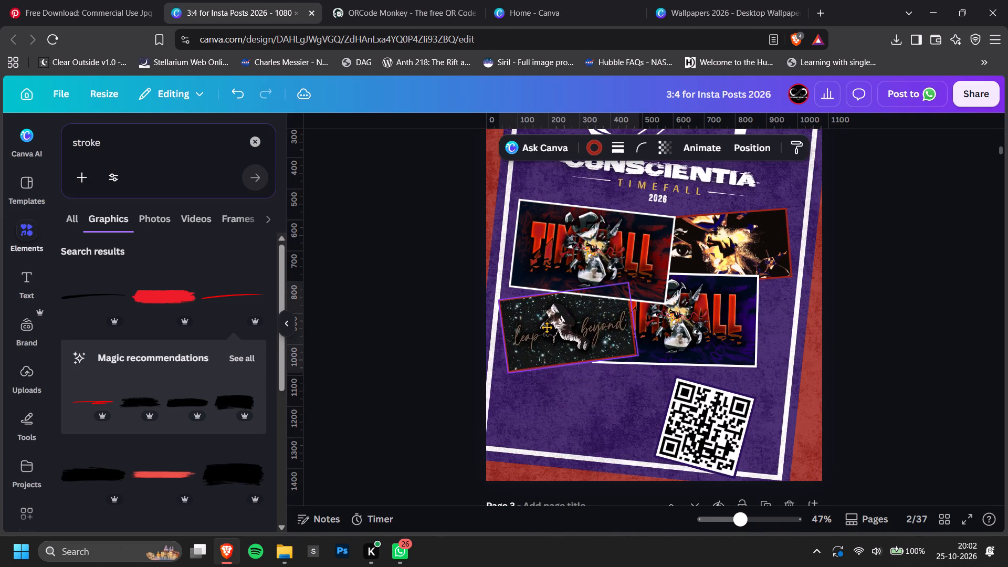
drag(547, 328, 554, 331)
Move the purple-toned TIMEFALL preview slightly down and towards the page's right edge.
drag(744, 340, 767, 359)
click(885, 316)
ctrl+scroll(885, 326, down, 2)
ctrl+scroll(697, 390, up, 2)
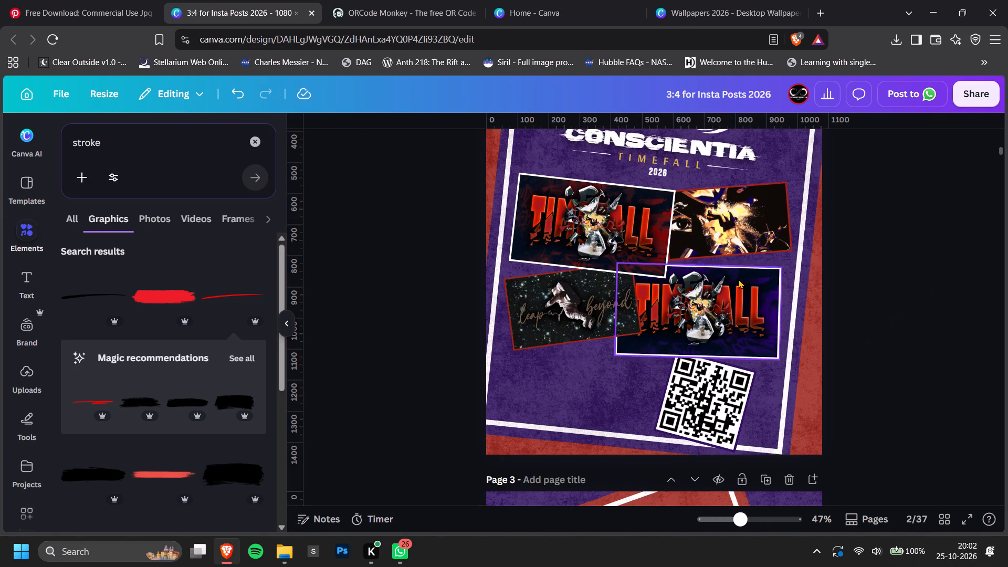
Tilt the golden eye preview further counter-clockwise and nudge it slightly down beside the red-toned TIMEFALL preview.
drag(755, 208, 754, 214)
drag(816, 219, 808, 237)
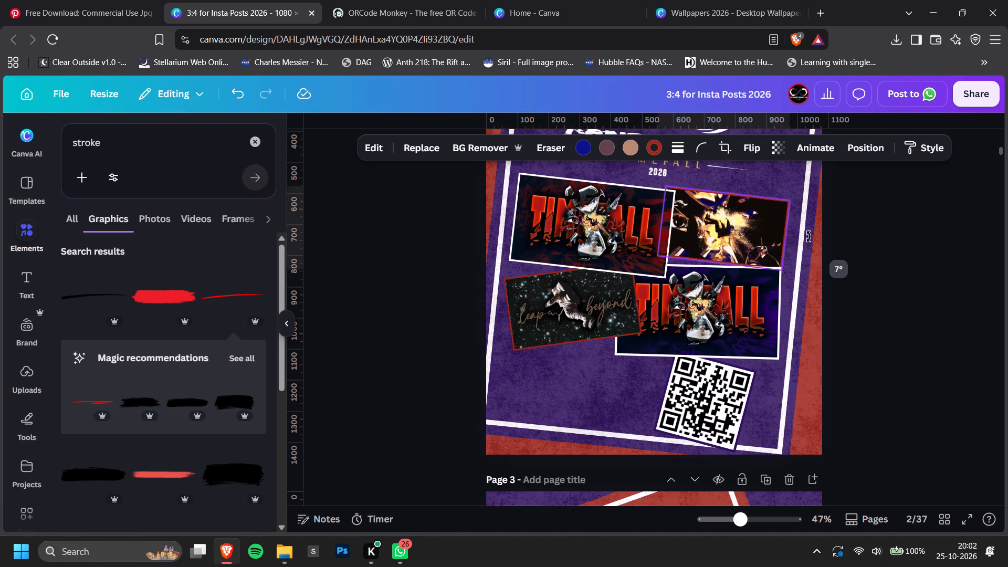
drag(808, 237, 811, 208)
drag(773, 216, 772, 224)
click(828, 206)
Enlarge the QR code and move it across to the lower left corner of page 2.
scroll(892, 236, down, 1)
click(716, 313)
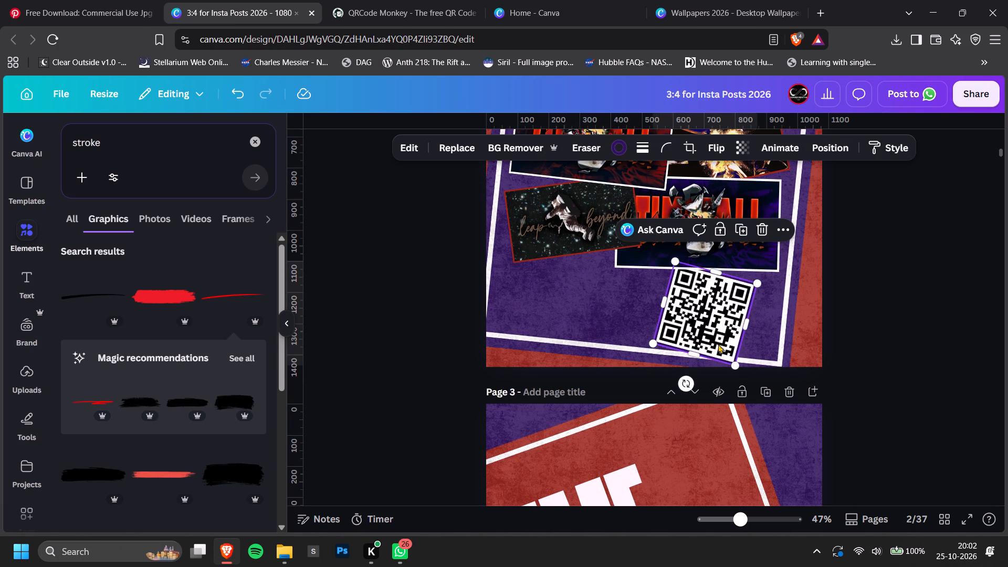
drag(734, 366, 763, 391)
drag(724, 316, 629, 309)
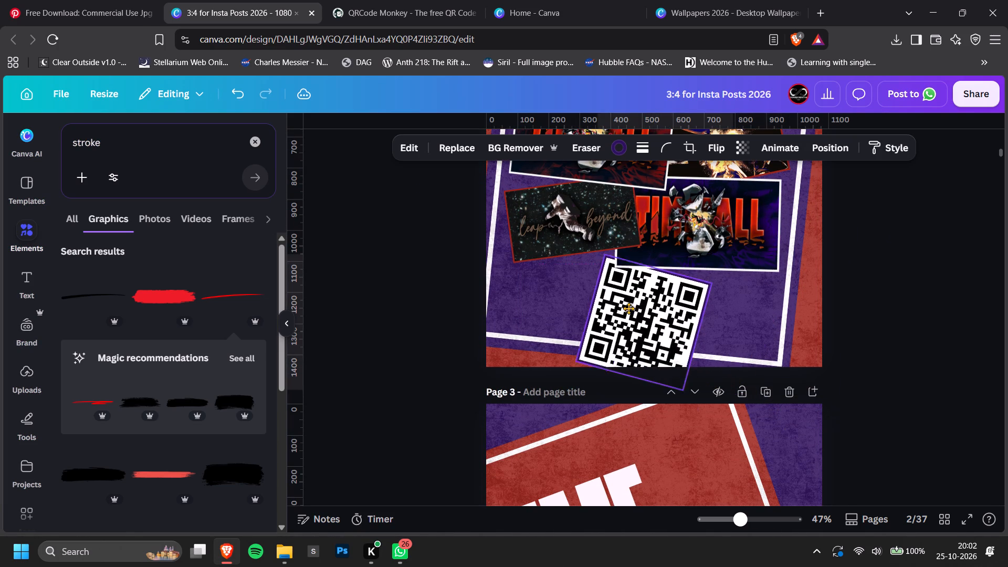
drag(629, 309, 550, 310)
click(838, 291)
ctrl+scroll(845, 291, down, 3)
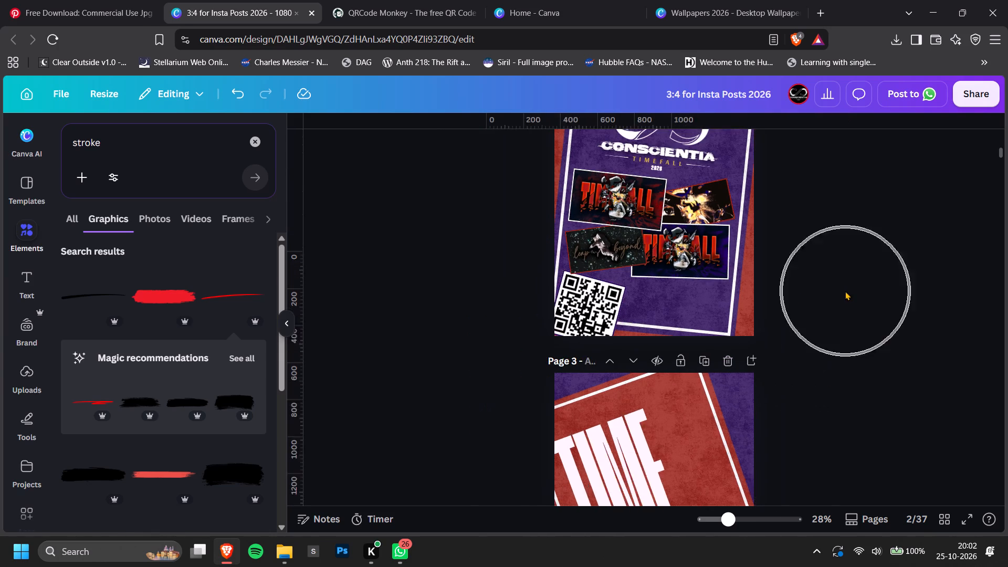
scroll(845, 291, up, 1)
scroll(845, 291, down, 1)
ctrl+scroll(490, 286, up, 3)
Shrink the QR code, shift it inwards beneath the "leap beyond" preview, and rotate it to about 5°.
click(525, 311)
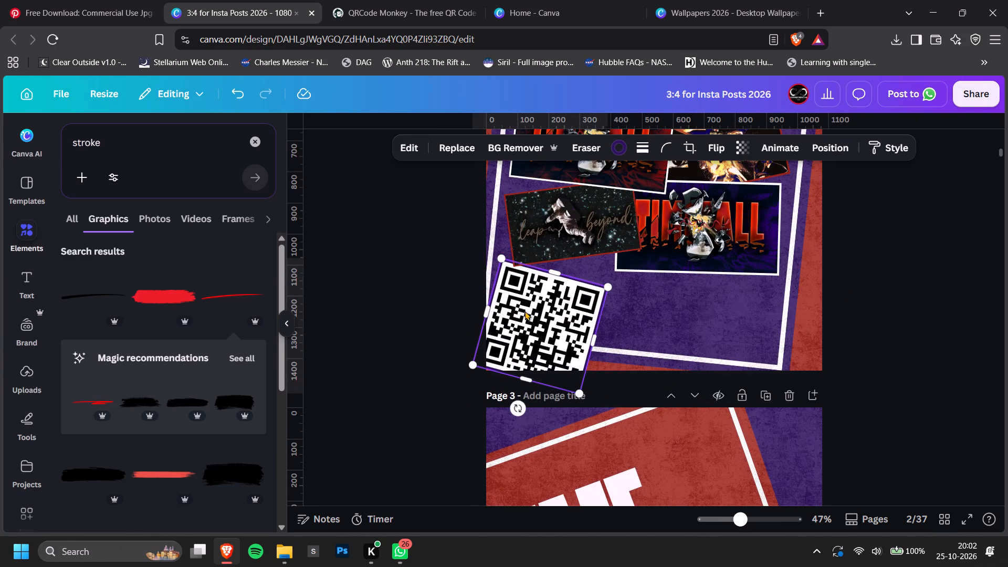
drag(582, 395, 569, 363)
drag(547, 334, 595, 331)
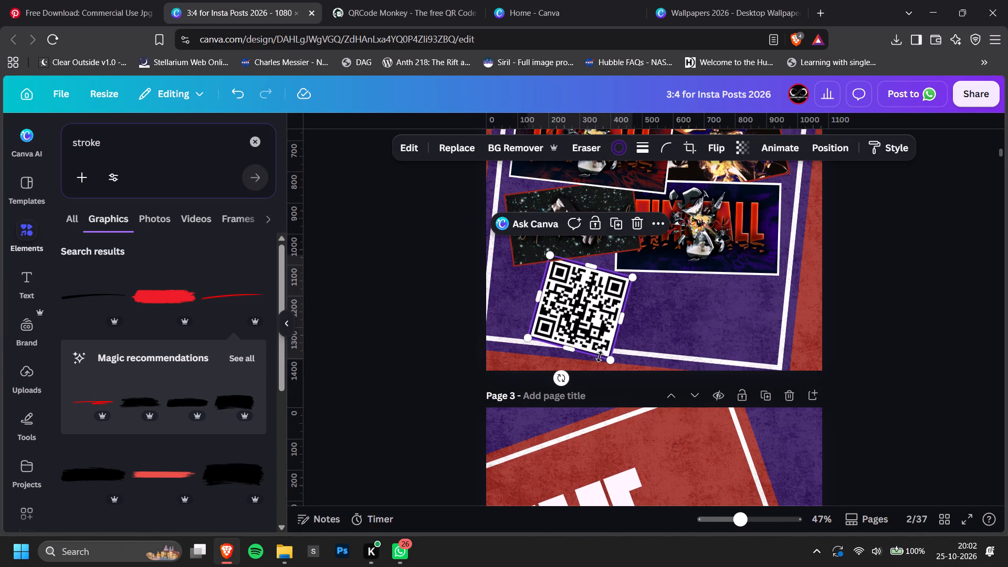
drag(564, 379, 577, 384)
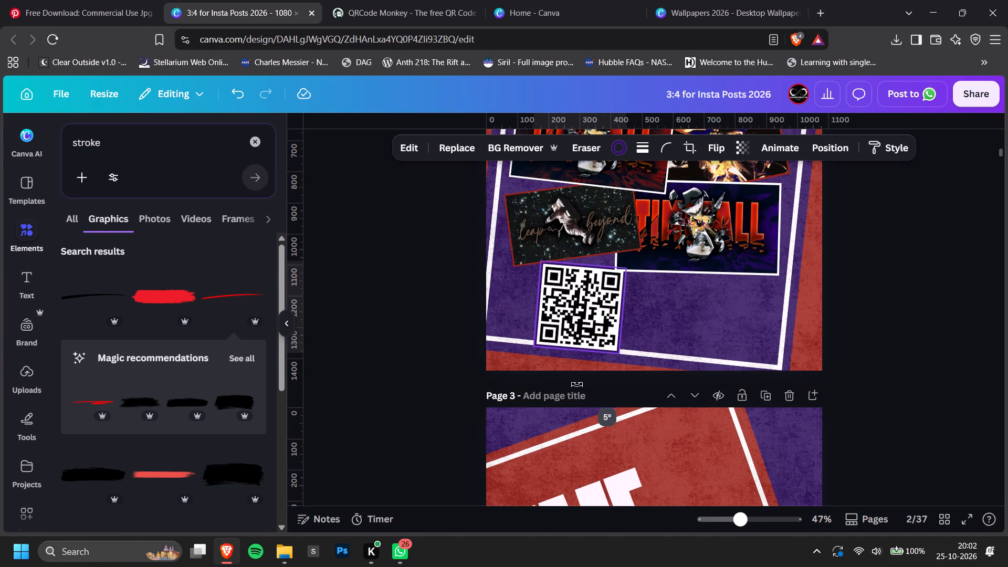
drag(577, 384, 576, 384)
Shrink the Conscientia TIMEFALL 2026 logo group on page 2 and centre it near the top, clear of the previews.
scroll(768, 303, down, 4)
ctrl+scroll(828, 280, down, 2)
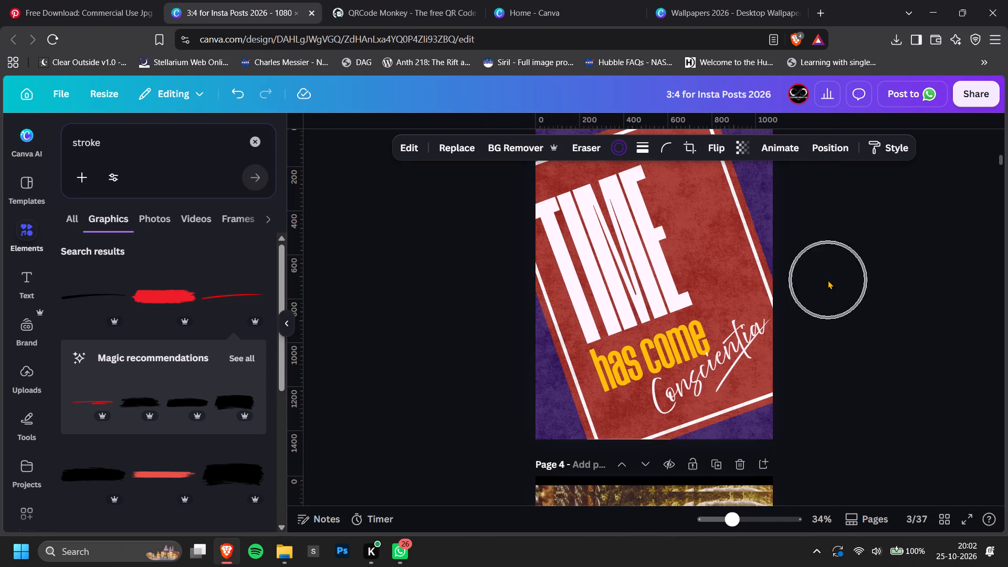
scroll(828, 280, up, 4)
ctrl+scroll(741, 332, up, 1)
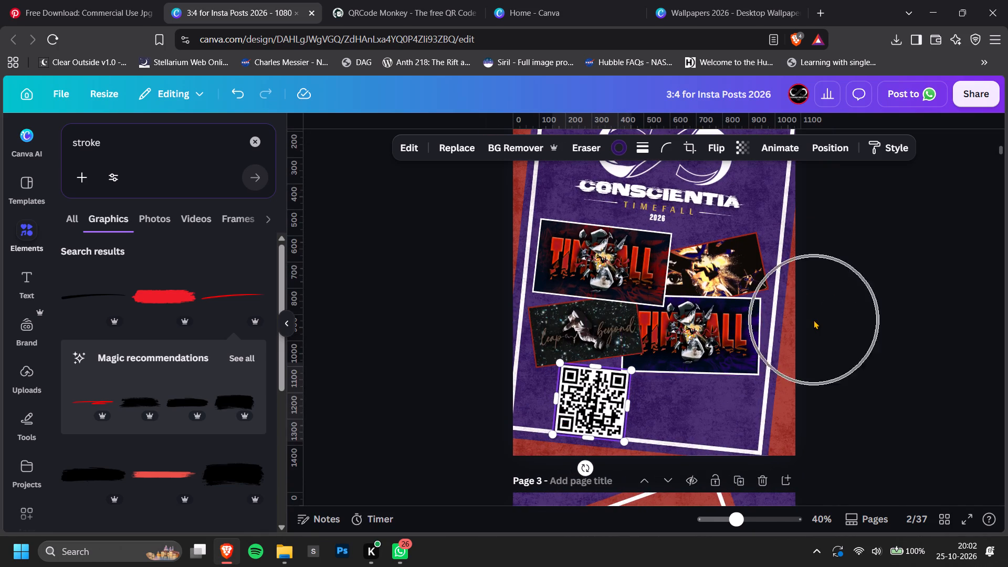
scroll(824, 311, up, 1)
click(826, 311)
scroll(829, 311, down, 1)
scroll(832, 287, up, 1)
click(710, 278)
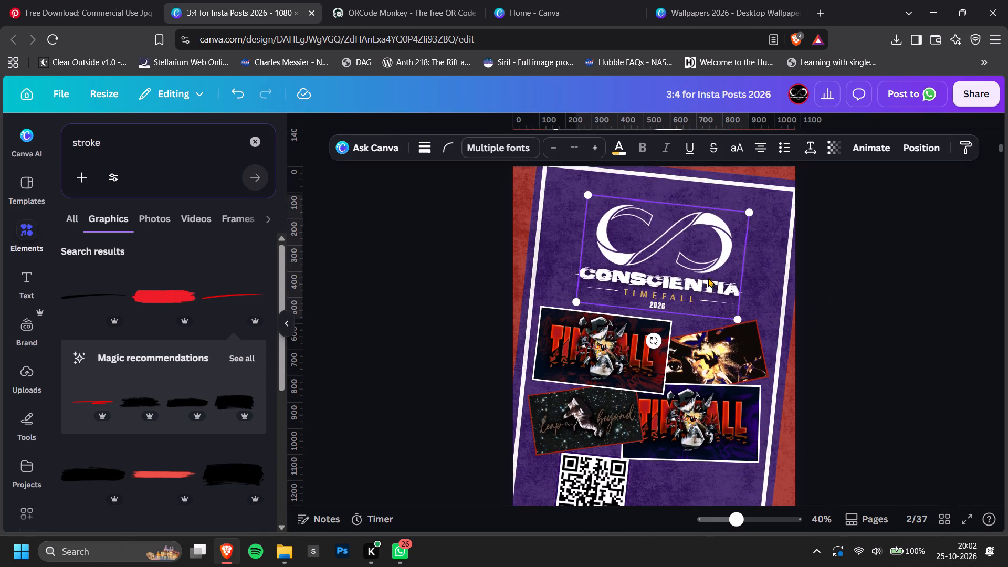
drag(741, 323, 710, 294)
drag(678, 260, 695, 255)
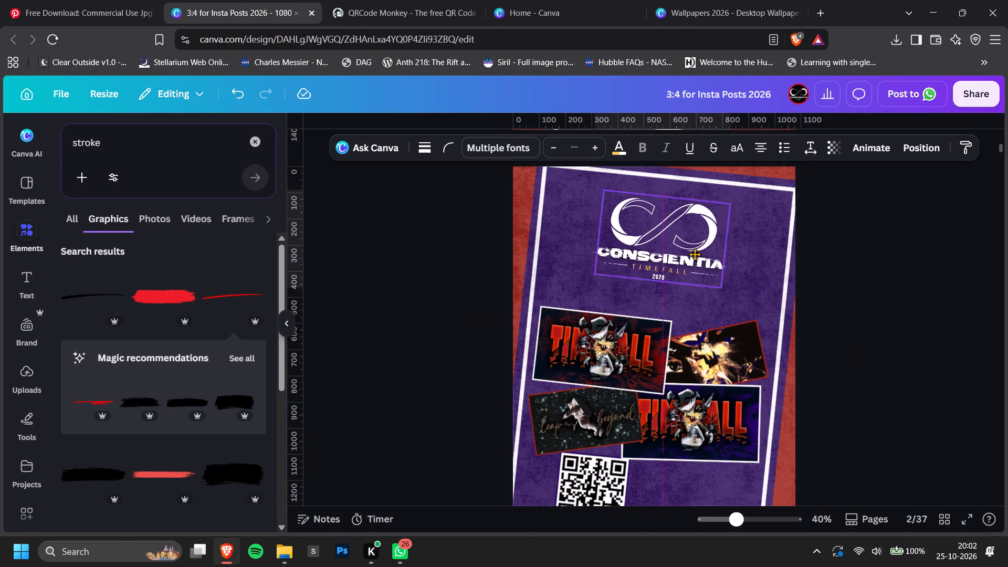
drag(695, 255, 696, 254)
click(939, 232)
Add a text box reading "WALLPAPERS" between the Conscientia logo and the wallpaper previews.
ctrl+scroll(876, 271, up, 3)
key(t)
drag(604, 306, 418, 218)
text(WALLPAPERS)
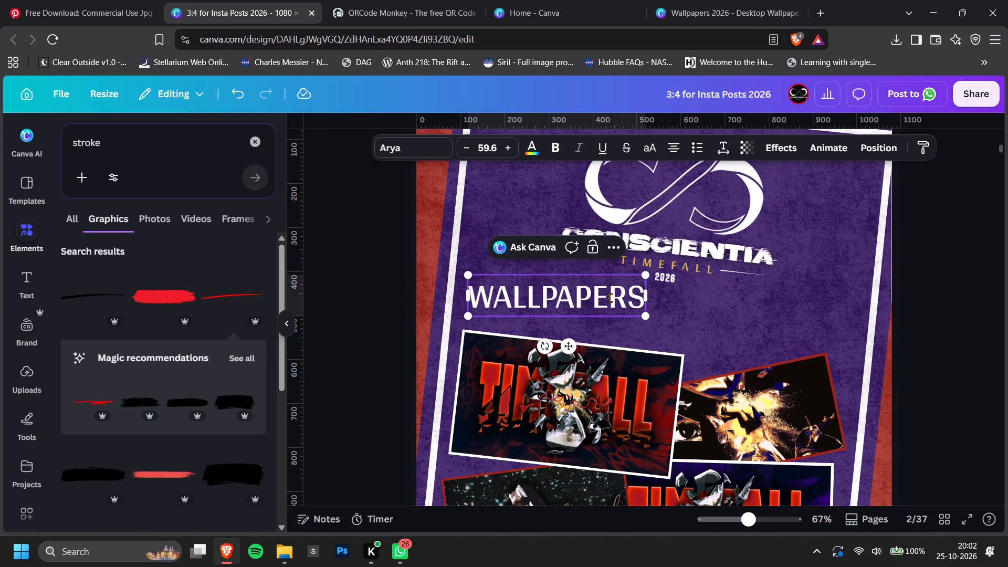
click(942, 254)
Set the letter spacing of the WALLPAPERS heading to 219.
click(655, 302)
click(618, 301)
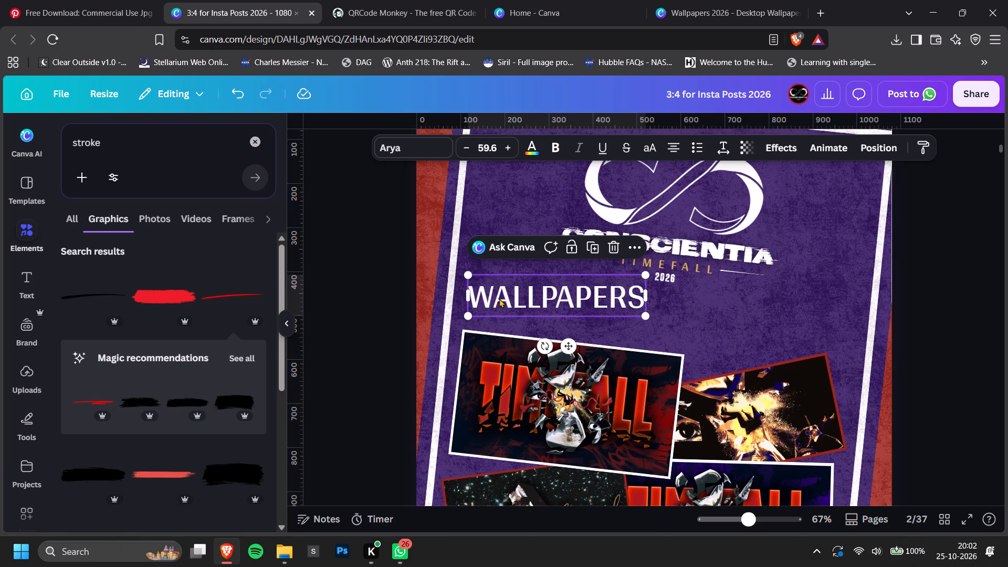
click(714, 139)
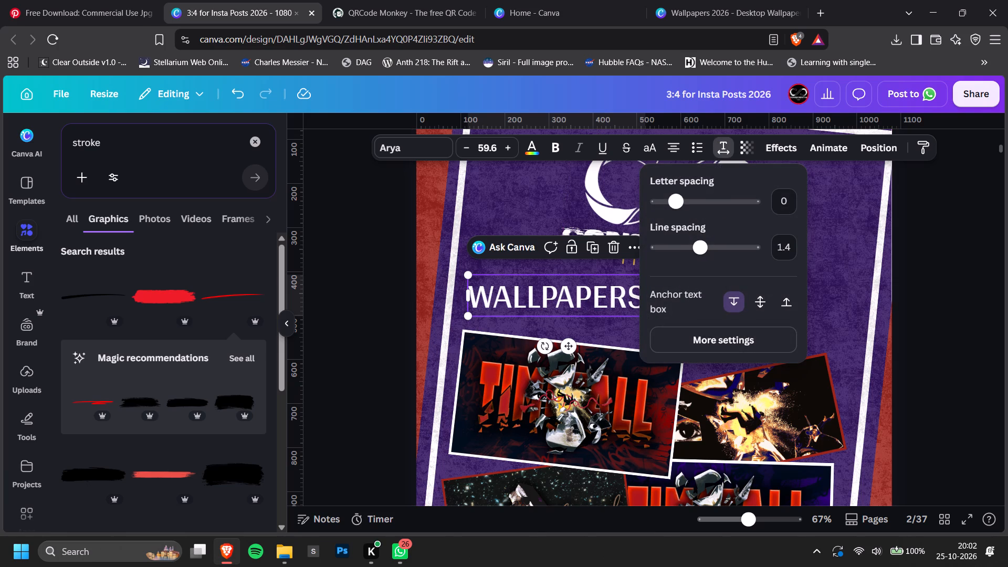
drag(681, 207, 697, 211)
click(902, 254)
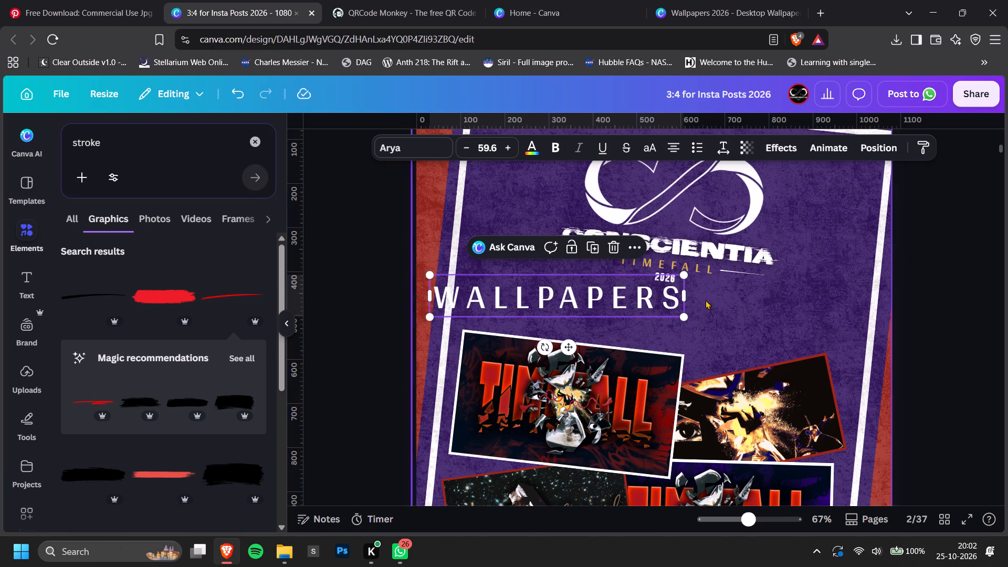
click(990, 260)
Move the WALLPAPERS heading under the Conscientia logo and rotate it to 6° to follow the tilted layout.
drag(592, 301, 682, 310)
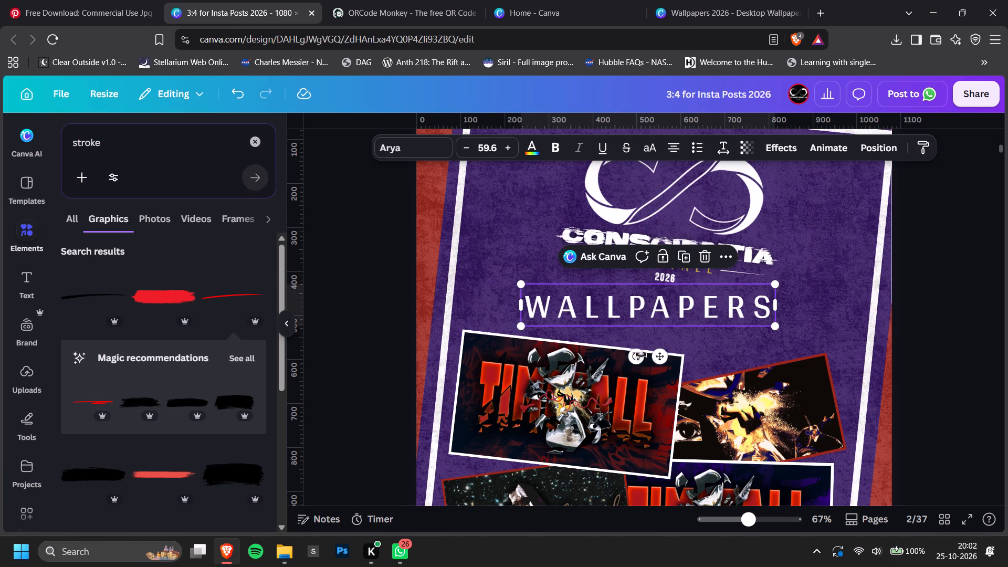
click(638, 355)
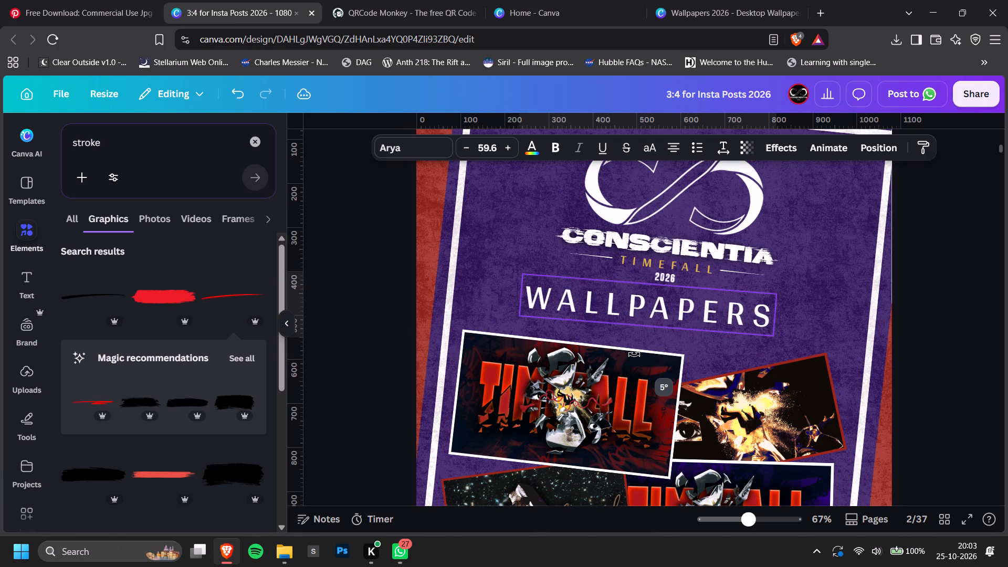
drag(677, 302, 692, 303)
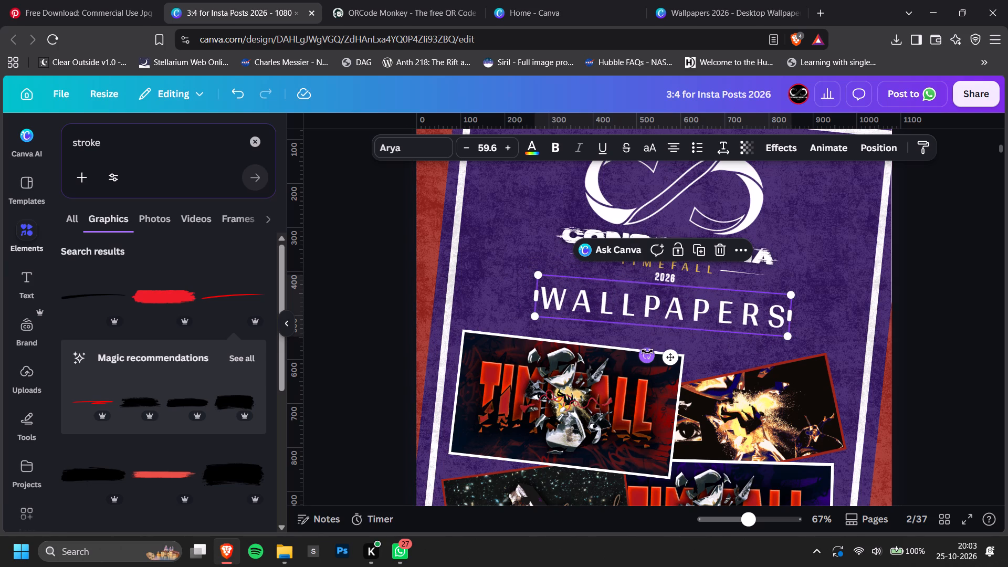
click(647, 351)
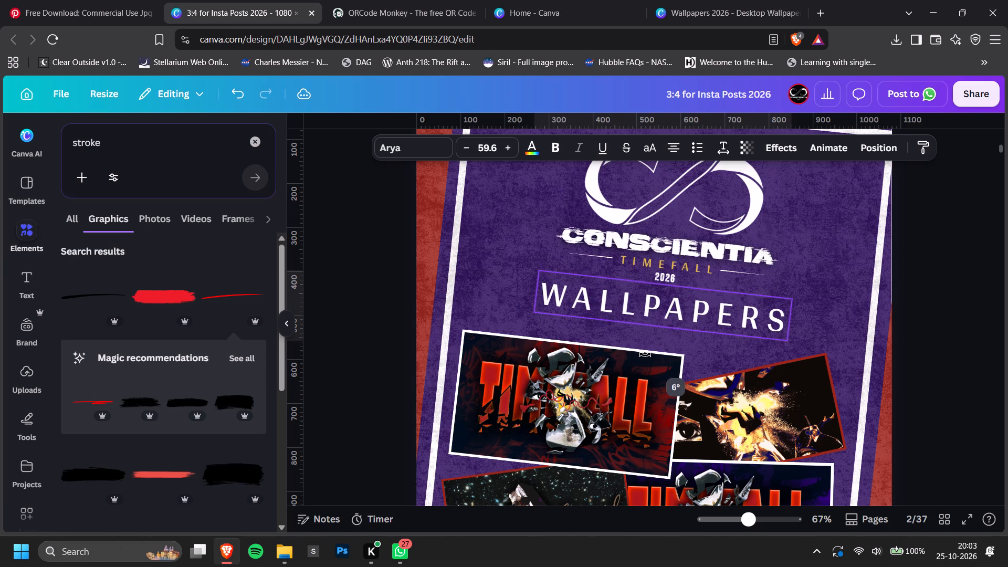
drag(689, 306, 682, 306)
Set the WALLPAPERS heading's letter spacing to 486 and widen its text box so the word fits on one line.
click(719, 149)
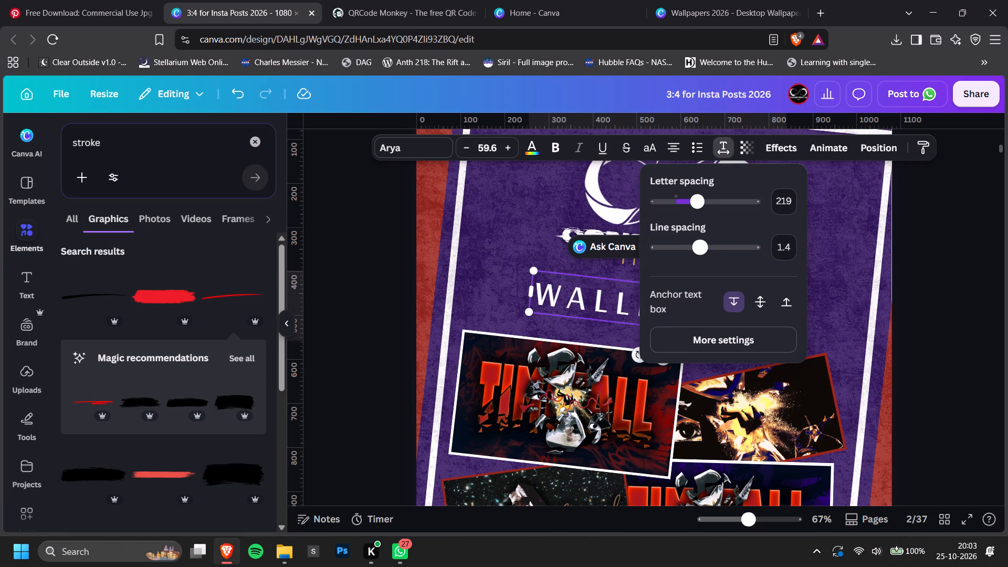
drag(703, 207, 724, 212)
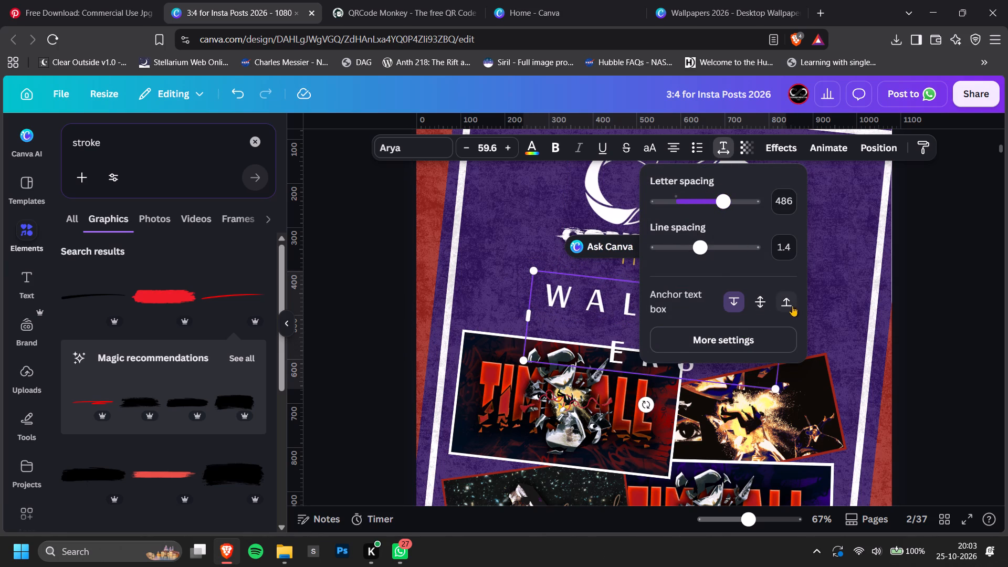
click(959, 277)
drag(785, 344, 864, 346)
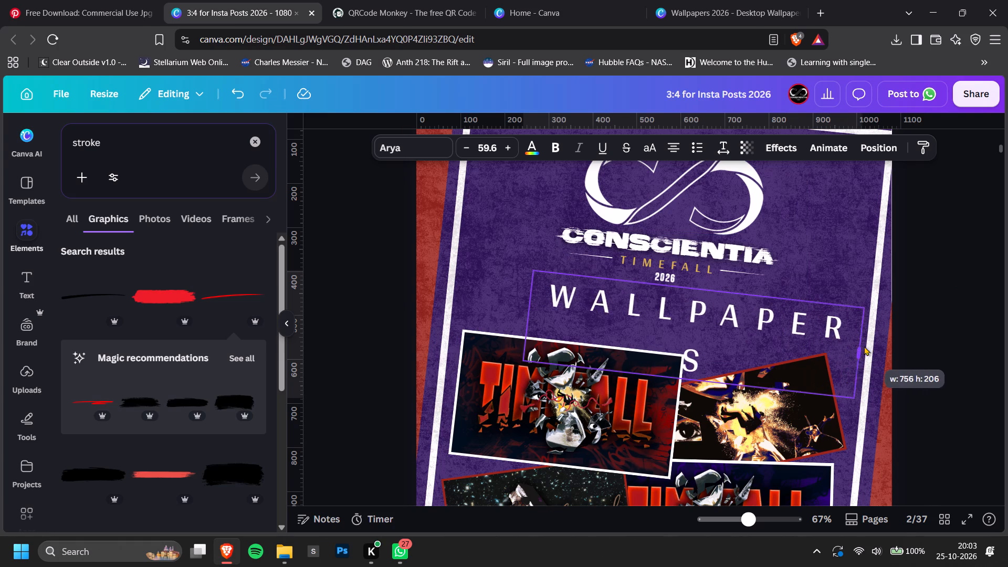
drag(864, 346, 879, 347)
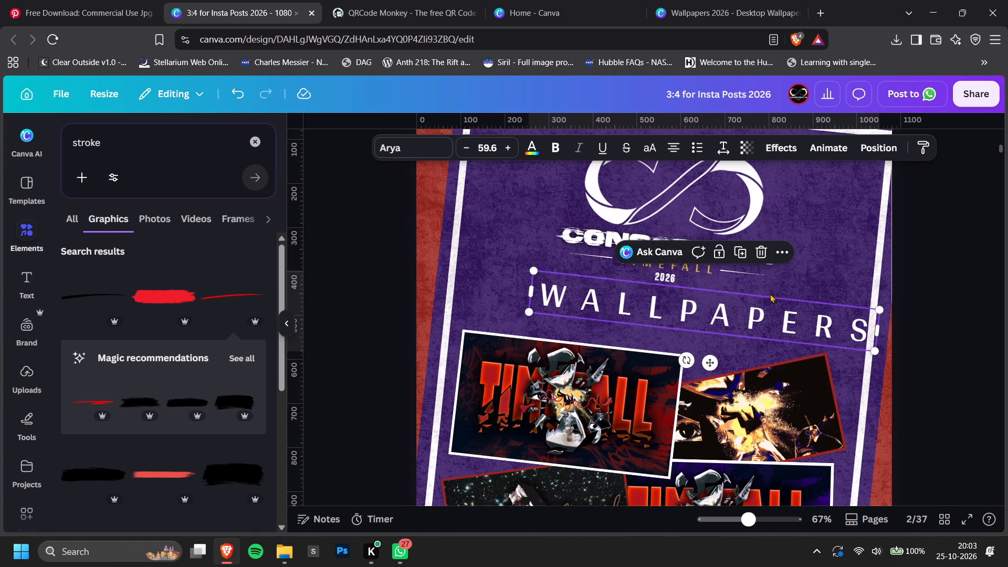
Reposition the widened WALLPAPERS heading so it sits centred between the logo and the wallpaper previews.
drag(763, 316, 722, 312)
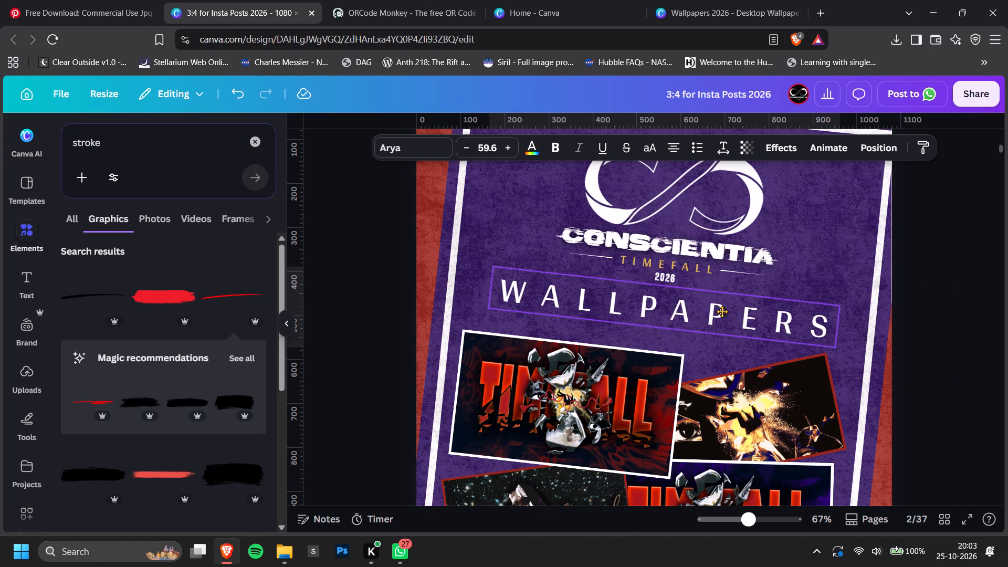
drag(722, 312, 721, 310)
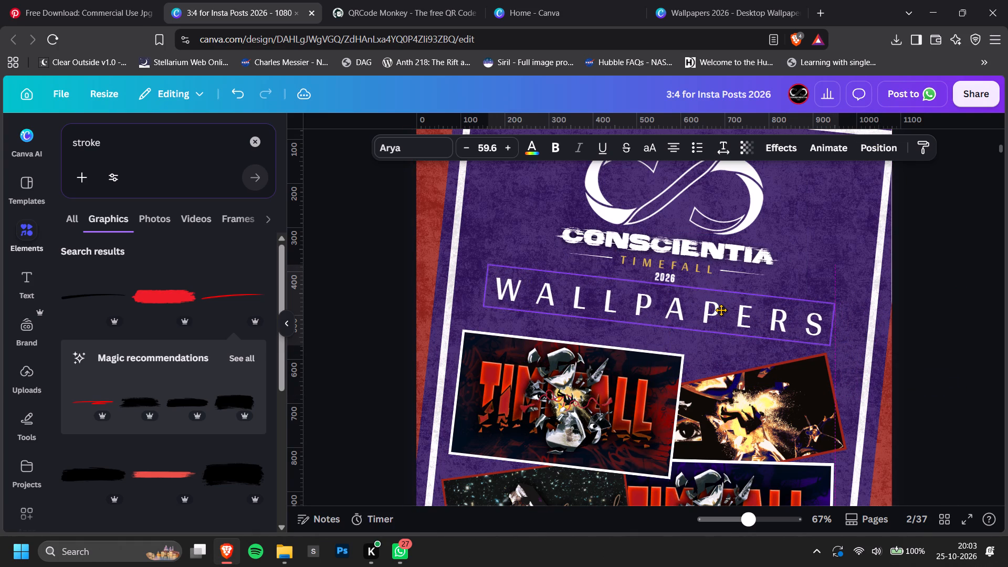
drag(721, 310, 722, 310)
click(856, 271)
click(916, 281)
click(739, 322)
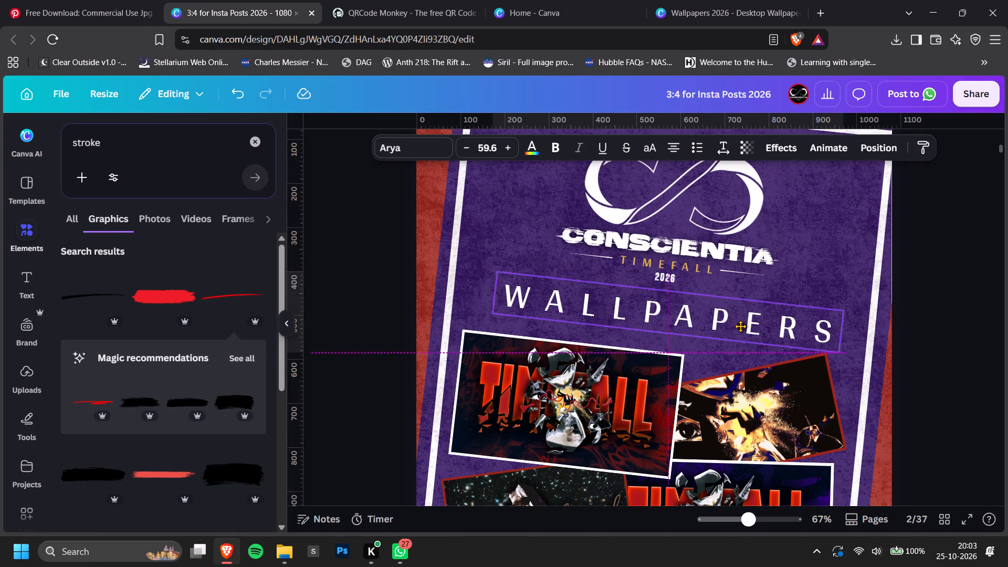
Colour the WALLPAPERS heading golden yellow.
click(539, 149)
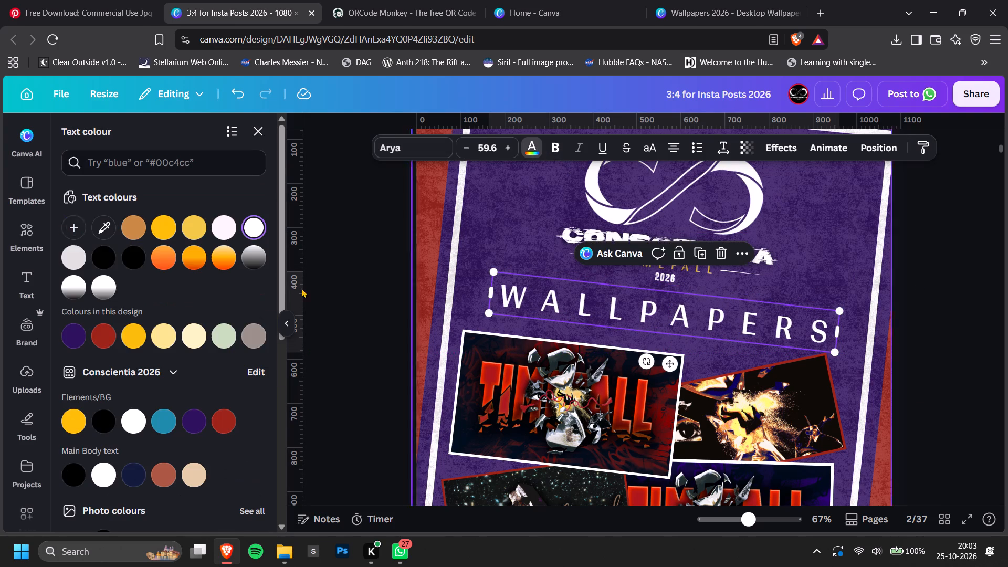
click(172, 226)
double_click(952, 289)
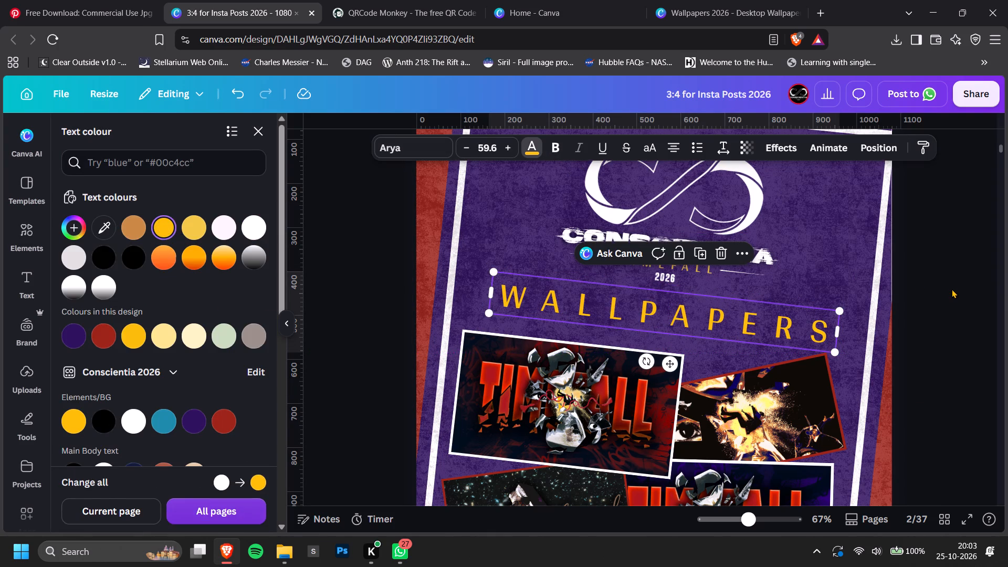
Move the QR code to page 2's lower-right corner inside the white border and shrink it clear of the preview above.
ctrl+scroll(904, 310, down, 3)
scroll(904, 310, down, 1)
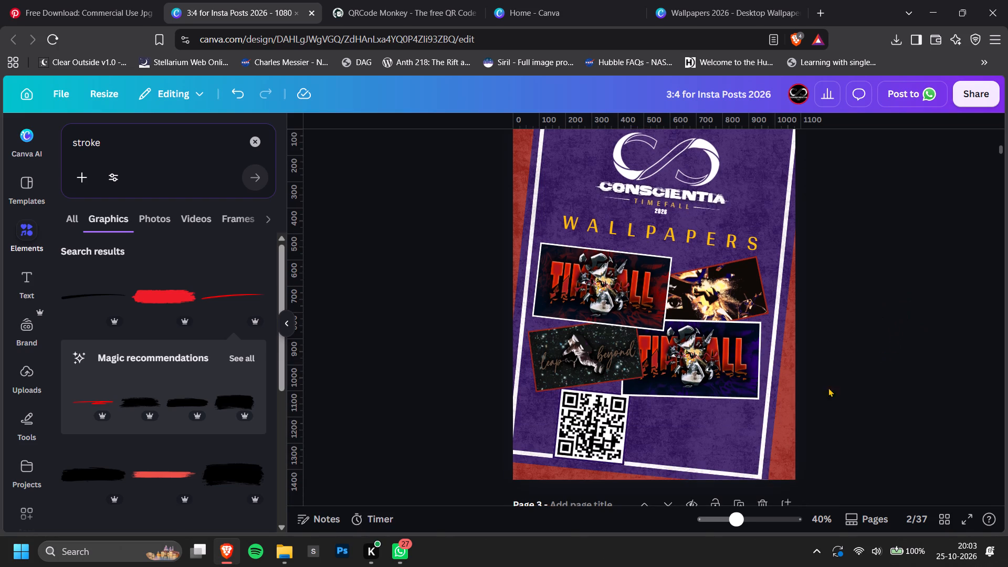
ctrl+scroll(612, 423, up, 3)
drag(530, 427, 747, 438)
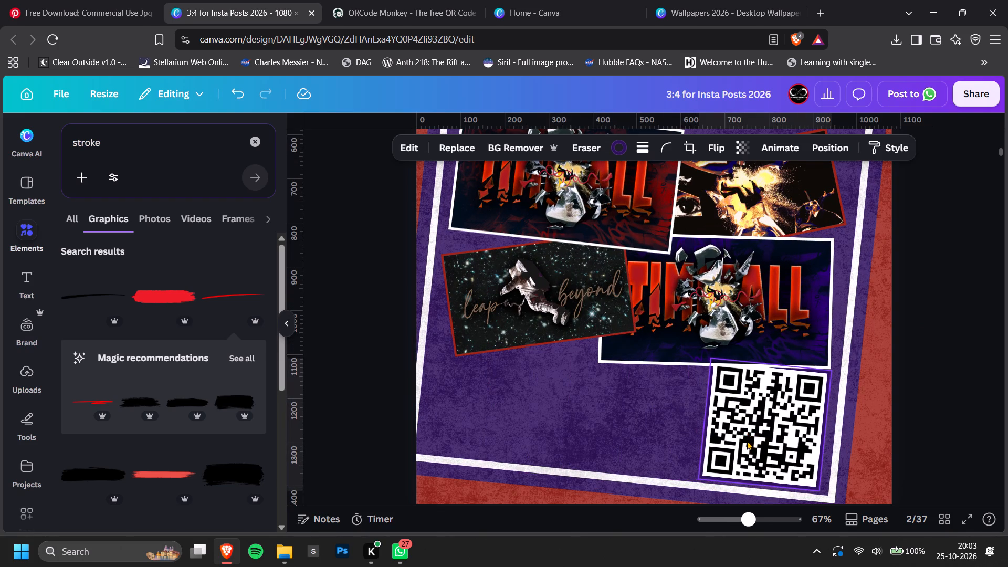
ctrl+scroll(753, 444, up, 2)
click(930, 430)
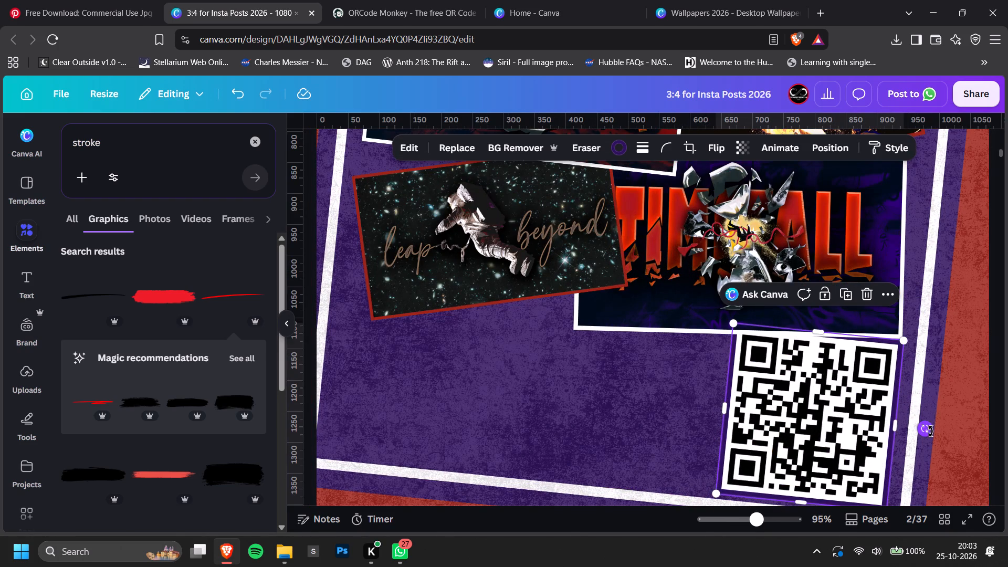
drag(739, 322, 748, 335)
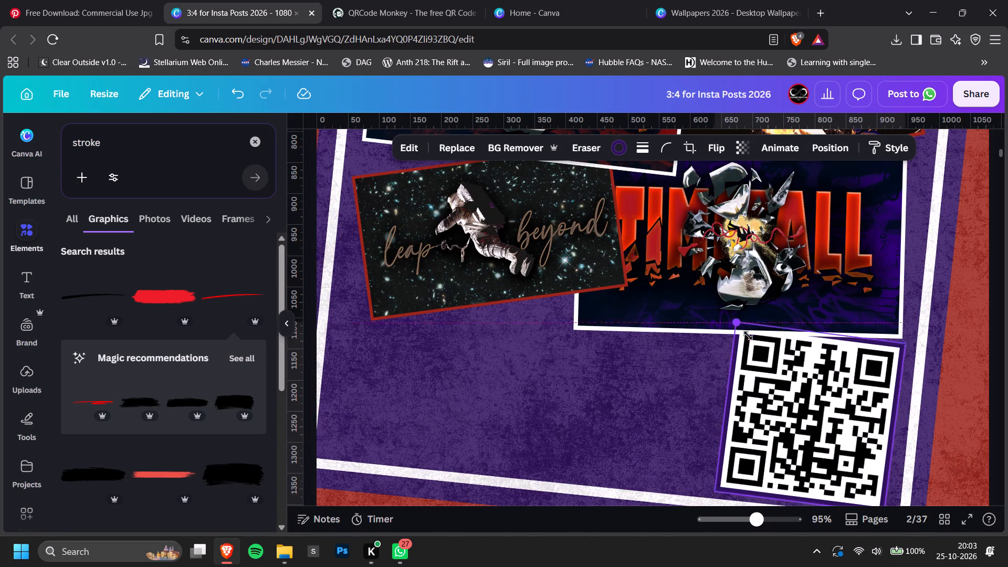
drag(748, 335, 763, 358)
click(954, 358)
ctrl+scroll(963, 381, down, 3)
click(936, 386)
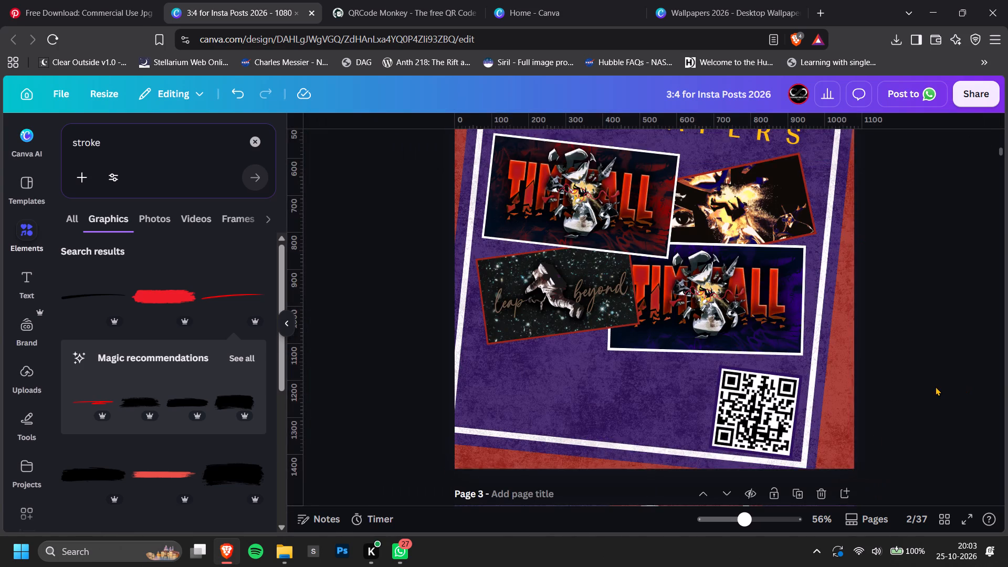
Fine-tune the QR code's position and size so it sits neatly within the bordered corner.
ctrl+scroll(795, 434, up, 4)
drag(816, 402, 817, 395)
drag(758, 295, 778, 317)
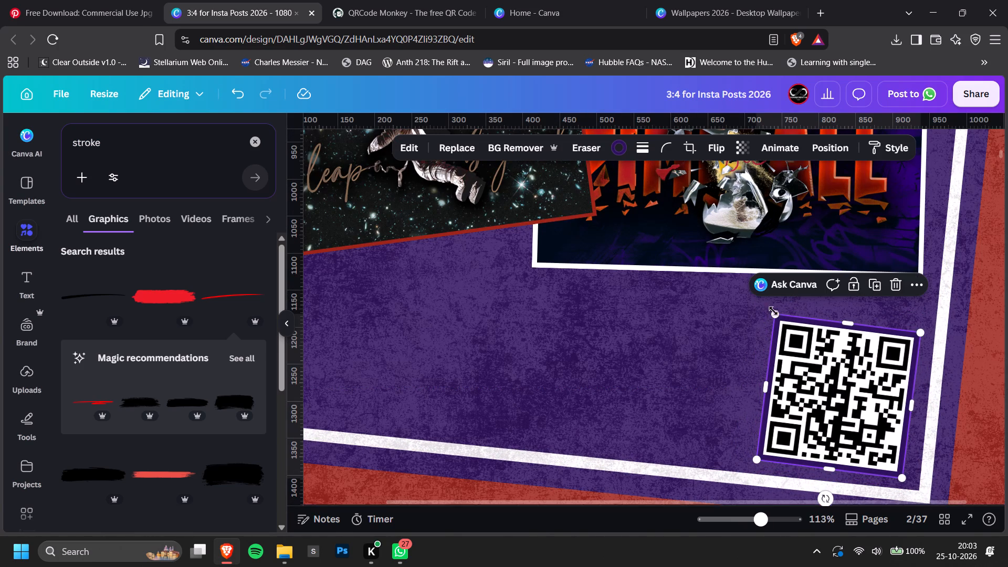
drag(776, 309, 747, 292)
click(959, 308)
ctrl+scroll(961, 326, down, 4)
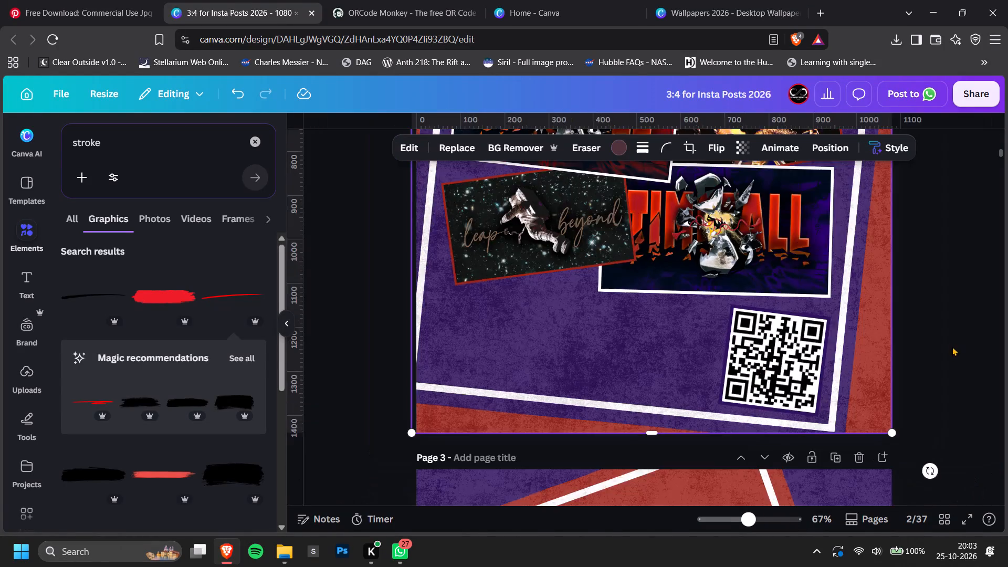
ctrl+scroll(952, 346, down, 2)
click(951, 340)
Scale down all four wallpaper previews together and shift them to recentre the collage within the white frame.
scroll(951, 340, up, 1)
click(730, 371)
shift+click(560, 350)
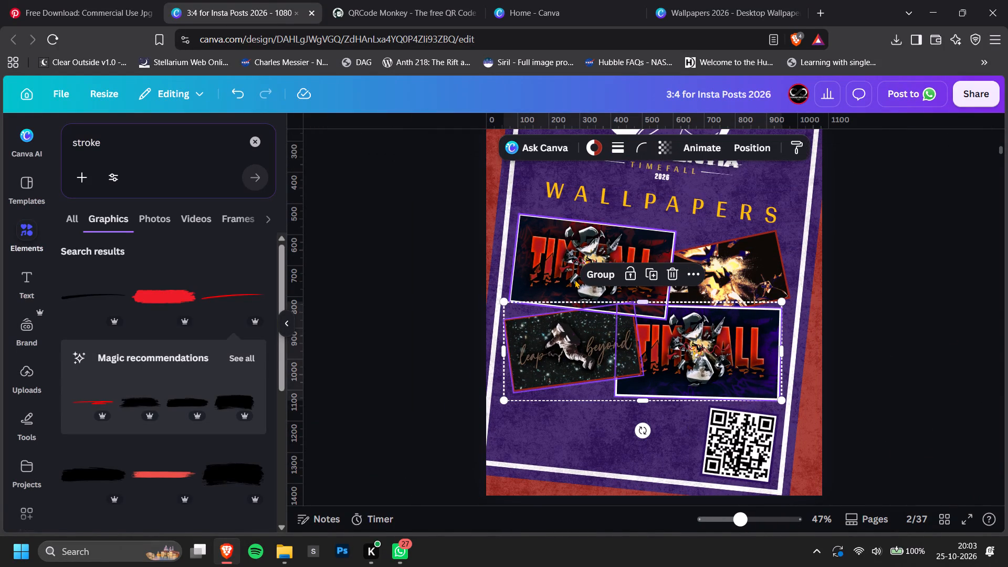
shift+click(543, 253)
shift+click(755, 266)
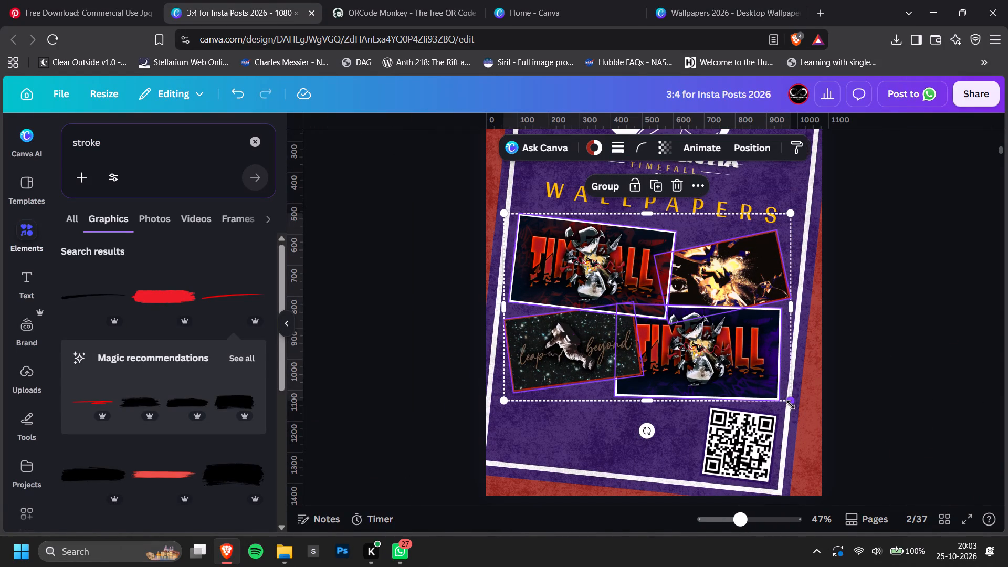
drag(791, 405, 766, 384)
drag(712, 336, 724, 340)
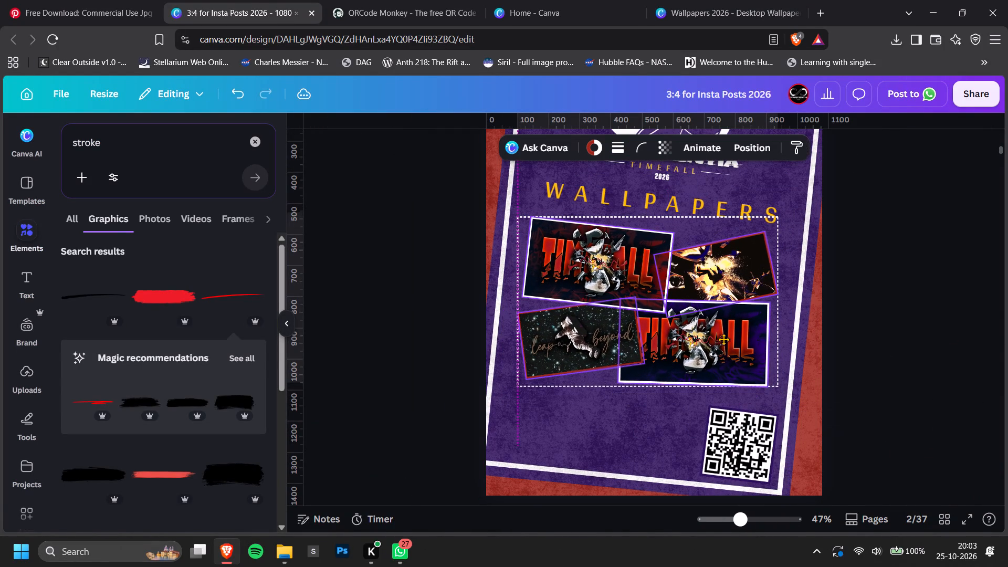
drag(724, 340, 723, 340)
click(871, 293)
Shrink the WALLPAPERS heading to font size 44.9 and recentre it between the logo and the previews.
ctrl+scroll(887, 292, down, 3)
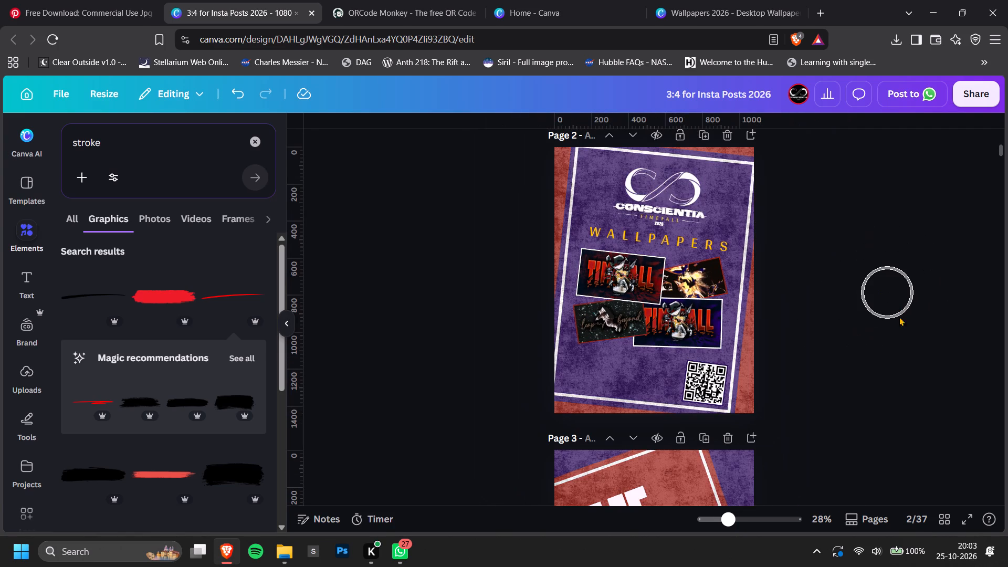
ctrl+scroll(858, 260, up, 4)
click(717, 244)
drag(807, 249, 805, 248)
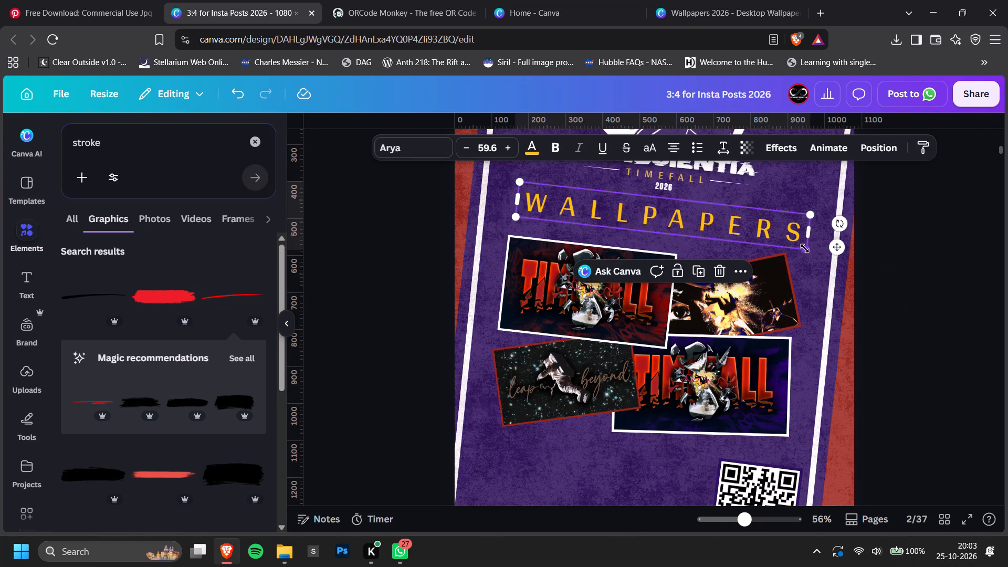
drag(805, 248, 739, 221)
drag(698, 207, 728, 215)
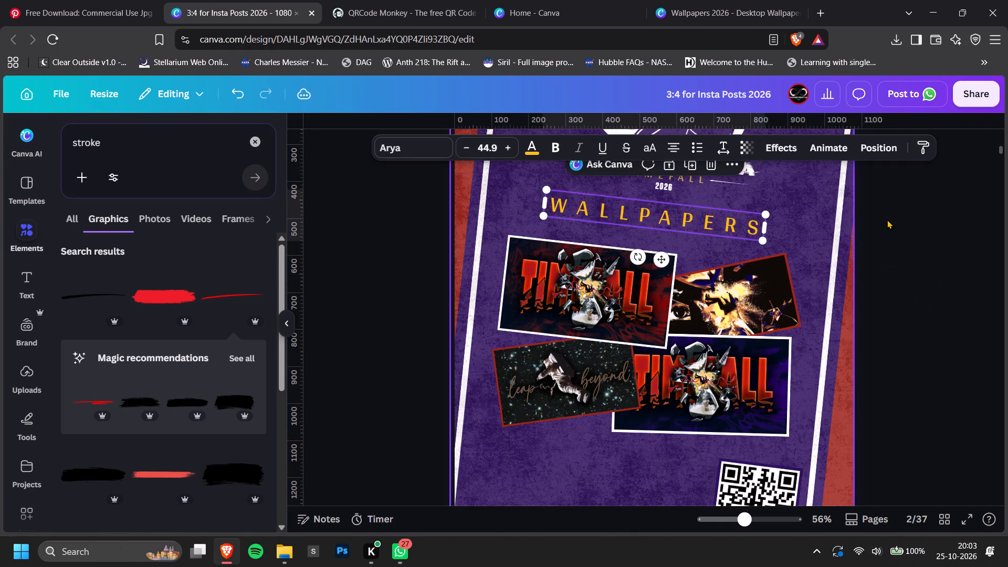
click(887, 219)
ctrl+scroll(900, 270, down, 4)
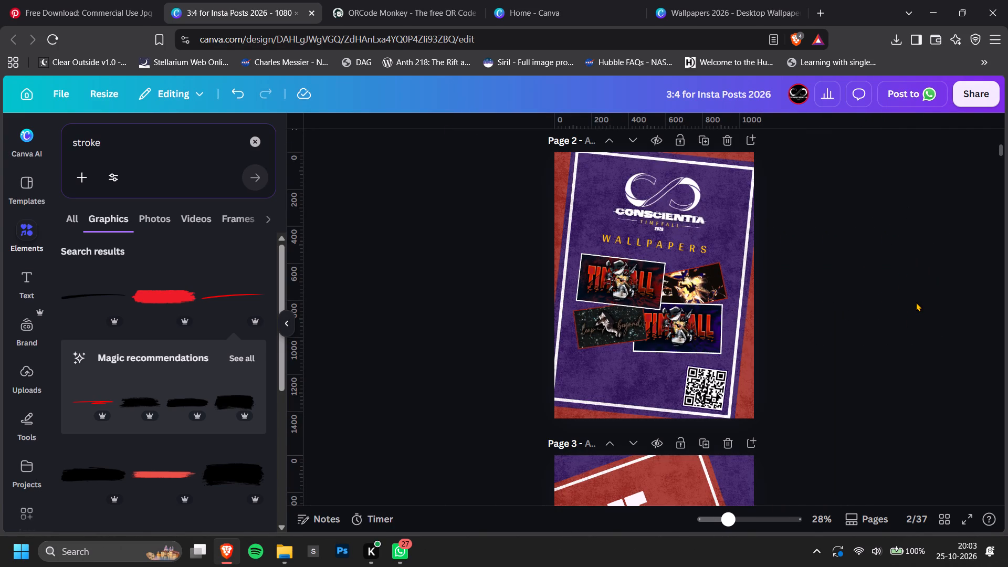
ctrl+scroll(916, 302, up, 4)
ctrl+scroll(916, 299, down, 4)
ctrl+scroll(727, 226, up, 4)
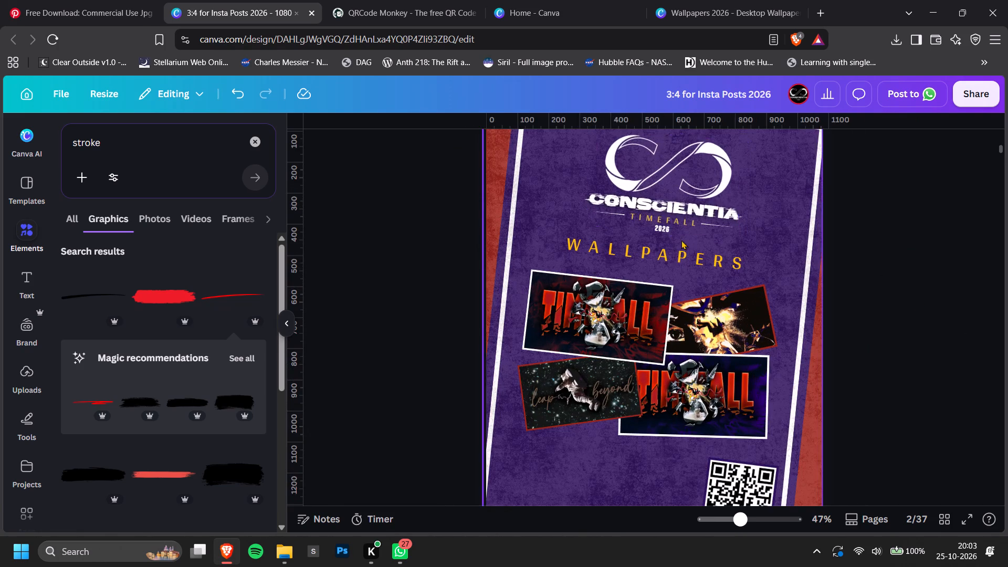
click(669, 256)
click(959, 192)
Copy the large TIME text from page 3 and paste it onto page 2 as a style source.
scroll(943, 230, down, 8)
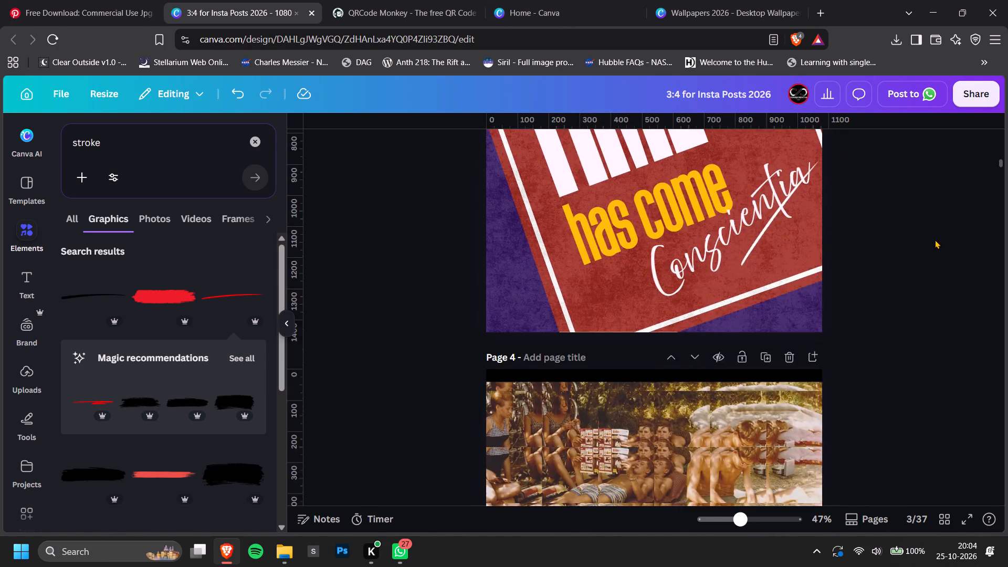
scroll(866, 230, up, 3)
click(686, 247)
click(609, 270)
key(ctrl+c)
scroll(1001, 279, up, 4)
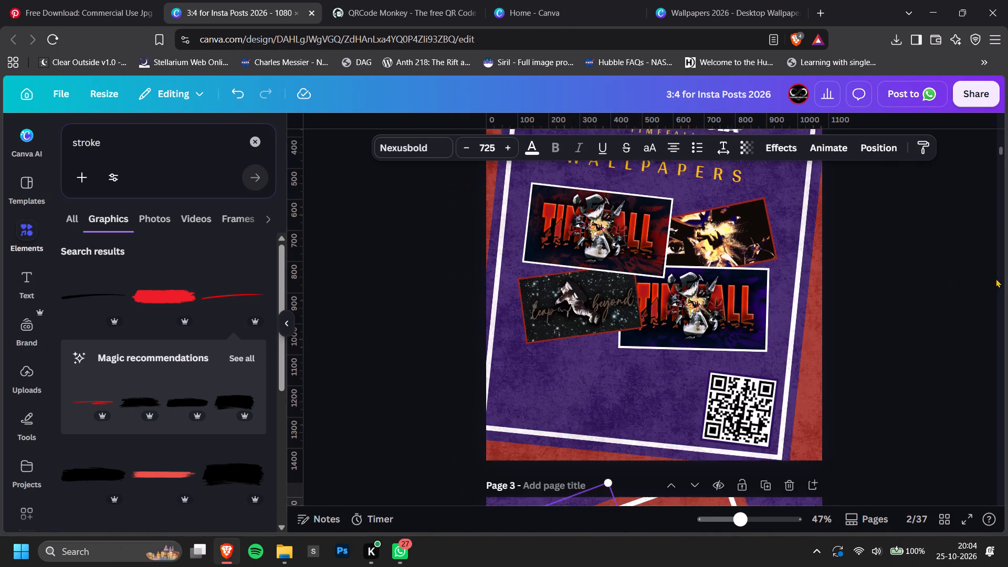
scroll(996, 278, up, 1)
click(954, 285)
key(ctrl+v)
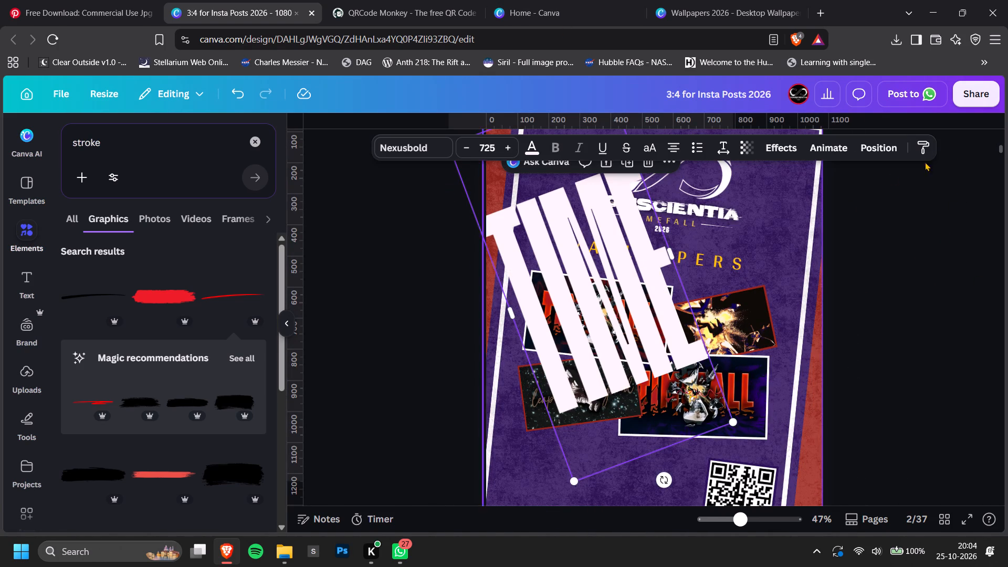
Copy the pasted TIME text's Nexusbold style onto the WALLPAPERS heading and delete the pasted TIME text.
click(918, 145)
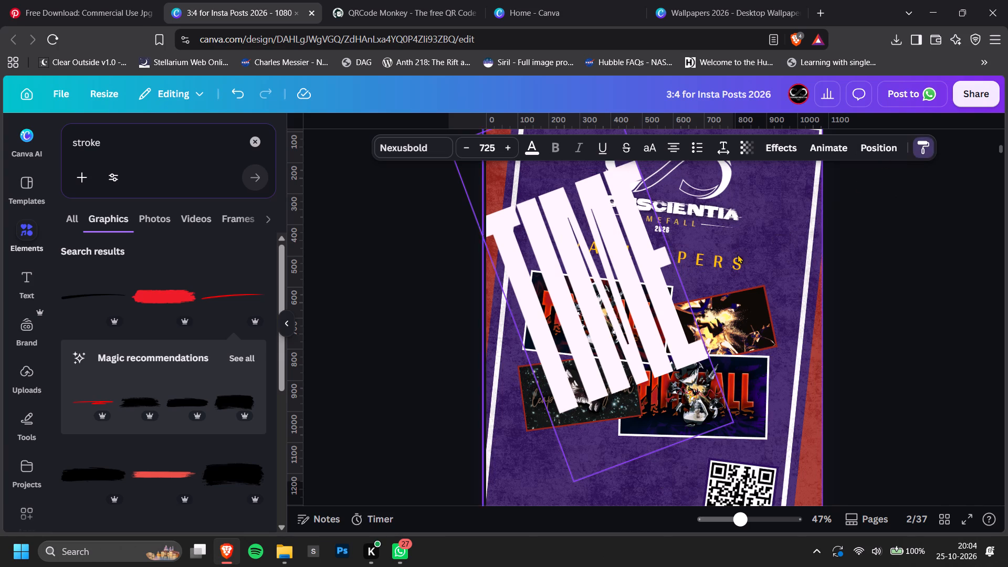
click(712, 265)
click(561, 229)
click(544, 240)
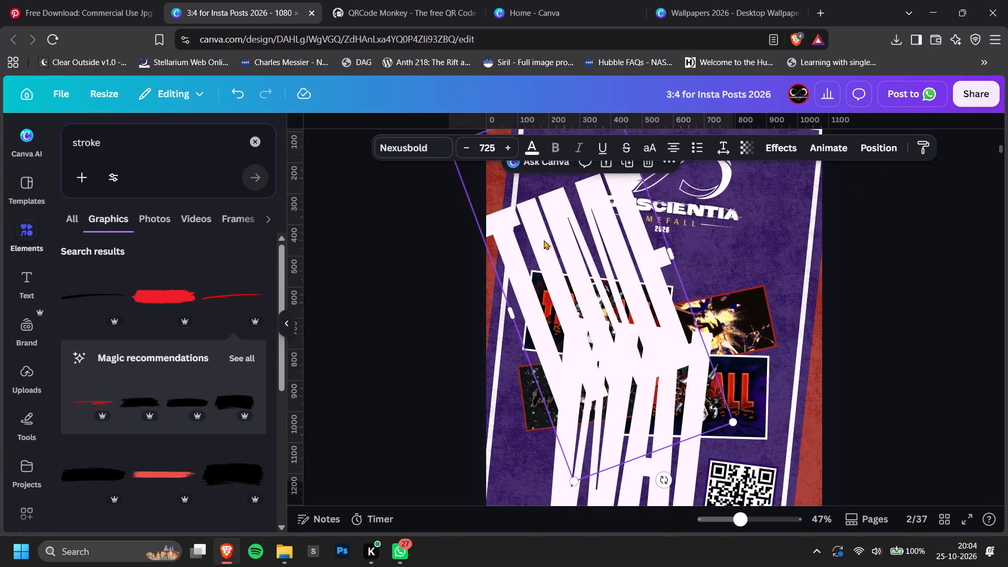
key(BackSpace)
Shrink the restyled WALLPAPERS heading to font size 308 and widen its text box so the word fits on one line.
click(639, 333)
scroll(677, 321, down, 2)
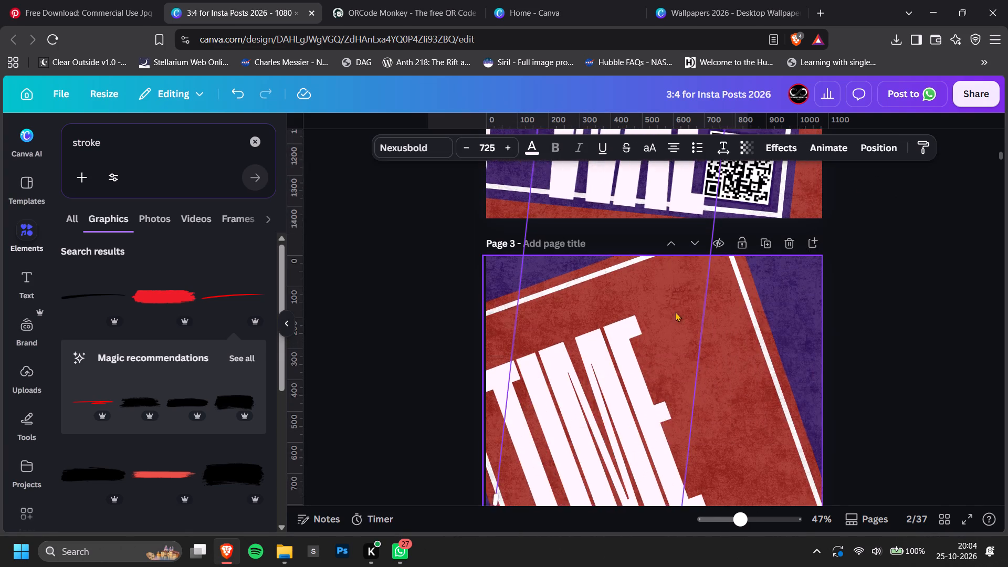
ctrl+scroll(692, 299, down, 6)
scroll(662, 392, down, 1)
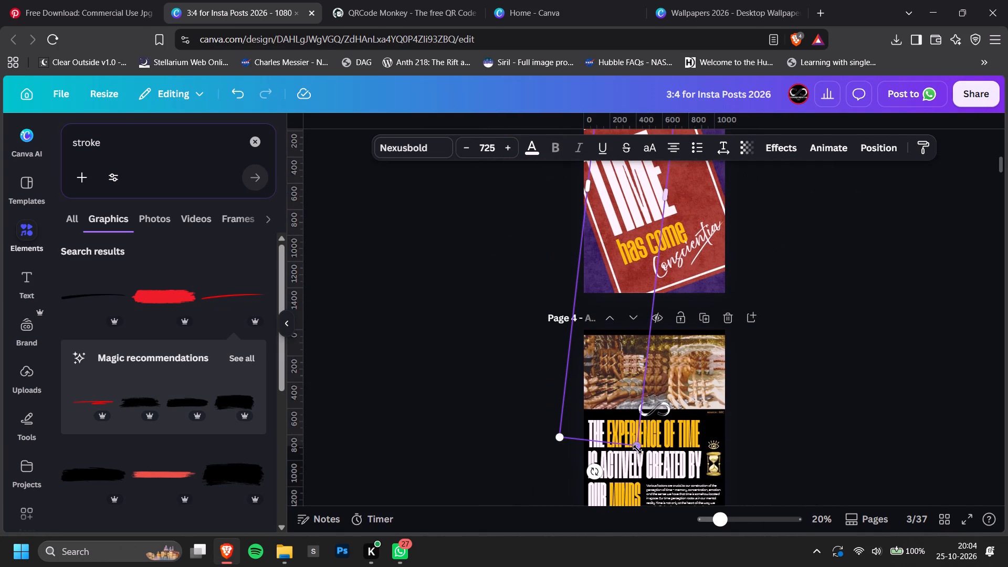
drag(638, 449, 616, 156)
scroll(669, 194, up, 2)
drag(648, 336, 720, 334)
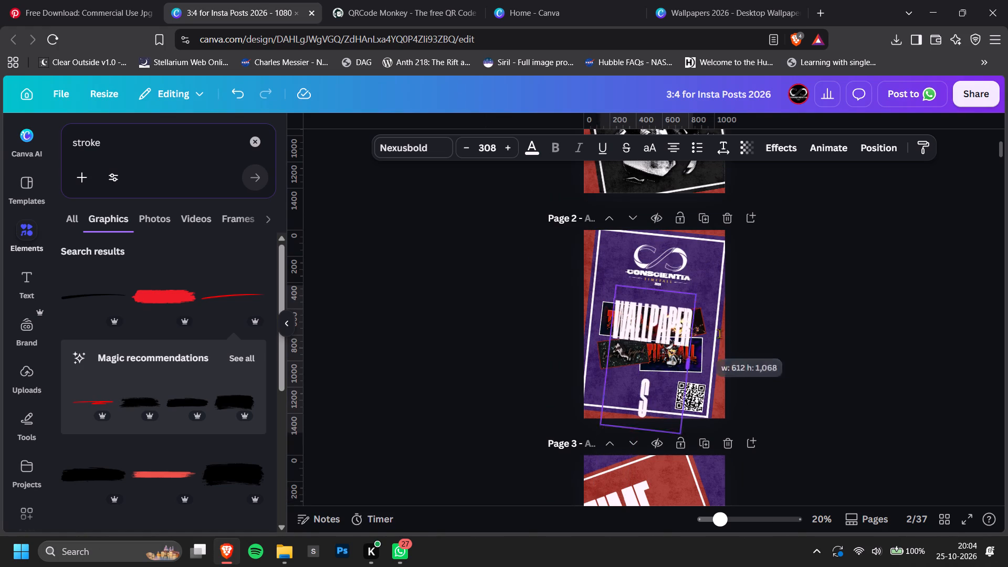
drag(720, 334, 711, 327)
click(824, 289)
Move the WALLPAPERS heading up beneath the logo and send it backward behind the wallpaper previews and texture.
ctrl+scroll(639, 328, up, 6)
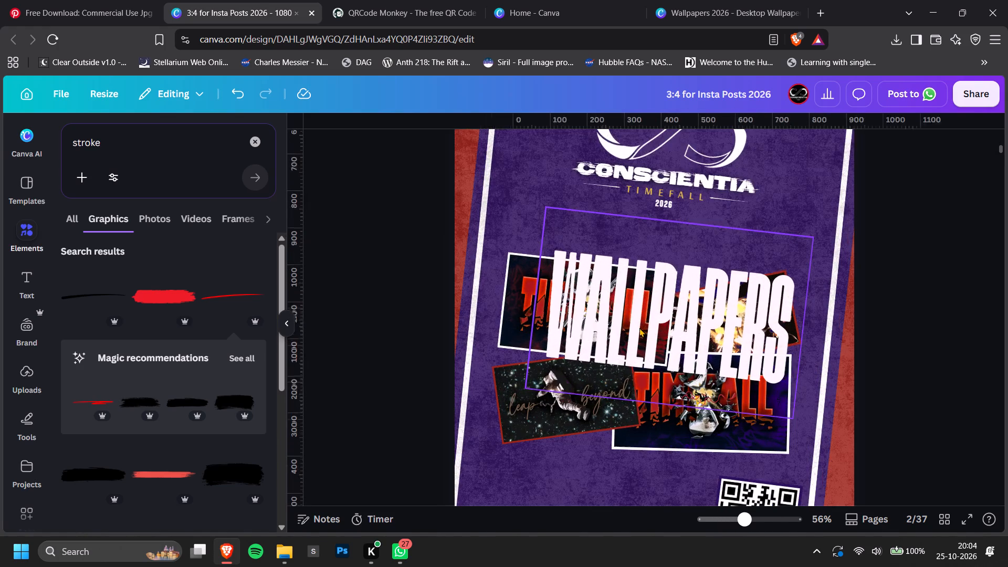
drag(639, 328, 616, 282)
key(ctrl+bracketleft)
key(ctrl+bracketleft)
key(ctrl+bracketleft)
key(ctrl+bracketleft)
key(ctrl+bracketleft)
key(ctrl+bracketleft)
key(ctrl+bracketleft)
key(ctrl+bracketleft)
key(ctrl+bracketleft)
key(ctrl+bracketleft)
key(ctrl+bracketleft)
key(ctrl+bracketleft)
key(ctrl+bracketleft)
key(ctrl+bracketleft)
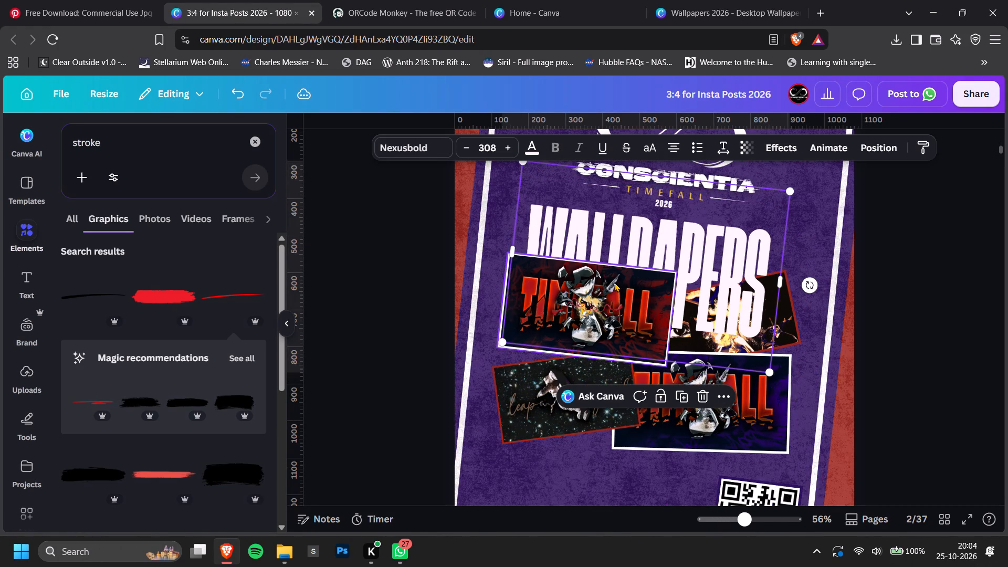
click(918, 310)
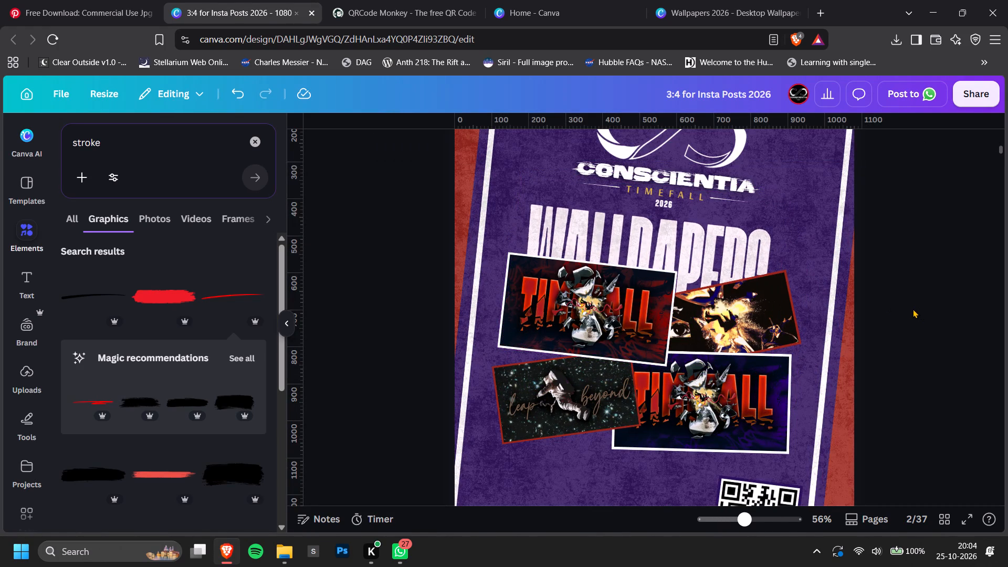
Reduce the WALLPAPERS heading to font size 195 and centre it under the logo, tucked partly behind the previews.
key(alt+1)
scroll(144, 385, down, 2)
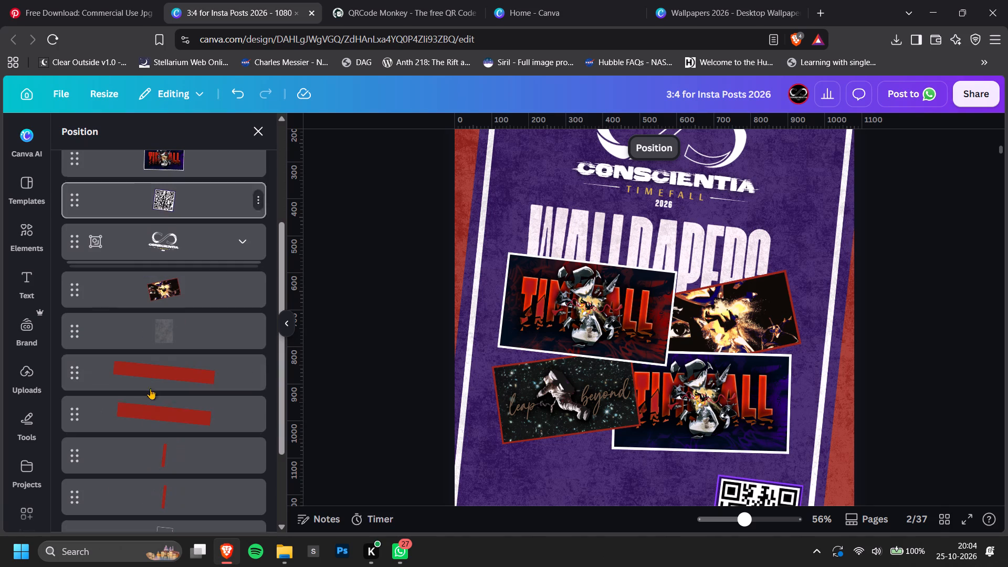
scroll(210, 314, down, 3)
click(204, 445)
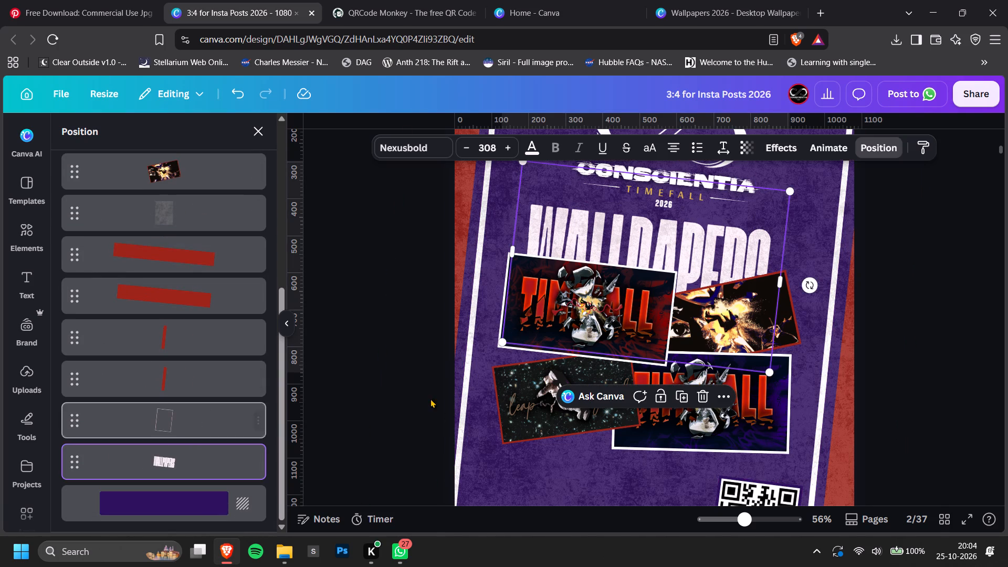
drag(774, 370, 681, 261)
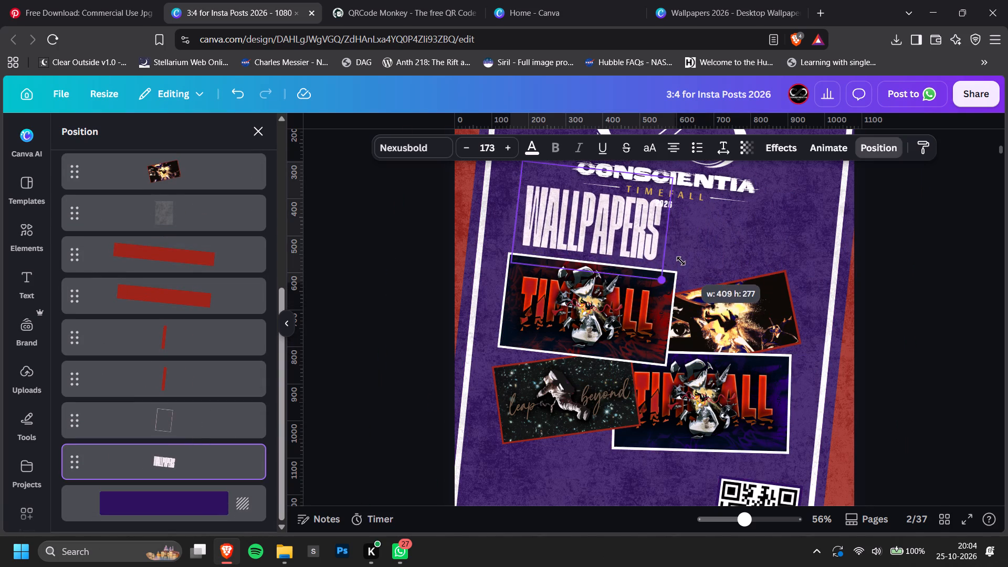
drag(681, 261, 703, 269)
drag(659, 226, 708, 247)
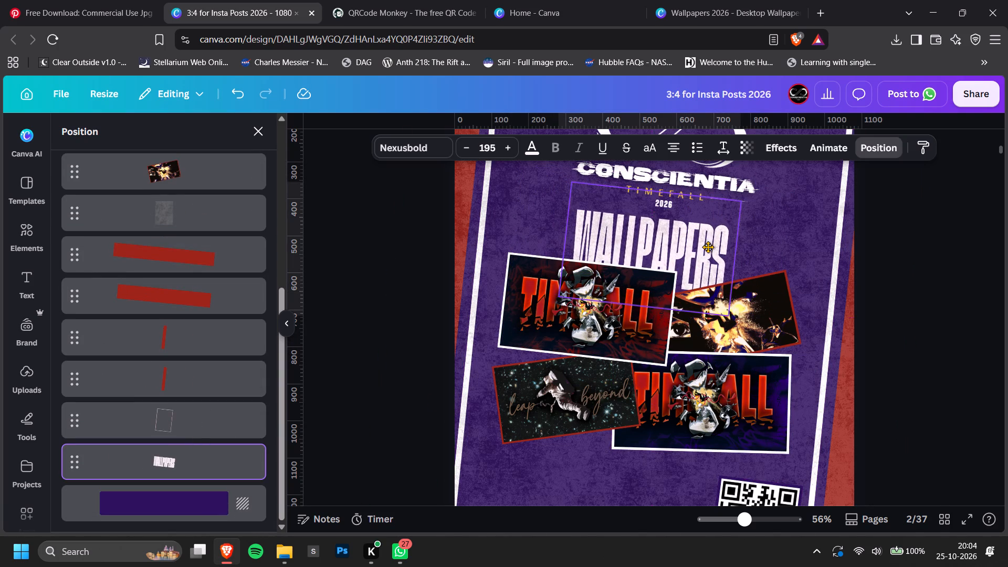
drag(708, 247, 708, 244)
Colour the restyled WALLPAPERS heading with the brand kit's golden yellow.
scroll(908, 277, up, 1)
ctrl+scroll(729, 341, up, 3)
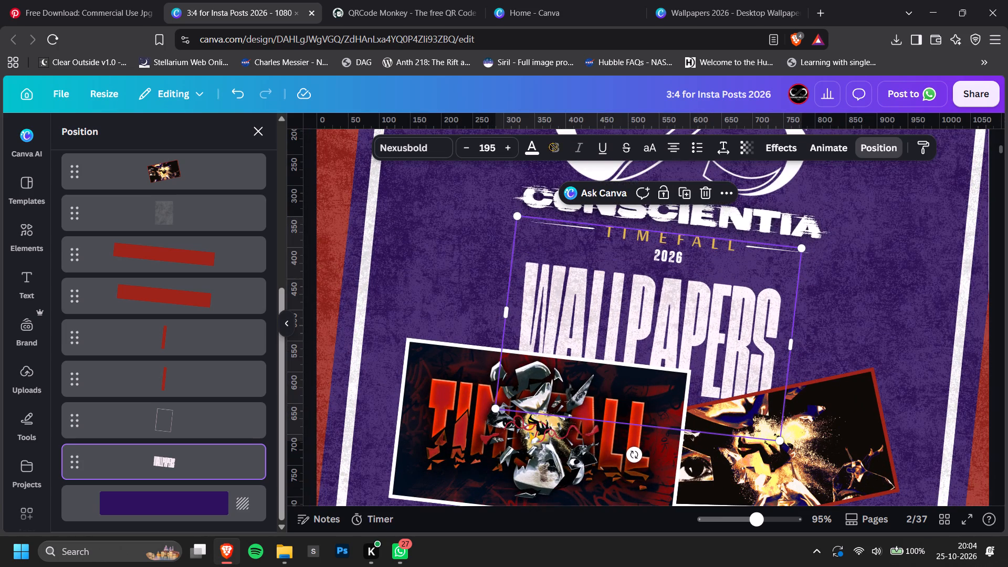
click(534, 148)
click(71, 415)
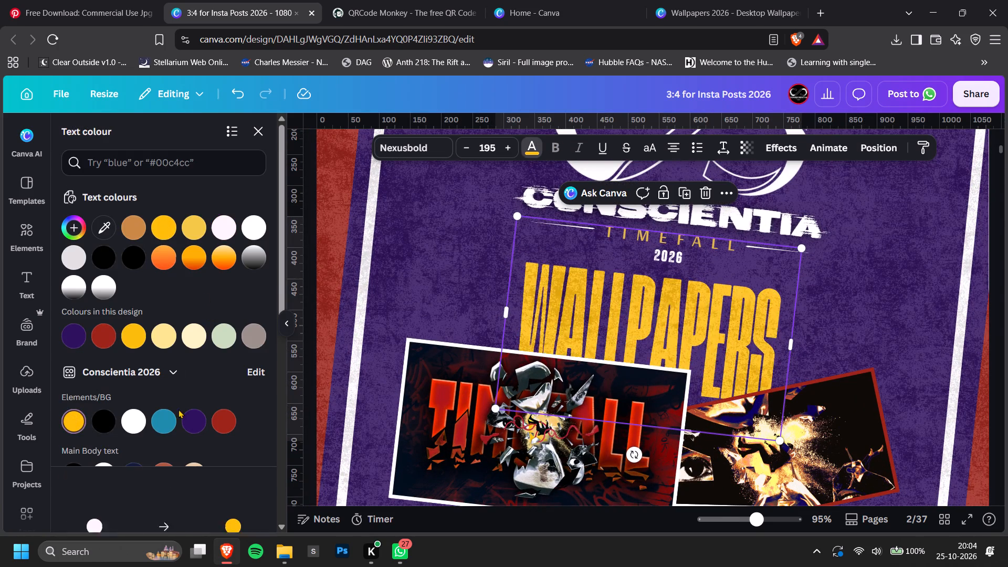
ctrl+scroll(726, 318, down, 4)
click(982, 281)
click(886, 320)
Nudge the upper-left red TIMEFALL wallpaper preview slightly left and down.
ctrl+scroll(886, 320, down, 2)
ctrl+scroll(717, 404, up, 4)
drag(587, 331, 579, 335)
click(877, 310)
ctrl+scroll(940, 327, down, 2)
ctrl+scroll(880, 337, up, 4)
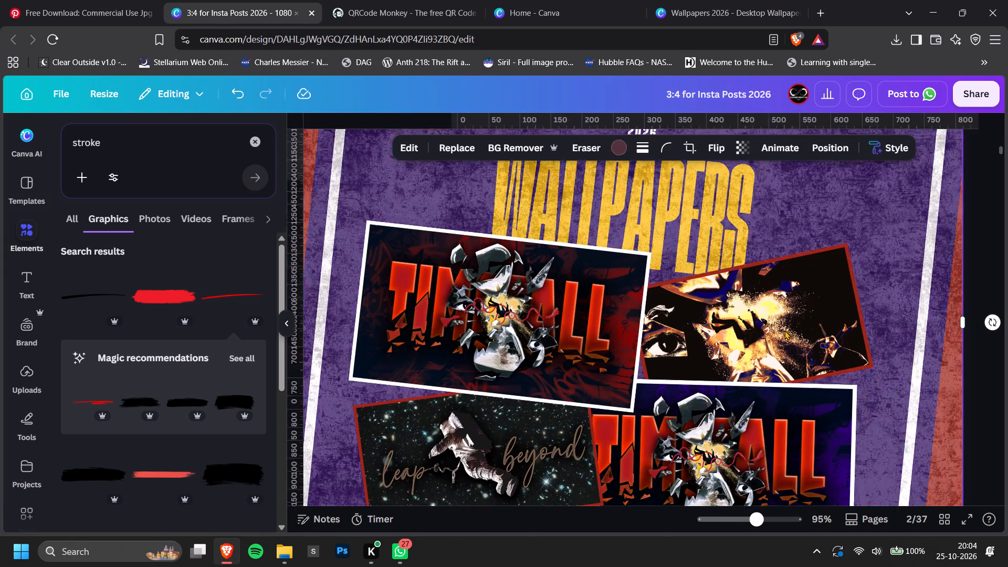
Nudge the upper-left red TIMEFALL wallpaper preview slightly right, away from the page's edge.
drag(598, 334, 606, 335)
click(973, 287)
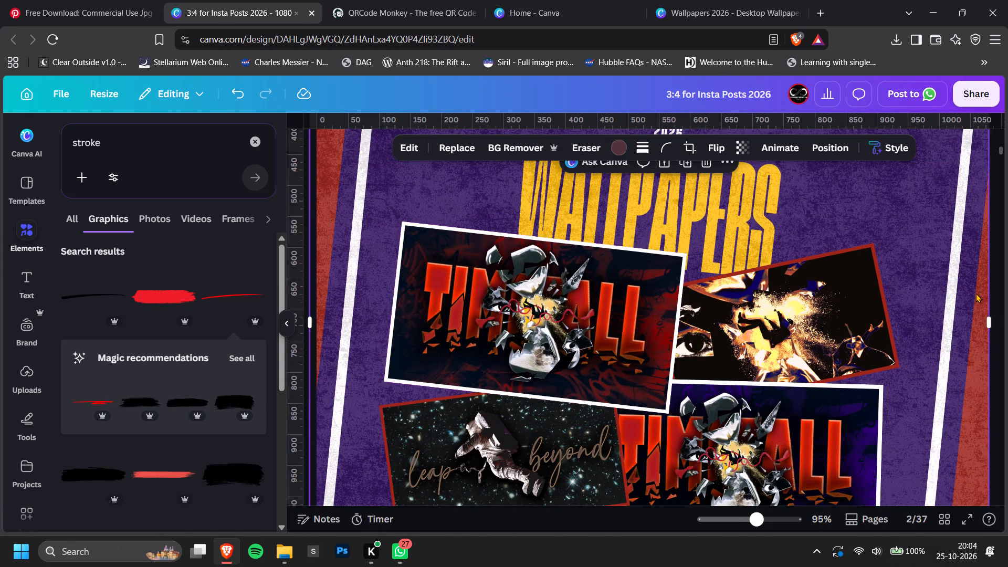
Select the WALLPAPERS heading from the layer list and nudge it very slightly right and down beneath the logo.
ctrl+scroll(974, 296, down, 4)
click(958, 307)
ctrl+scroll(958, 307, down, 3)
scroll(920, 320, down, 1)
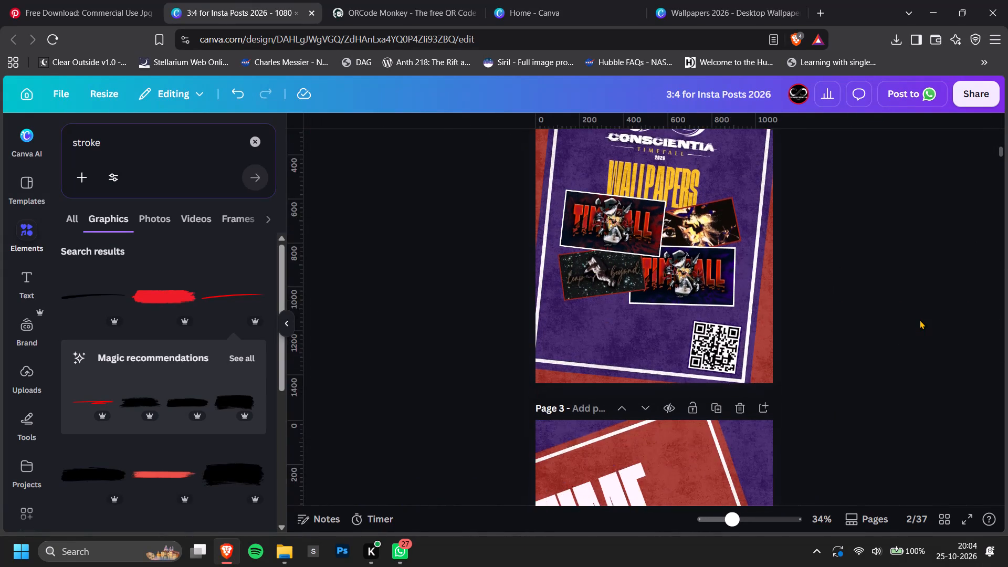
scroll(920, 320, up, 2)
scroll(920, 320, down, 1)
ctrl+scroll(705, 261, up, 6)
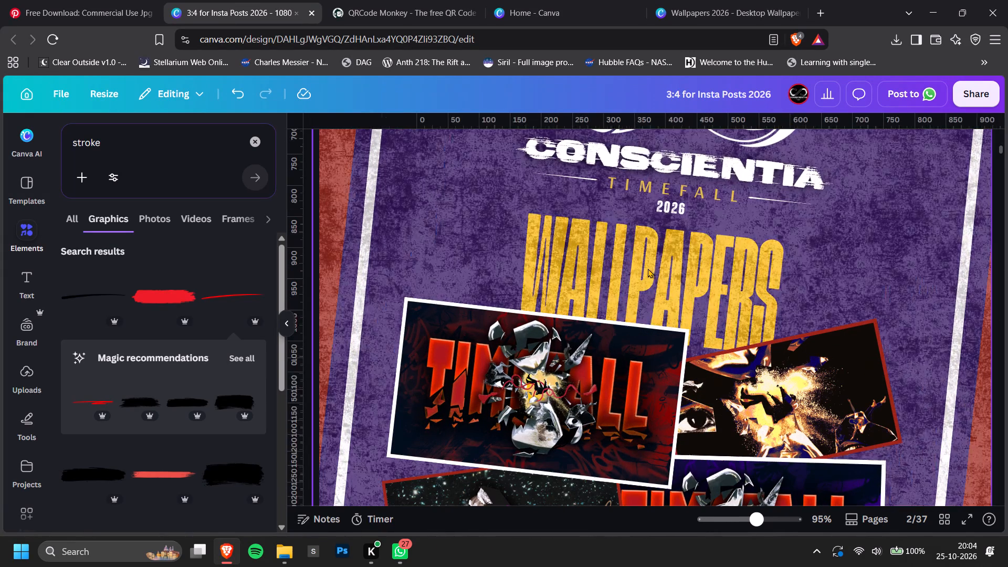
key(alt+1)
scroll(197, 374, down, 2)
scroll(196, 307, down, 4)
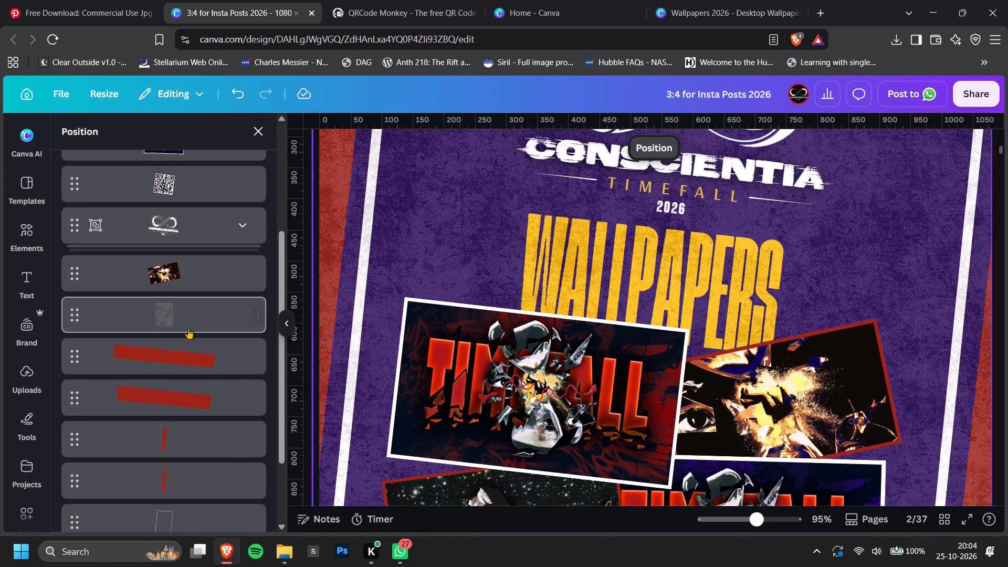
scroll(205, 414, down, 1)
click(195, 454)
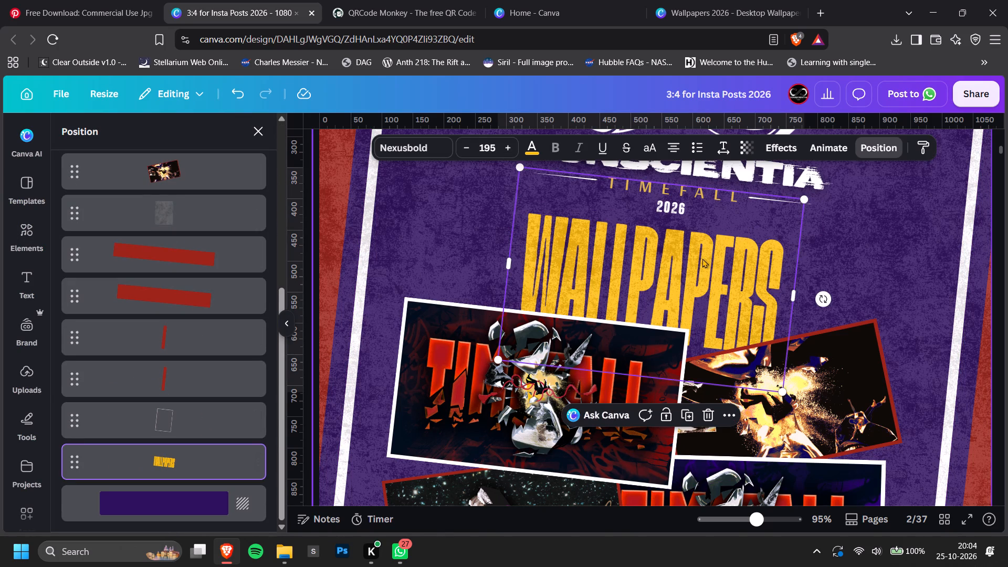
click(700, 260)
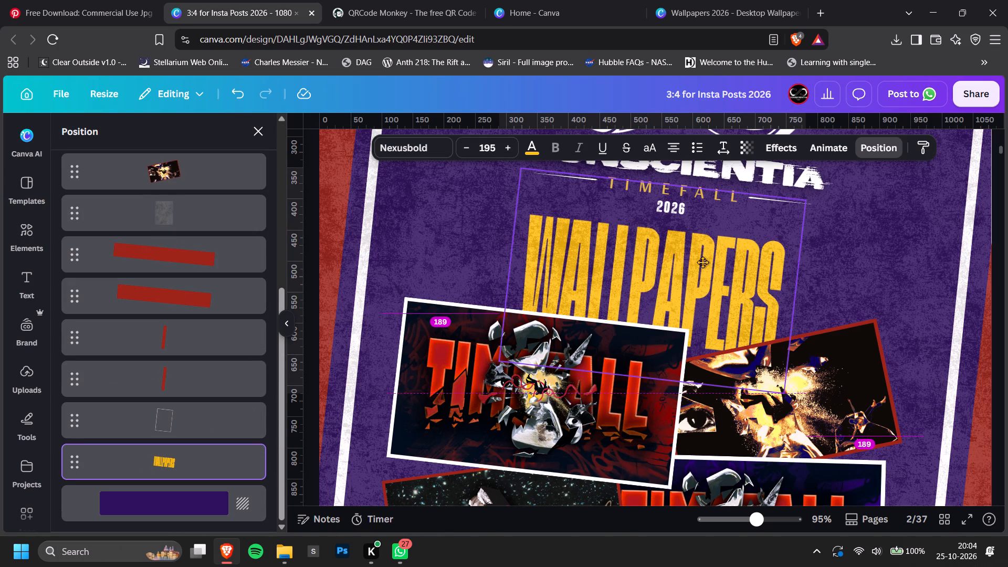
scroll(720, 269, up, 1)
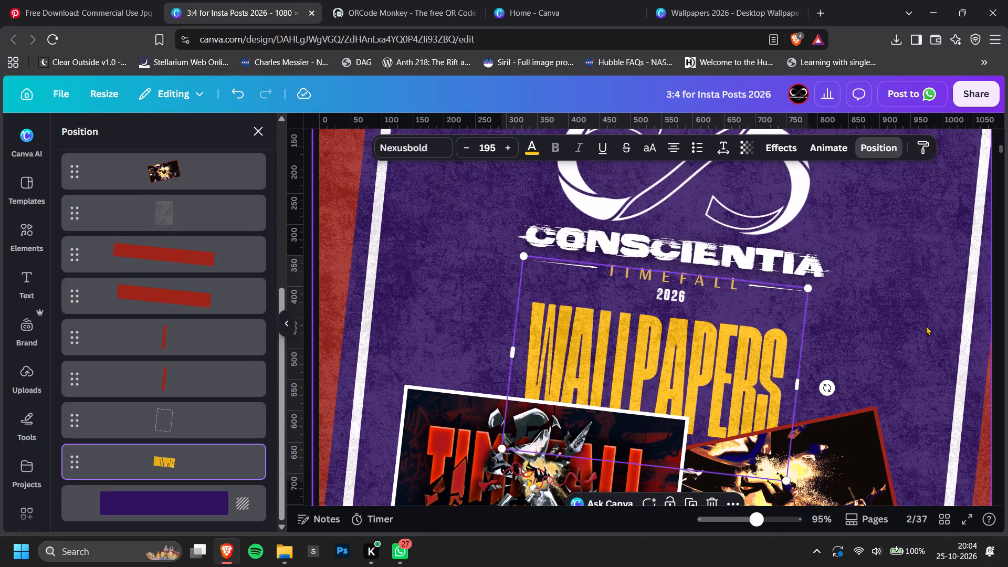
click(1004, 320)
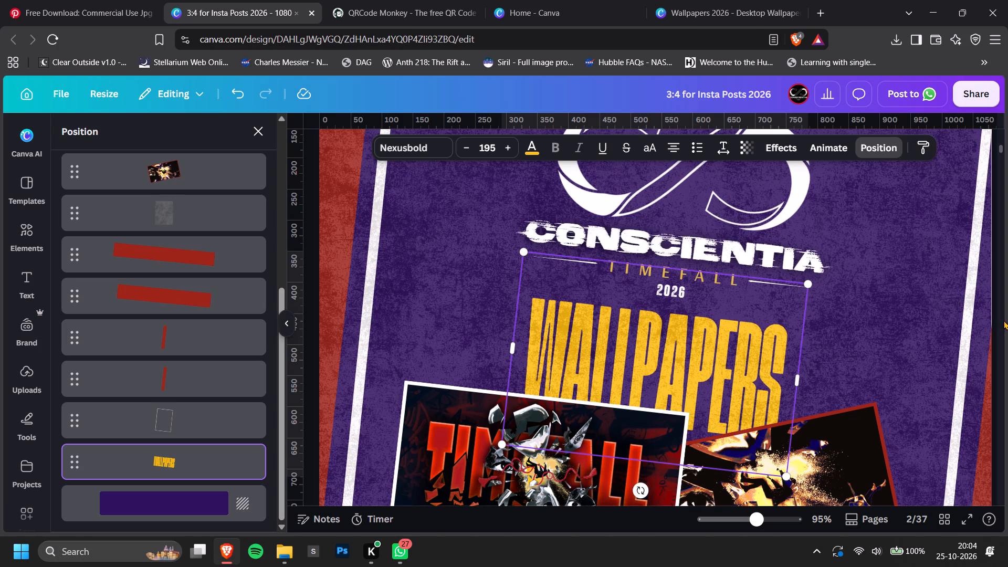
ctrl+click(980, 334)
ctrl+scroll(980, 334, down, 4)
click(922, 343)
scroll(921, 343, down, 2)
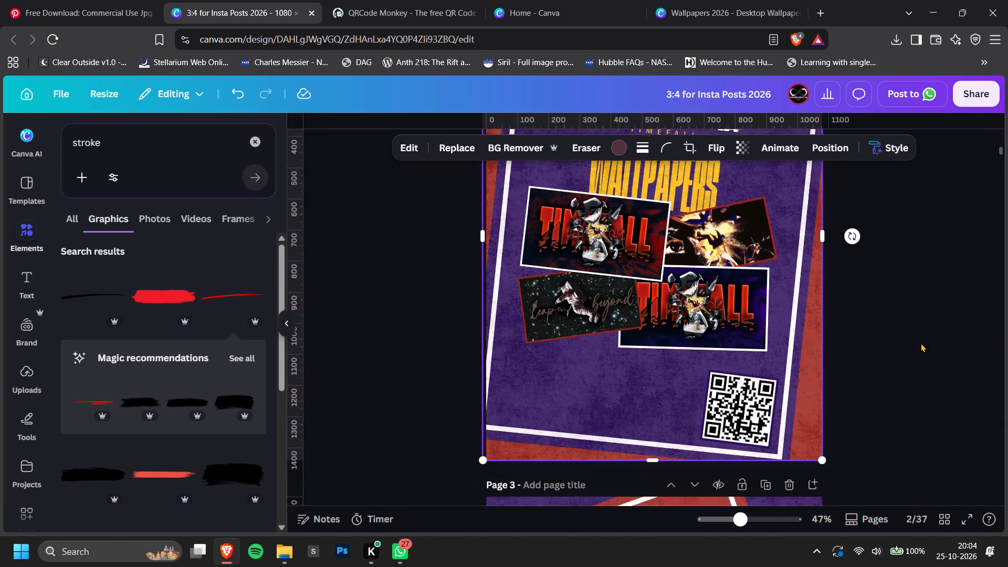
Fill the WALLPAPERS heading with a vertical gradient running from golden yellow at the top to black at the bottom.
scroll(921, 343, up, 2)
key(alt+1)
scroll(165, 384, down, 3)
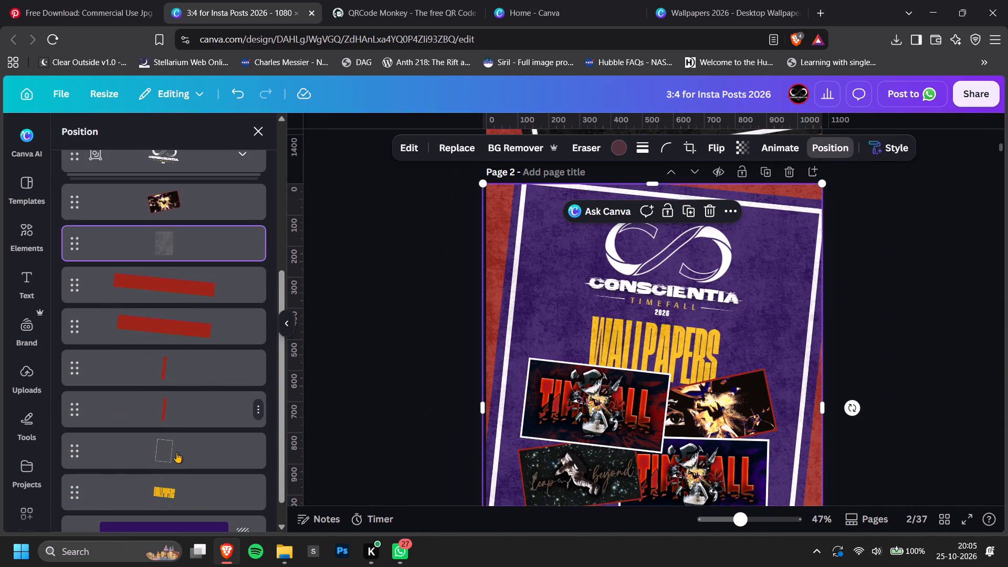
click(187, 488)
click(527, 136)
click(530, 149)
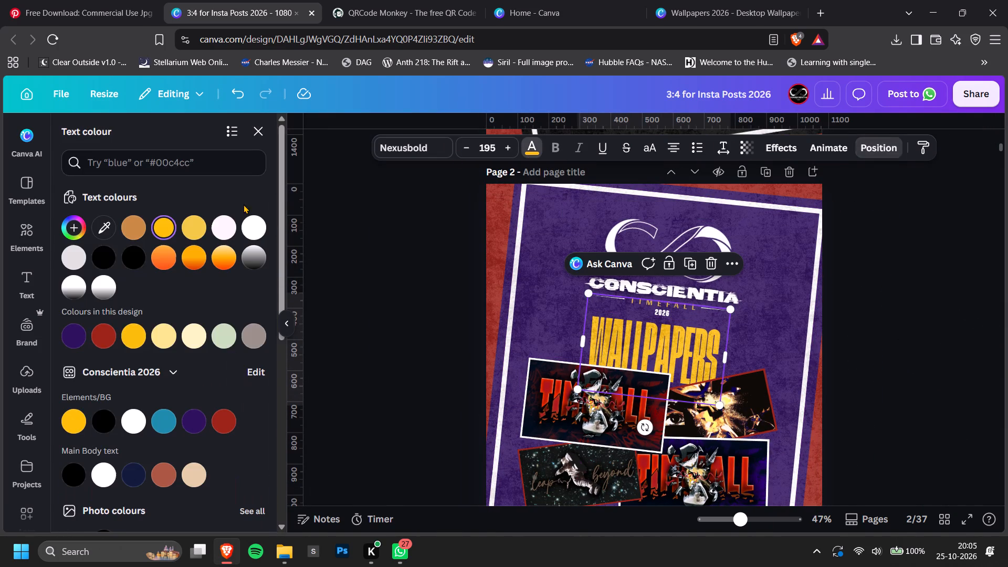
click(165, 225)
click(235, 265)
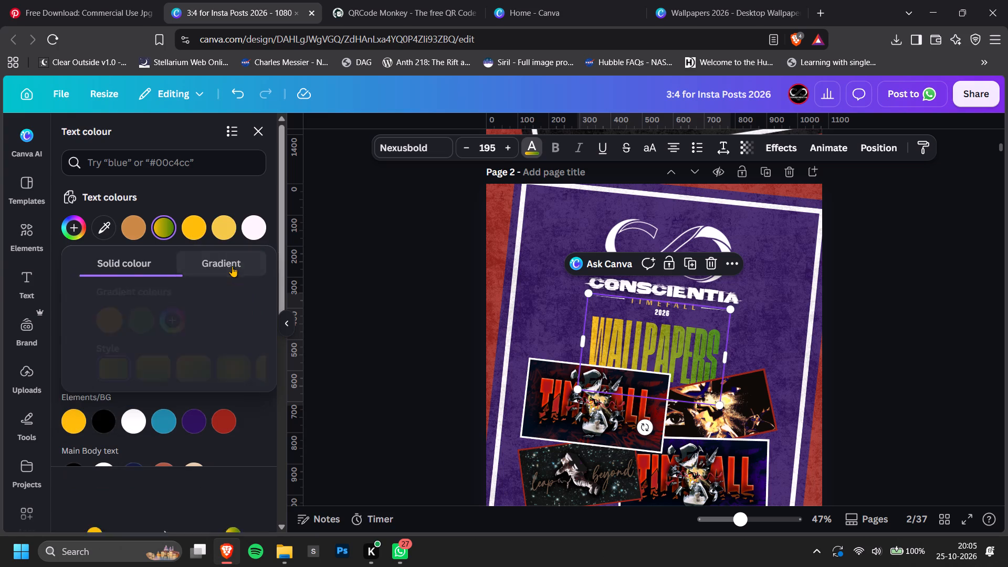
click(104, 328)
click(124, 330)
drag(226, 413, 364, 476)
click(198, 320)
click(135, 363)
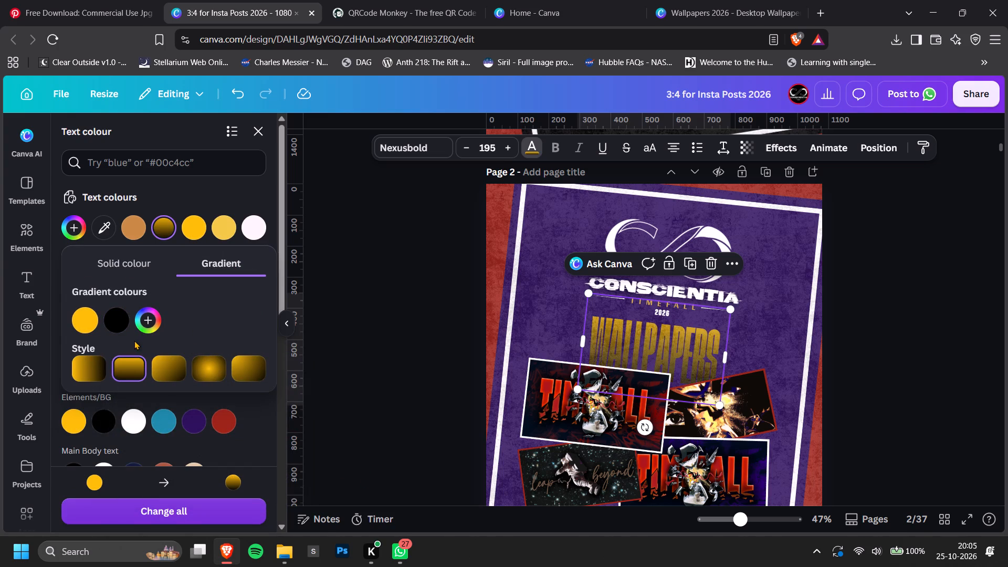
Extend the heading's gradient to four stops, sampling the brand kit's golden yellow for the second and third.
click(139, 324)
click(123, 324)
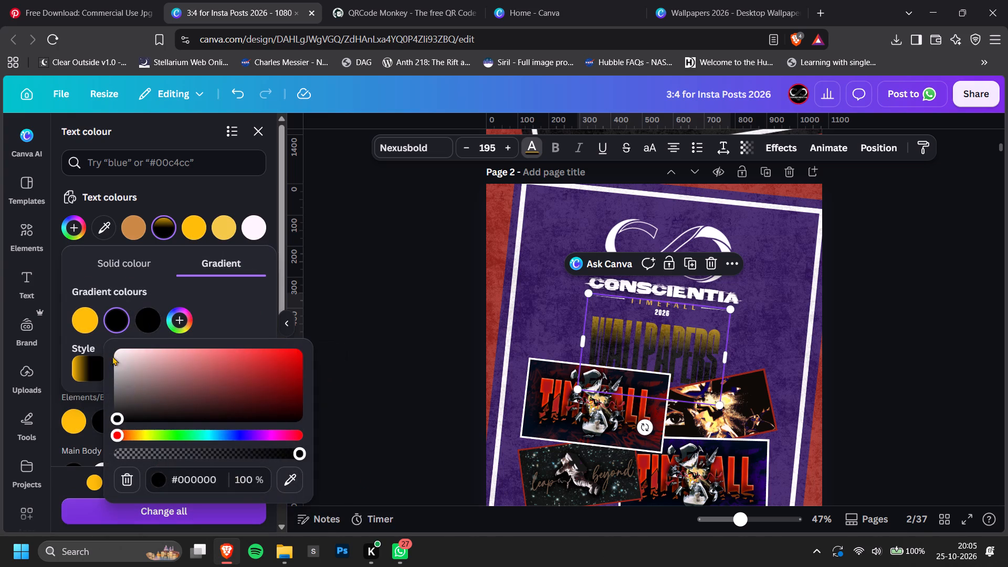
click(286, 470)
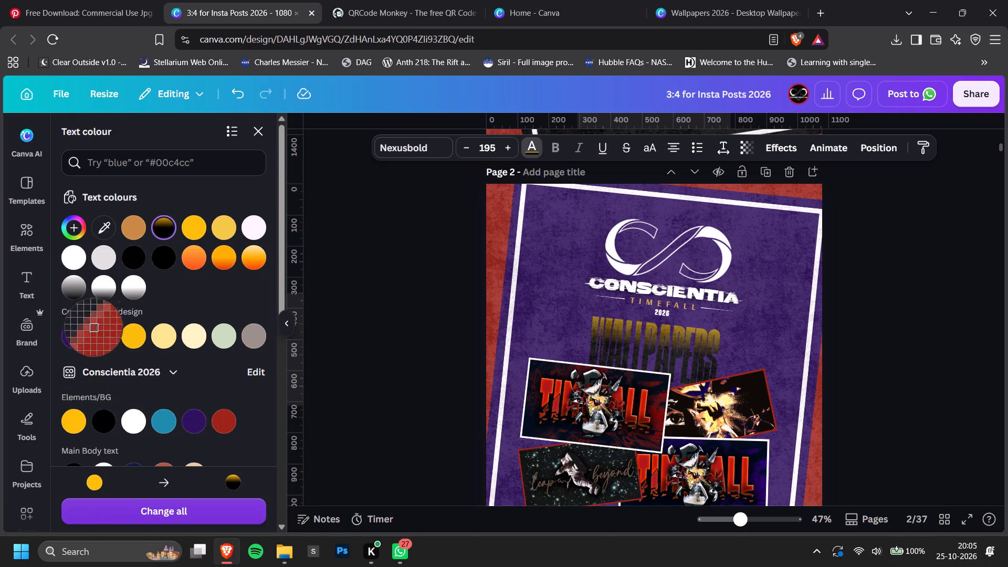
click(72, 414)
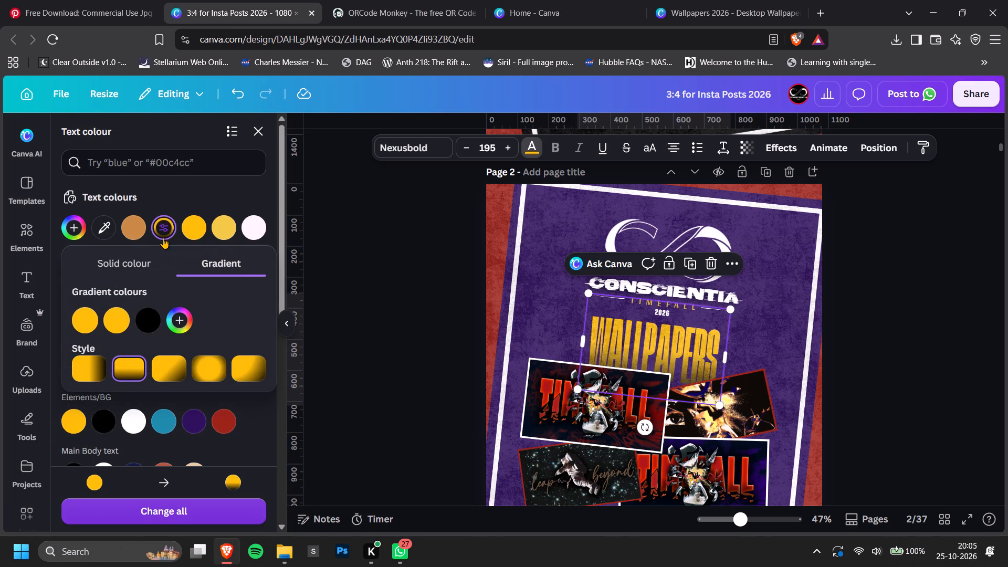
click(171, 316)
click(154, 317)
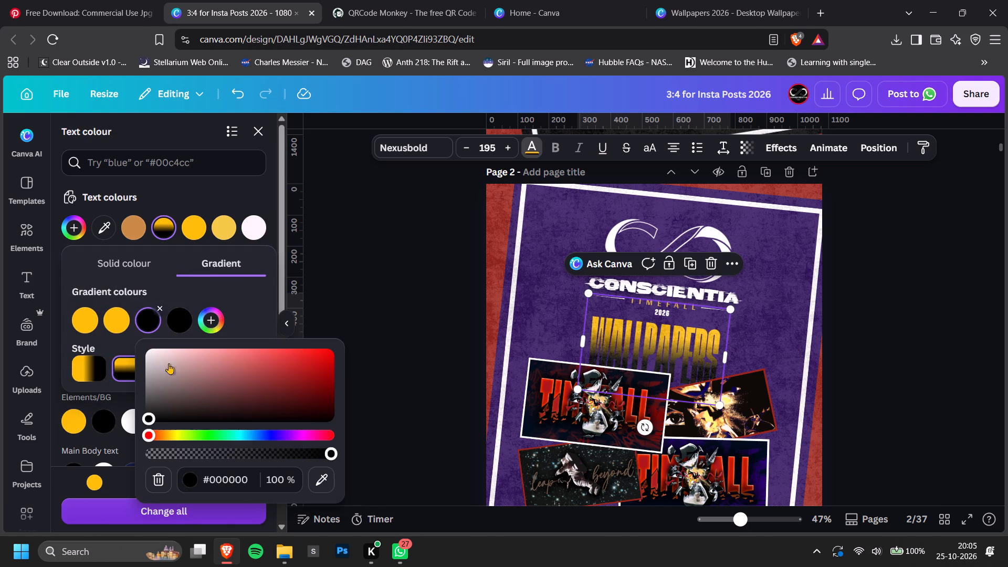
click(328, 471)
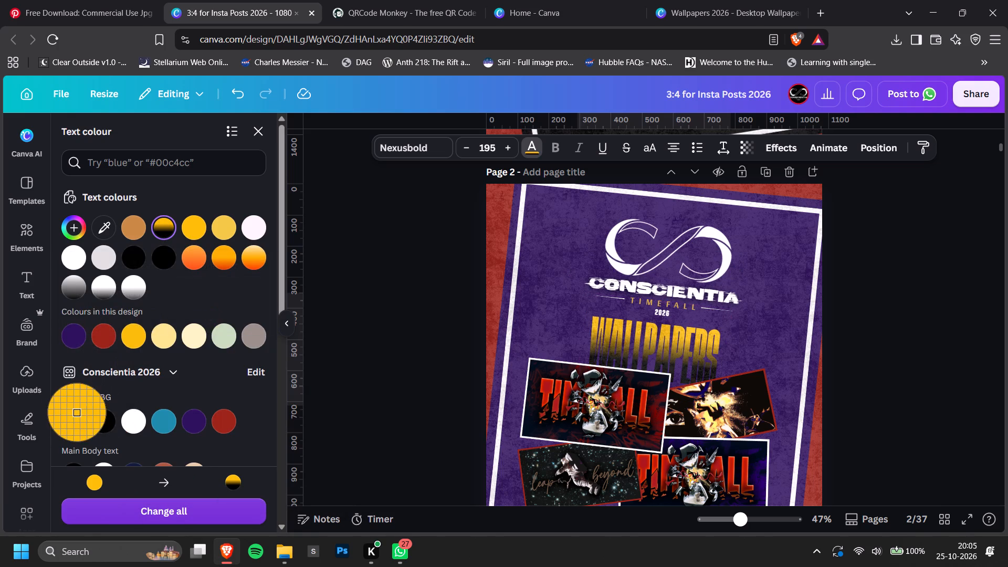
click(77, 413)
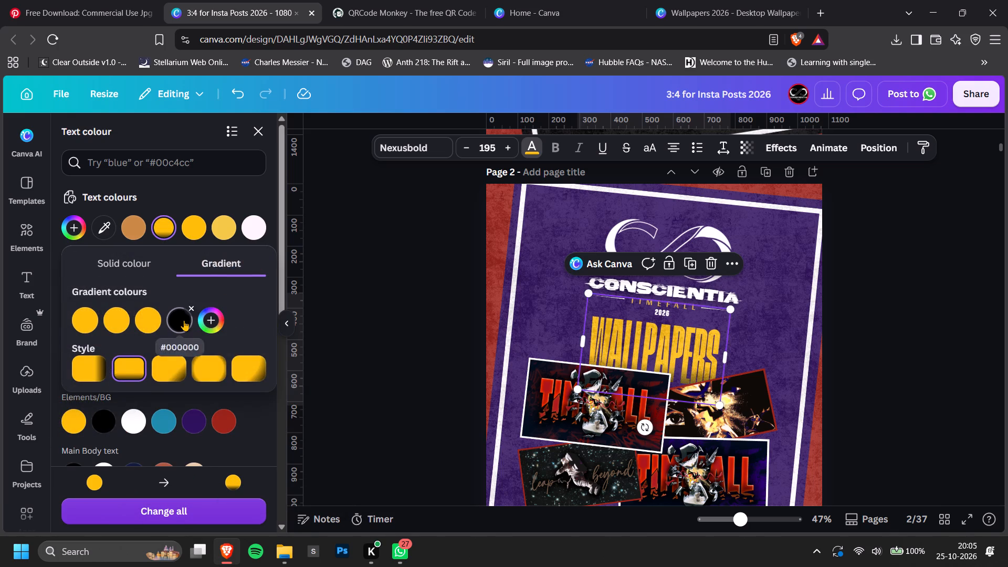
Recolour the final black stop of the heading's gradient dark red, #BF0000.
click(184, 320)
drag(296, 381, 394, 353)
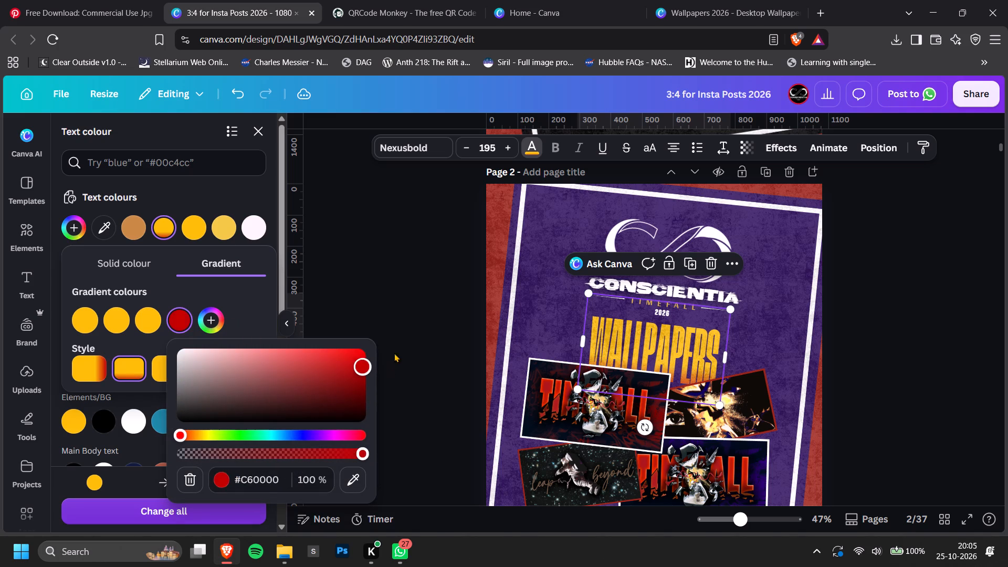
drag(394, 353, 476, 471)
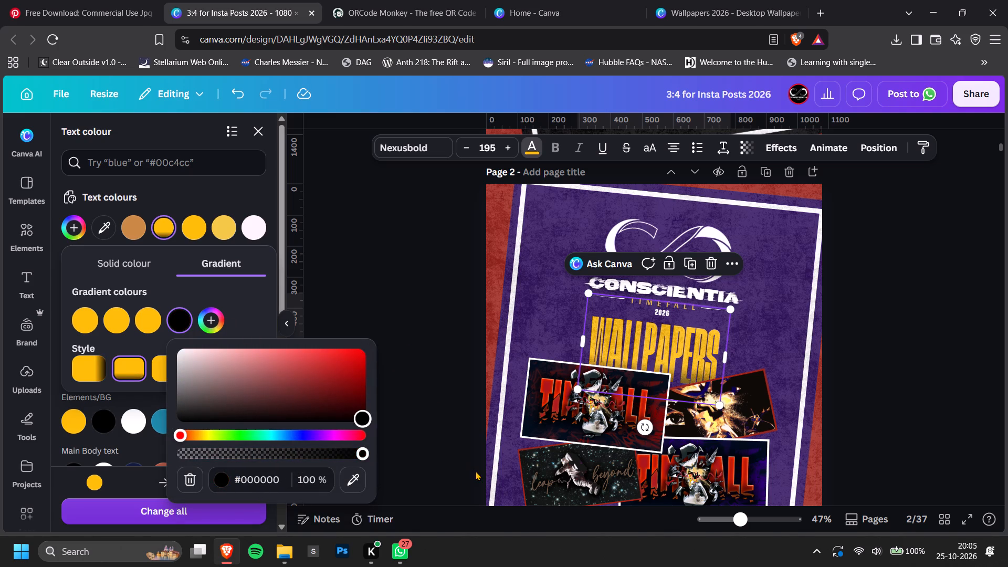
drag(476, 471, 492, 367)
click(1006, 304)
double_click(917, 309)
scroll(917, 309, down, 1)
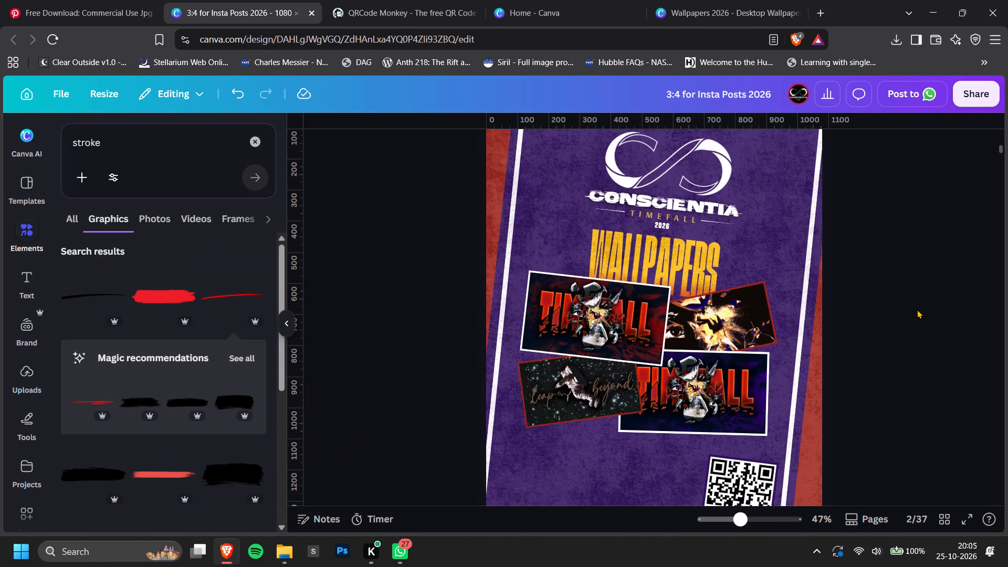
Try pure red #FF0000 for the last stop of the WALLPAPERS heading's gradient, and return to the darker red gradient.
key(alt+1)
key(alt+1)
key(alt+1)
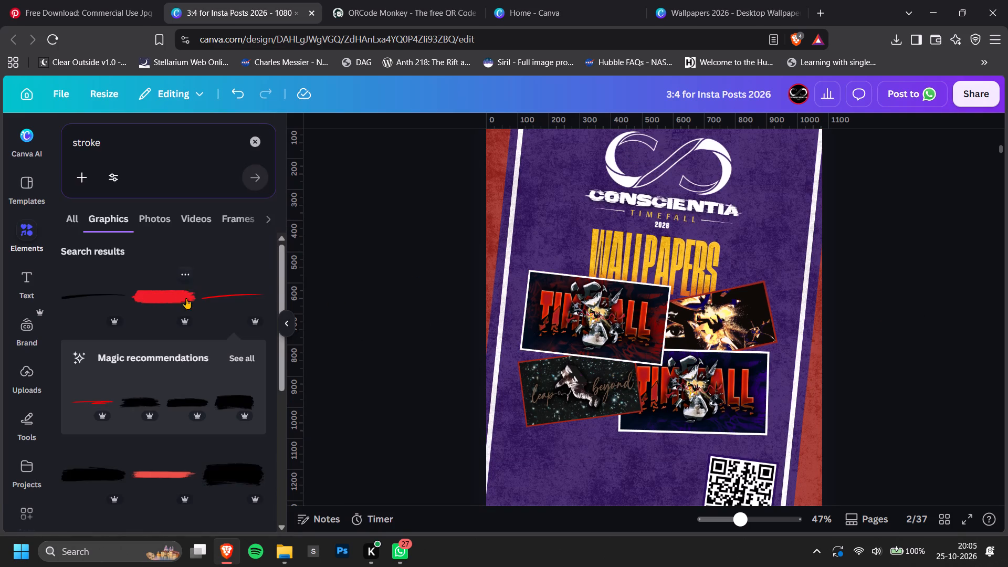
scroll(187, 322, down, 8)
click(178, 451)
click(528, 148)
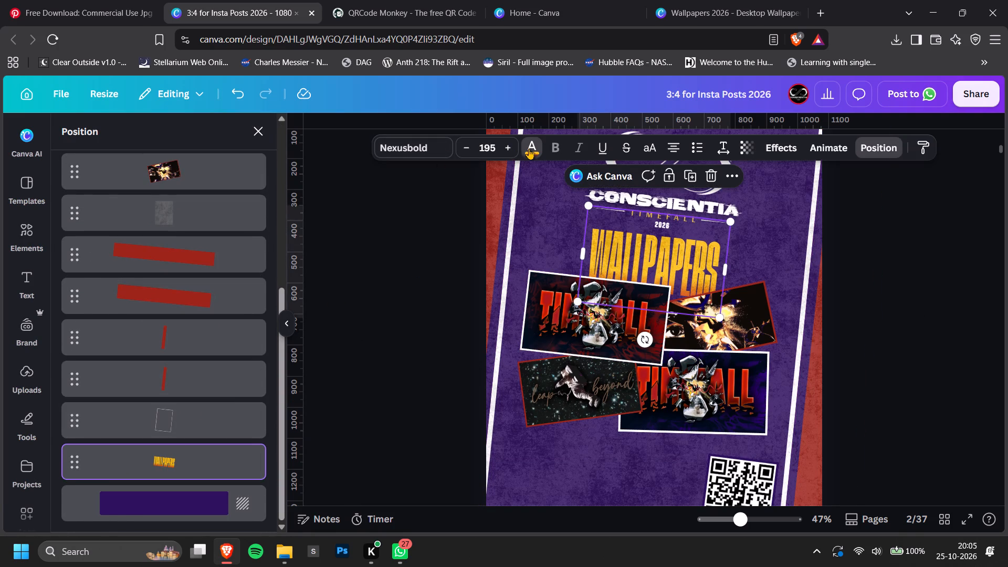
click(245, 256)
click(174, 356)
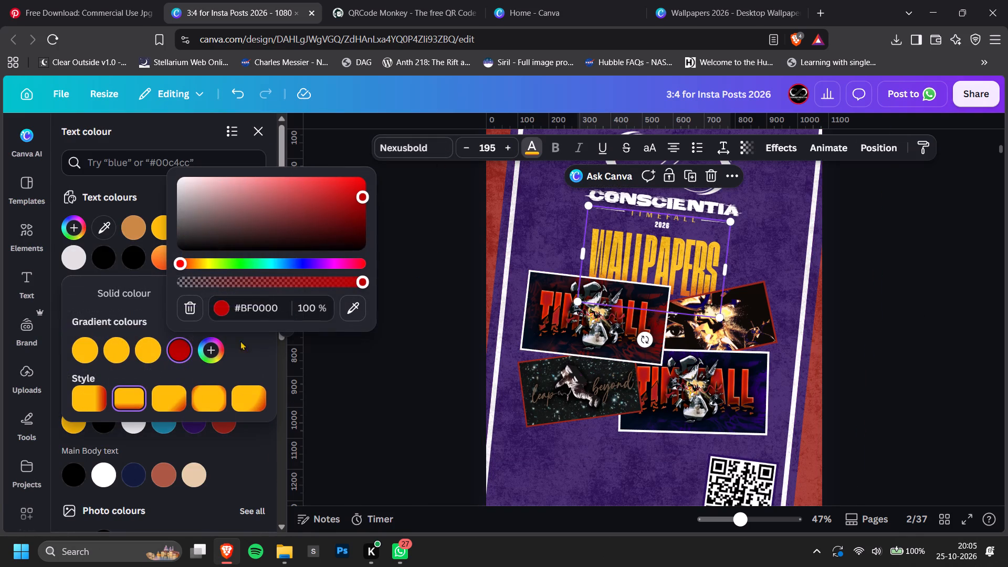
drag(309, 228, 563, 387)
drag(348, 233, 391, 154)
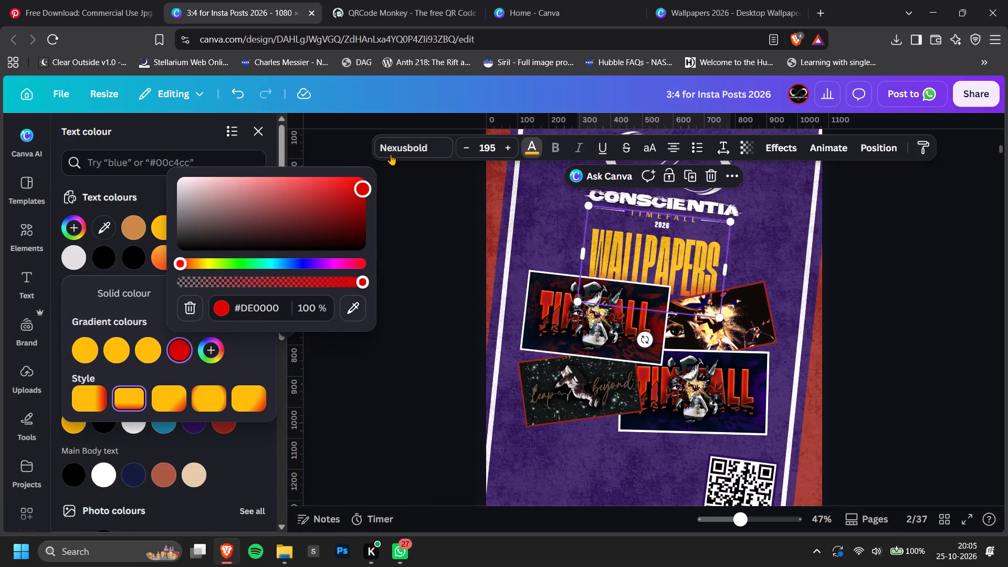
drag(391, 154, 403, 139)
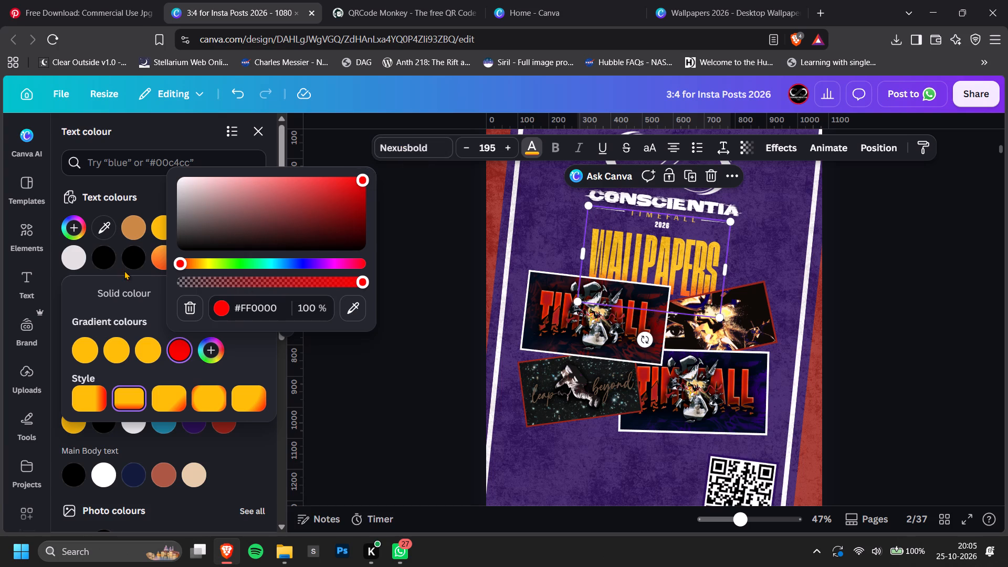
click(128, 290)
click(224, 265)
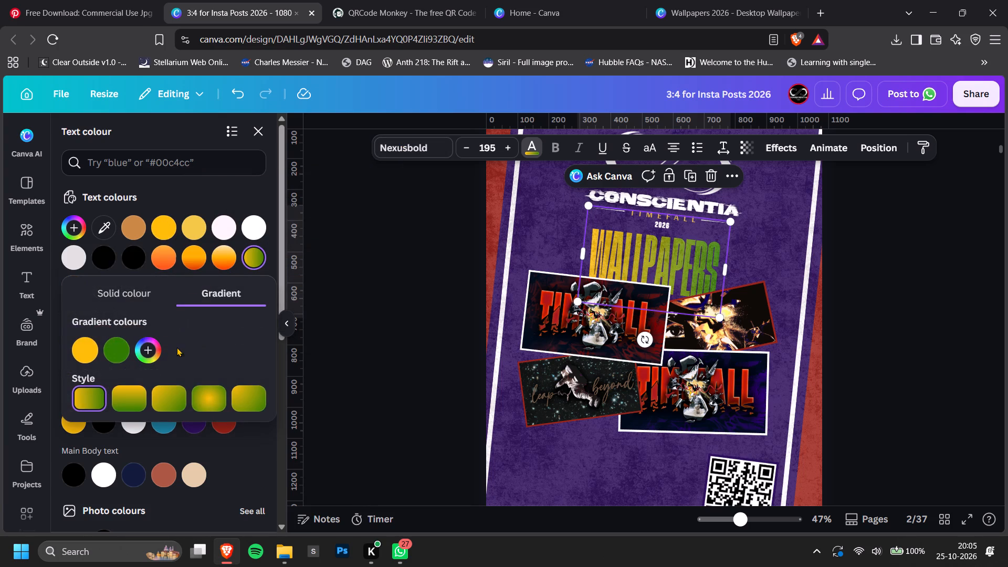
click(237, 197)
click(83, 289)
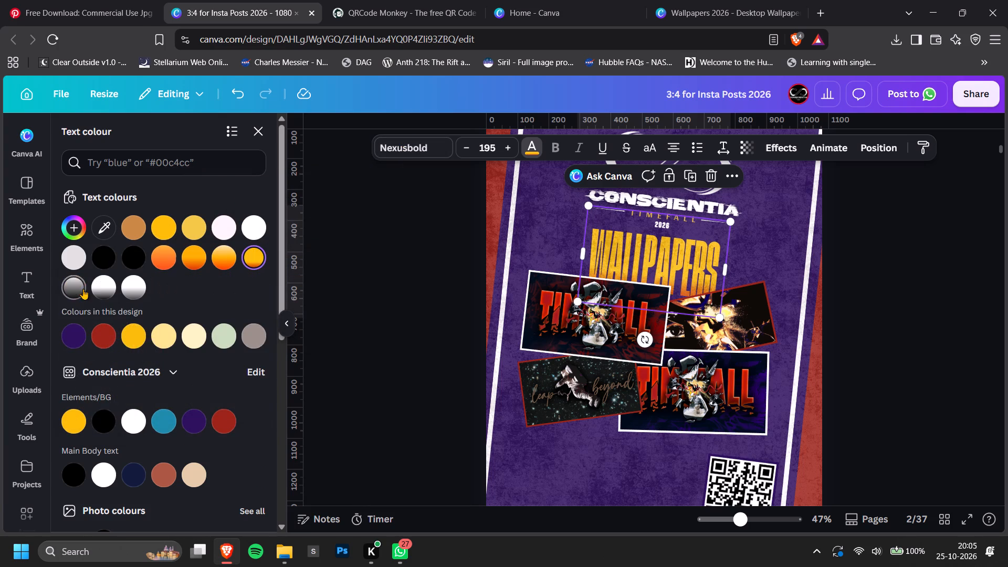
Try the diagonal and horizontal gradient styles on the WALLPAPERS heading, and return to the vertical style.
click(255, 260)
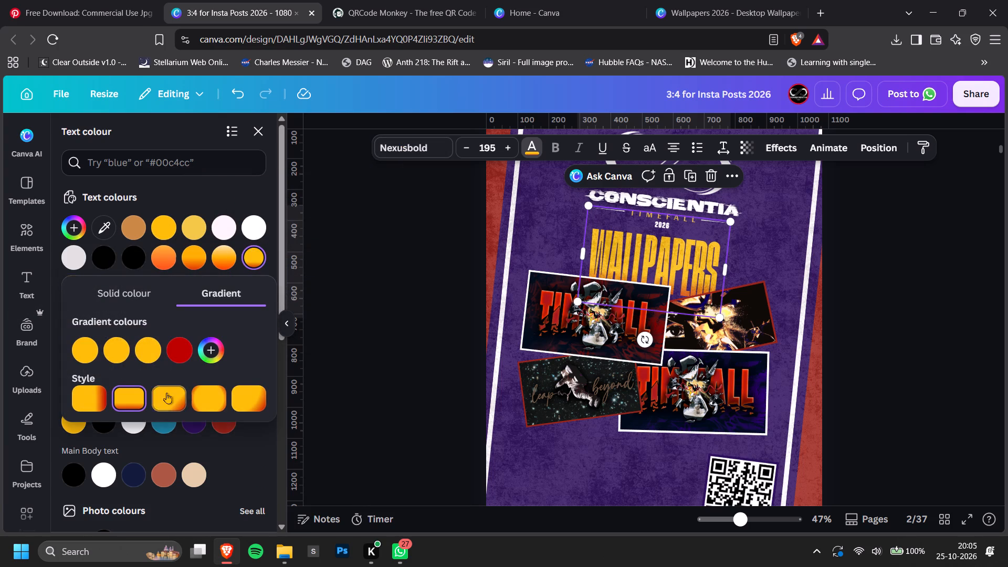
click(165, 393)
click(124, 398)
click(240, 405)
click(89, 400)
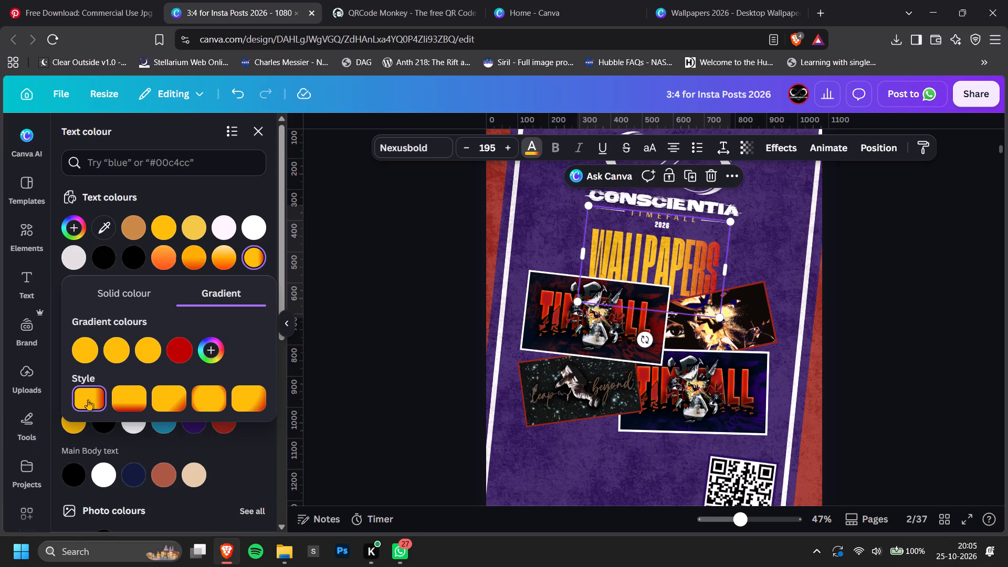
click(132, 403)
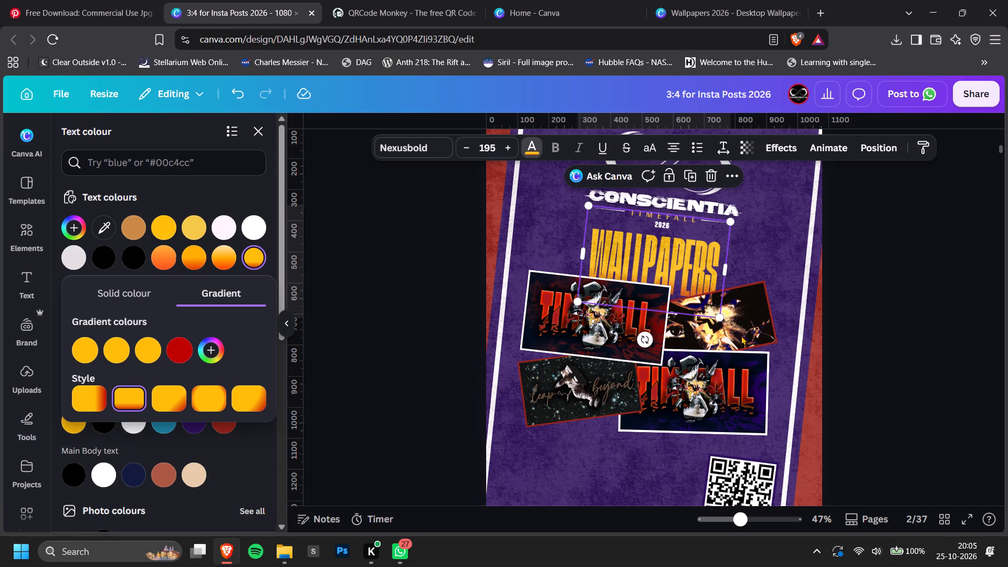
Rotate the WALLPAPERS heading slightly clockwise to 8°.
ctrl+scroll(690, 343, up, 5)
drag(830, 204, 832, 209)
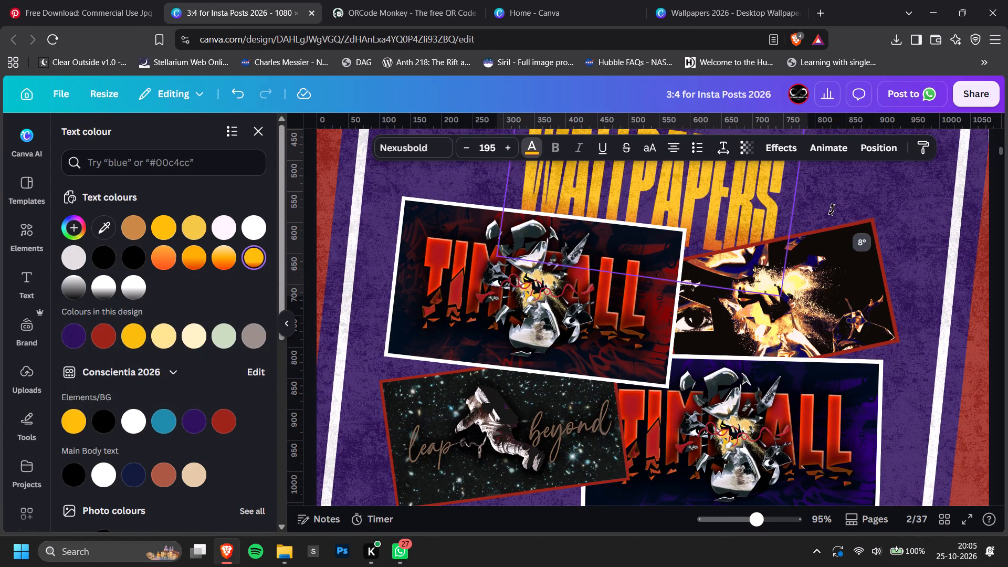
drag(832, 209, 833, 209)
ctrl+scroll(846, 215, down, 3)
click(997, 233)
drag(949, 254, 935, 248)
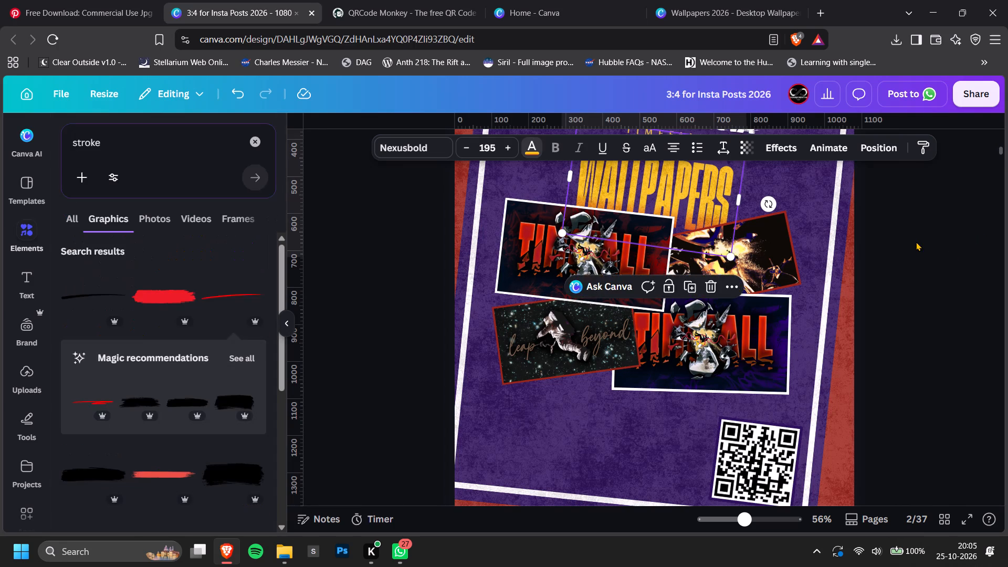
Undo the last rotation of the WALLPAPERS heading on page 2.
scroll(916, 241, up, 1)
ctrl+click(900, 249)
ctrl+scroll(900, 249, down, 3)
key(ctrl+z)
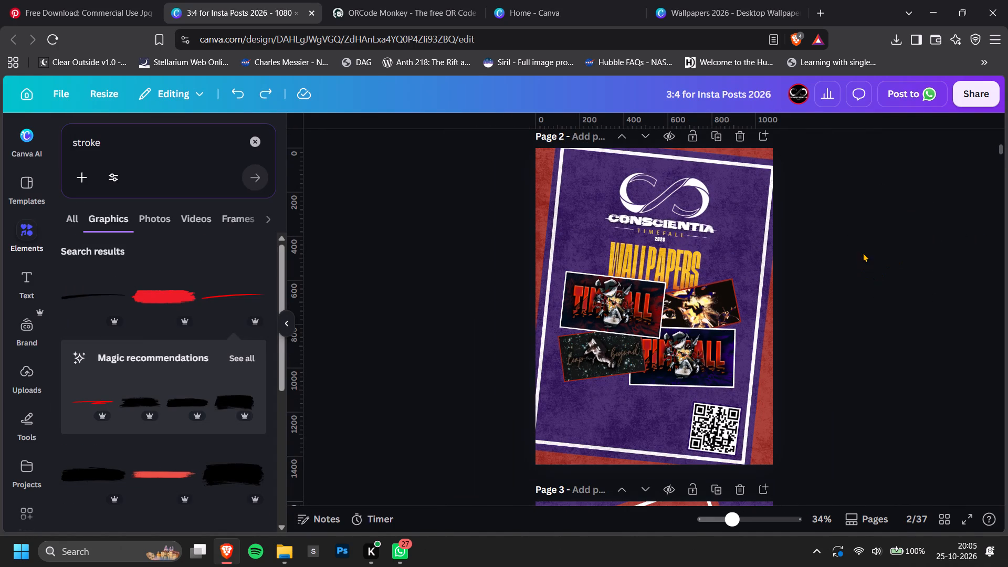
ctrl+scroll(860, 229, up, 5)
ctrl+scroll(924, 241, down, 6)
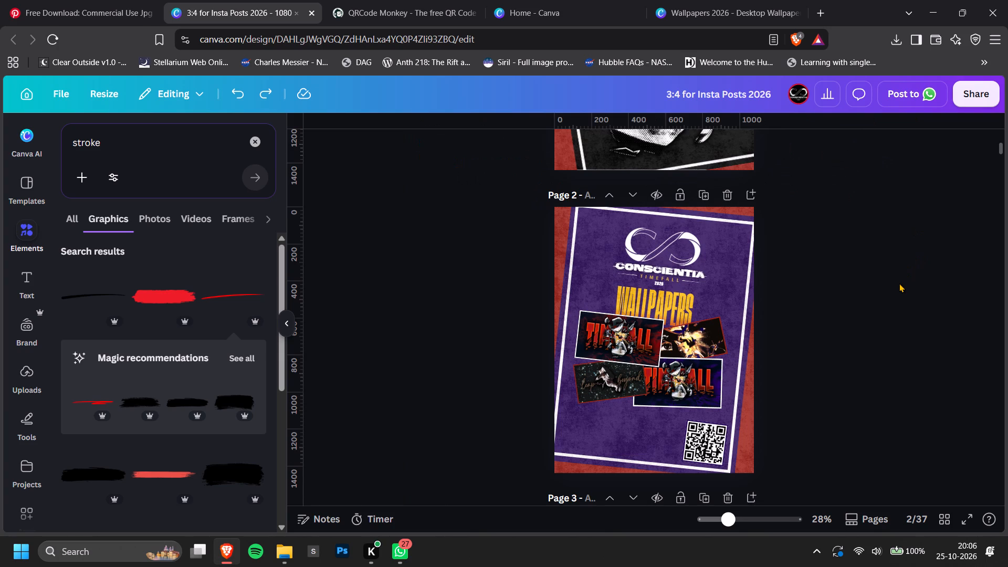
ctrl+scroll(886, 393, up, 2)
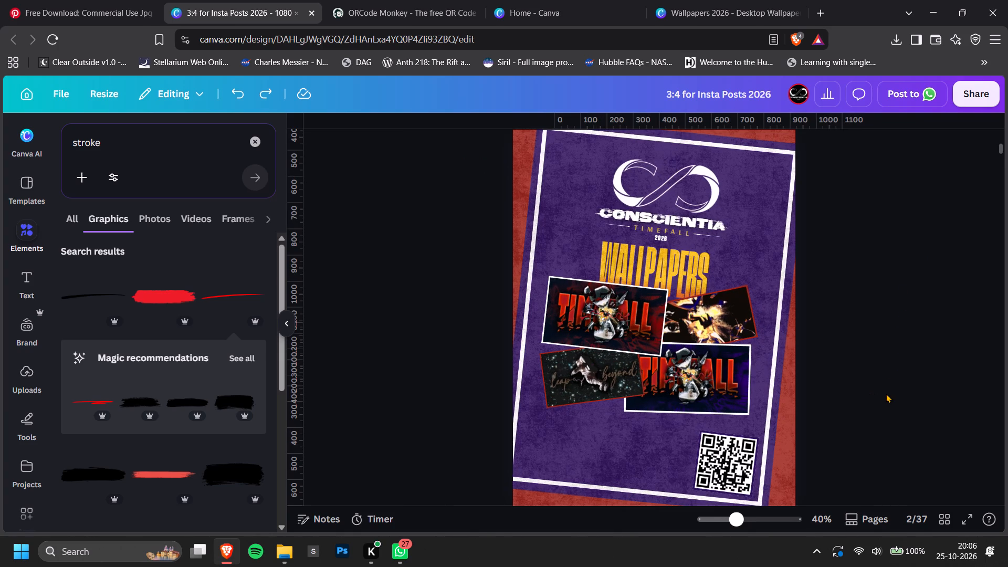
Shrink the Conscientia TIMEFALL logo group on page 2 and recentre it above the WALLPAPERS heading.
key(alt+1)
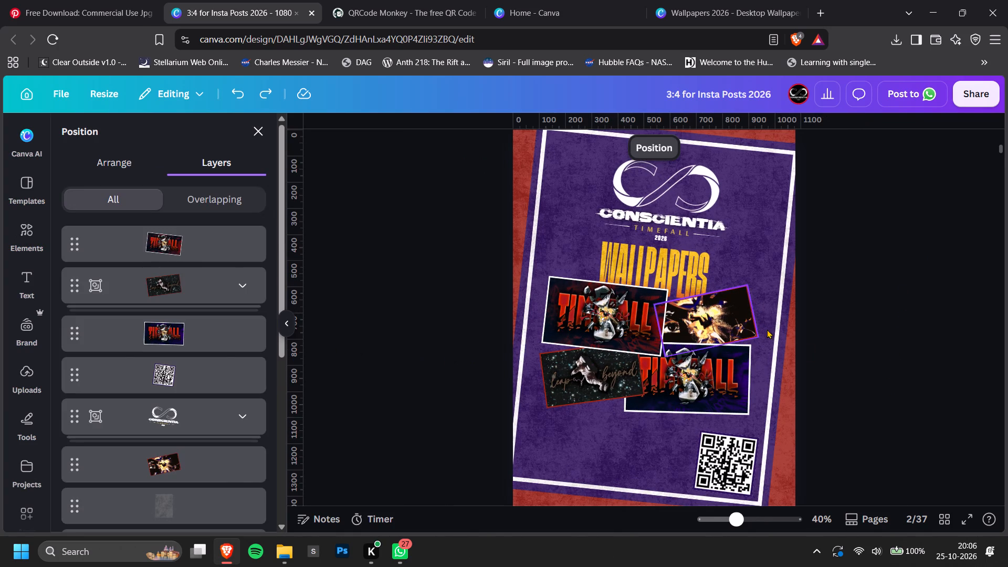
click(821, 322)
click(680, 216)
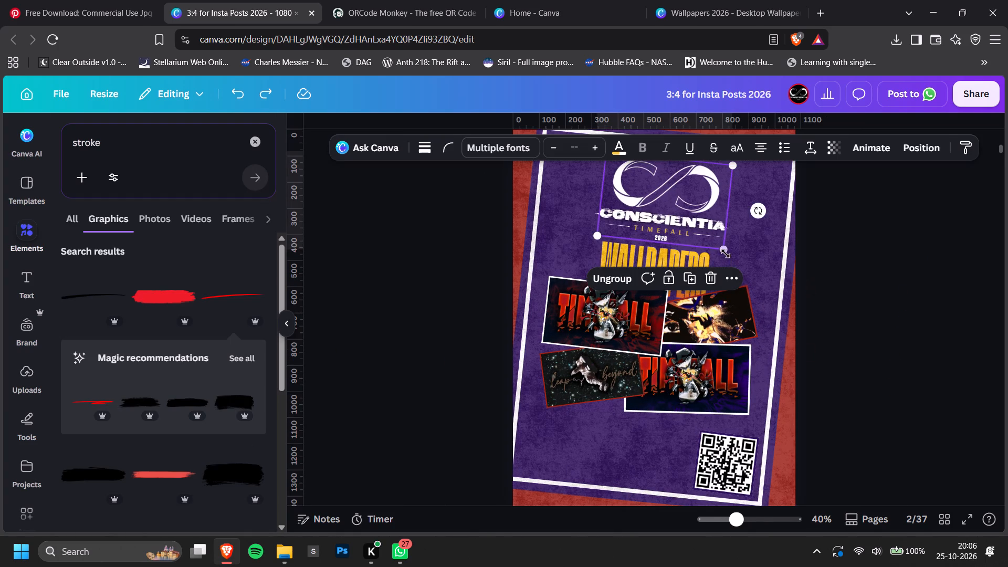
drag(726, 253, 692, 217)
scroll(808, 249, up, 1)
drag(652, 290, 665, 293)
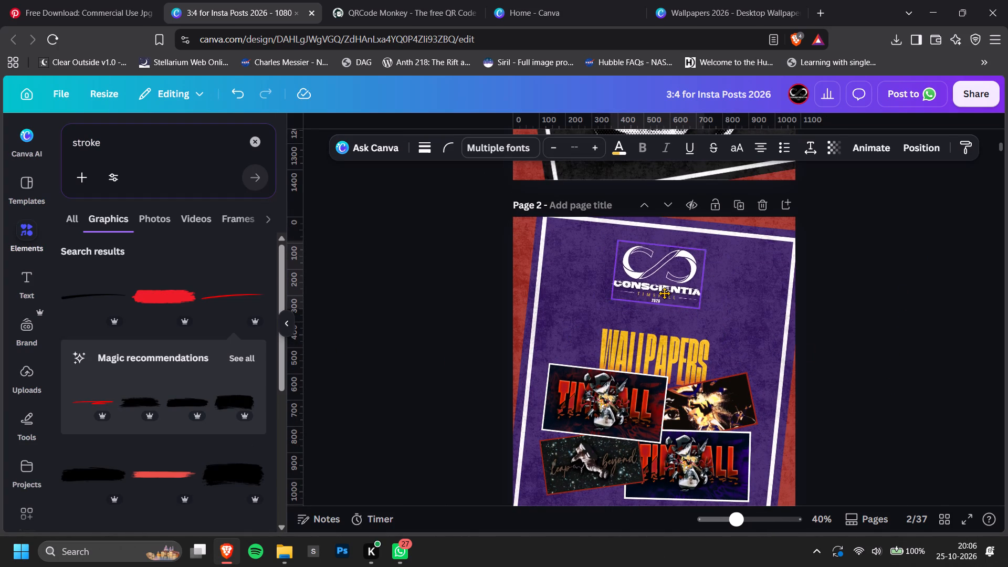
drag(665, 293, 668, 295)
click(922, 280)
ctrl+scroll(879, 300, down, 2)
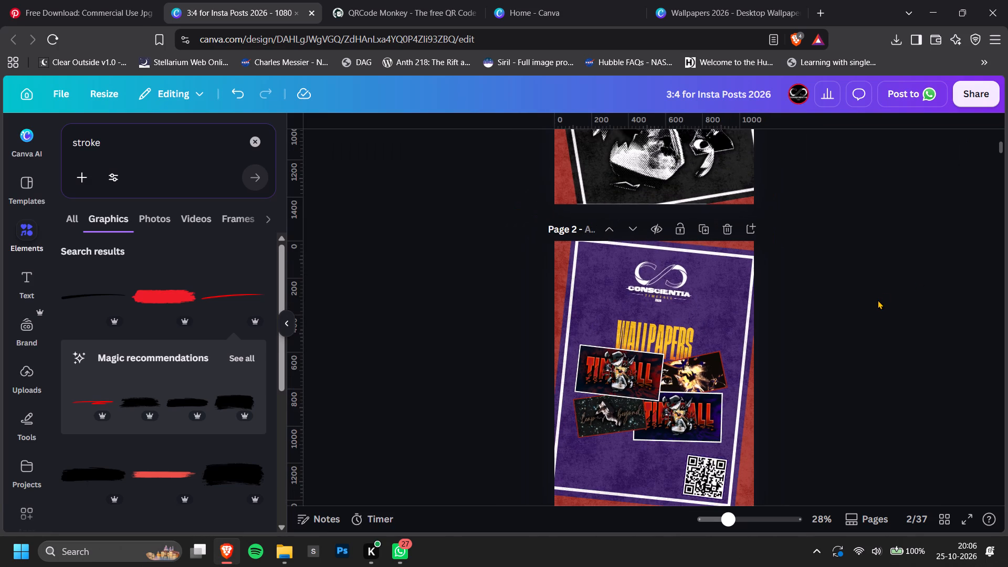
scroll(874, 281, down, 1)
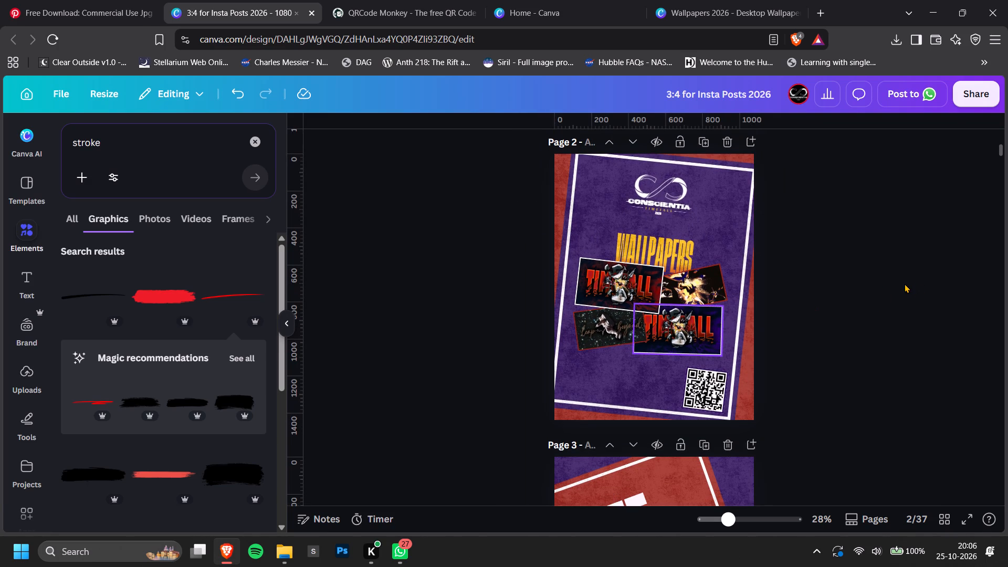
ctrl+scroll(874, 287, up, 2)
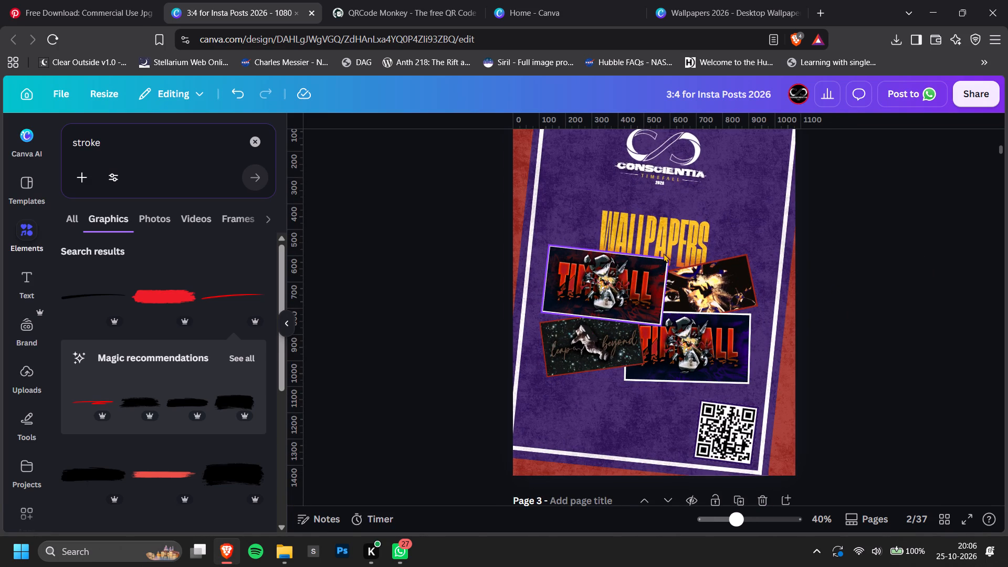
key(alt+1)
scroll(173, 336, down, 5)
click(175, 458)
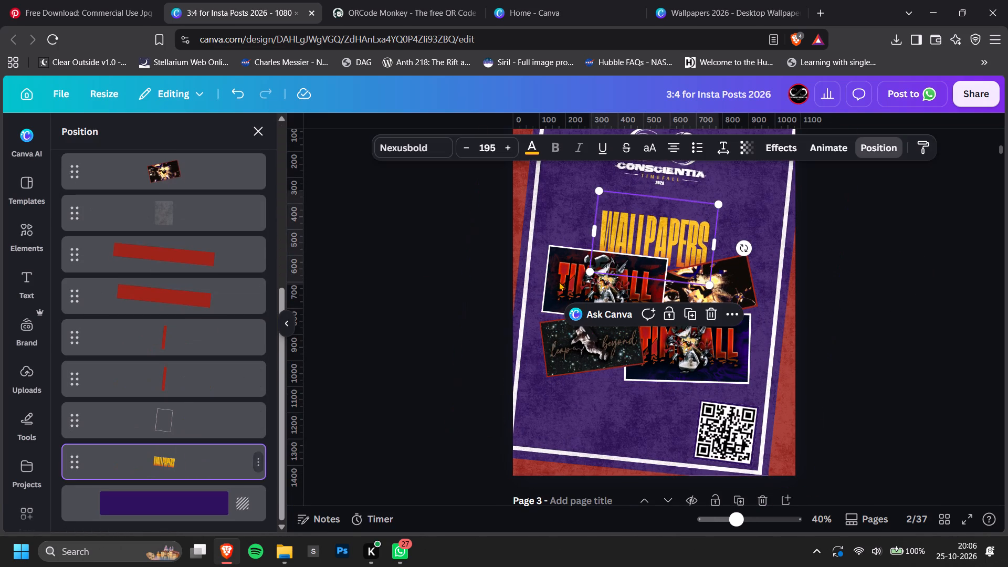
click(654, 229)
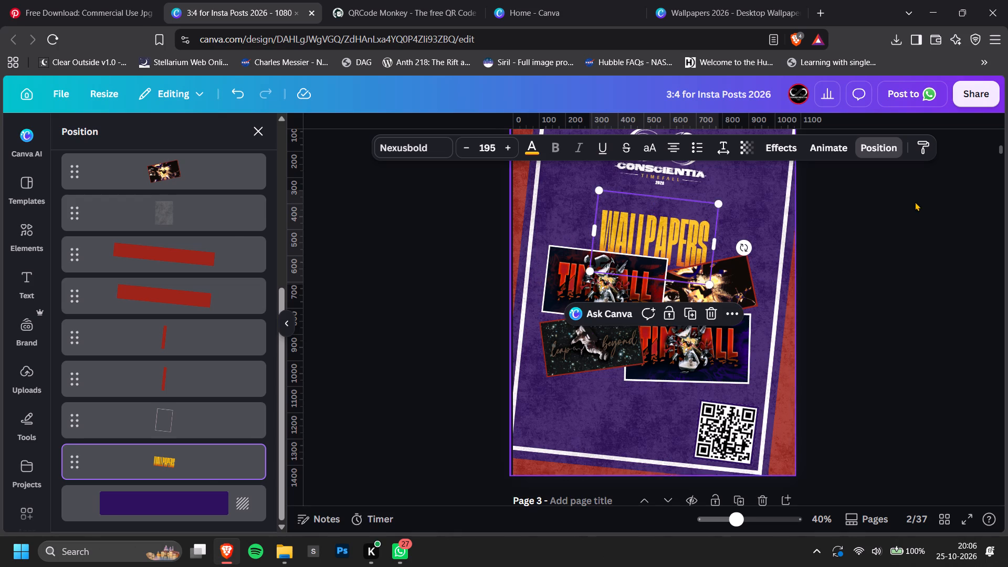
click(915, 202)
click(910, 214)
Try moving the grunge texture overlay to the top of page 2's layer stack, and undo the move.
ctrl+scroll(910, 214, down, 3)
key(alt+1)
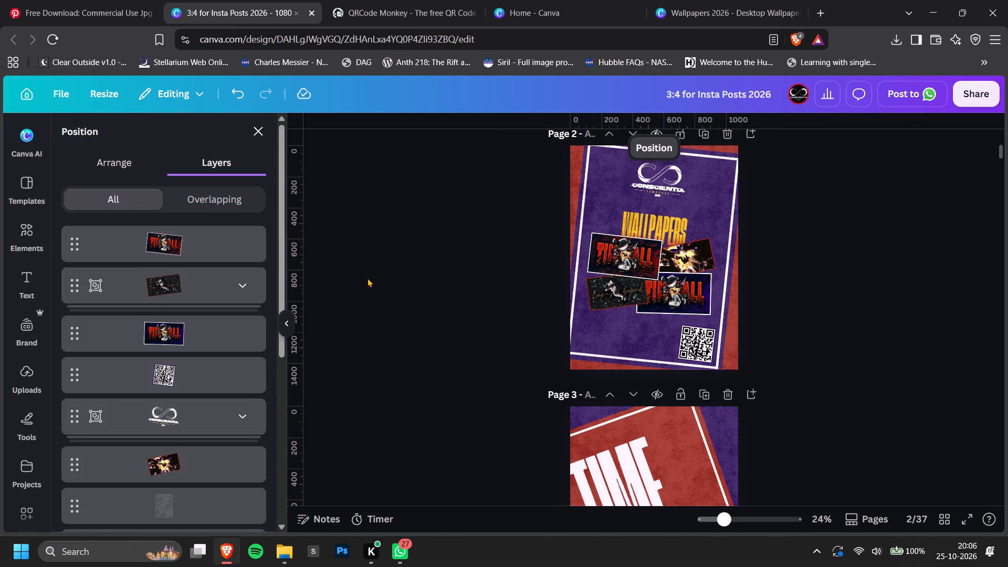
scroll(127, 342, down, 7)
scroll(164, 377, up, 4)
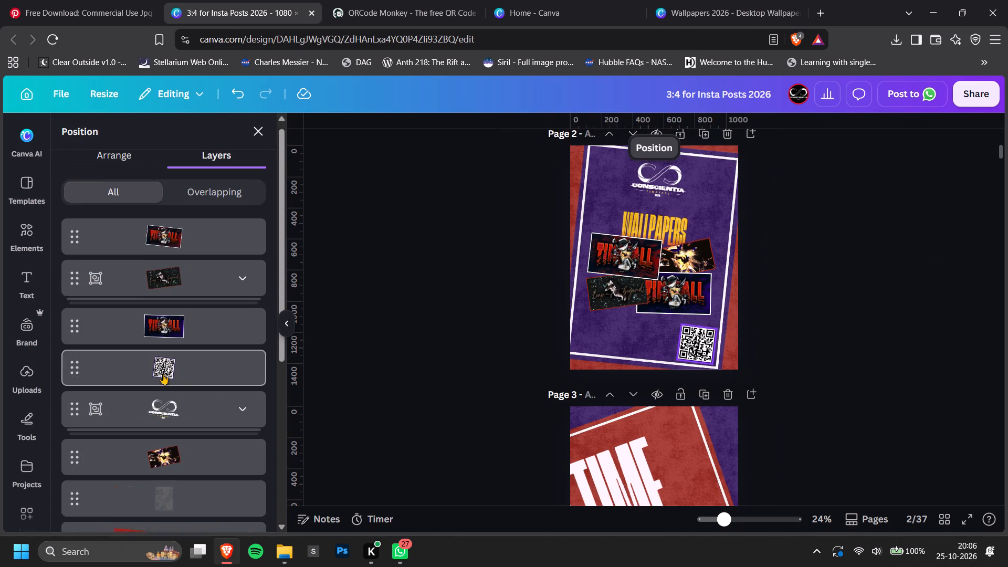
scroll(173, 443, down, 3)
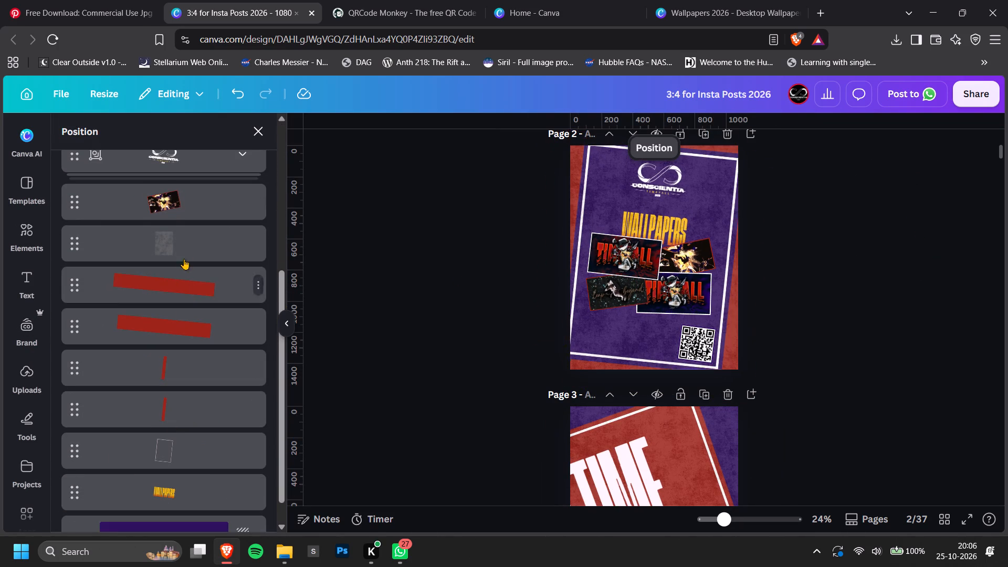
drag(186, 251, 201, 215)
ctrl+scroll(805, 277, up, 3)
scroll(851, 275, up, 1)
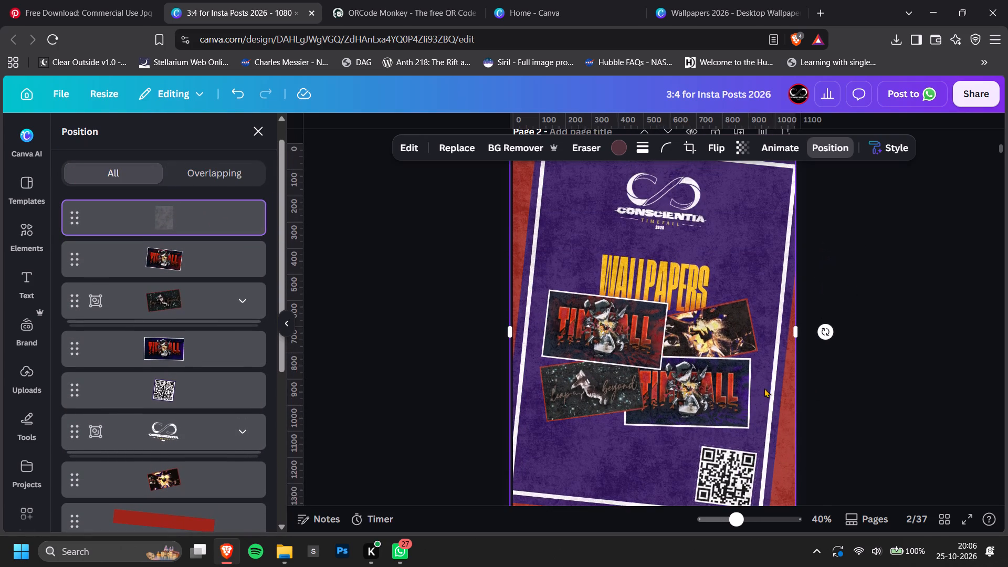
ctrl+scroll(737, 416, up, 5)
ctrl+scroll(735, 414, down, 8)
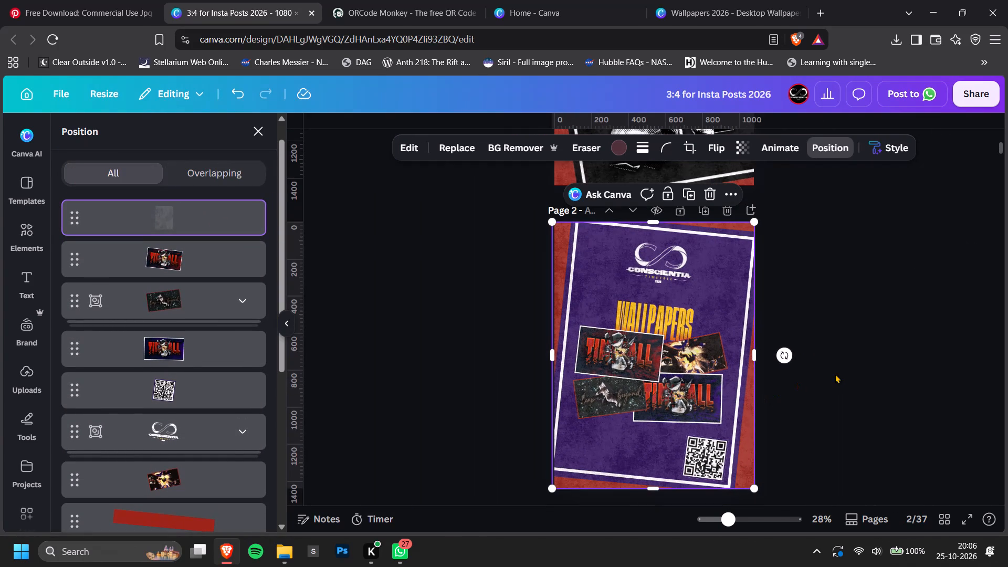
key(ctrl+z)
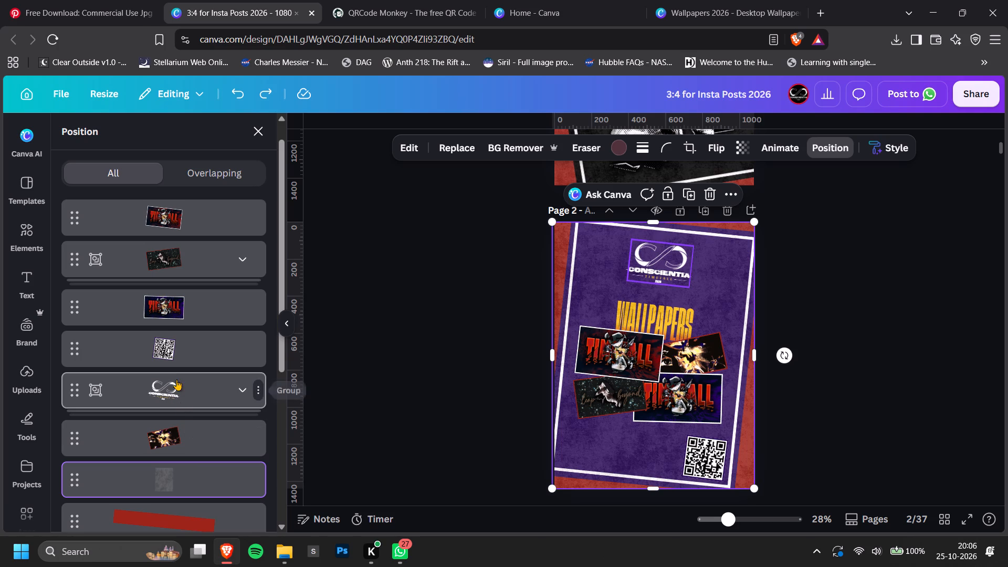
Move the Conscientia logo group directly beneath the grunge texture in page 2's layer order.
drag(176, 380, 196, 384)
ctrl+scroll(816, 271, up, 5)
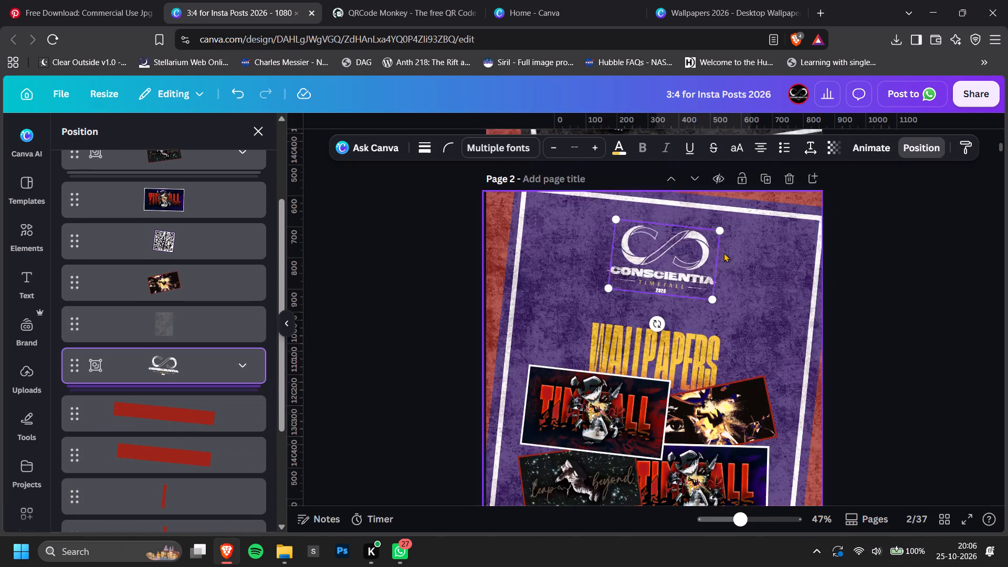
ctrl+scroll(724, 253, up, 3)
ctrl+scroll(930, 292, down, 8)
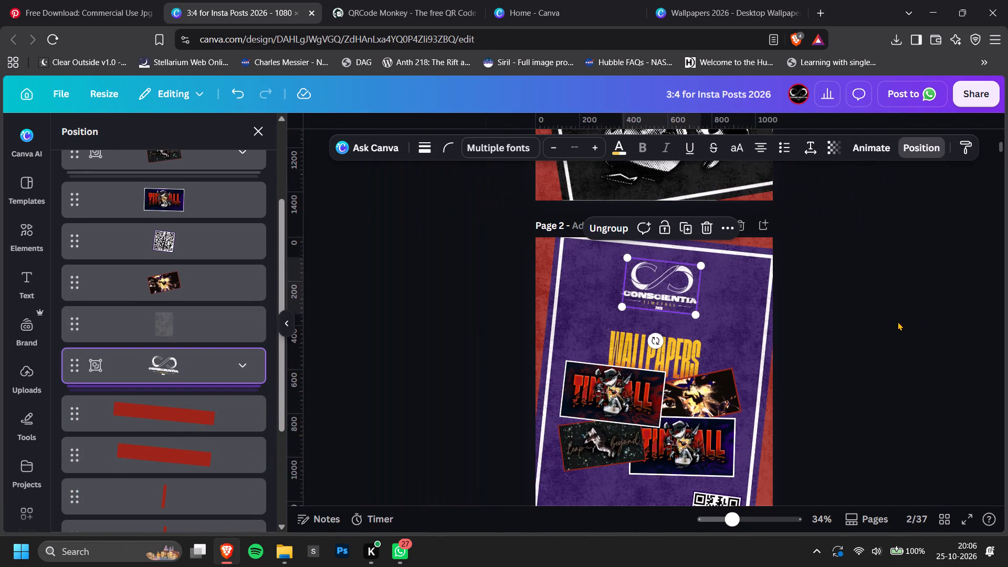
click(894, 322)
click(894, 322)
scroll(883, 340, down, 1)
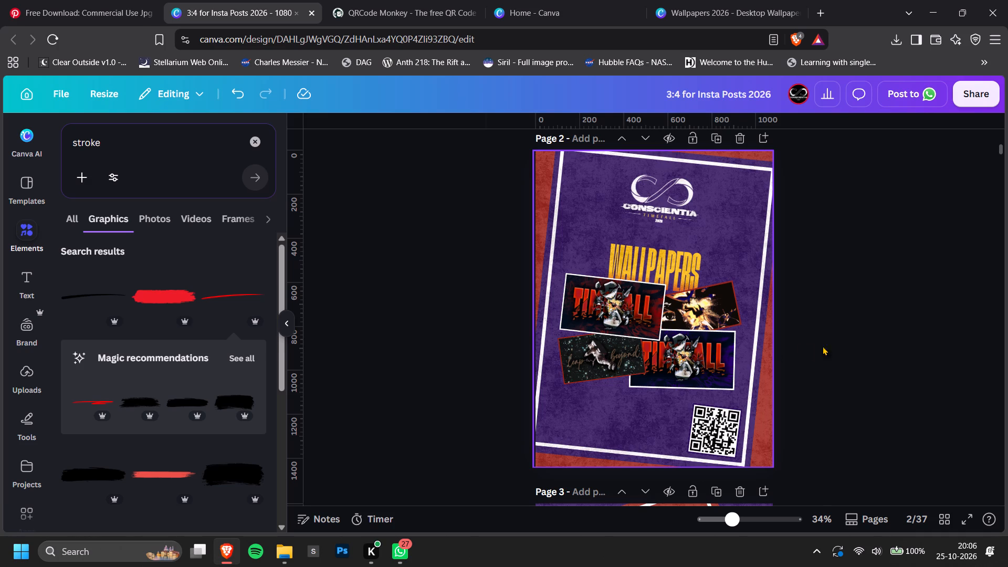
Bring the grunge texture overlay to the top of page 2's layer stack, above all the wallpaper previews.
key(alt+1)
drag(175, 466, 174, 275)
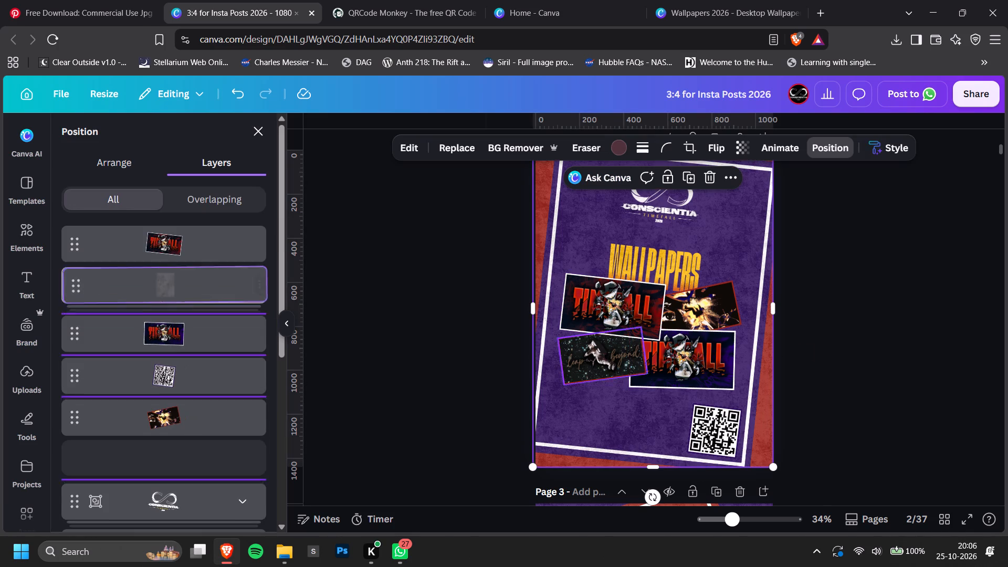
drag(174, 275, 175, 238)
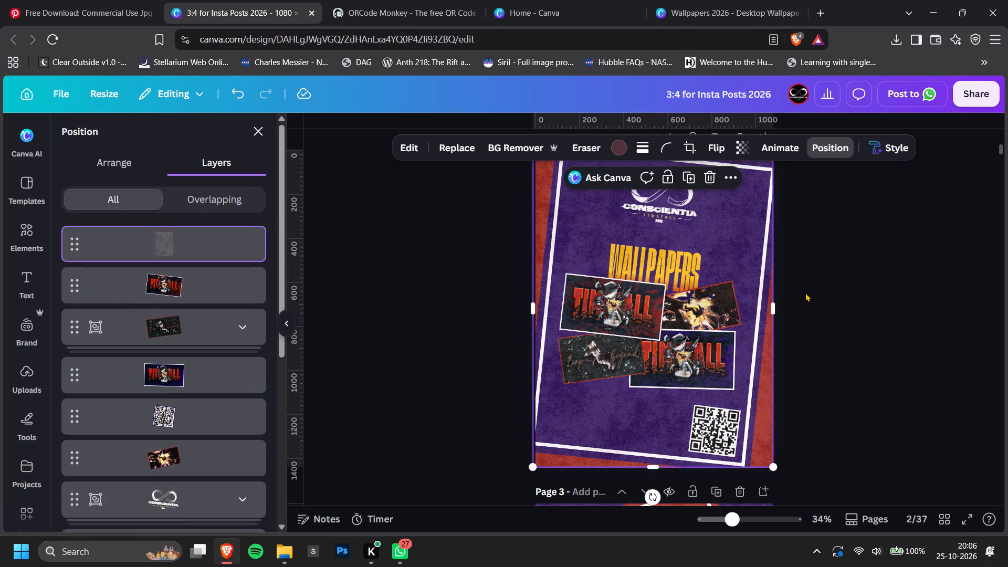
ctrl+scroll(814, 324, up, 4)
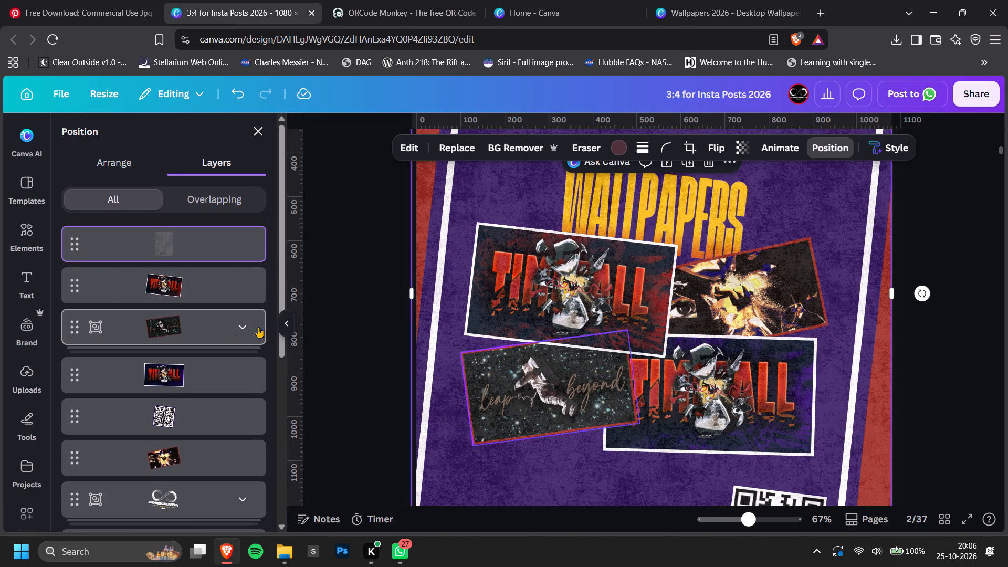
Move the fiery eye preview above the QR code in the layer order, directly below the blue-toned TIMEFALL preview.
click(176, 299)
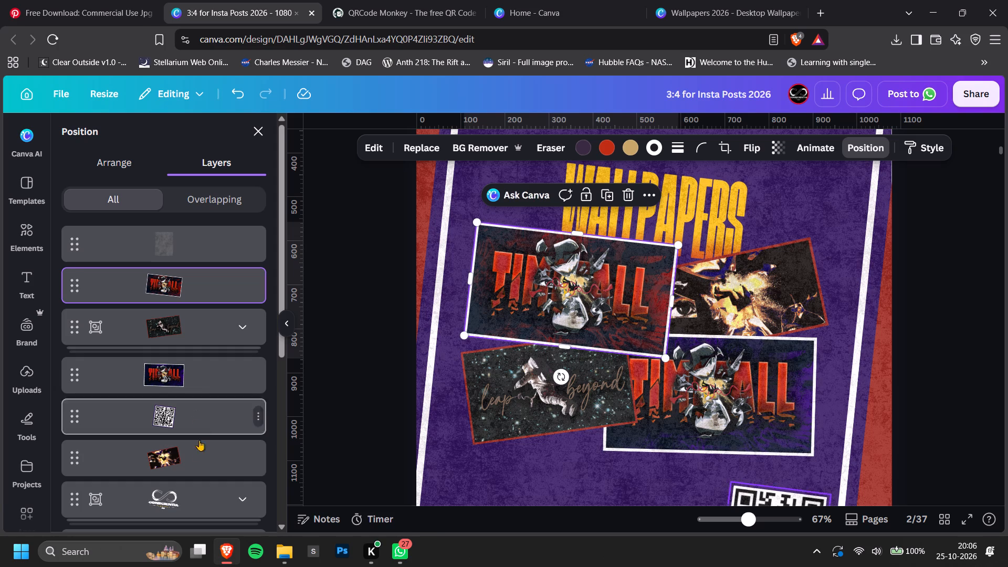
drag(188, 452, 186, 391)
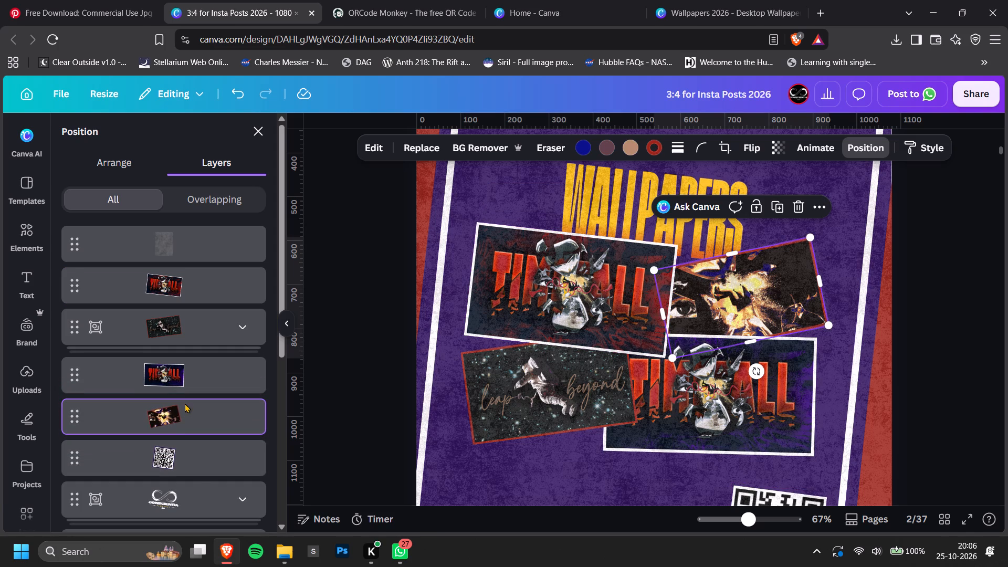
Duplicate the four wallpaper previews in place and move the copies above the grunge texture layer.
shift+click(185, 423)
shift+click(190, 289)
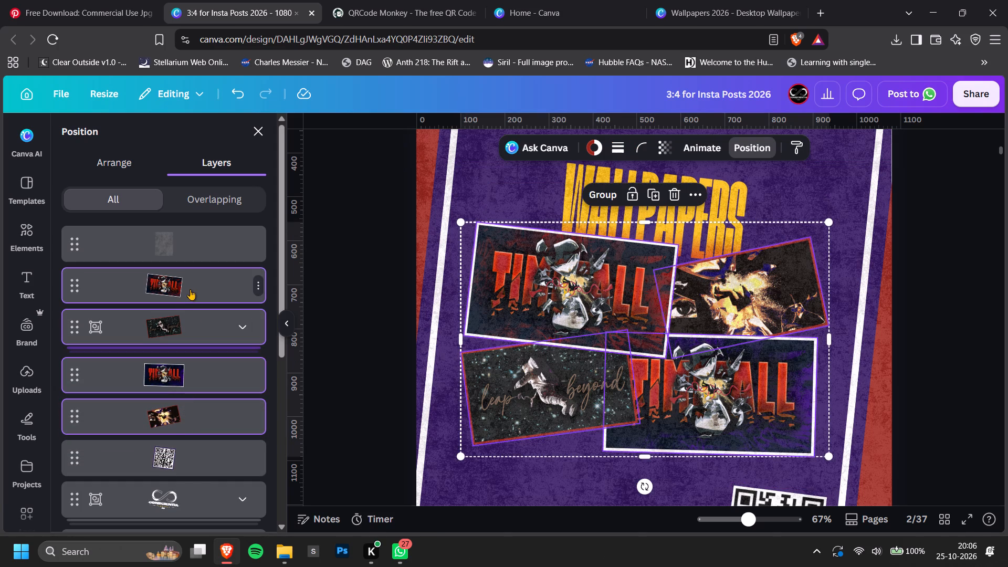
alt+drag(177, 291, 181, 219)
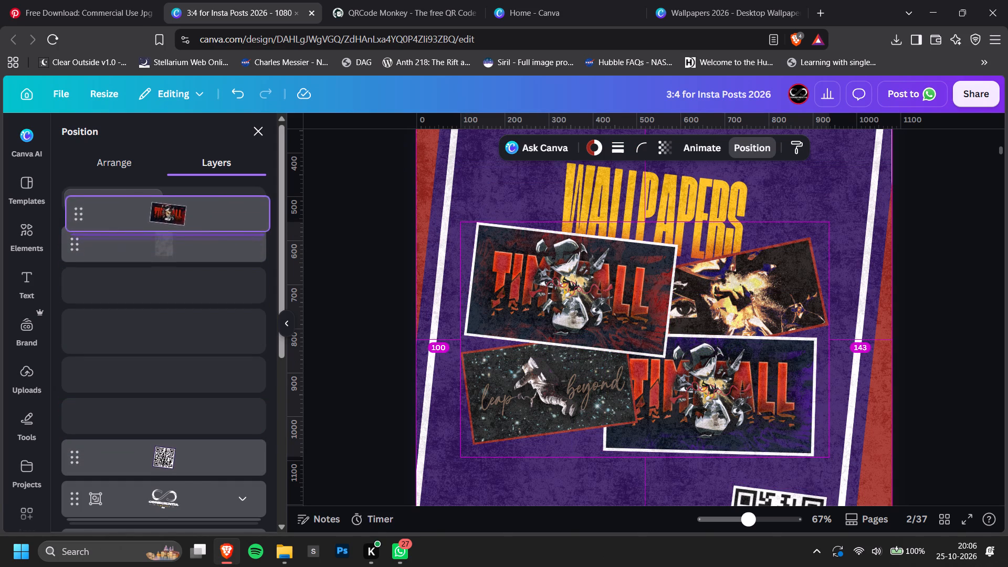
alt+drag(181, 219, 183, 315)
alt+click(580, 288)
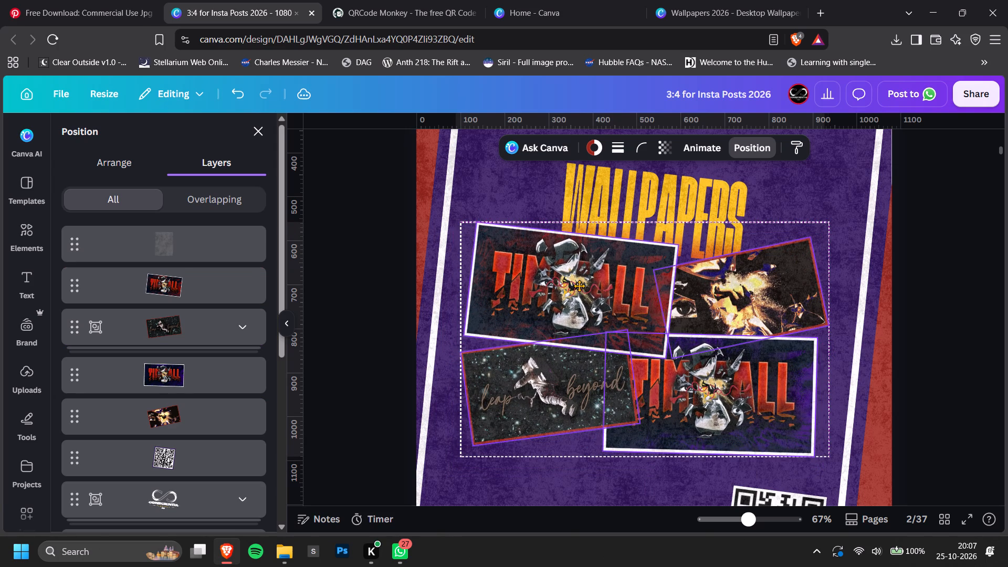
drag(180, 288, 182, 227)
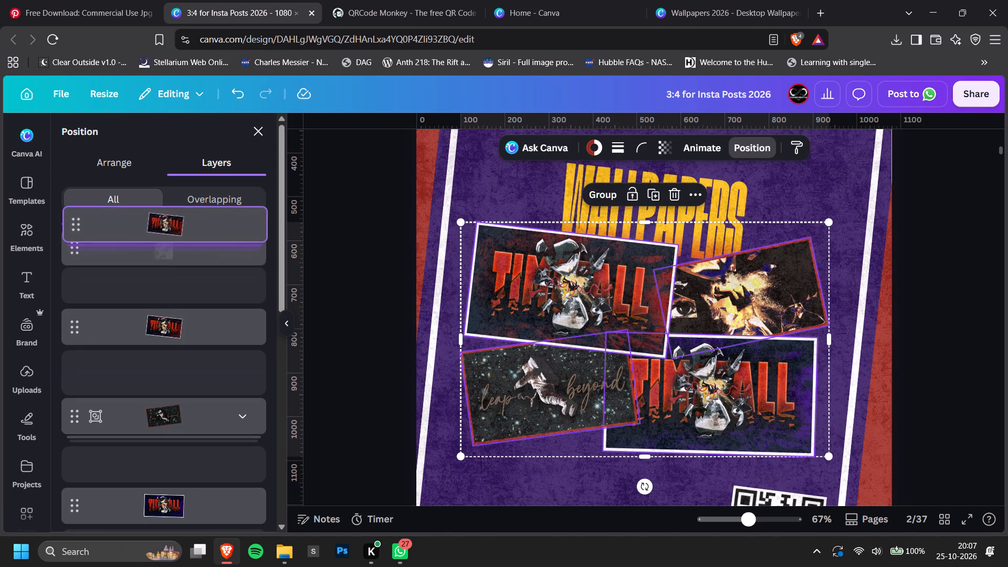
drag(182, 227, 183, 225)
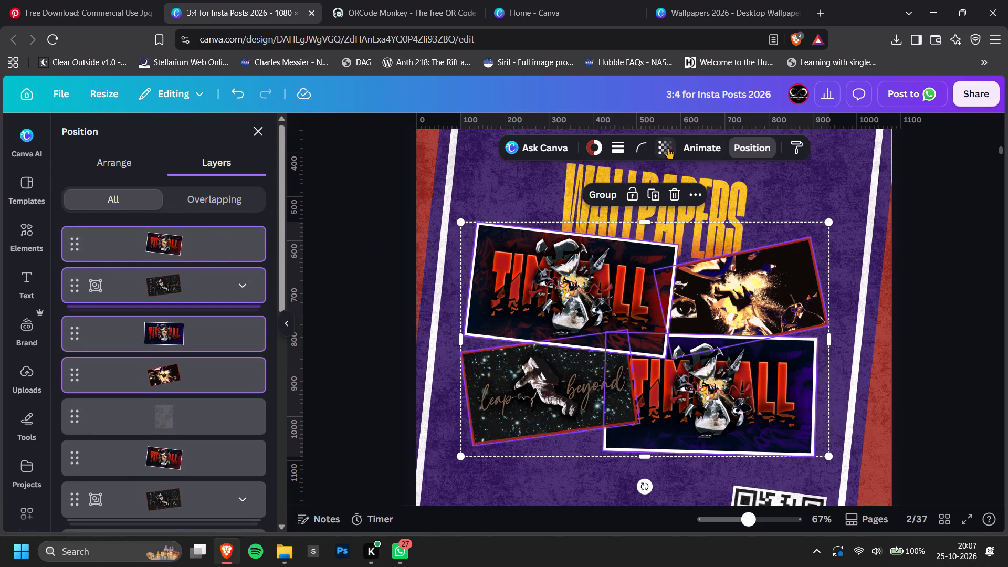
Set the transparency of the four preview copies above the texture to about 42.
drag(668, 148, 614, 155)
drag(671, 147, 662, 146)
click(662, 146)
click(670, 160)
click(660, 147)
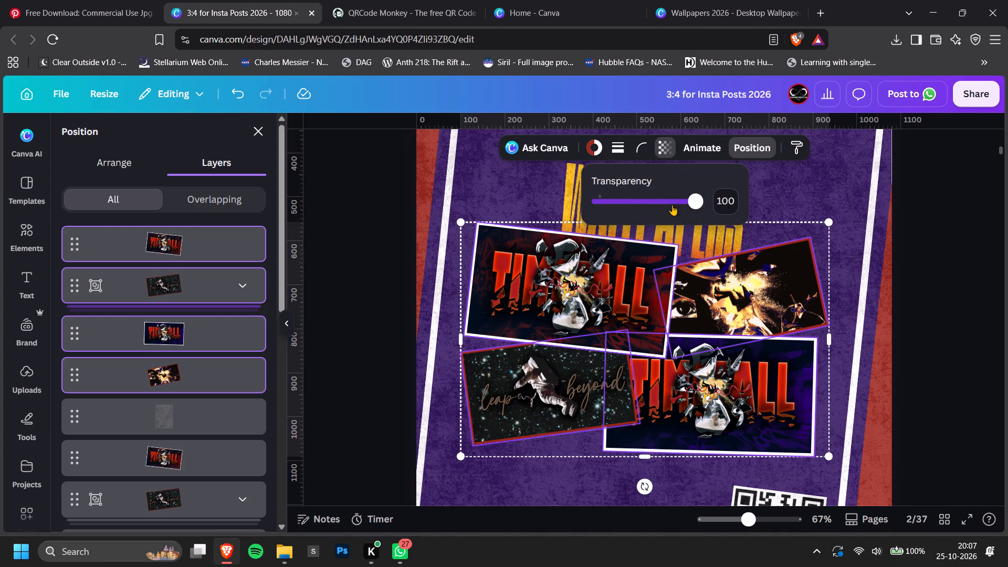
drag(672, 205, 643, 214)
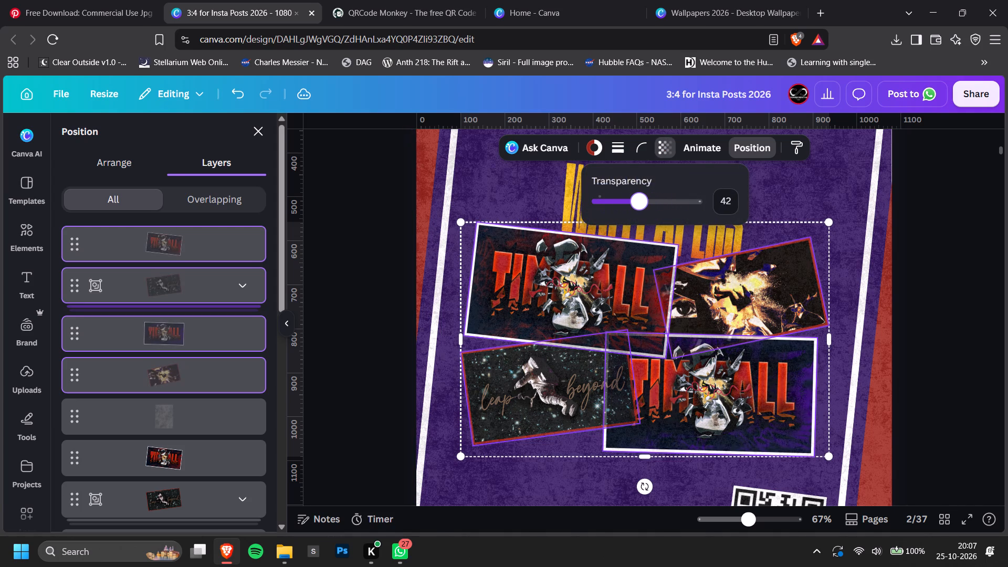
drag(643, 214, 643, 215)
double_click(975, 243)
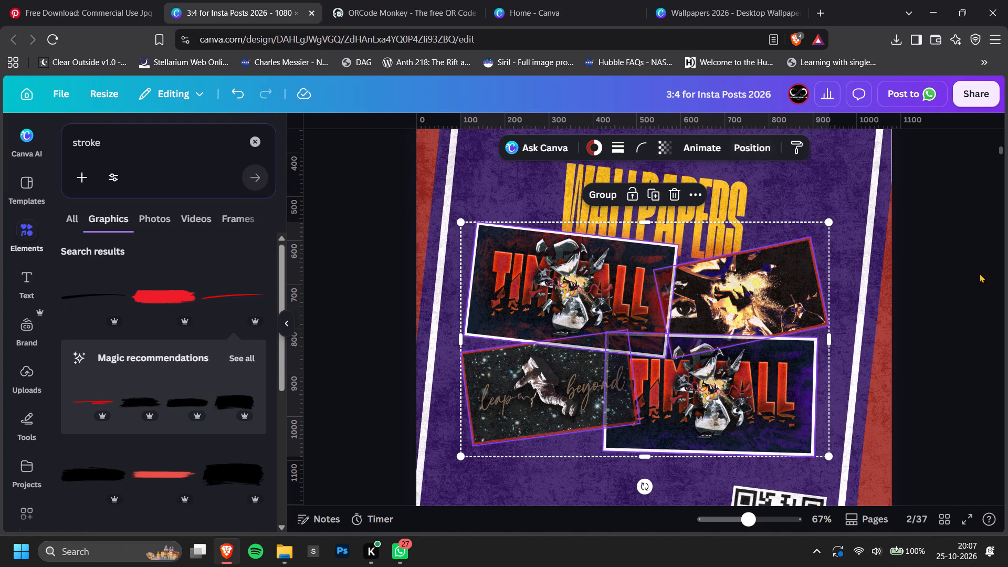
click(973, 281)
ctrl+scroll(886, 331, down, 3)
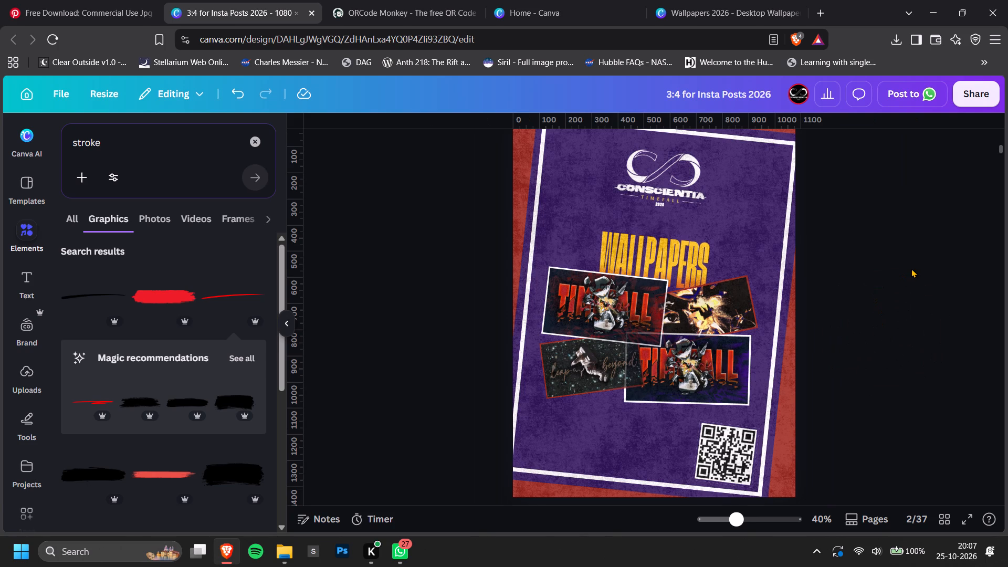
scroll(916, 280, up, 1)
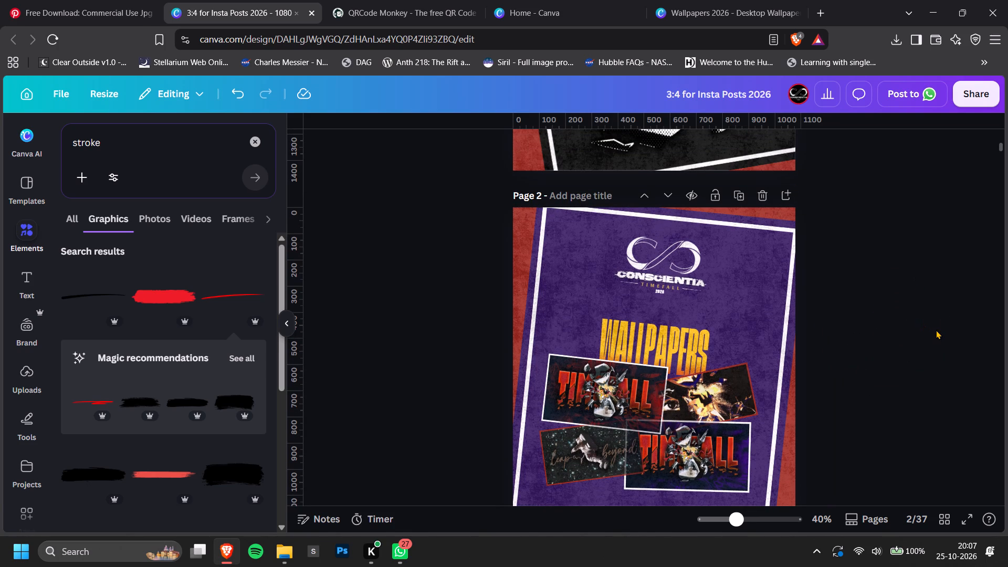
Add the text THEME to page 2 and place it just above the WALLPAPERS heading.
scroll(936, 330, down, 1)
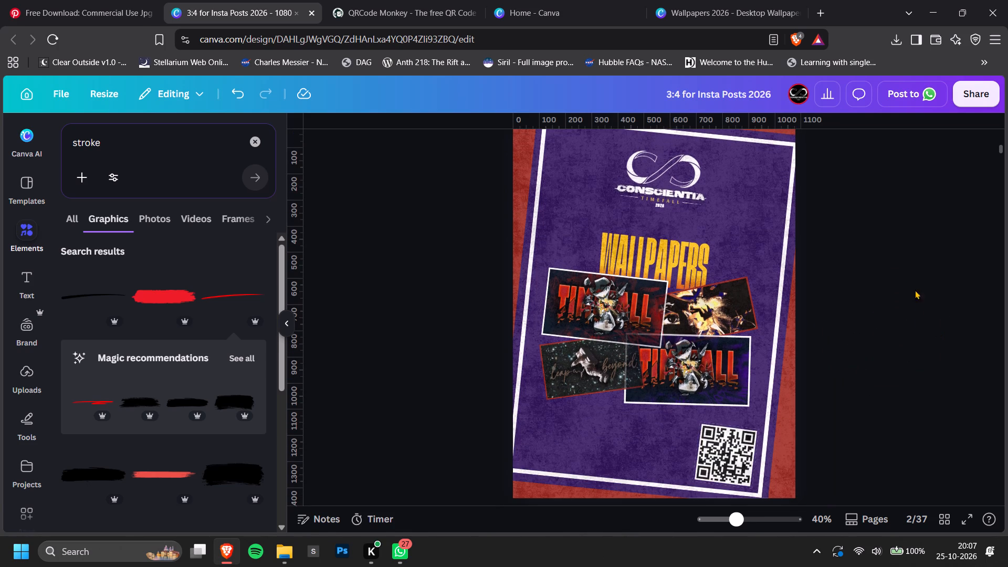
ctrl+scroll(907, 260, up, 2)
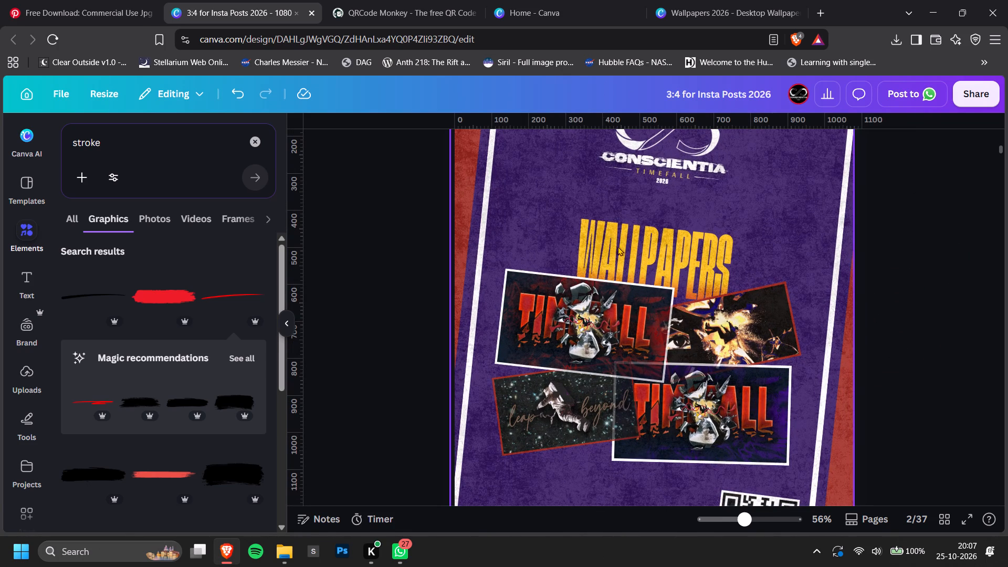
key(t)
drag(615, 303, 491, 265)
text(theme)
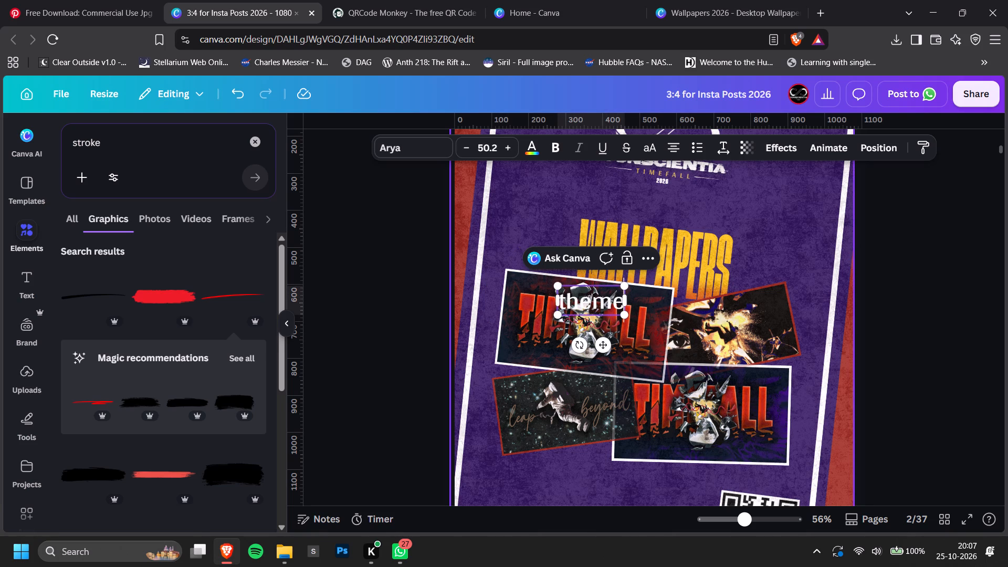
key(ctrl+a)
text(THM)
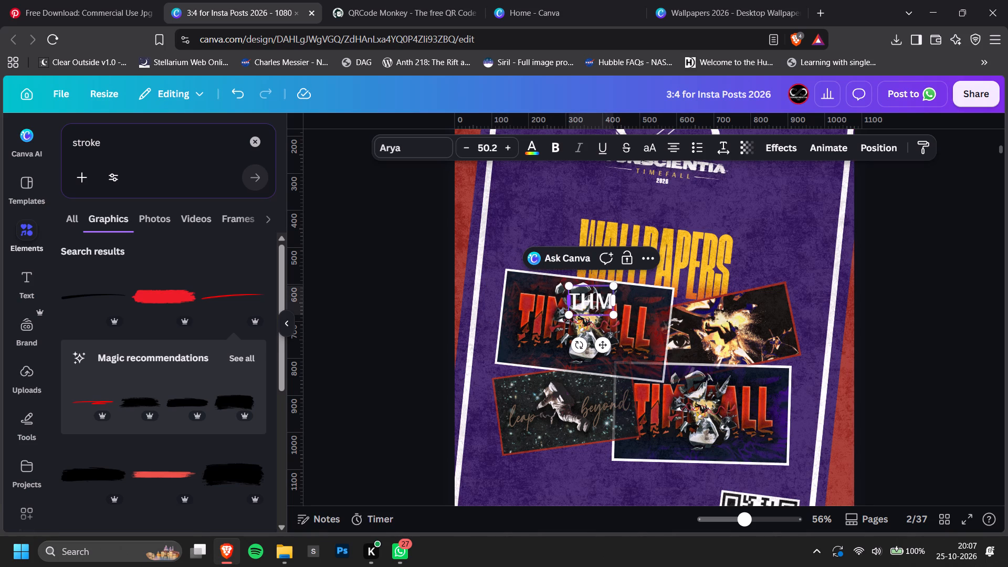
key(BackSpace)
text(EME)
click(952, 287)
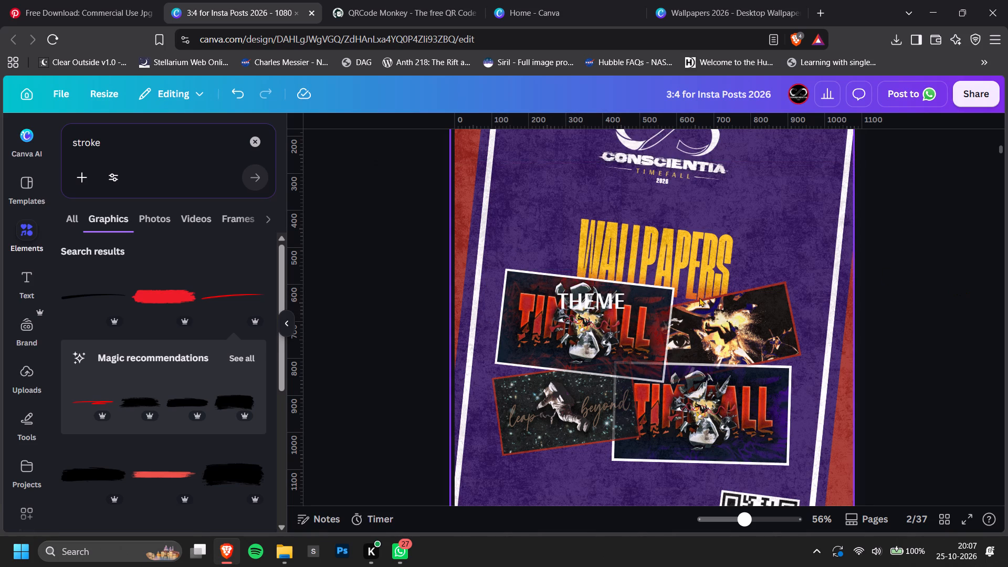
drag(599, 300, 658, 214)
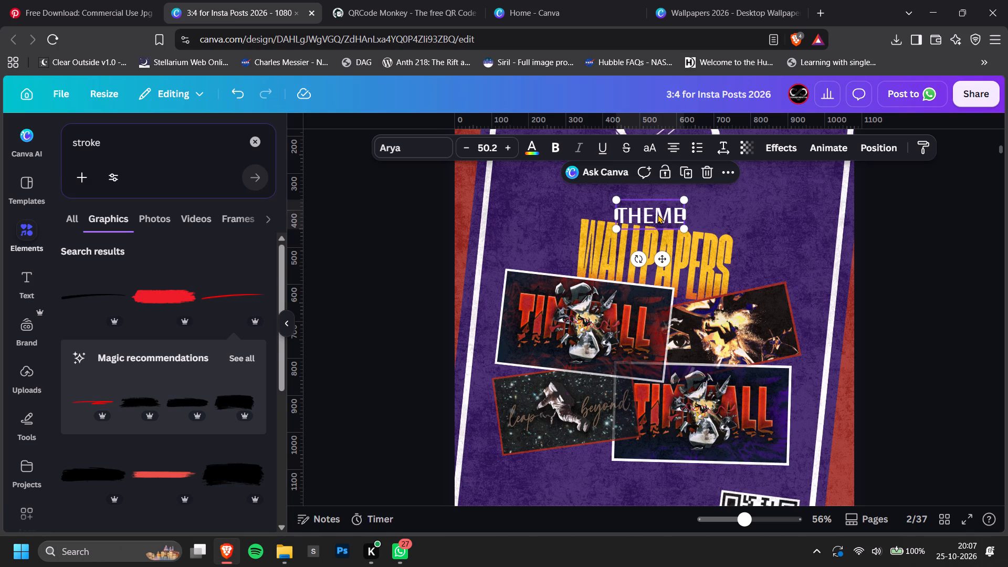
Rotate the THEME text to about 6° to follow the heading's tilt and centre it over WALLPAPERS.
ctrl+scroll(658, 214, up, 4)
scroll(690, 253, up, 1)
ctrl+scroll(705, 224, up, 2)
scroll(718, 367, down, 2)
drag(616, 356, 600, 356)
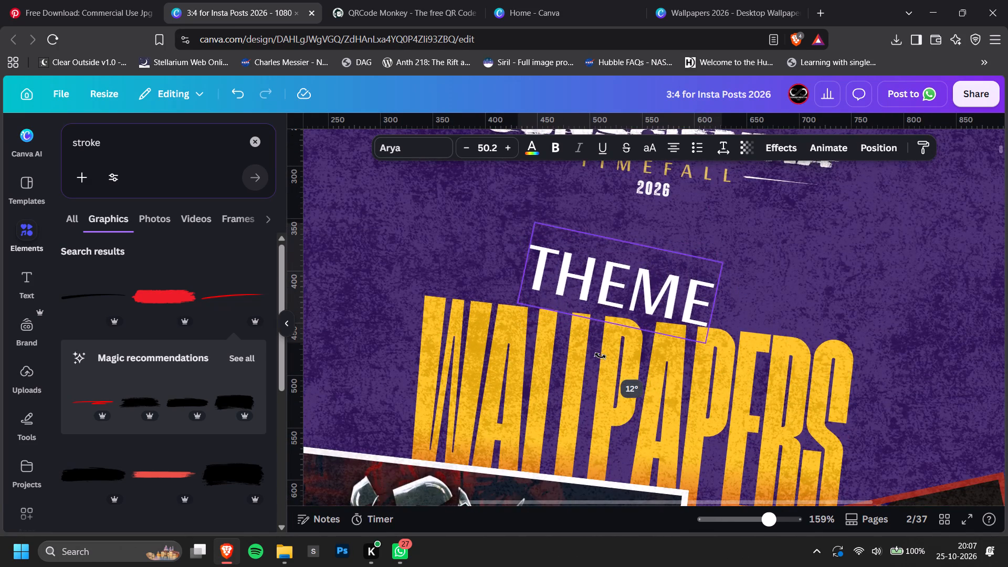
drag(600, 356, 608, 359)
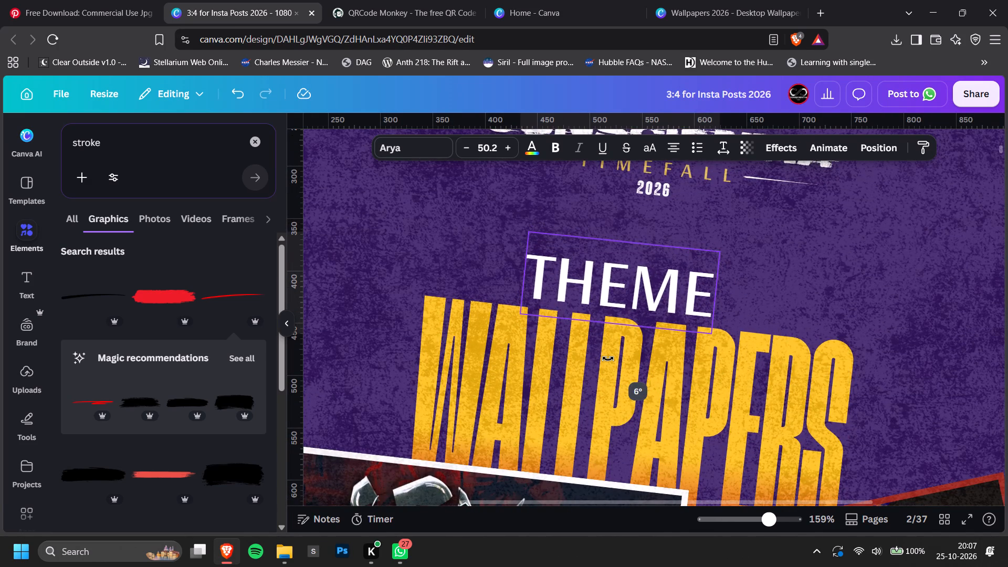
drag(608, 359, 608, 360)
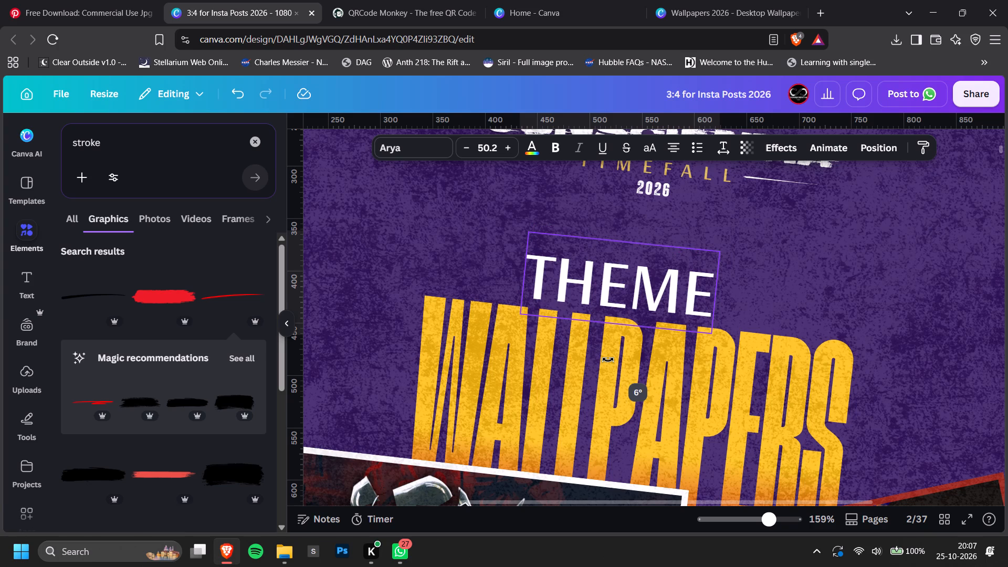
drag(608, 360, 607, 360)
drag(639, 294, 658, 296)
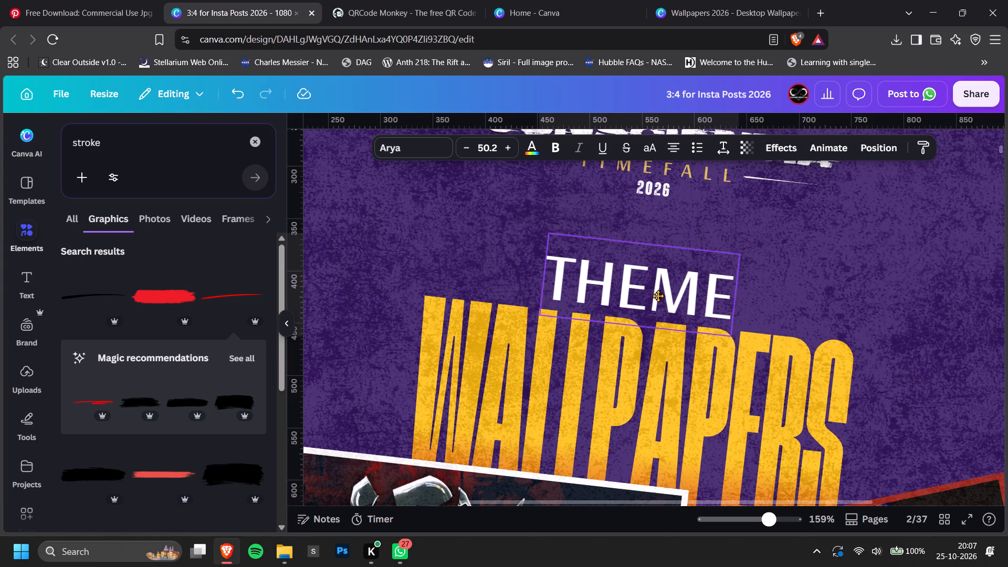
drag(658, 296, 657, 297)
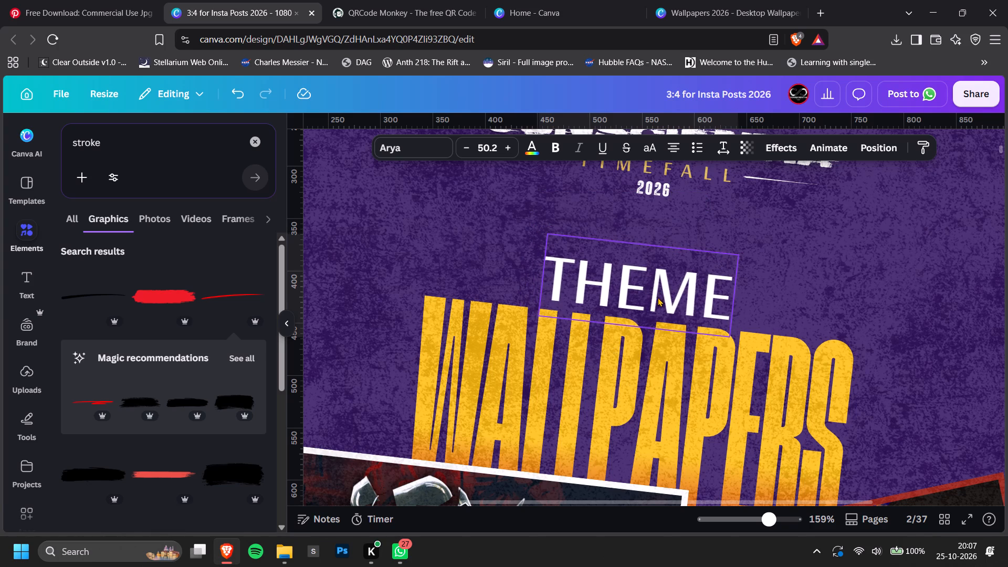
scroll(818, 339, down, 5)
ctrl+scroll(818, 340, down, 8)
click(958, 311)
click(951, 312)
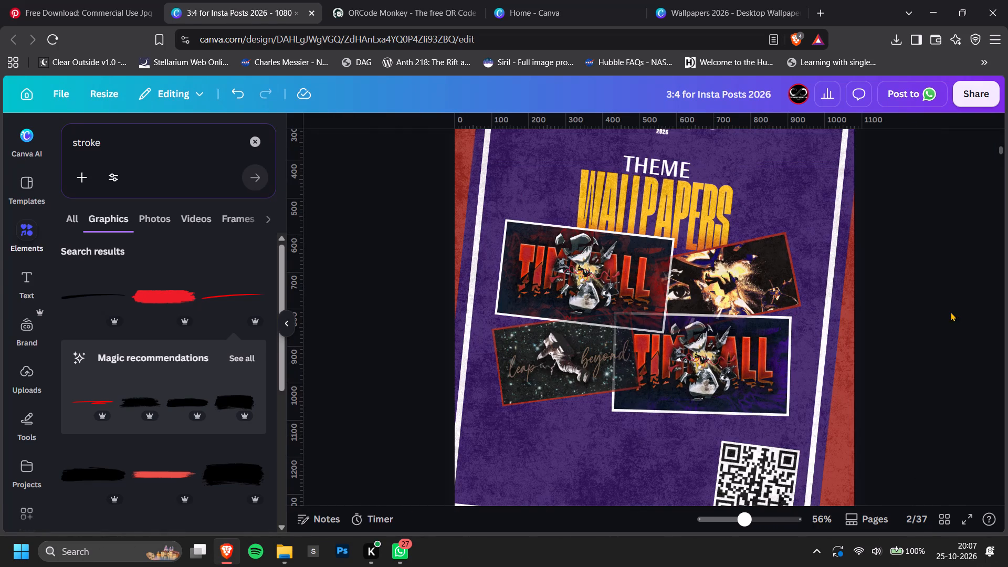
scroll(951, 312, up, 1)
Switch to the Canva home page and open the core tshirt design from the recent designs.
click(580, 1)
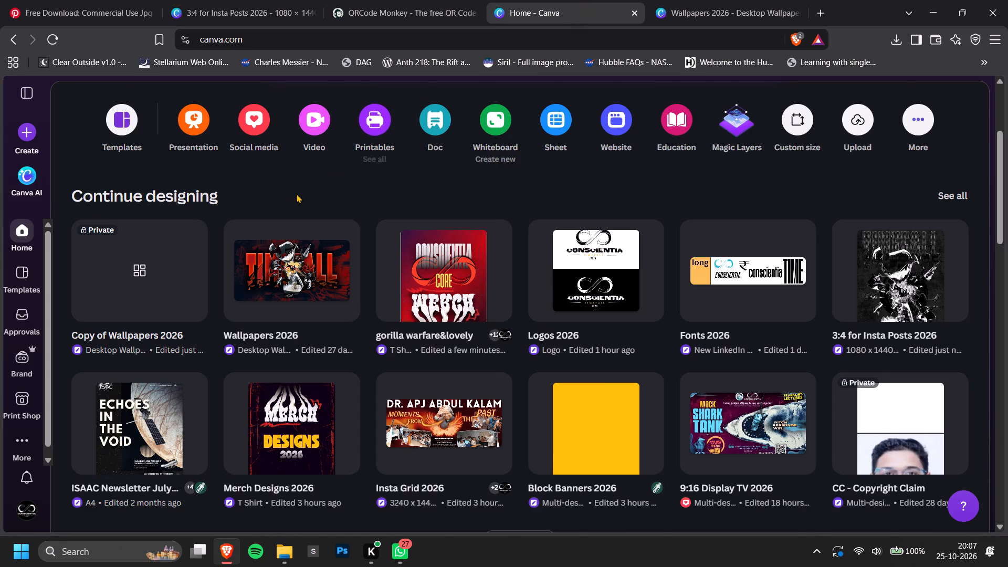
scroll(180, 233, up, 4)
scroll(338, 273, down, 4)
click(531, 364)
scroll(535, 370, down, 1)
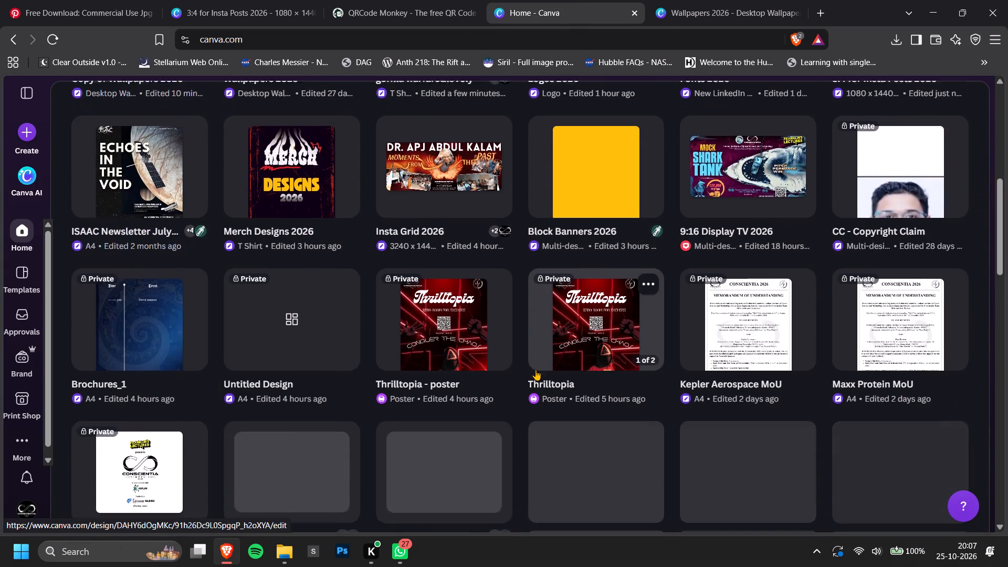
scroll(535, 370, down, 2)
click(239, 278)
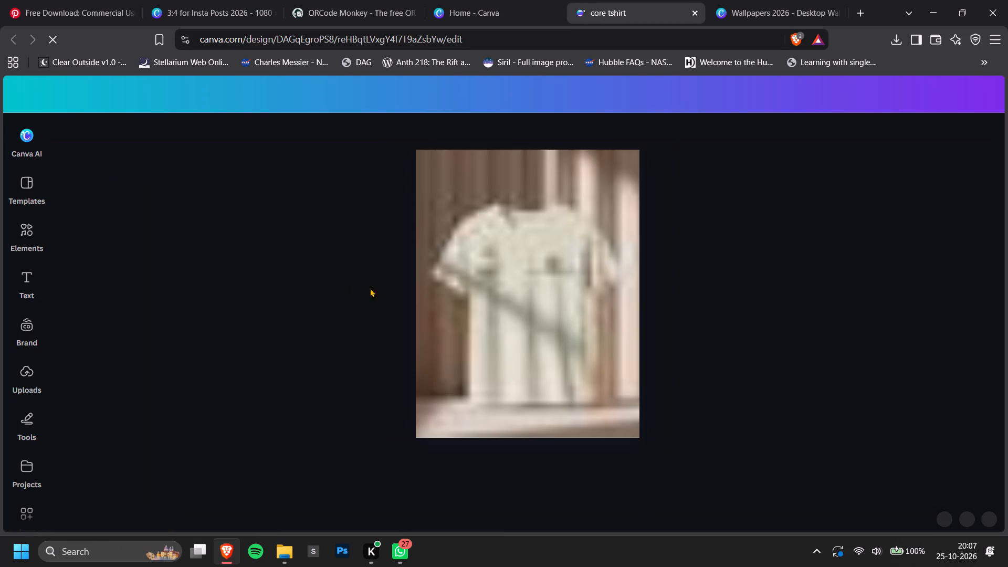
click(750, 291)
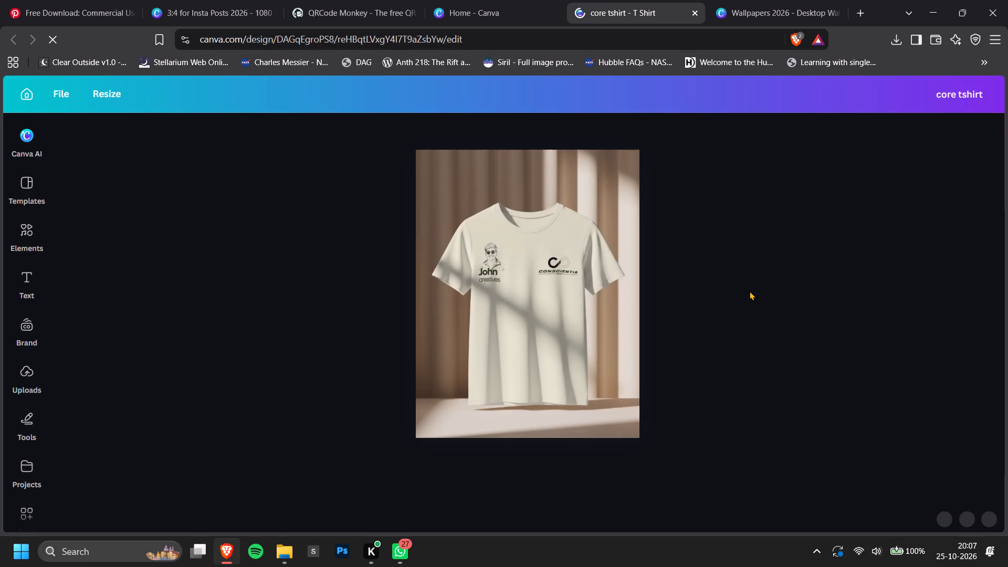
scroll(750, 291, down, 1)
scroll(750, 291, up, 2)
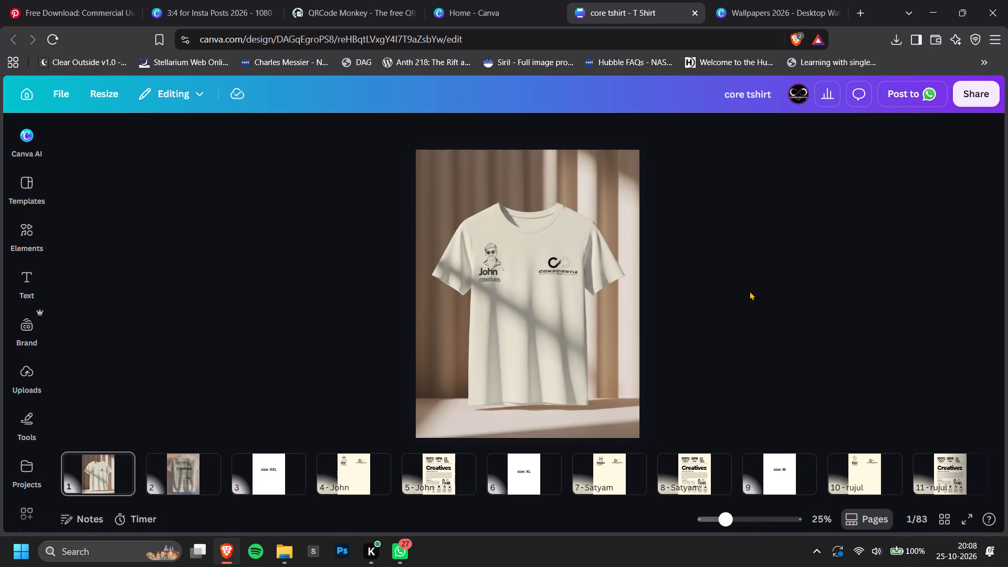
Examine the T-shirt front and back designs on pages 1 to 12, including the layer stack of page 11's Creatives design.
key(Right)
key(Left)
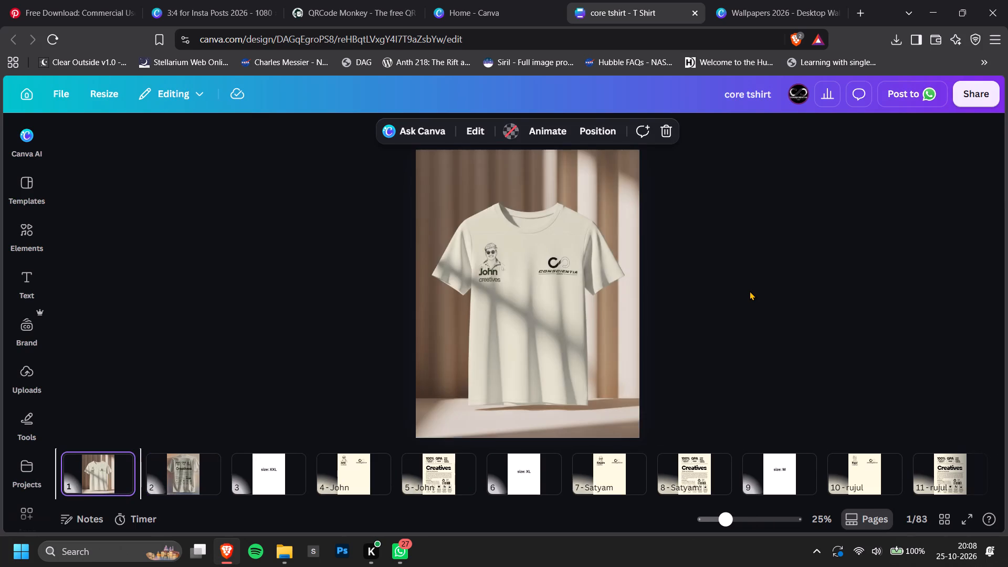
key(Right)
key(Right)
key(Right)
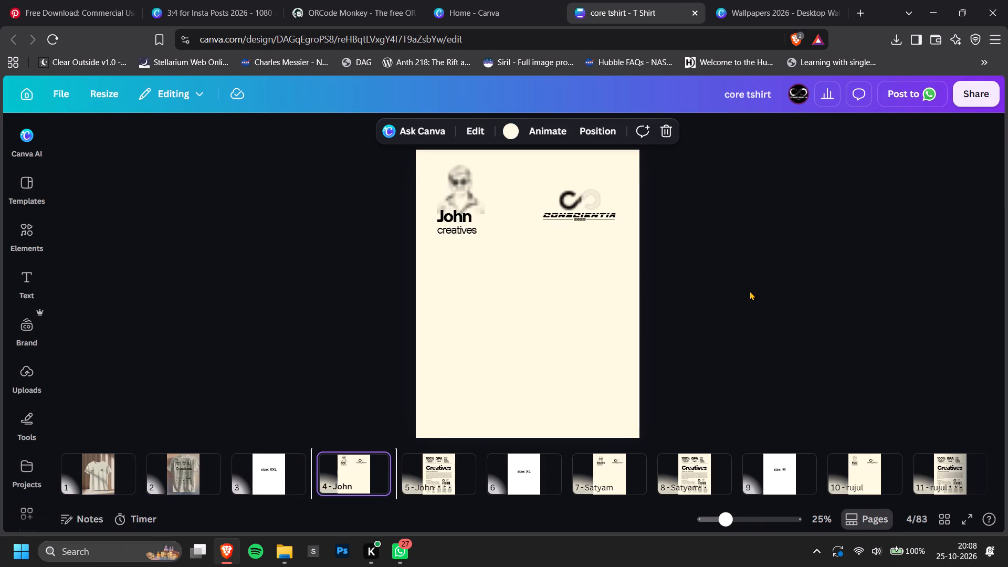
key(Left)
key(Left)
key(Left)
key(Left)
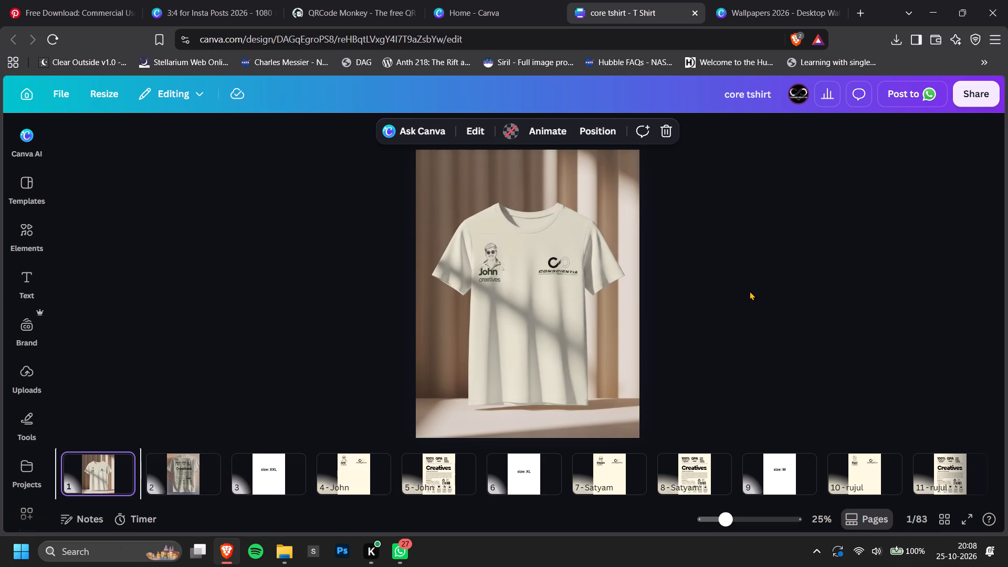
key(Left)
key(Right)
key(Right)
key(Right)
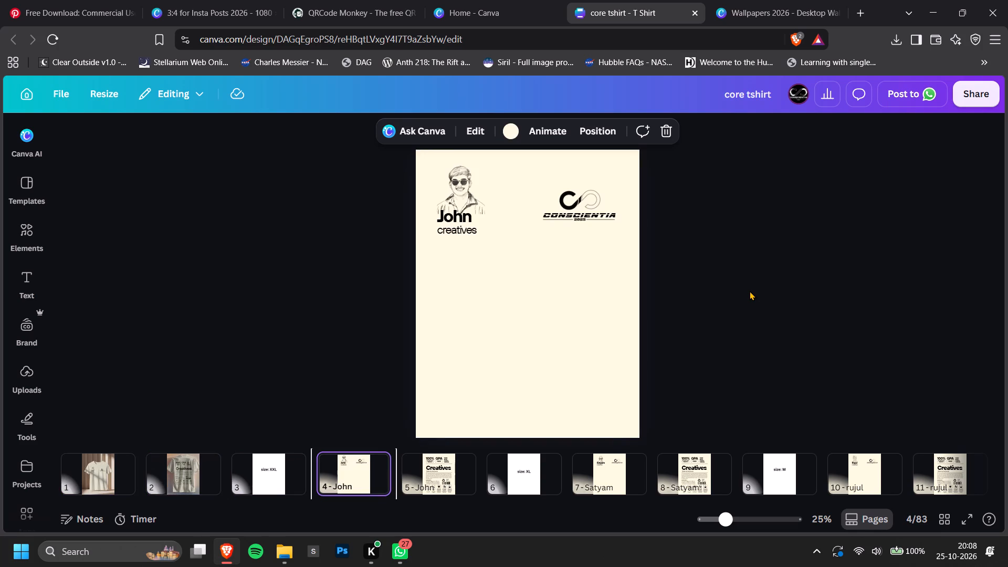
key(Right)
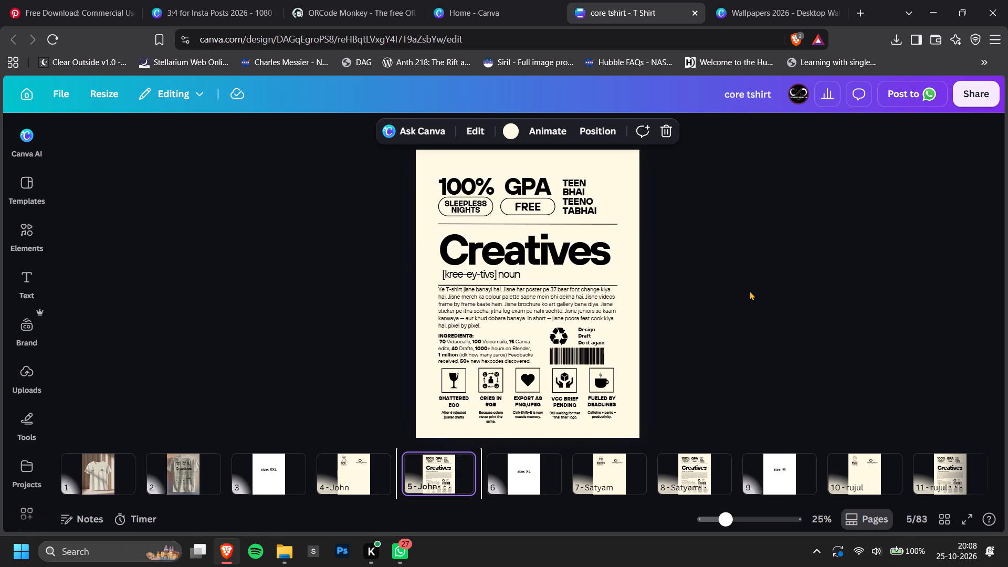
key(Right)
key(Right)
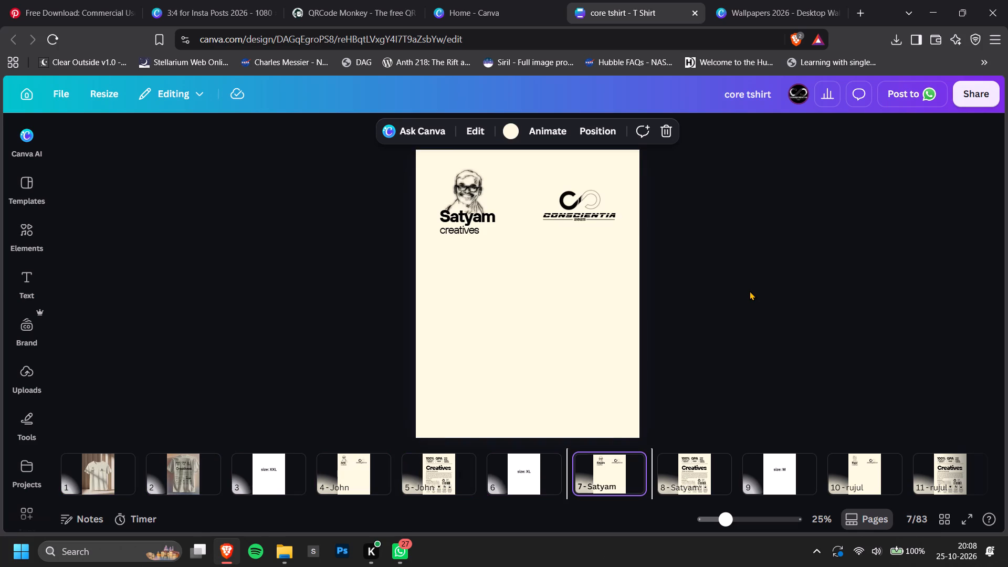
key(Right)
key(Right)
key(Right)
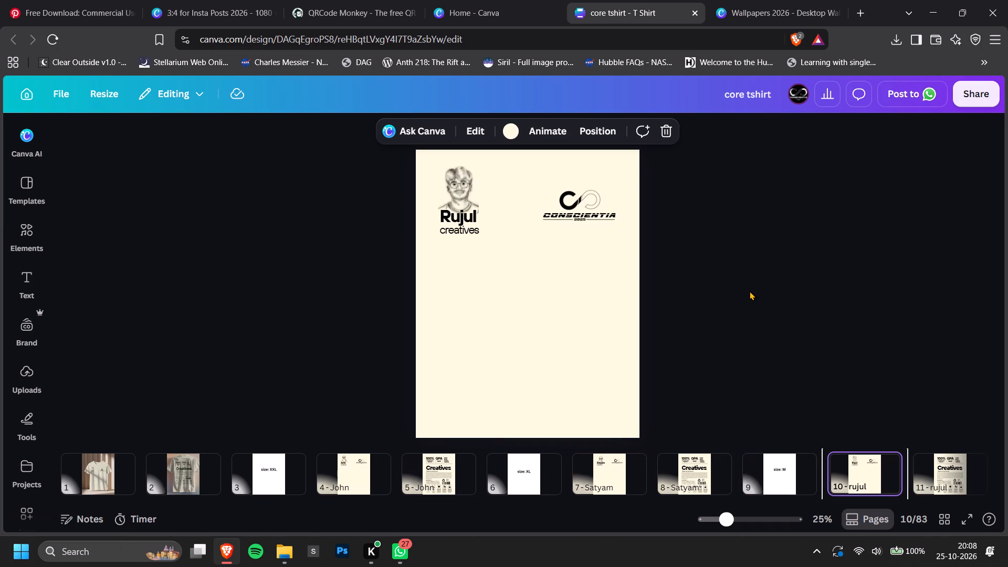
key(Right)
key(Right)
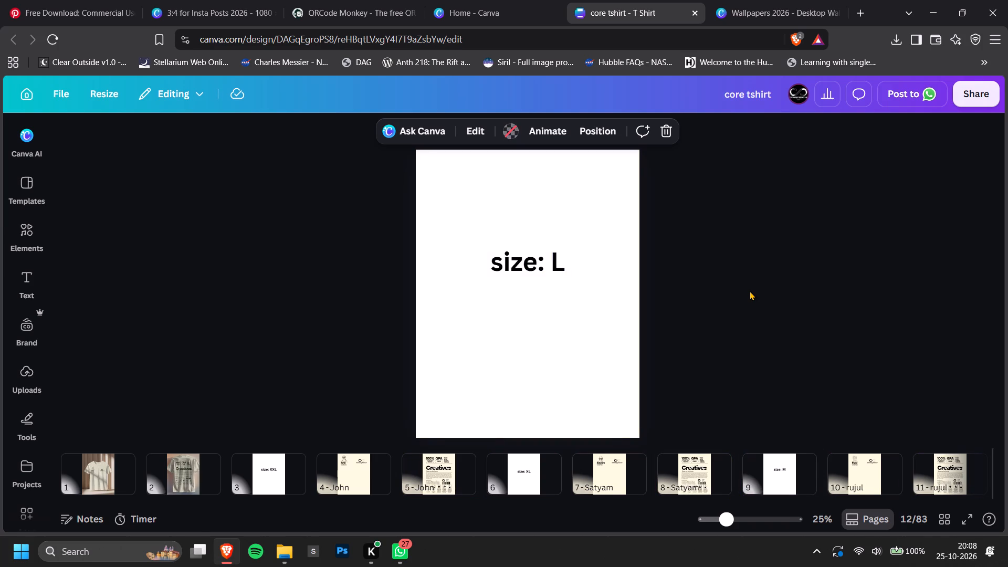
key(Left)
click(617, 140)
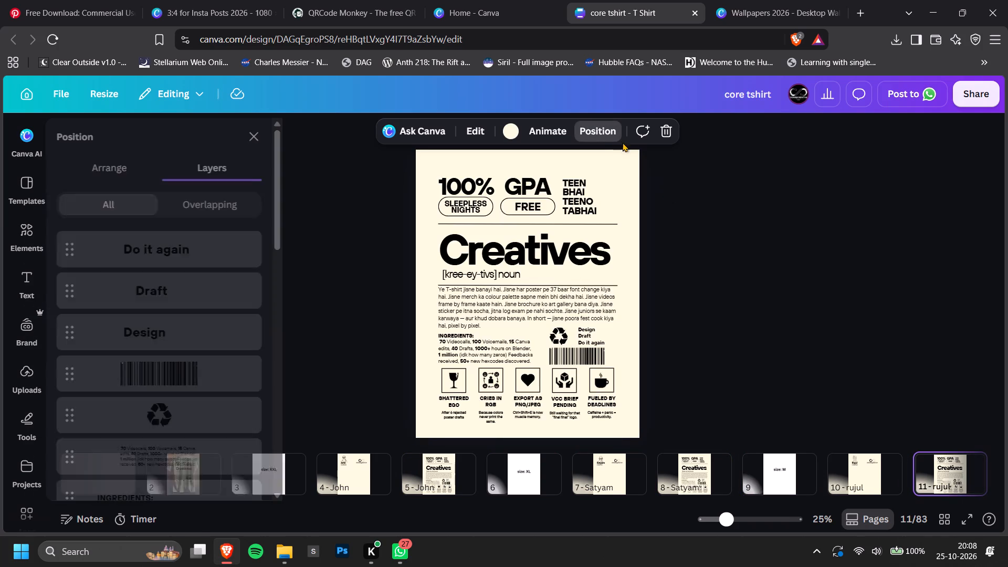
click(620, 166)
scroll(120, 371, down, 5)
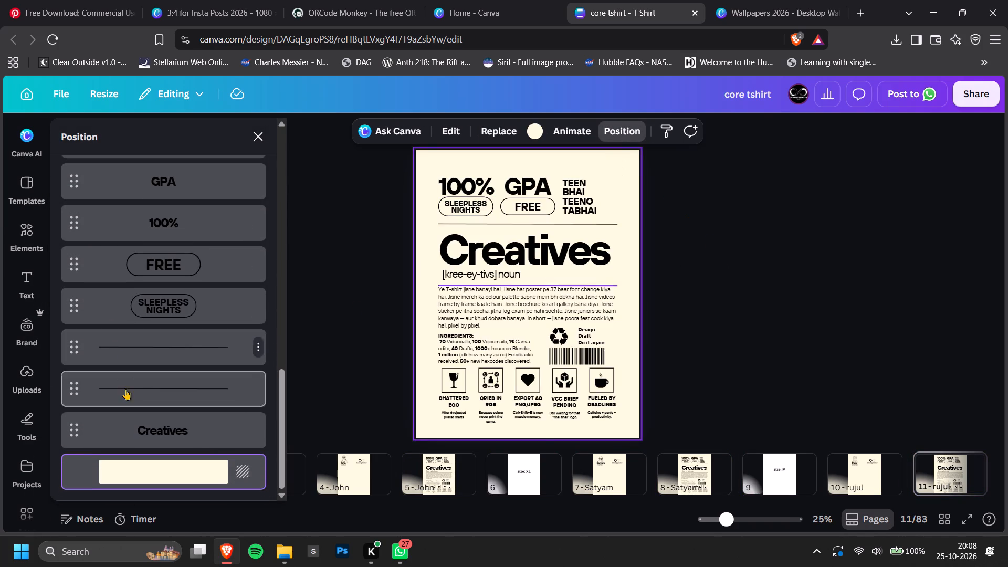
double_click(733, 310)
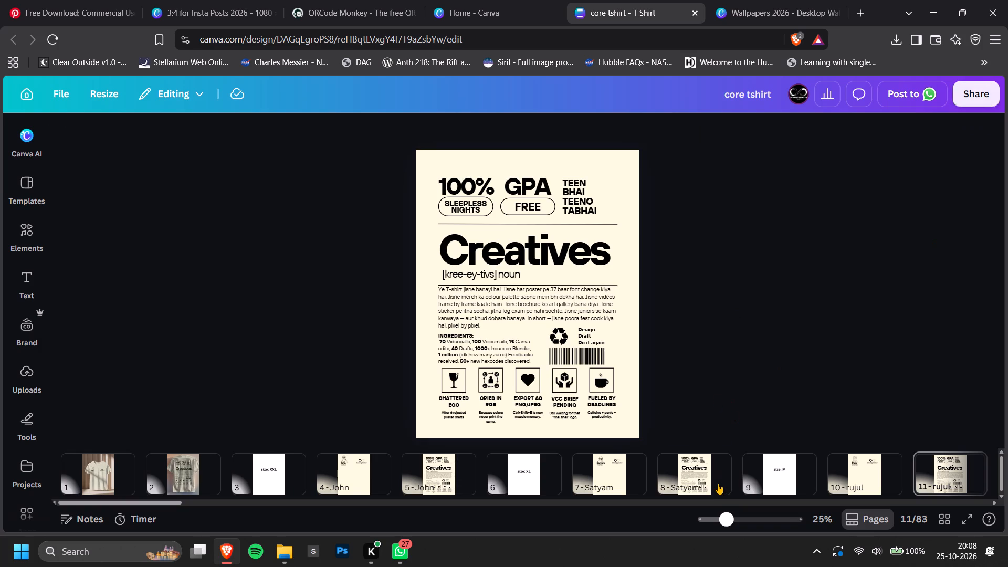
Examine the Finance and Deco T-shirt designs on pages 12 to 20 of the core tshirt file.
key(Right)
key(Right)
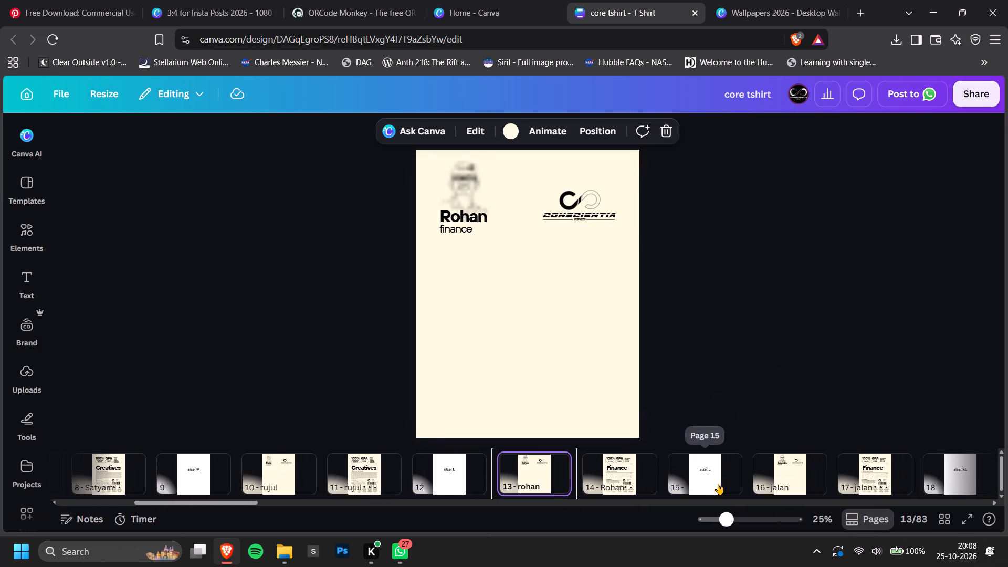
key(Right)
key(Right)
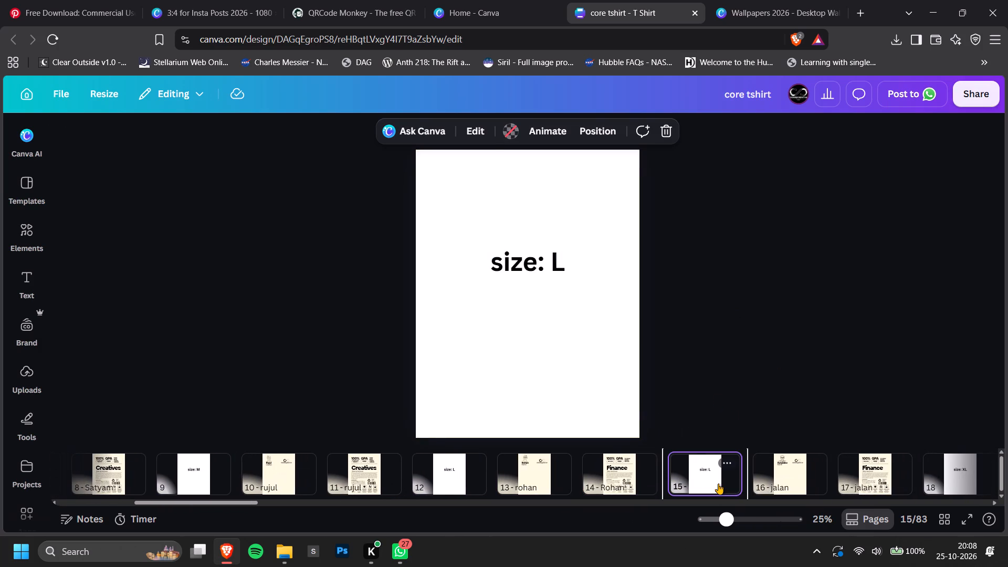
key(Right)
key(Right)
key(Right)
key(Right)
key(Right)
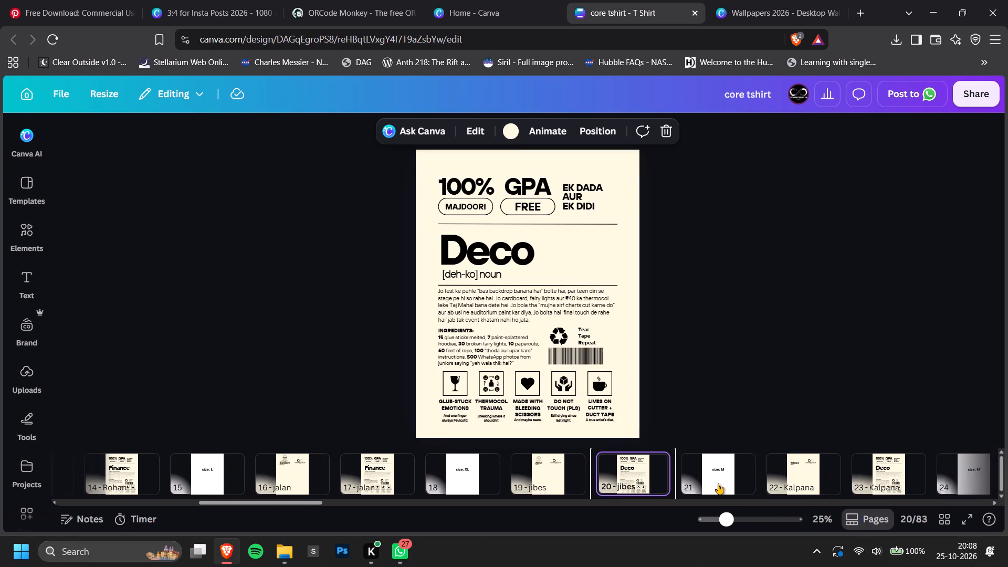
click(984, 101)
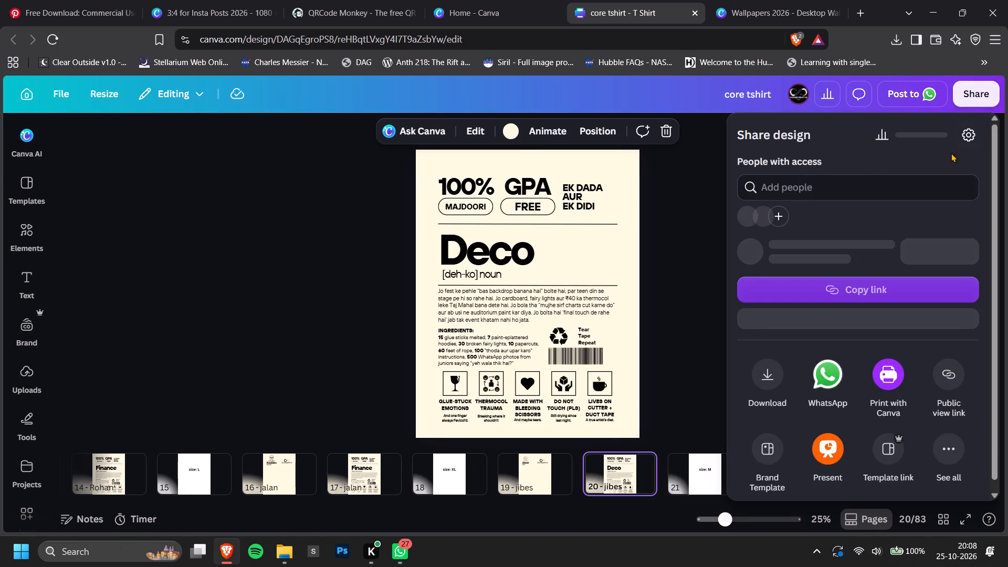
double_click(697, 192)
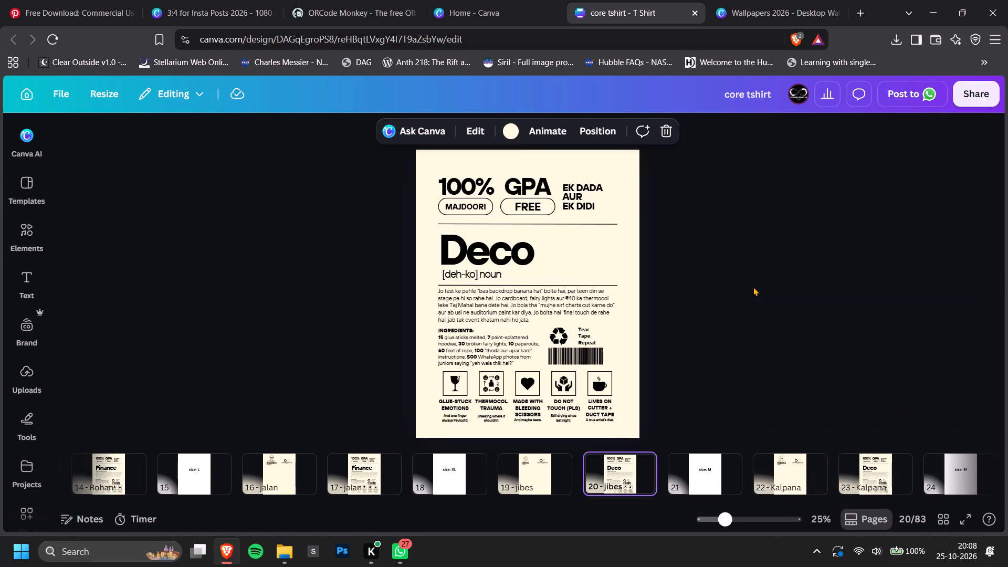
Open new.pdf from the C26 CREATIVES folder and examine the T-shirt artwork on its pages.
key(alt+Tab)
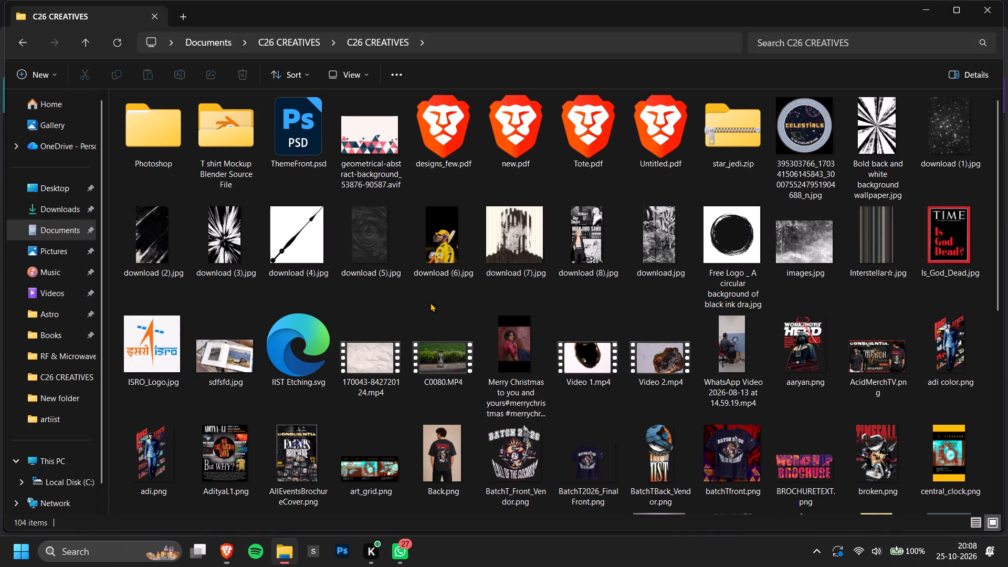
scroll(504, 403, down, 1)
scroll(451, 379, up, 3)
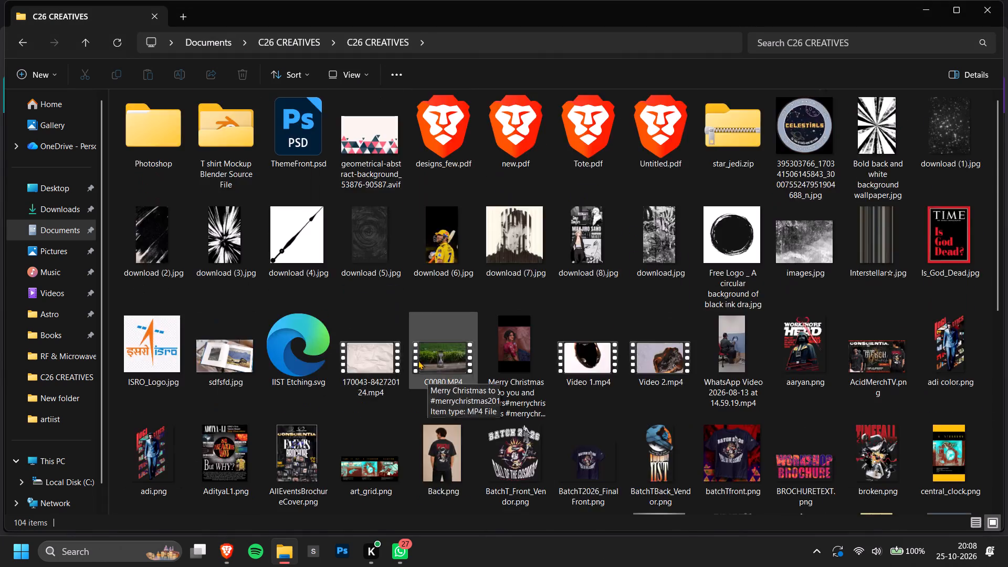
scroll(418, 360, up, 1)
double_click(526, 125)
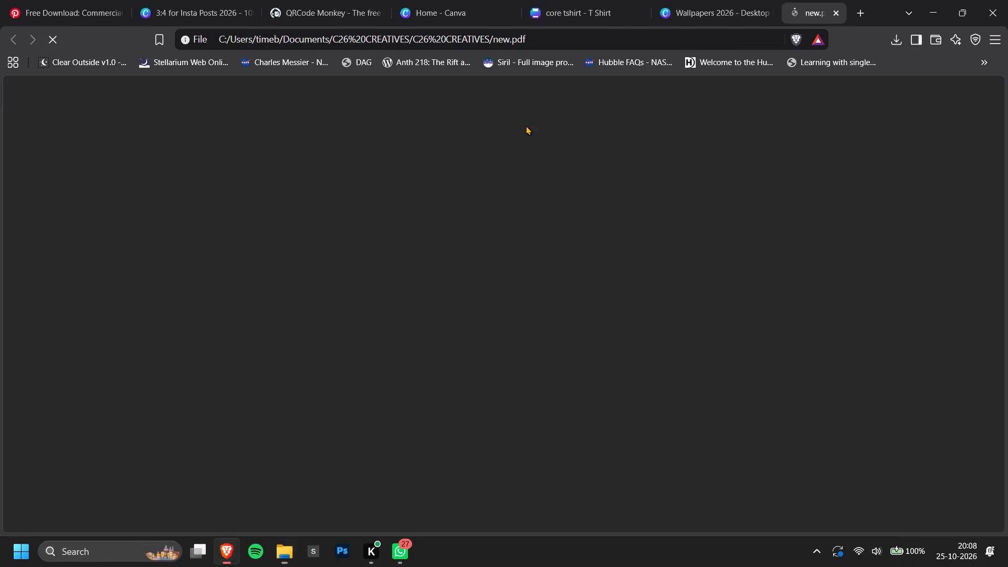
scroll(617, 313, down, 9)
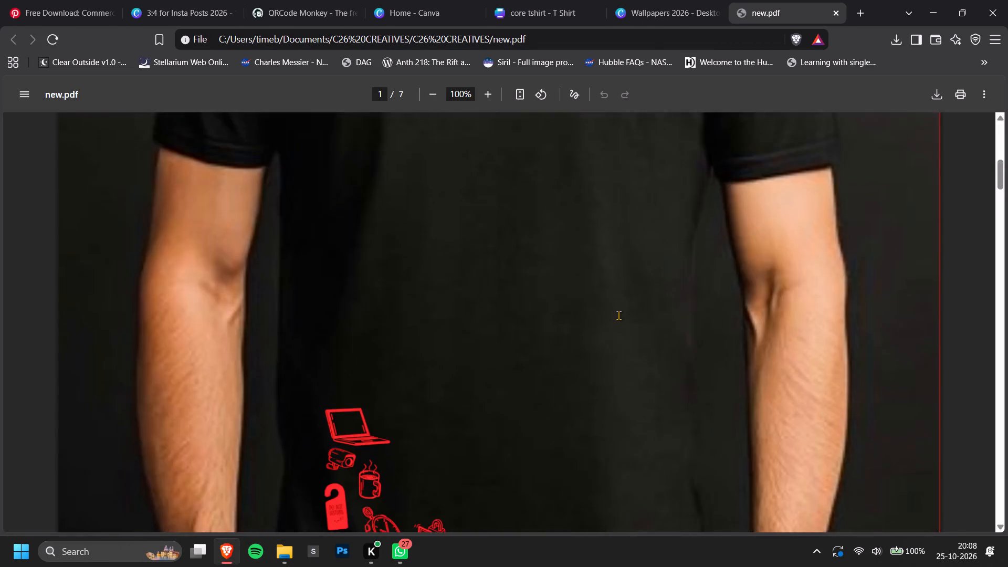
scroll(619, 316, down, 20)
scroll(619, 316, down, 5)
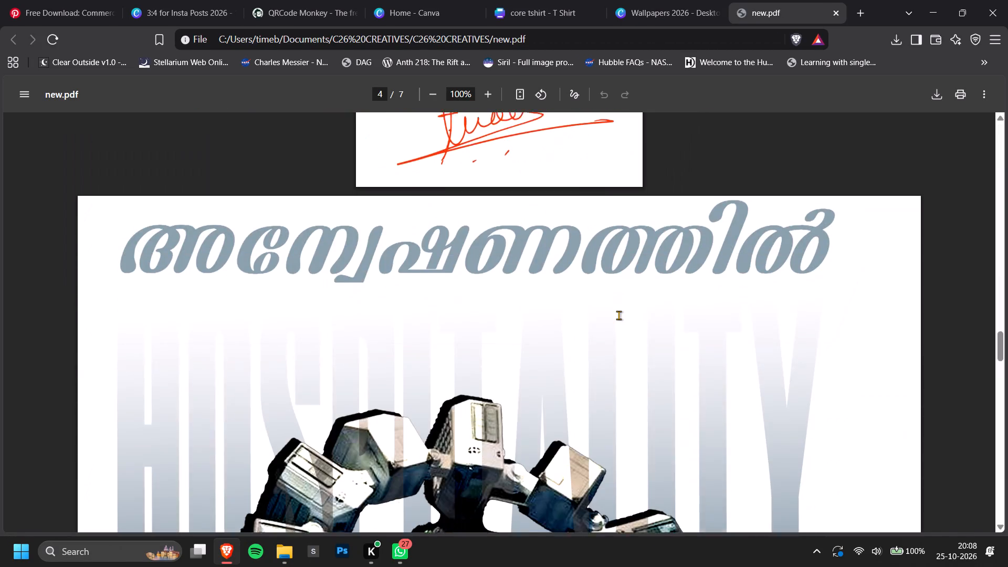
scroll(619, 316, down, 14)
scroll(619, 316, up, 1)
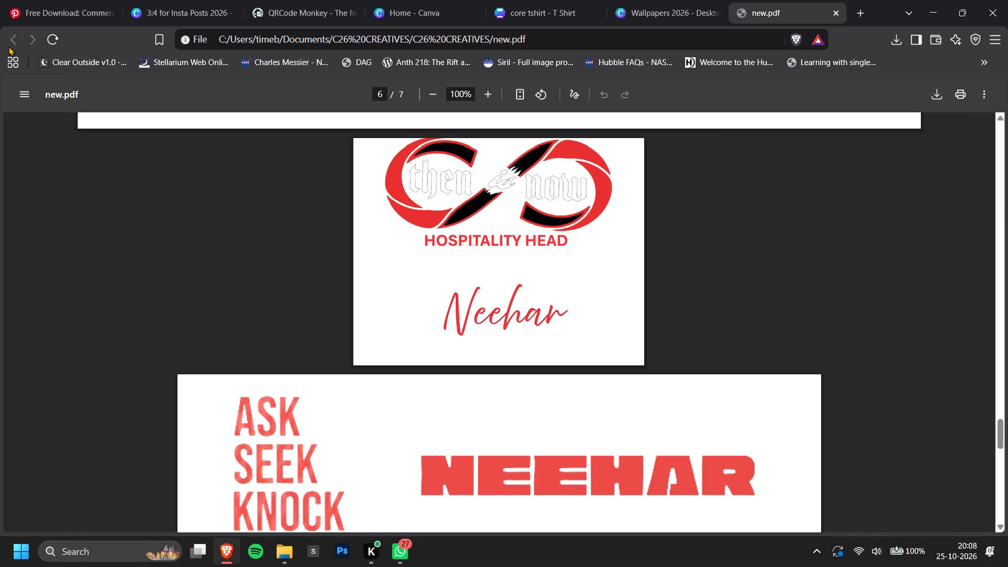
Close new.pdf and the core tshirt design, and return to the 3:4 for Insta Posts design.
click(836, 14)
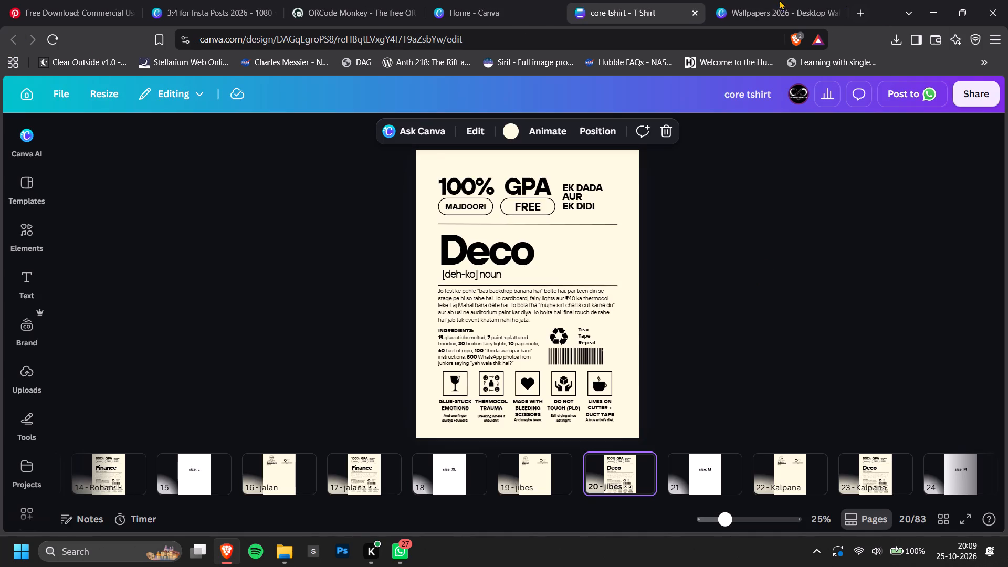
click(691, 7)
click(692, 7)
click(613, 9)
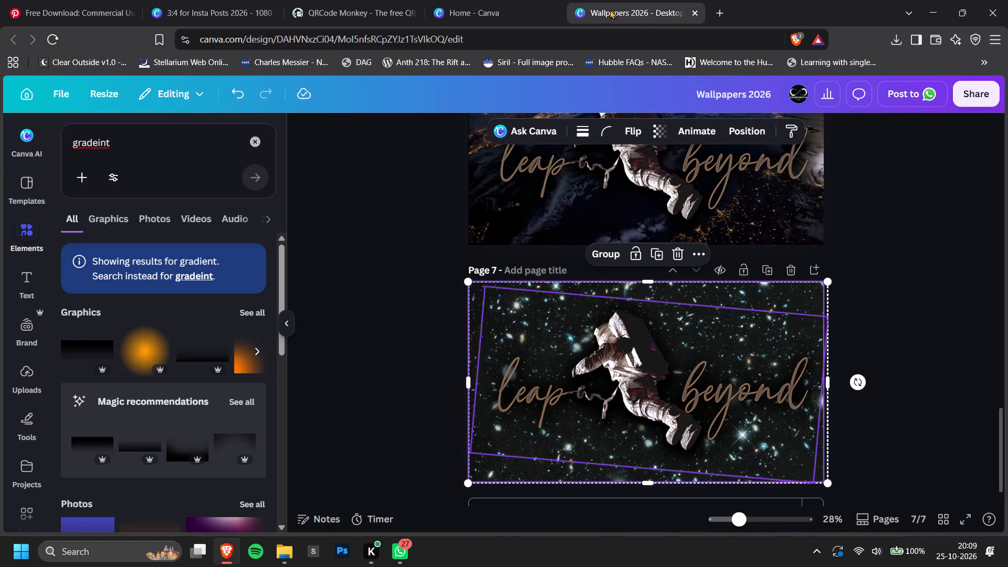
click(245, 0)
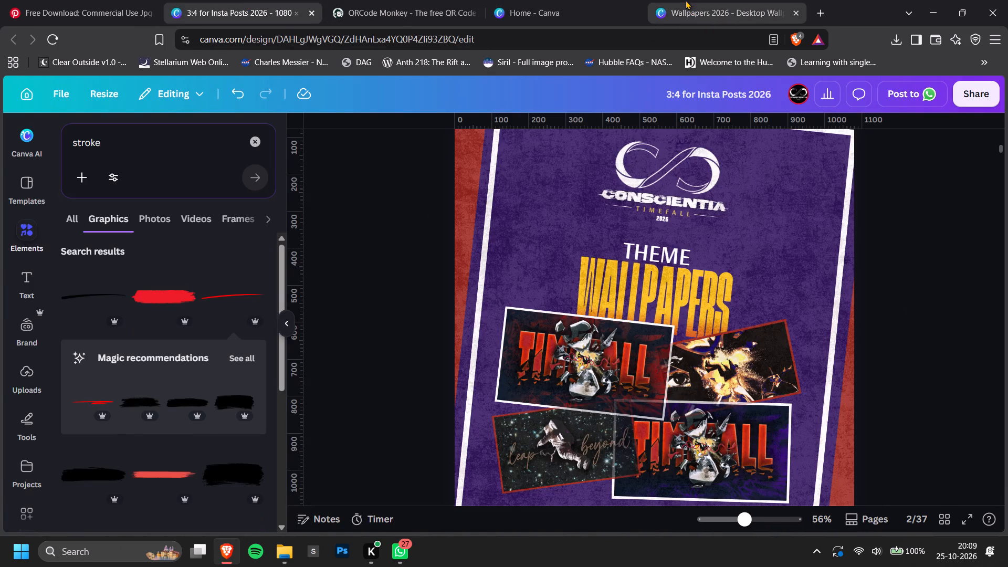
click(686, 0)
click(320, 0)
click(944, 250)
click(944, 250)
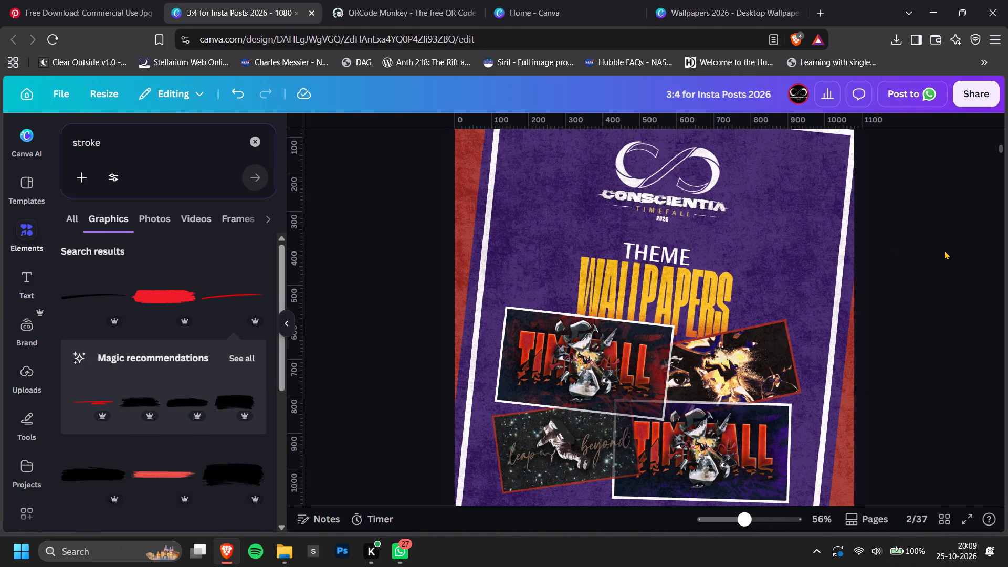
Move the THEME text on page 2 down the layer stack to just beneath the grey texture layer.
ctrl+scroll(918, 319, down, 2)
scroll(918, 319, down, 1)
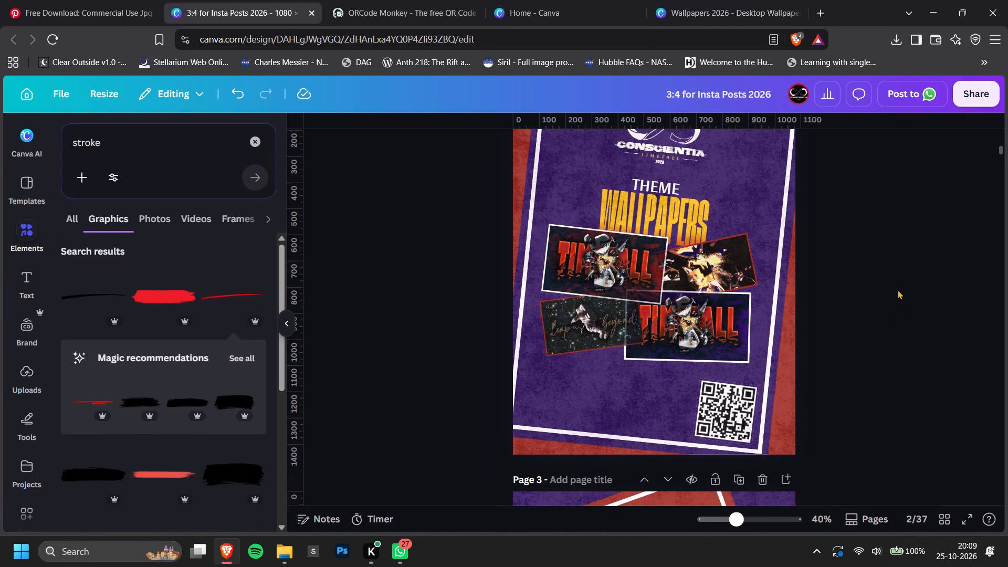
ctrl+scroll(909, 265, down, 2)
ctrl+scroll(909, 245, up, 3)
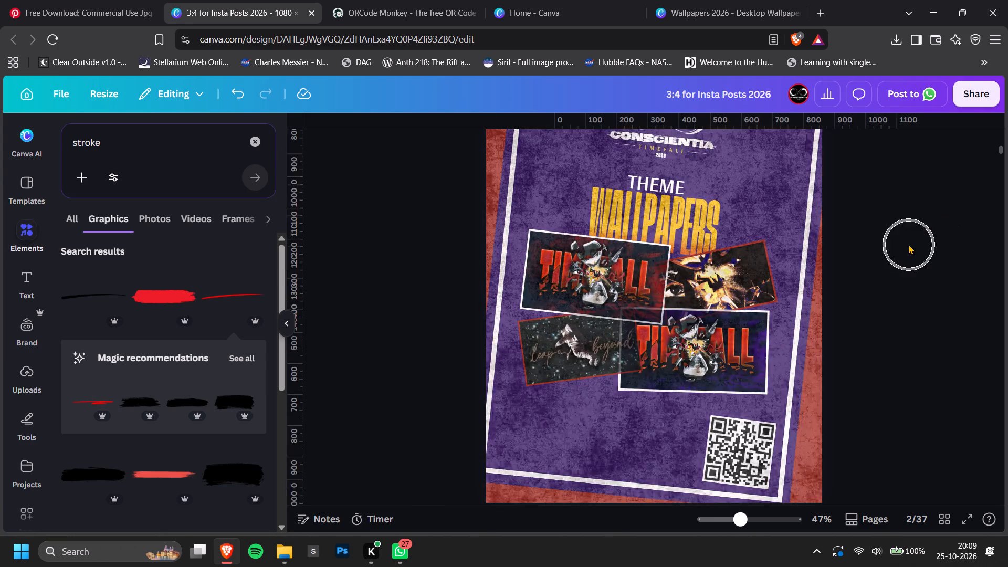
ctrl+scroll(909, 245, up, 4)
key(alt+1)
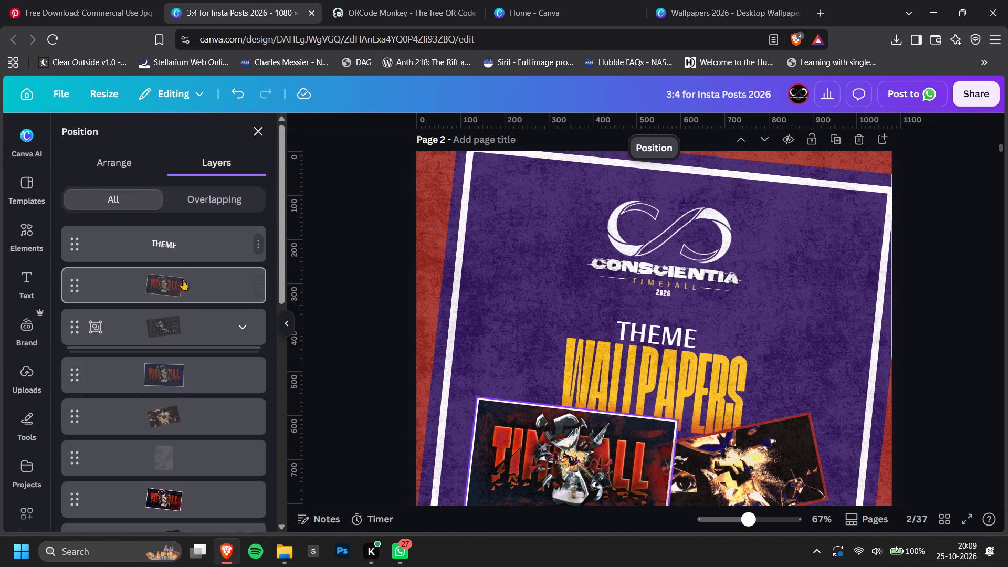
drag(213, 246, 209, 444)
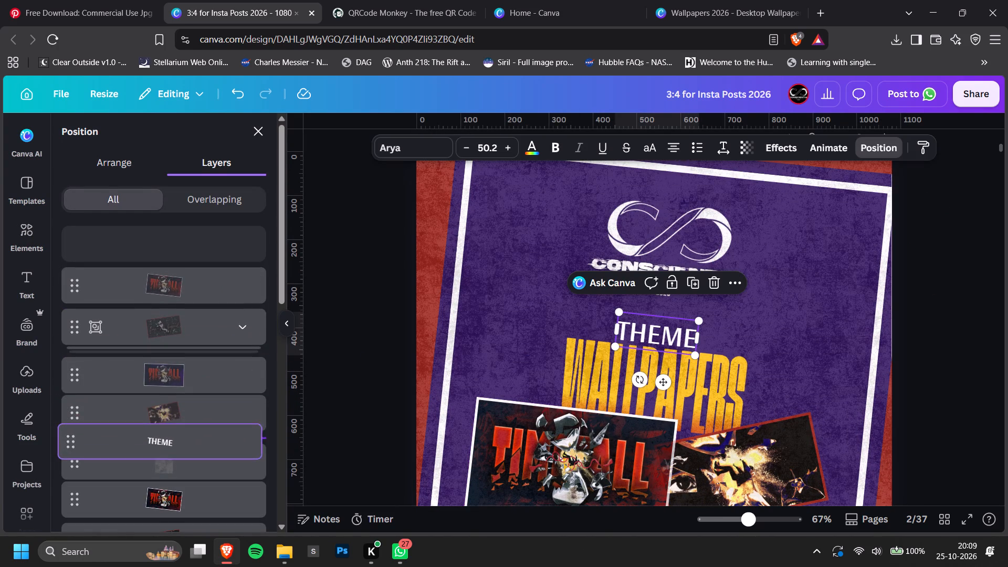
drag(209, 444, 213, 476)
Enlarge the Conscientia Timefall 2026 logo group on page 2 and reposition it centred above the THEME heading.
scroll(193, 439, down, 5)
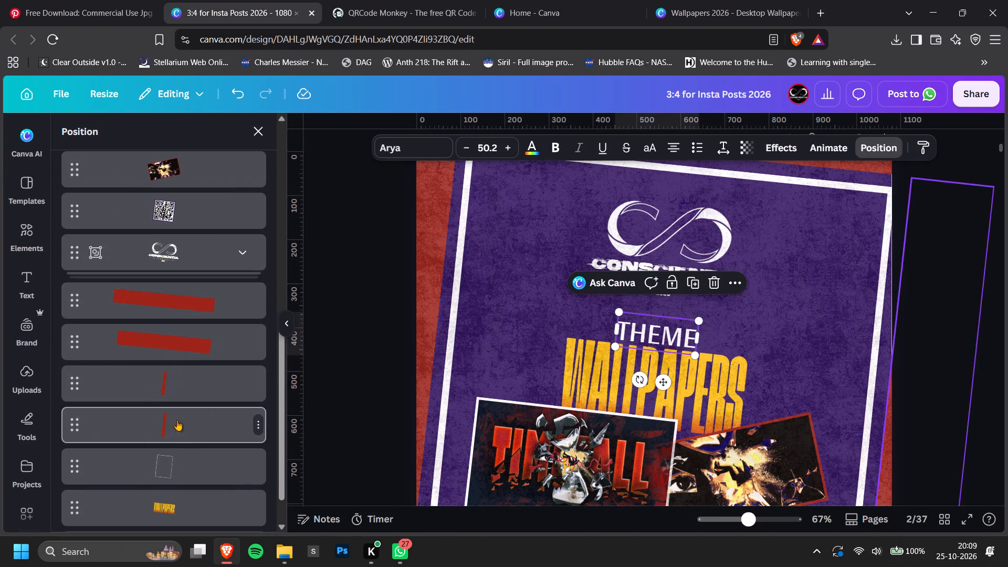
click(203, 264)
drag(736, 308, 768, 337)
drag(735, 290, 721, 278)
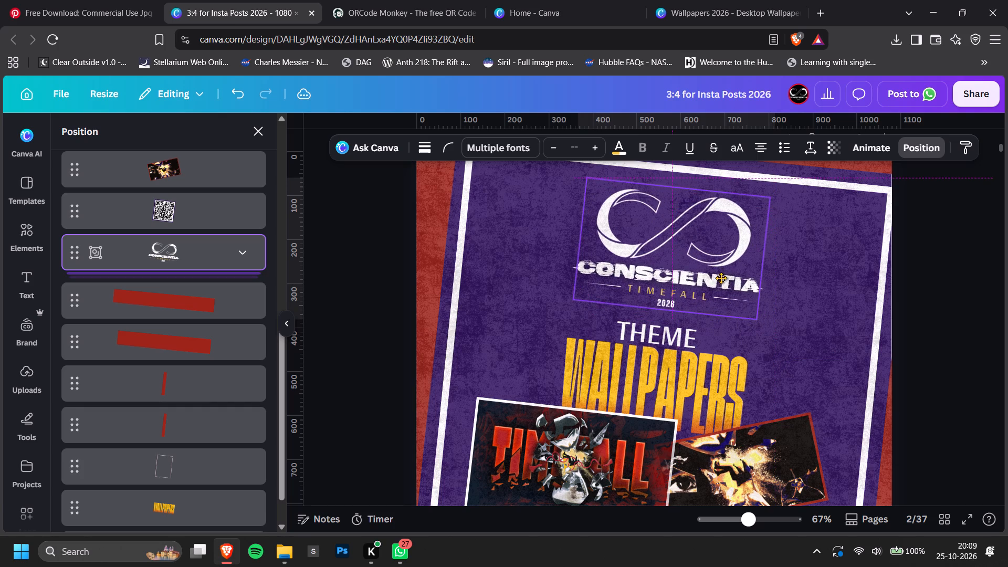
Shift page 2's Conscientia TIMEFALL logo group slightly left so it sits over the THEME WALLPAPERS heading.
drag(721, 278, 716, 279)
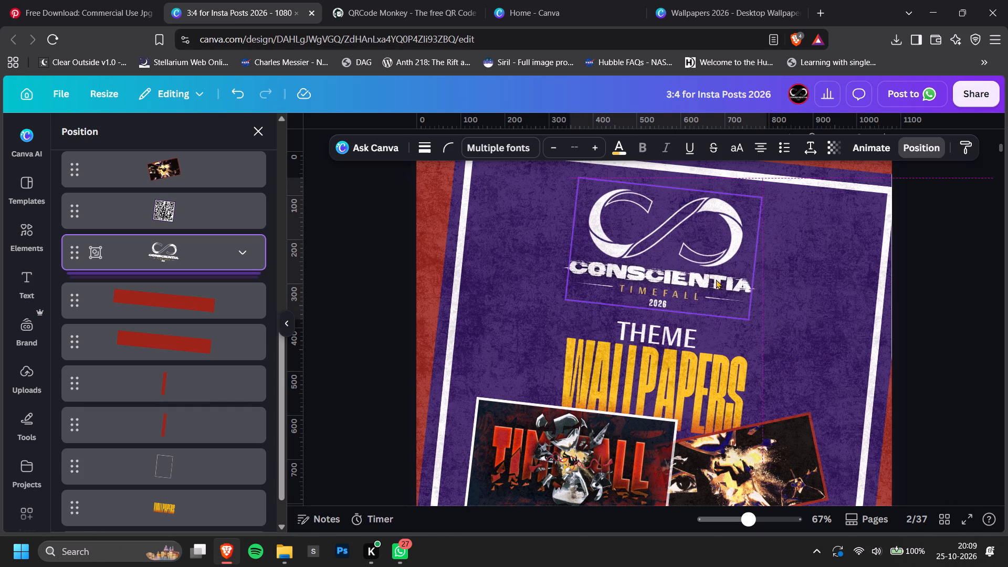
click(957, 253)
click(943, 275)
ctrl+scroll(930, 316, down, 3)
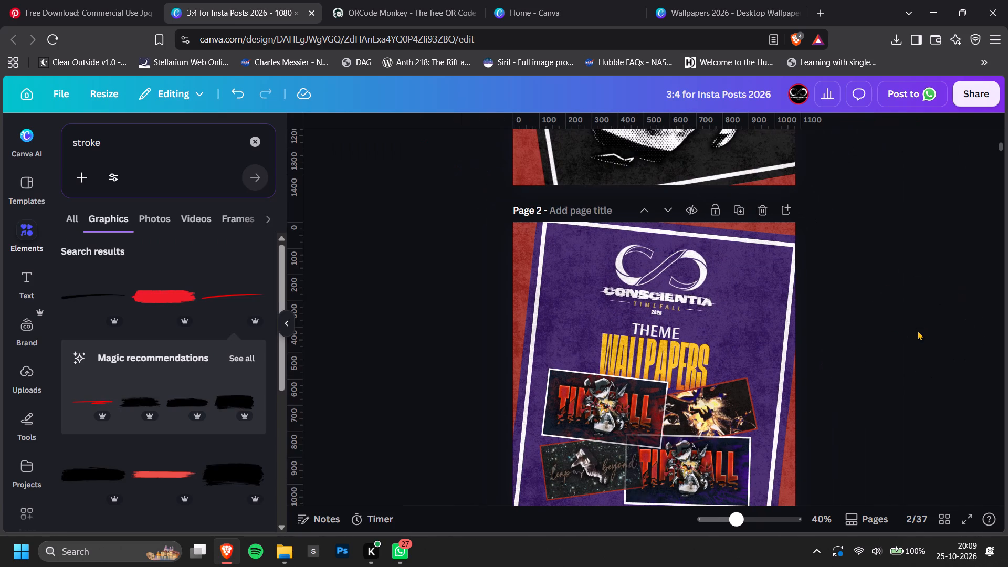
scroll(289, 347, down, 1)
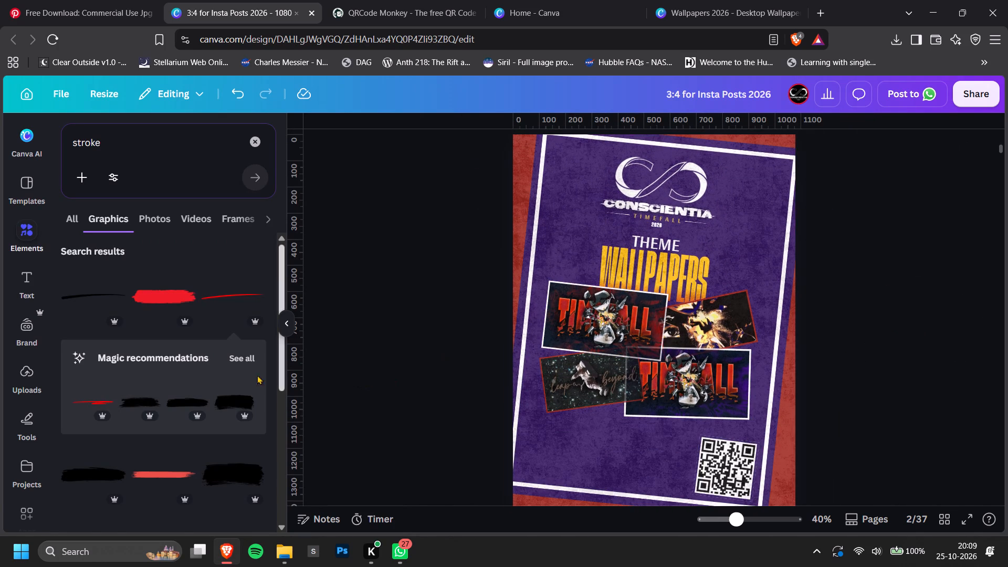
Rotate the Conscientia logo group on page 2 slightly further clockwise to match the tilt of the heading.
key(alt+1)
scroll(166, 350, down, 6)
click(186, 187)
click(183, 200)
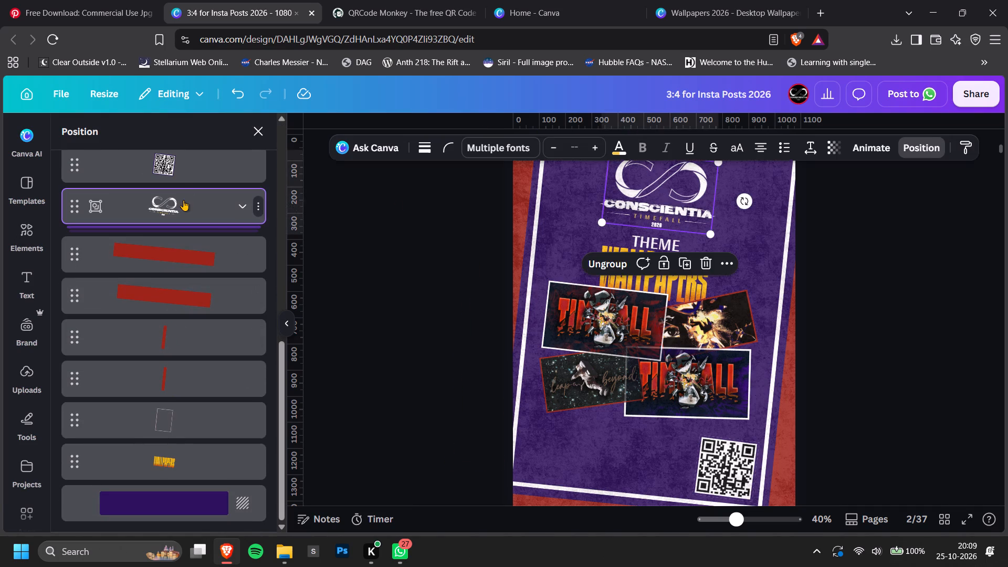
ctrl+scroll(657, 186, up, 10)
drag(664, 258, 669, 264)
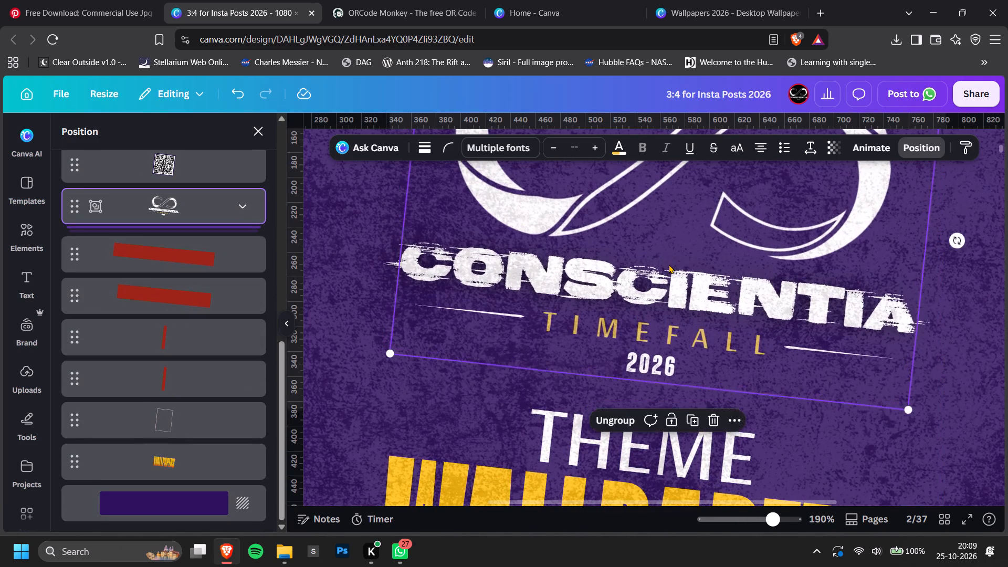
drag(953, 244, 953, 245)
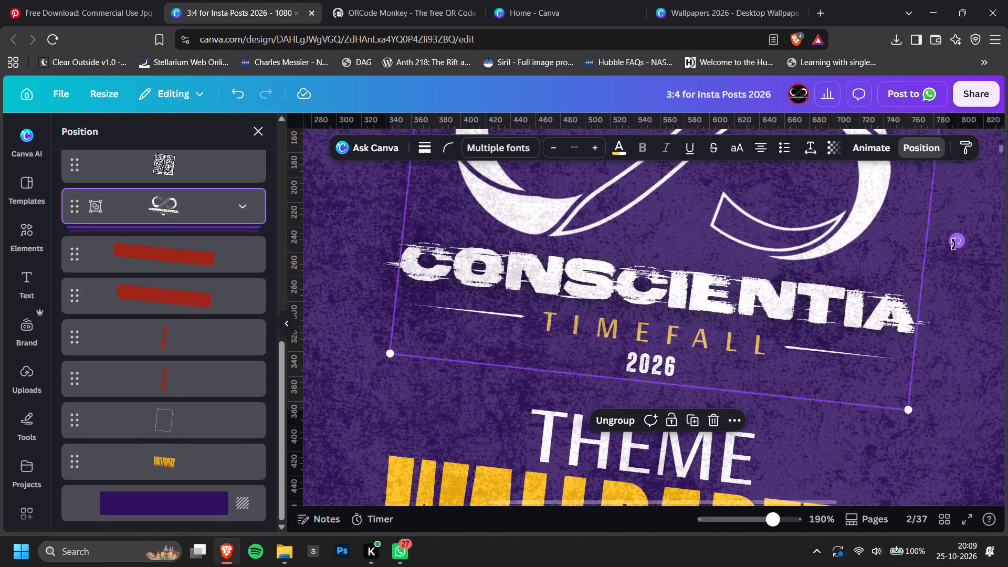
drag(953, 245, 952, 249)
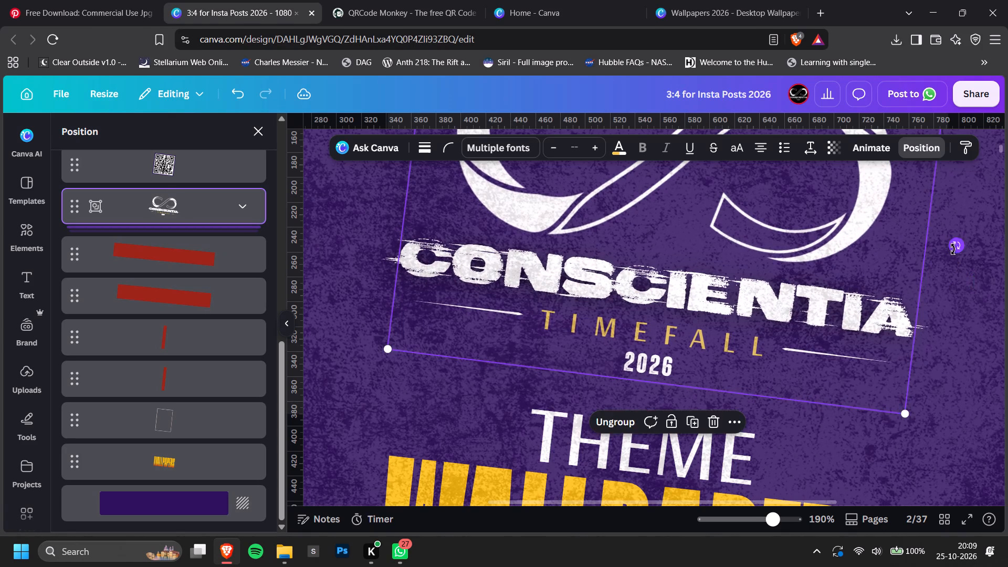
ctrl+scroll(881, 288, down, 10)
double_click(911, 333)
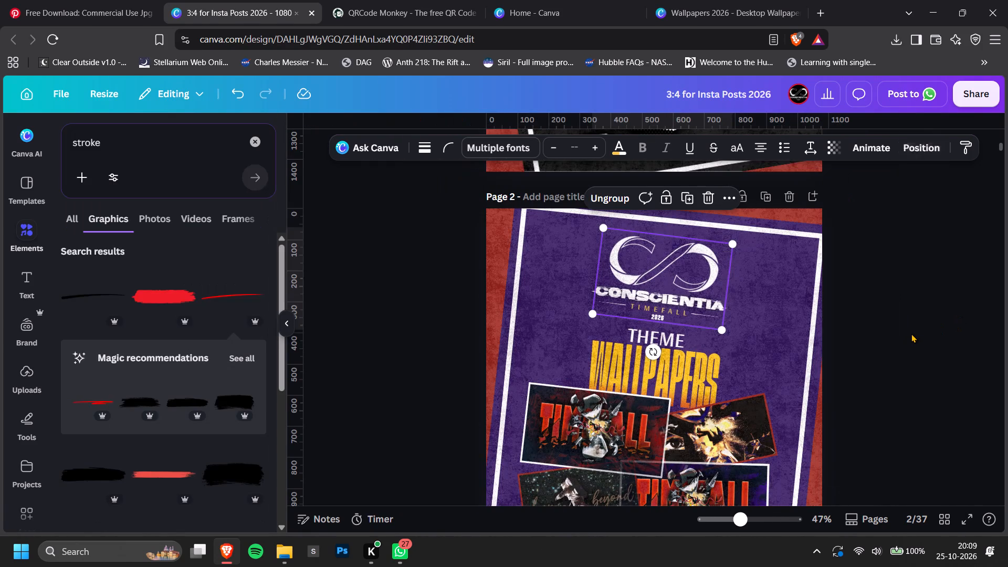
scroll(911, 333, down, 1)
ctrl+scroll(911, 333, down, 1)
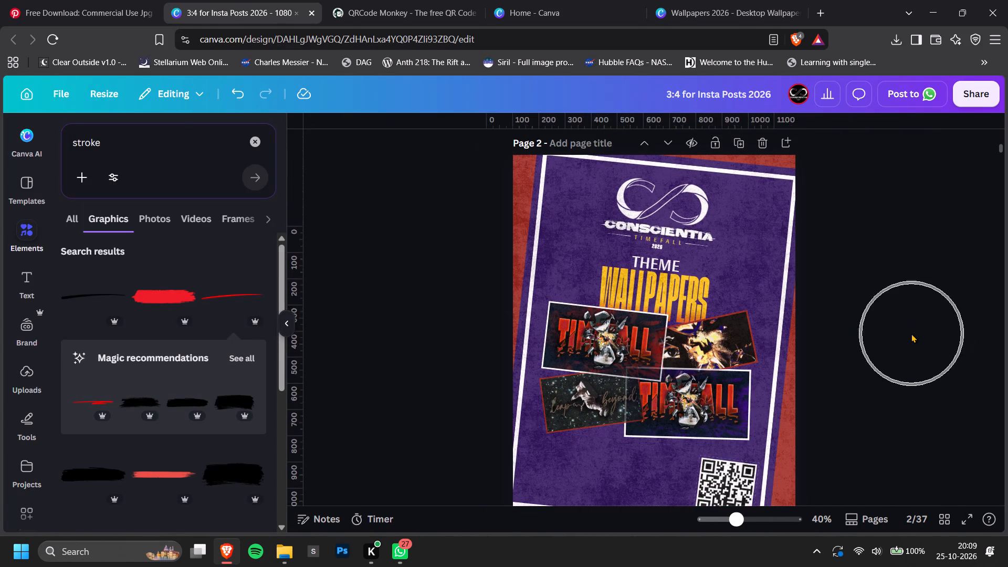
Reselect the Conscientia logo group through its layer and nudge it into alignment above the THEME text.
key(alt+1)
scroll(150, 324, down, 5)
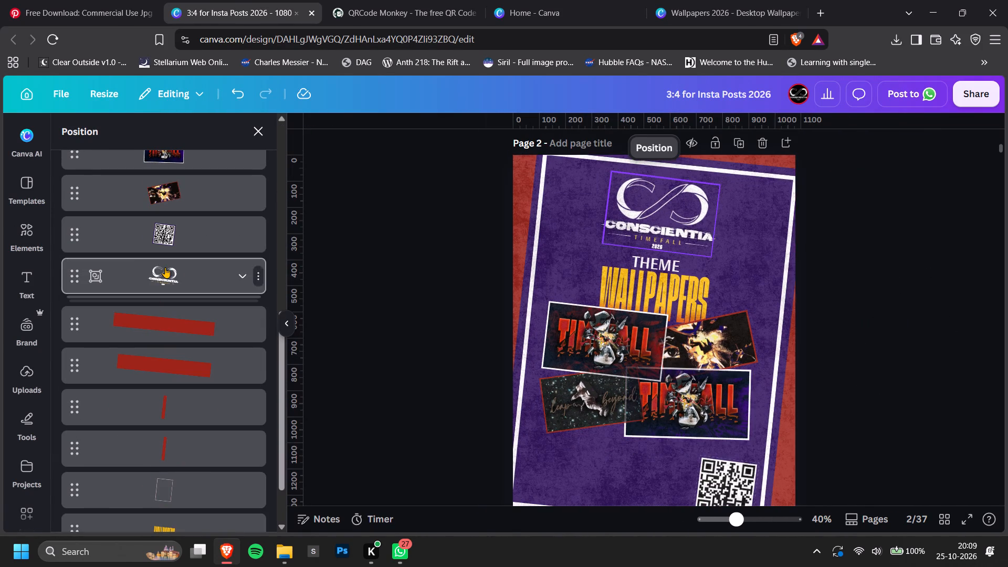
click(165, 267)
ctrl+scroll(699, 227, up, 15)
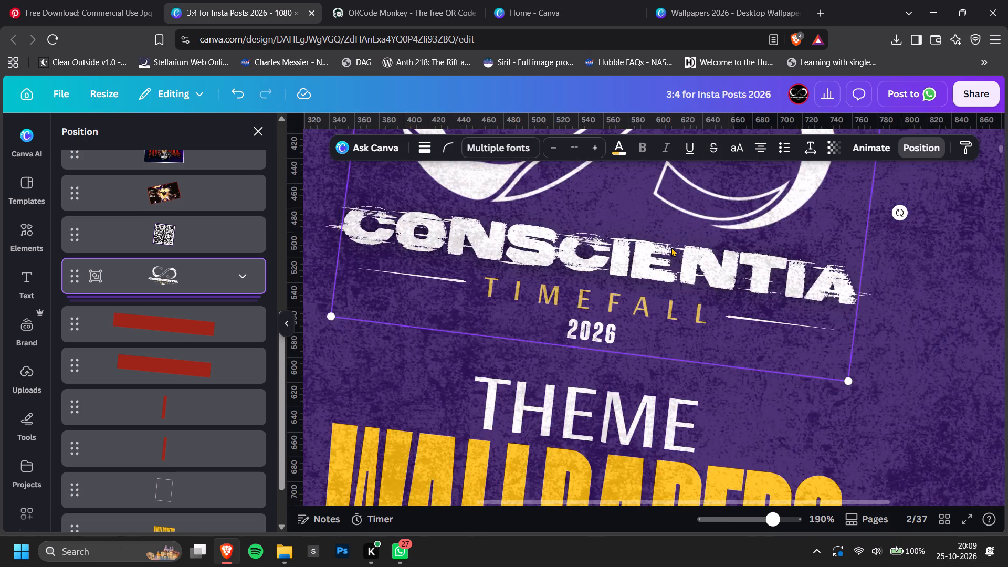
click(630, 269)
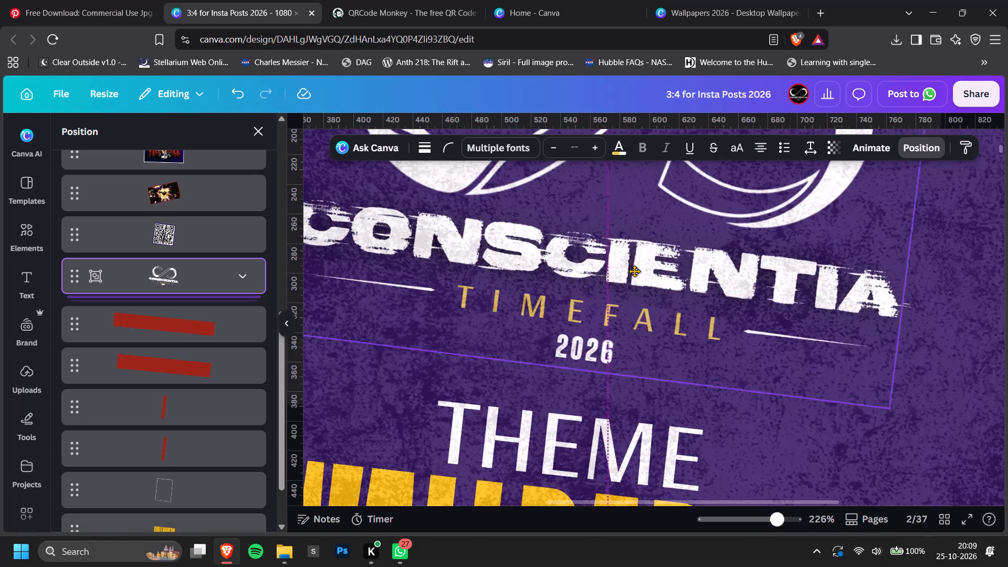
ctrl+scroll(633, 272, down, 8)
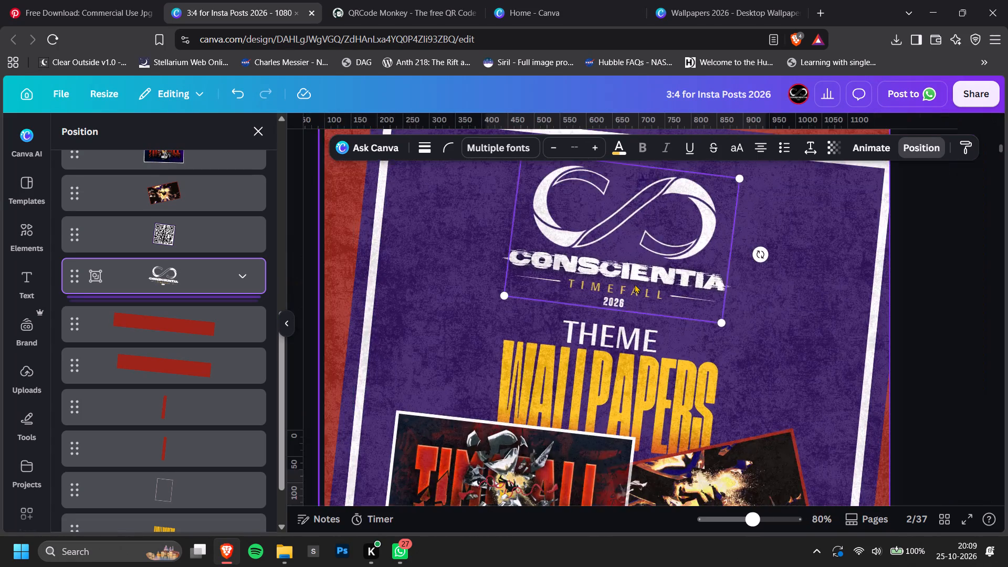
ctrl+scroll(635, 284, down, 2)
ctrl+scroll(806, 275, down, 2)
click(859, 274)
click(847, 281)
scroll(847, 281, down, 1)
ctrl+scroll(833, 372, up, 3)
scroll(711, 185, up, 2)
Duplicate the THEME text and place the copy below the wallpaper previews, beside the QR code.
key(alt+1)
scroll(165, 365, down, 2)
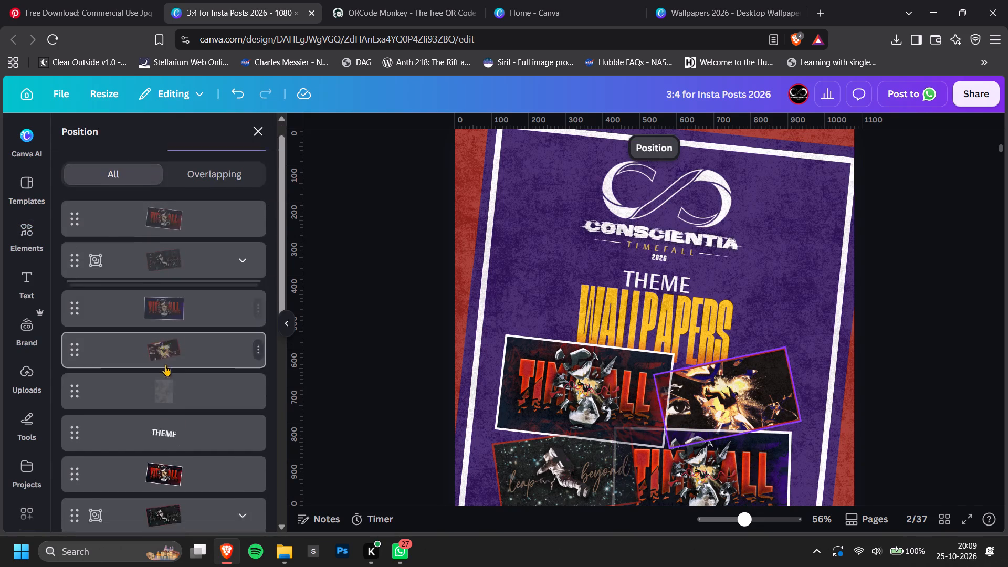
click(175, 292)
alt+drag(675, 286, 604, 490)
scroll(611, 464, down, 1)
drag(601, 319, 576, 384)
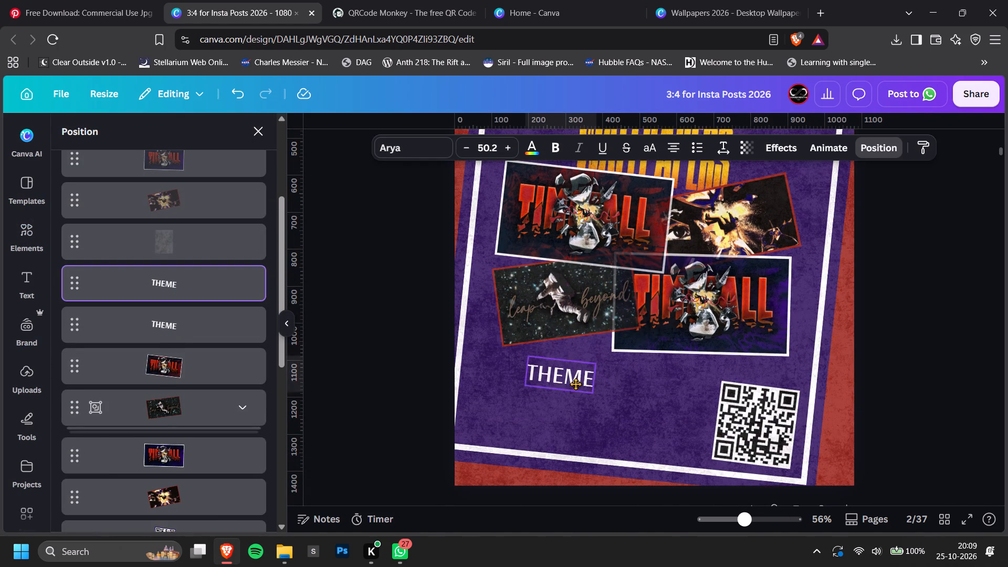
drag(576, 384, 572, 385)
Move the copied THEME text to the top of page 2's layer stack.
click(572, 385)
key(alt+1)
key(alt+1)
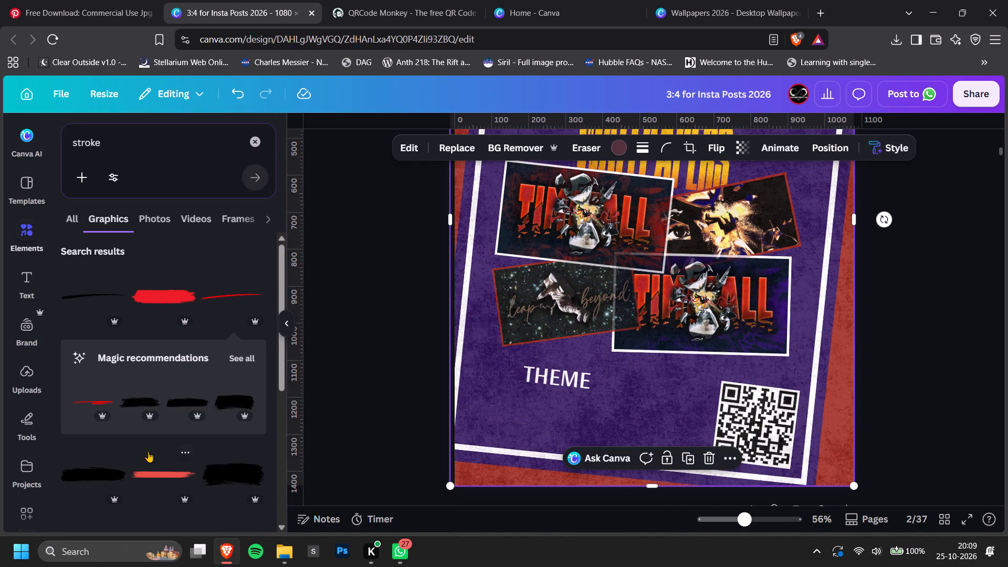
drag(155, 453, 174, 237)
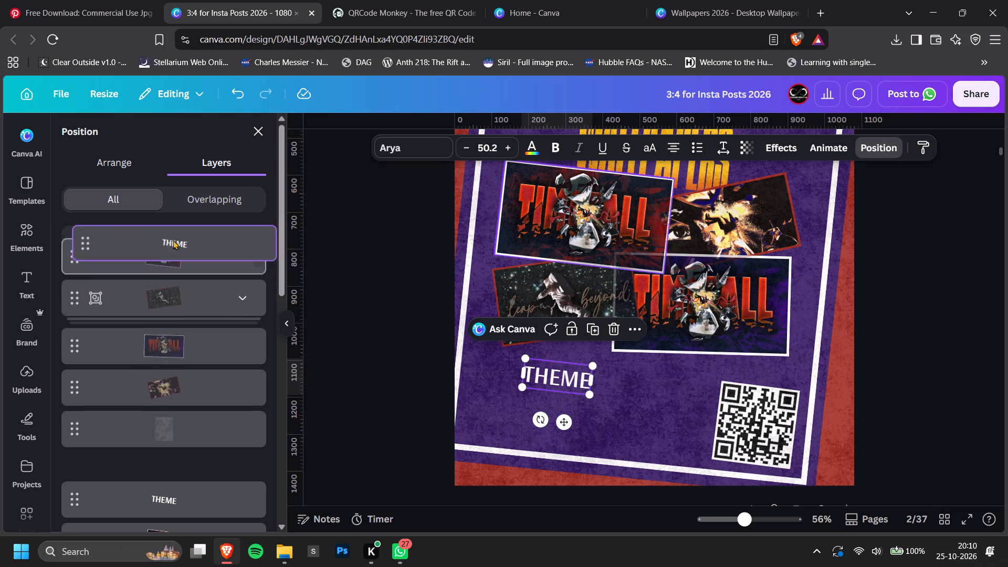
Replace the copied THEME text with "Download or Create Wallpapers for Consceintia TIEMFALL!".
double_click(550, 377)
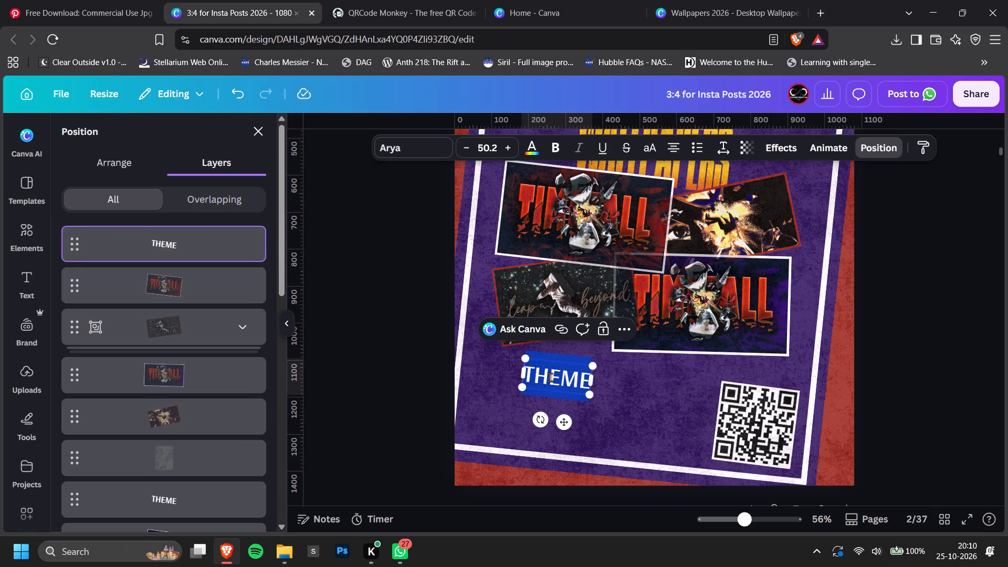
text(Download or)
key(space)
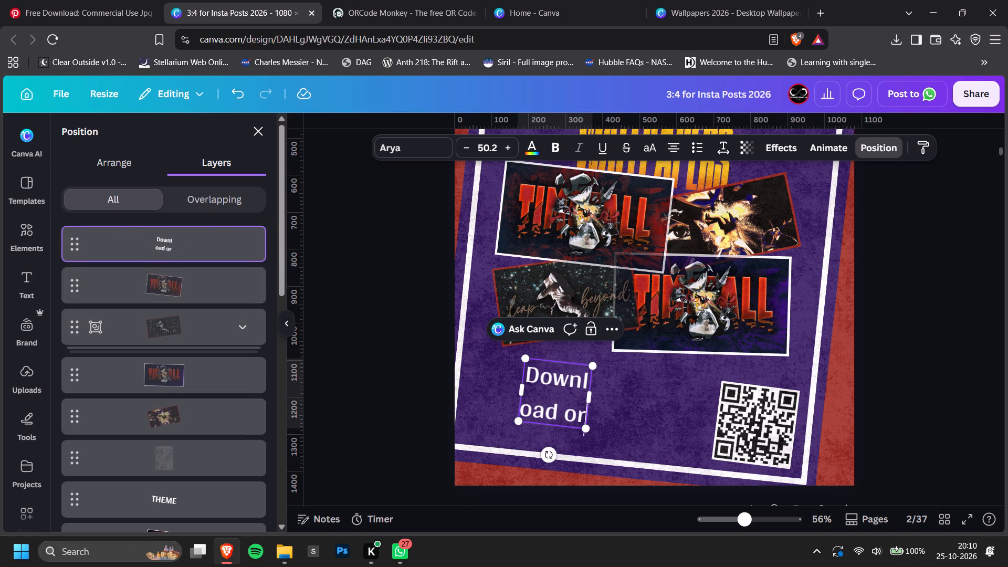
text(Create)
key(space)
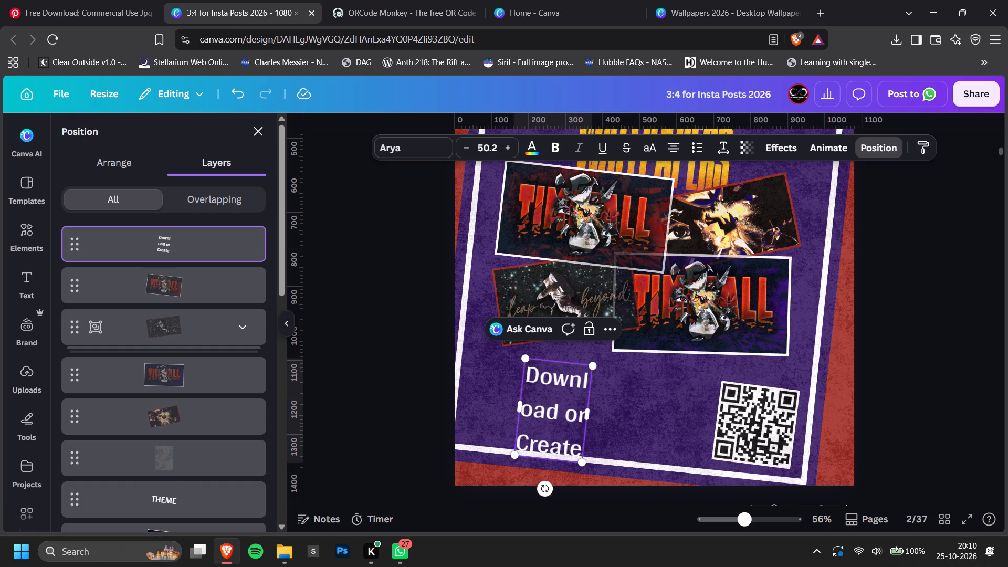
text(Wallpaper)
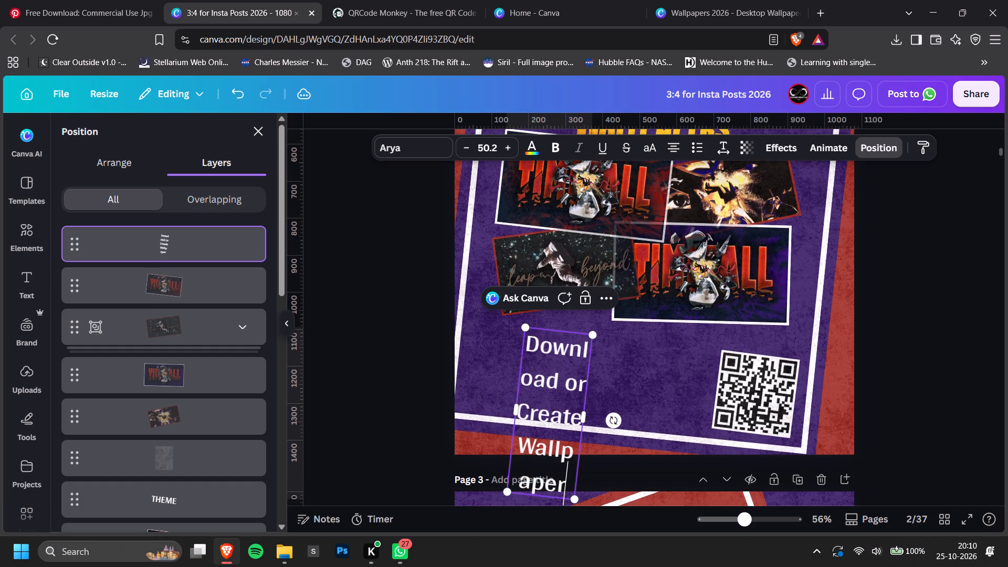
key(s)
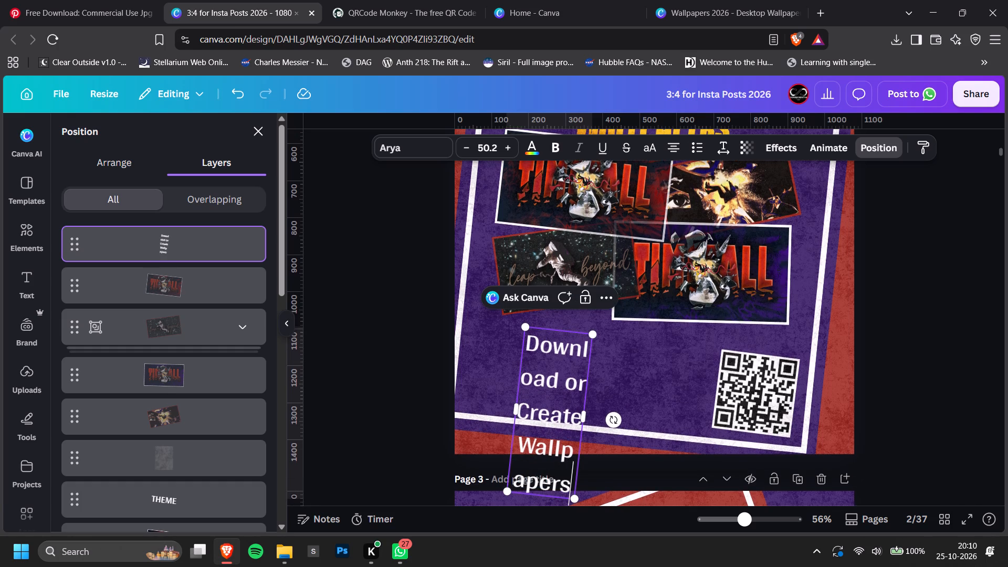
key(Left)
key(Right)
key(Right)
key(space)
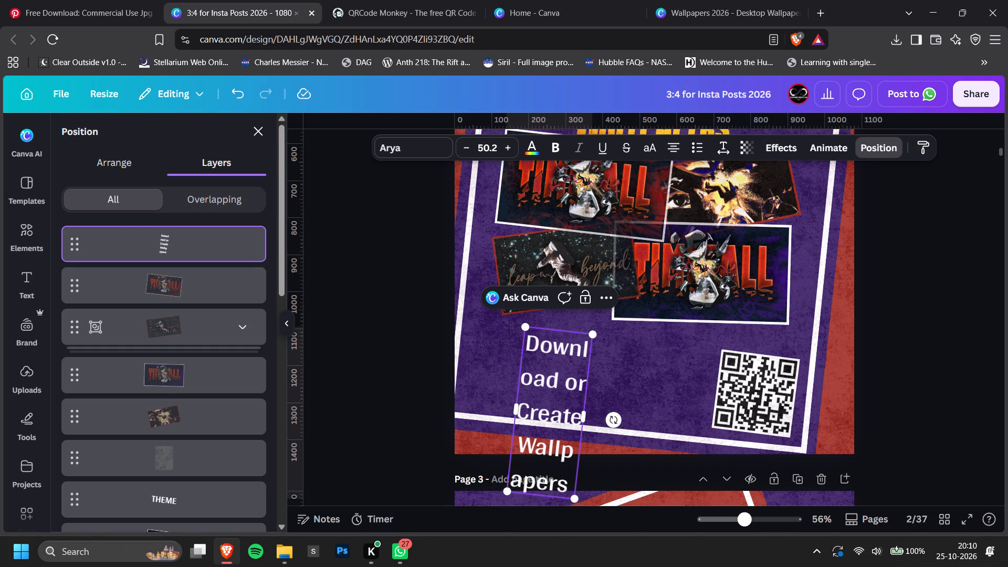
text(for Consceintia)
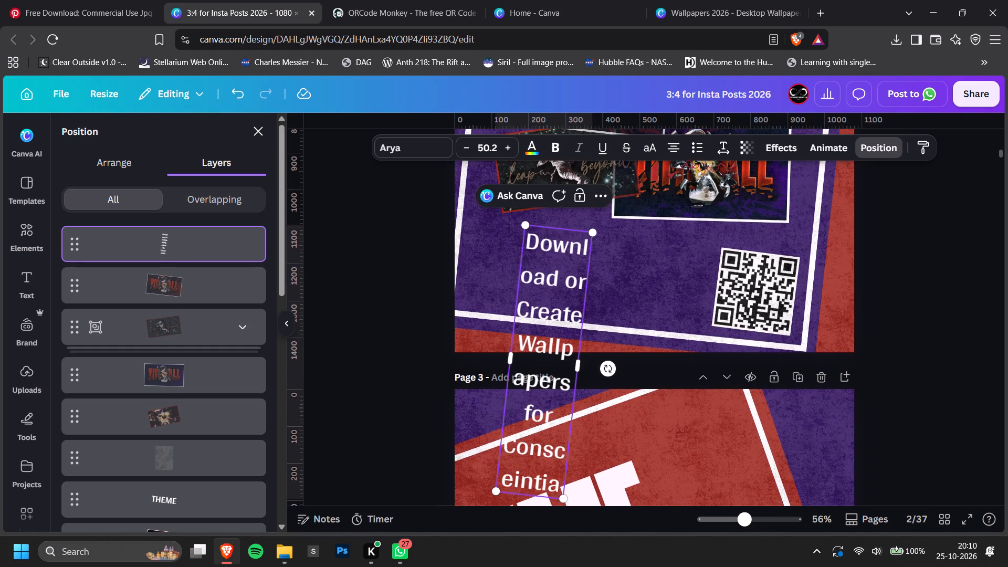
key(space)
text(TIE)
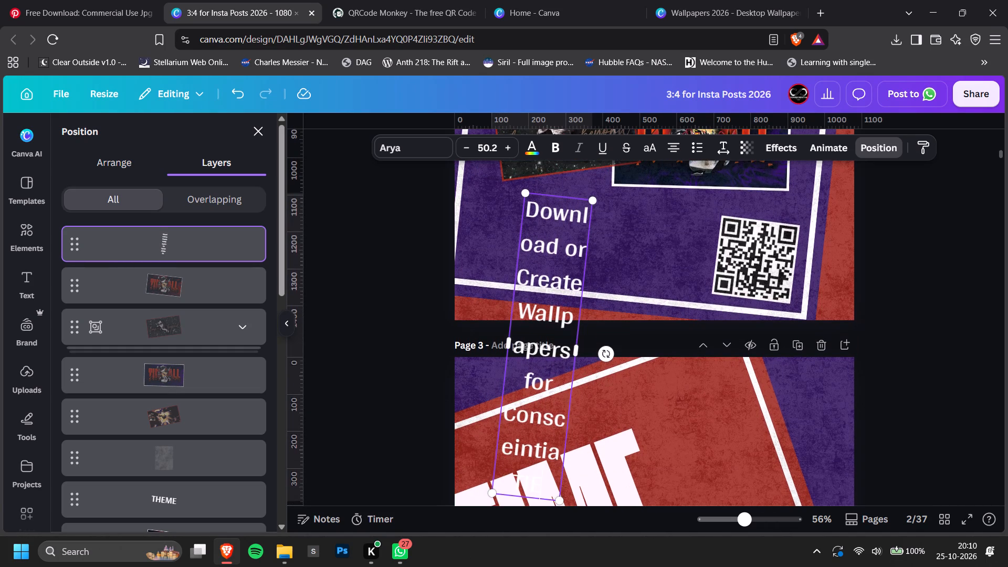
text(MFALL)
key(shift+exclam)
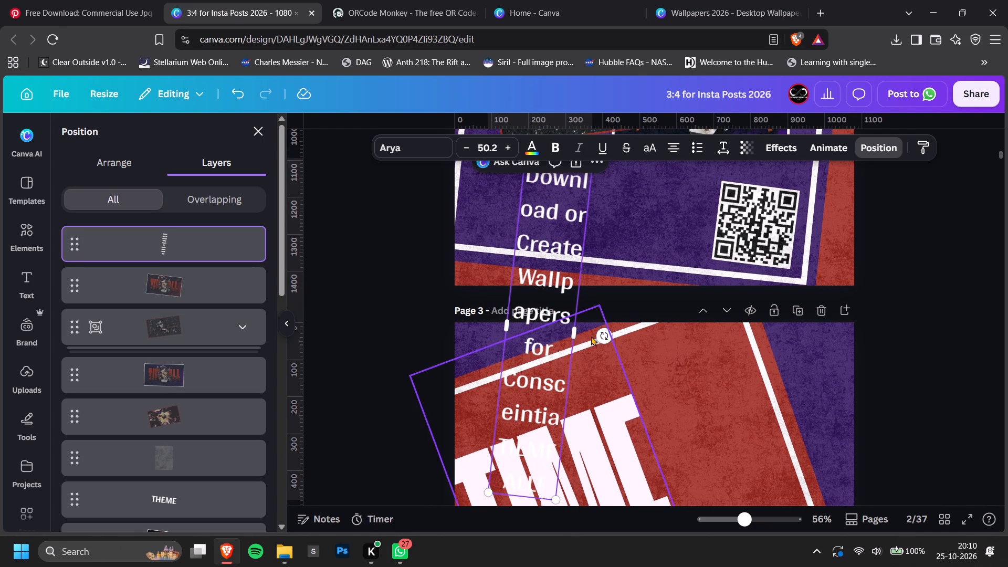
Widen the download text box so it wraps to three lines and move it left beside the QR code.
drag(576, 330, 781, 338)
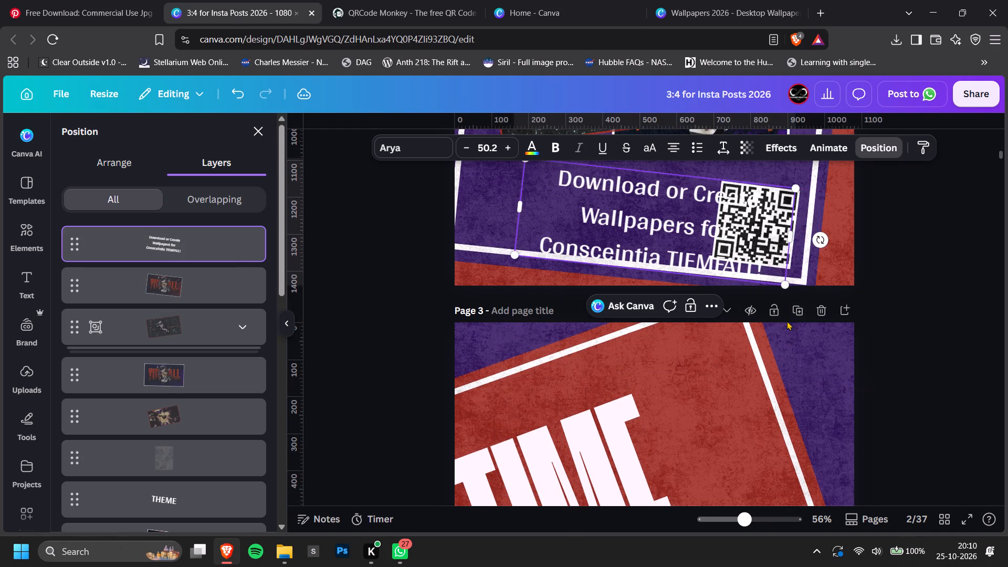
click(879, 269)
scroll(887, 275, up, 1)
drag(701, 324, 648, 308)
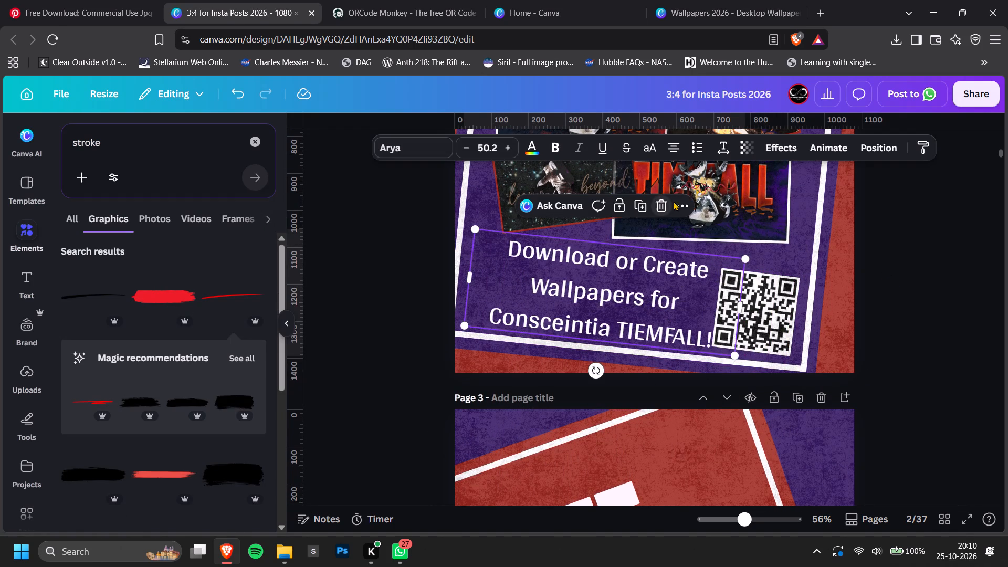
Set the download text's line spacing to 1 and left-align its three lines.
click(719, 149)
click(782, 246)
key(1)
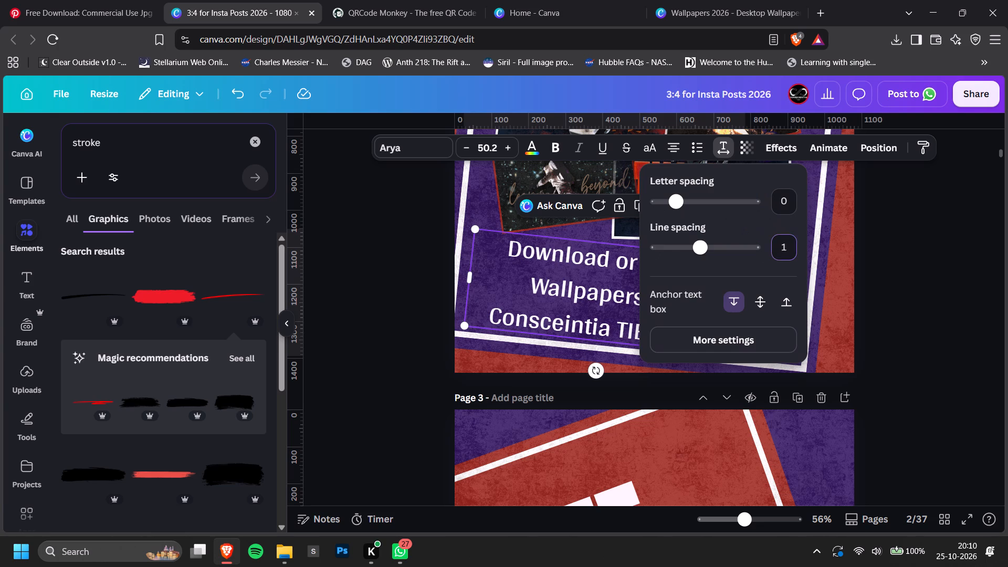
key(Return)
click(947, 316)
click(671, 152)
click(934, 286)
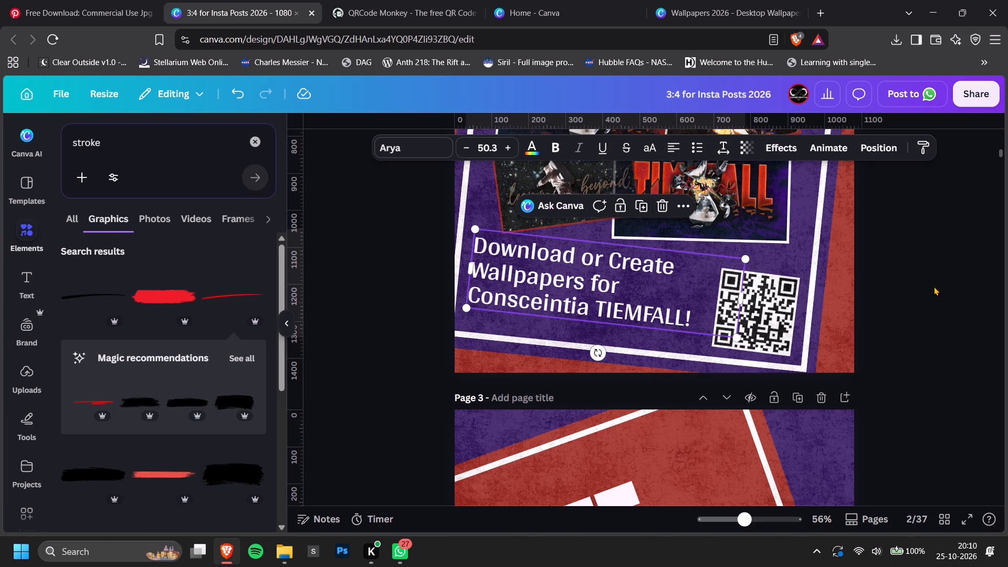
Nudge the download text slightly lower beside the QR code on page 2.
click(917, 293)
drag(664, 291, 663, 303)
click(855, 278)
ctrl+scroll(868, 292, down, 2)
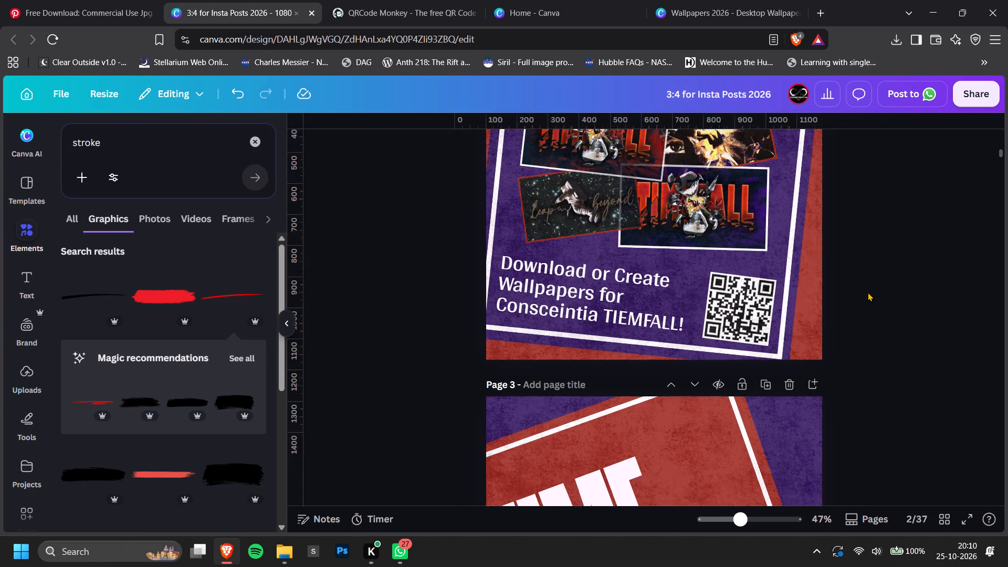
ctrl+scroll(862, 314, down, 2)
click(853, 332)
Shrink the download text to font size 29.9 and move it down to just inside the frame's lower-left corner.
scroll(852, 333, up, 1)
ctrl+scroll(645, 446, up, 5)
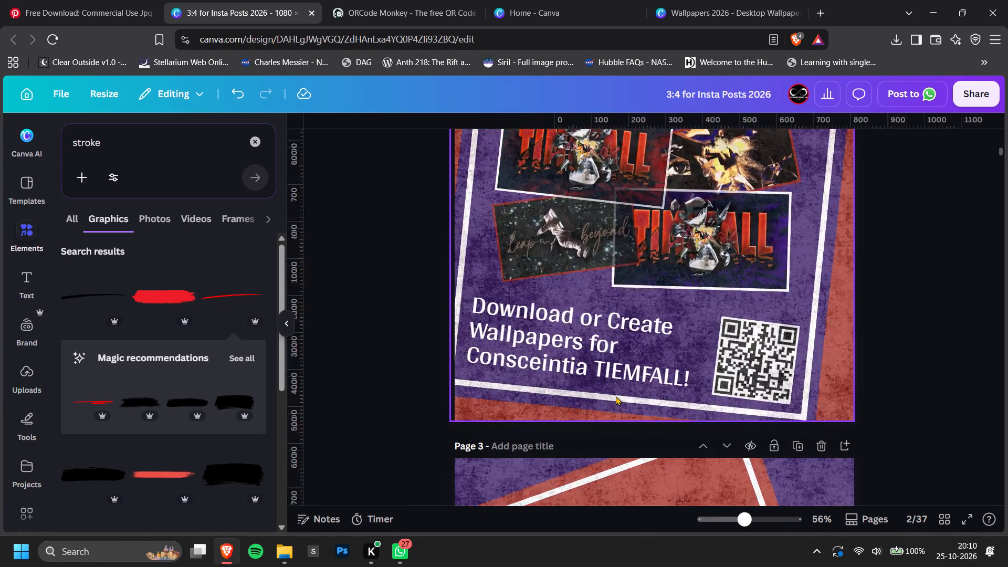
ctrl+scroll(616, 396, up, 2)
click(608, 356)
drag(792, 394, 689, 358)
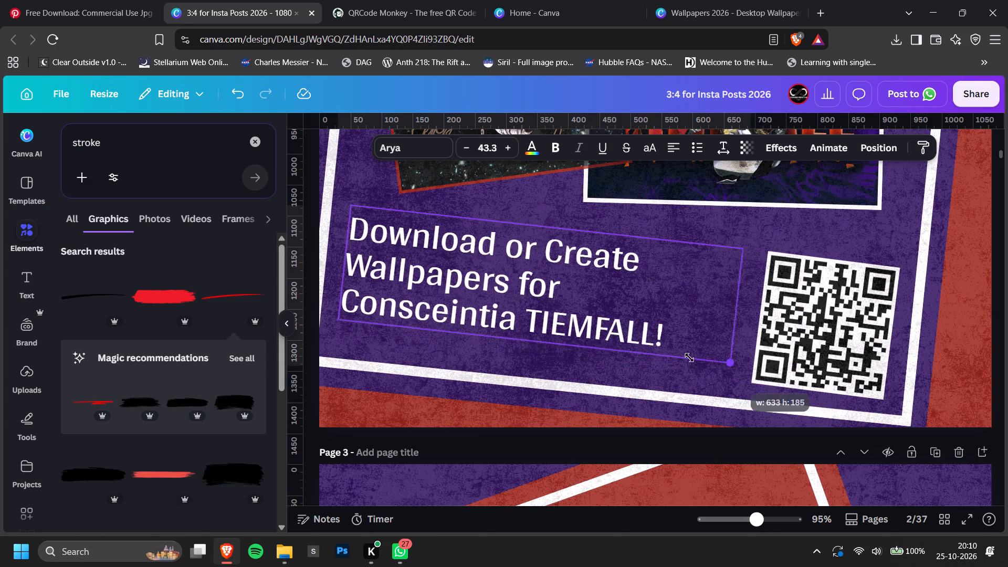
drag(689, 358, 609, 330)
drag(532, 249, 529, 300)
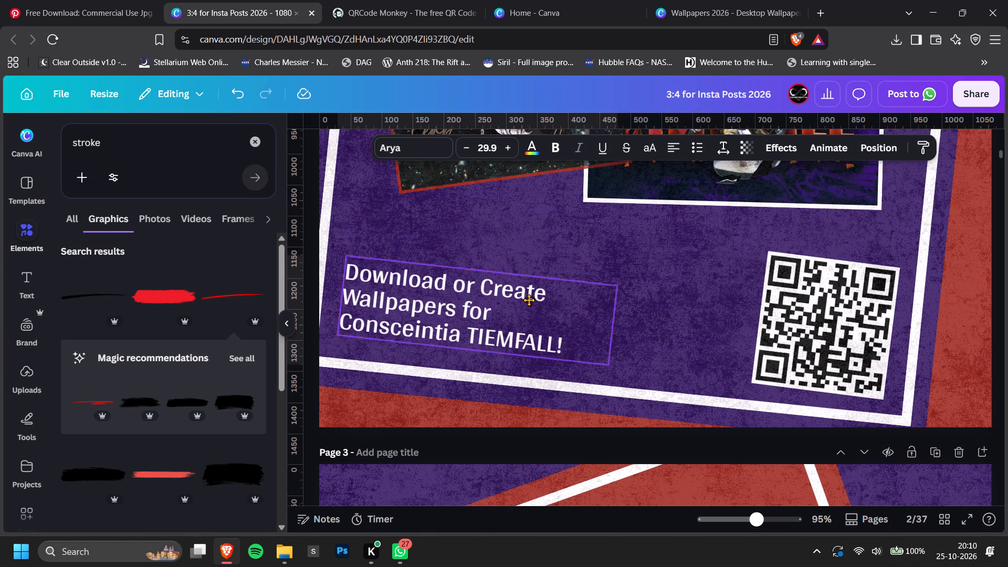
drag(529, 300, 532, 310)
ctrl+scroll(825, 286, down, 4)
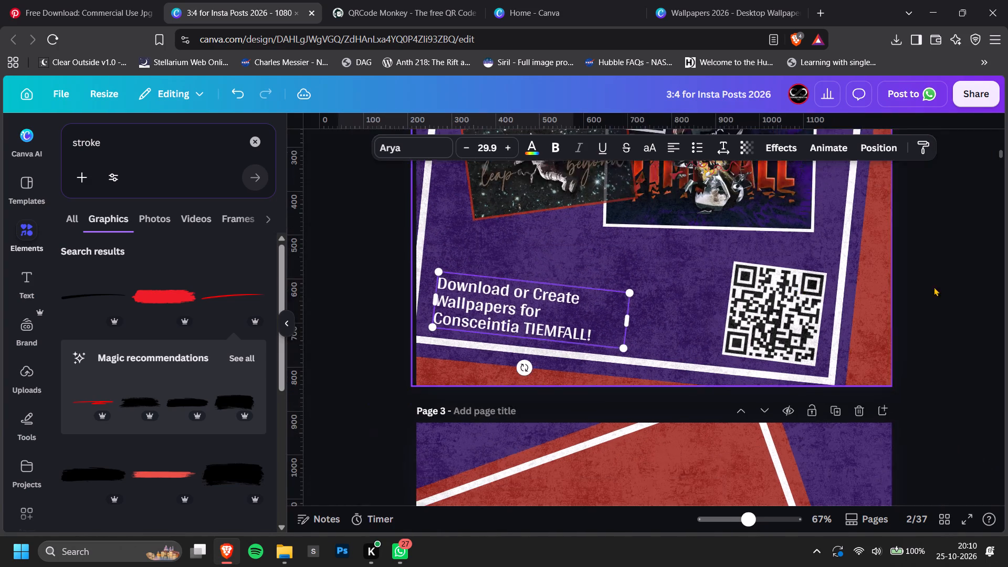
click(955, 287)
ctrl+scroll(955, 287, down, 3)
scroll(781, 327, up, 2)
scroll(783, 328, down, 1)
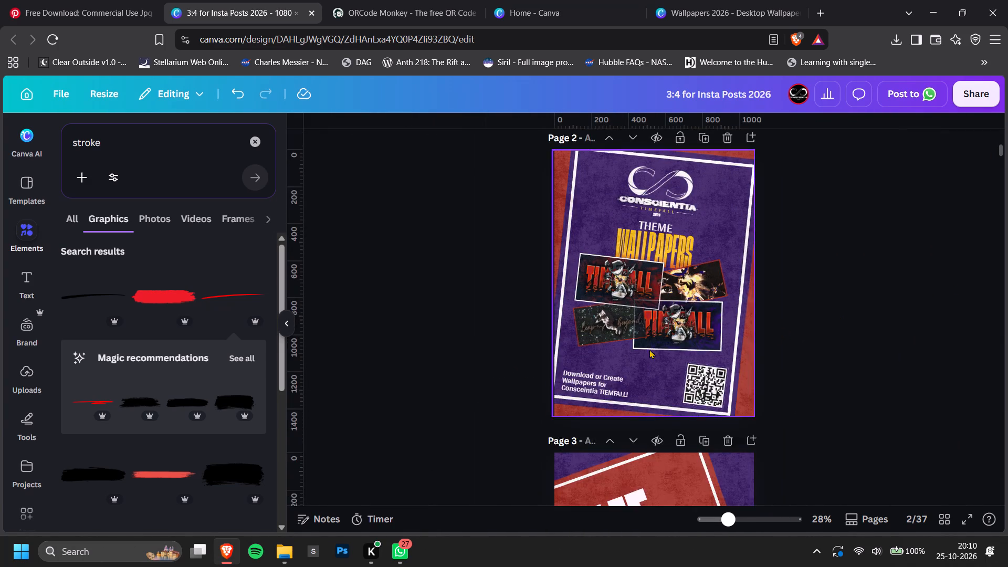
Recolour the download text from red to the yellow in the Conscientia 2026 brand palette, trying the design's red first.
ctrl+scroll(508, 341, up, 7)
drag(477, 435, 474, 428)
scroll(476, 427, down, 1)
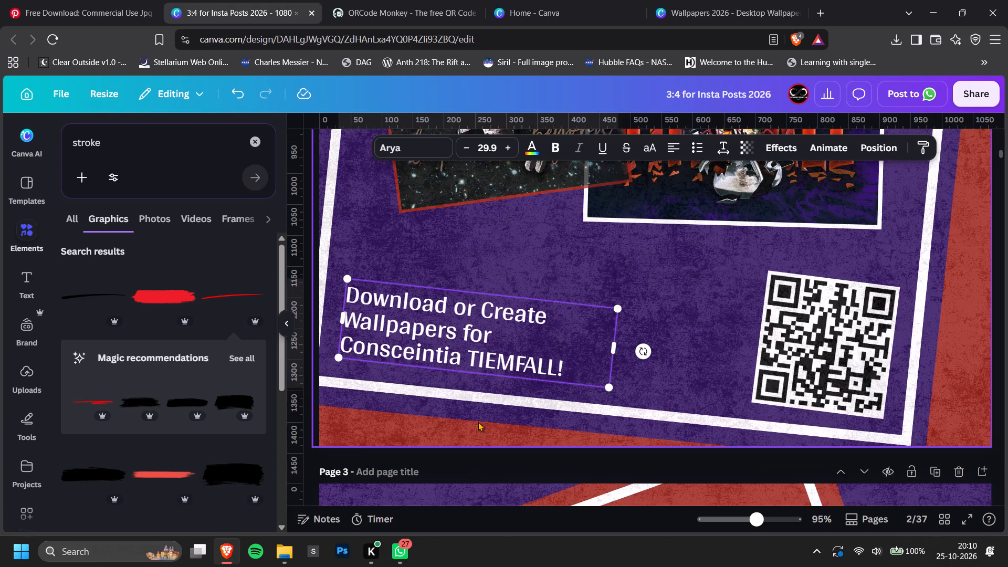
click(538, 152)
click(103, 337)
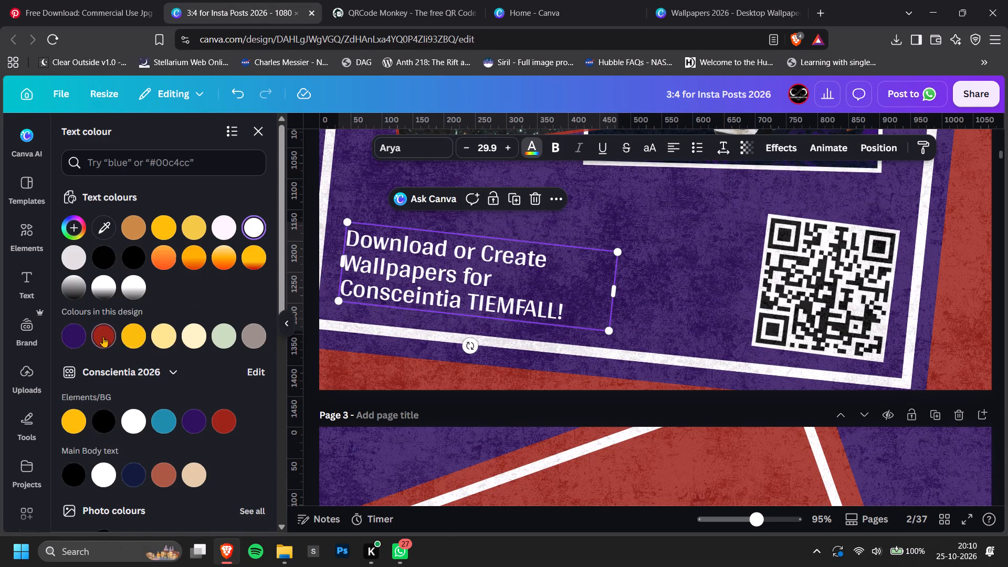
scroll(157, 343, down, 1)
scroll(170, 289, up, 2)
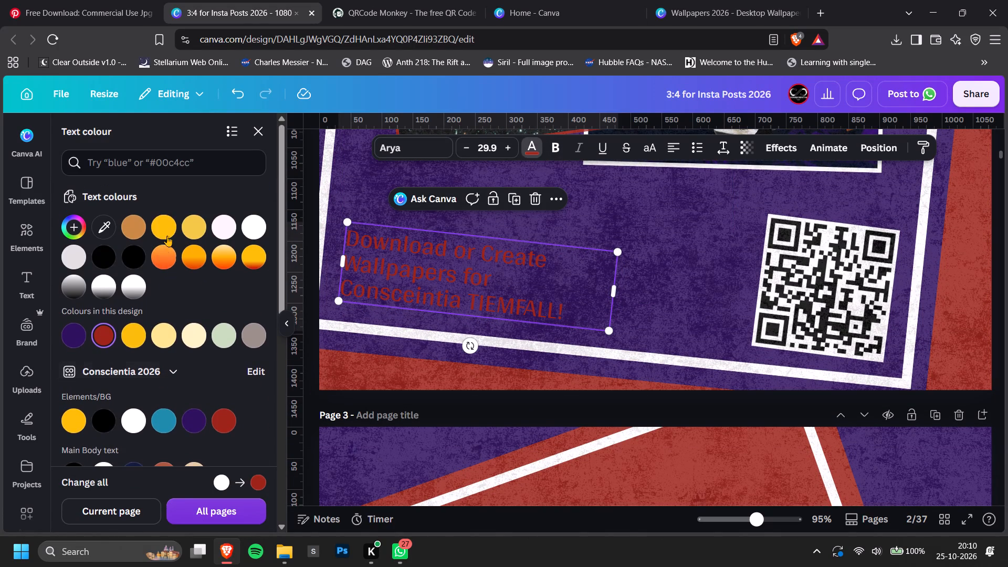
click(72, 413)
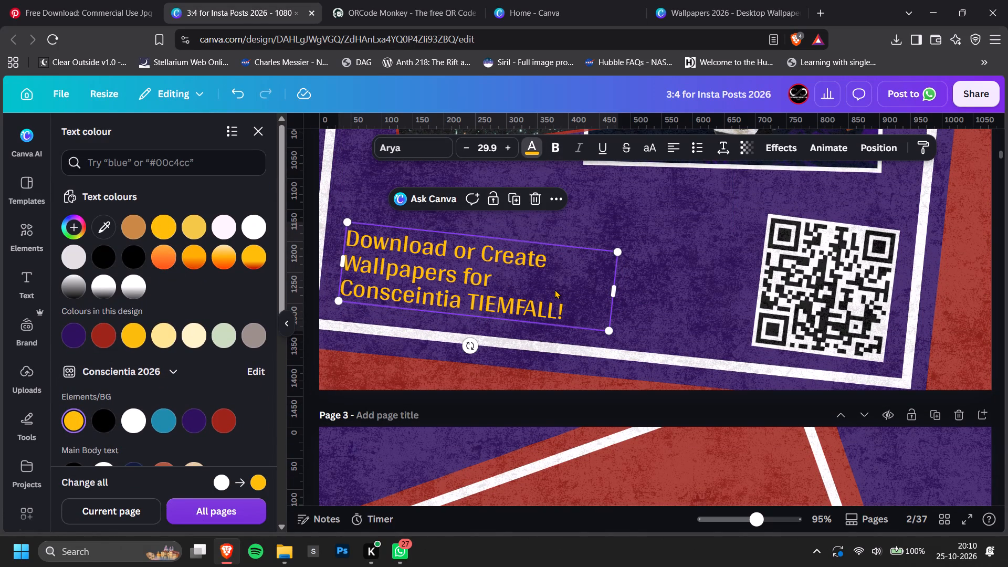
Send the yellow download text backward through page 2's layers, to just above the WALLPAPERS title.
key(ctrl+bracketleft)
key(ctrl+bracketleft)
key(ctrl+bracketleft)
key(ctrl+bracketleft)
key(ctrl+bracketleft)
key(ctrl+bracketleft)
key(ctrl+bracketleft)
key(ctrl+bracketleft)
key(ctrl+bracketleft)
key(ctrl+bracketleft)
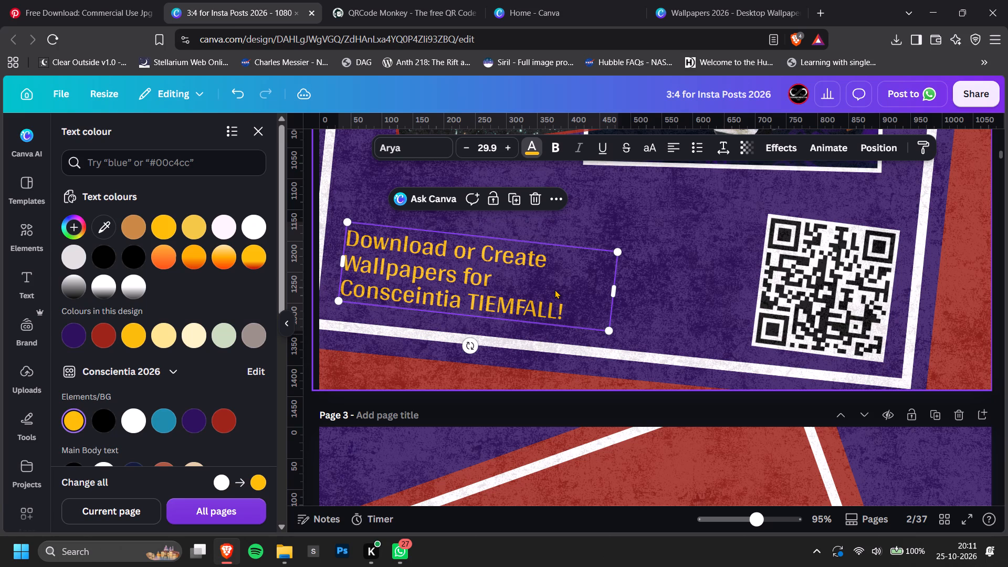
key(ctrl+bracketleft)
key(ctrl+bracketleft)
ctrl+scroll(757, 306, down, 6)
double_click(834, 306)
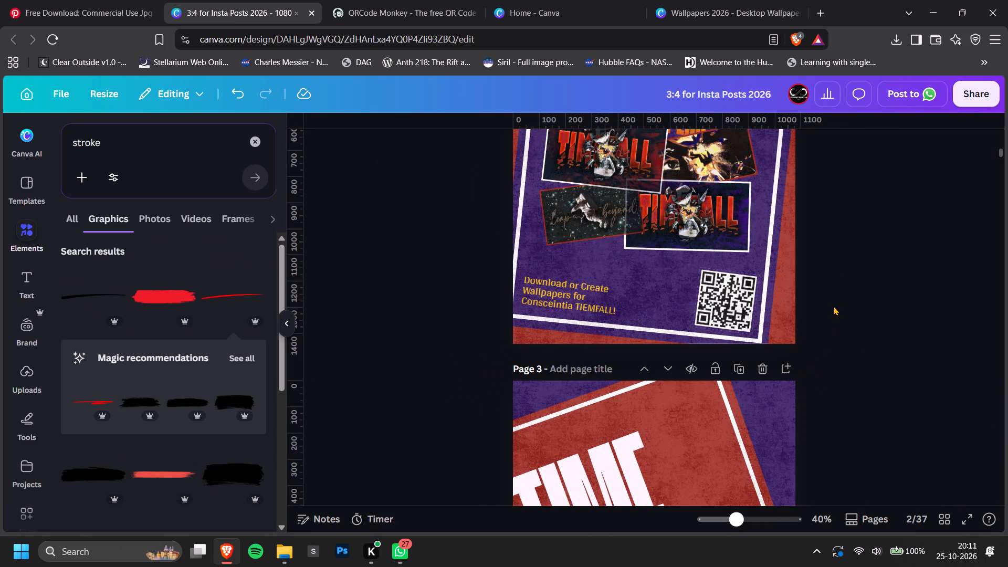
Examine page 2's overall layout with the yellow download text in place.
ctrl+scroll(844, 323, down, 3)
scroll(831, 364, up, 1)
scroll(831, 364, down, 1)
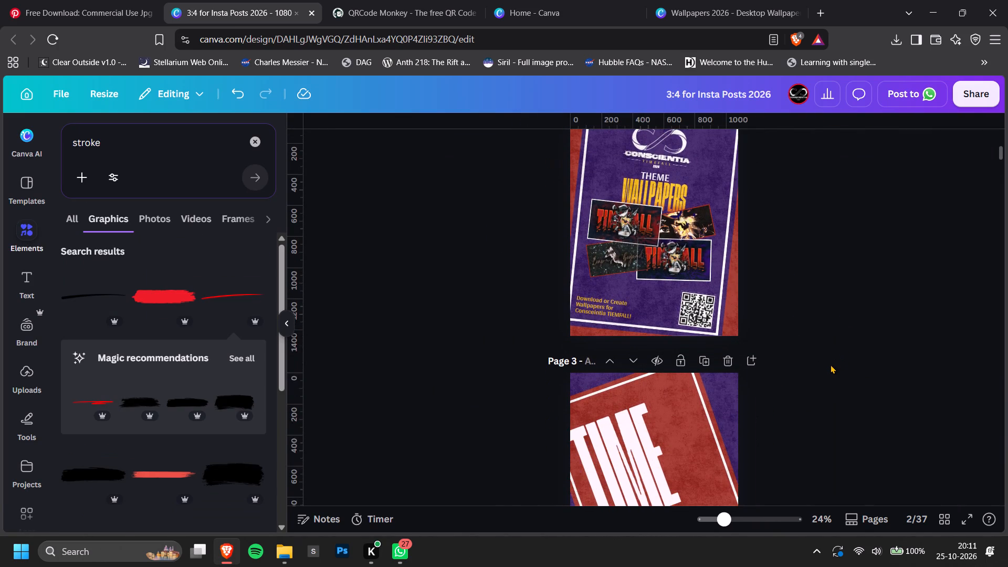
ctrl+scroll(825, 364, down, 2)
ctrl+scroll(845, 323, up, 3)
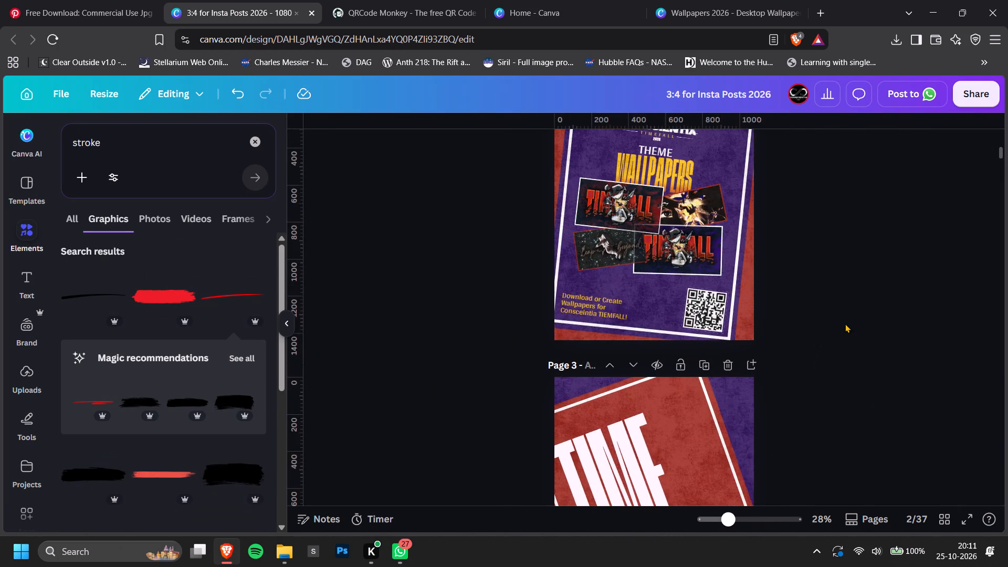
ctrl+scroll(847, 323, down, 1)
scroll(847, 323, up, 1)
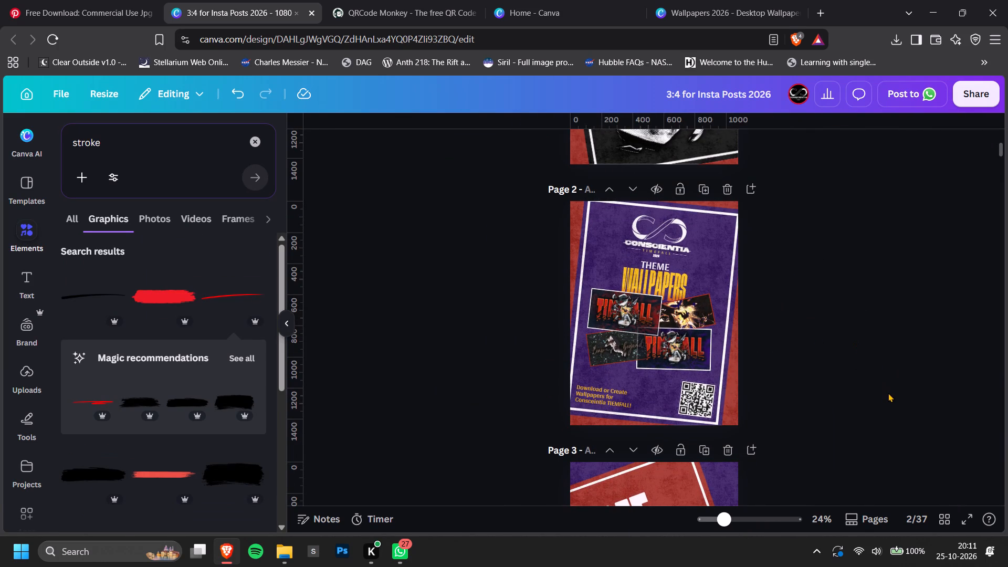
ctrl+scroll(873, 404, up, 3)
Select the download text among page 2's layers and right-align its lines.
key(alt+1)
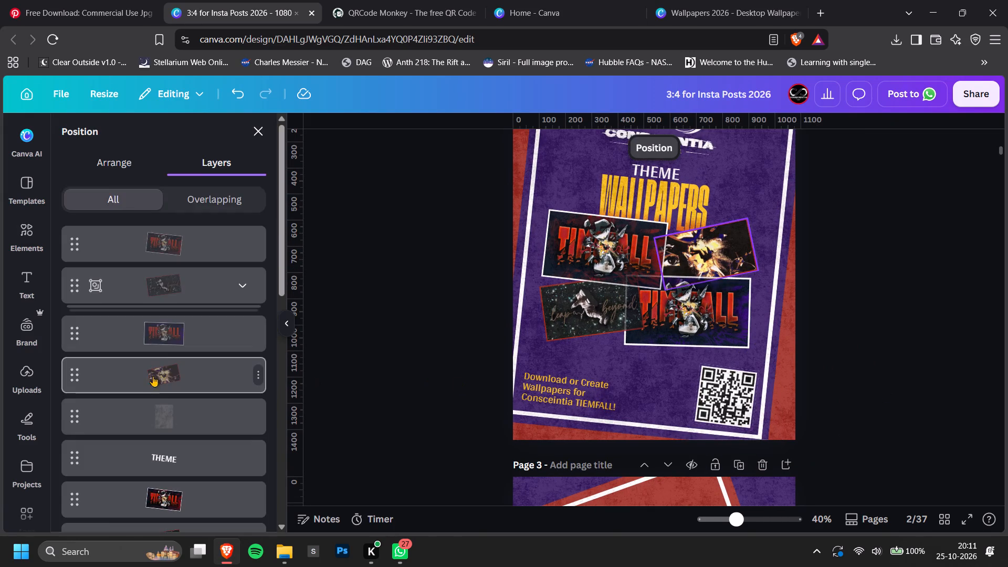
scroll(167, 361, down, 7)
click(173, 422)
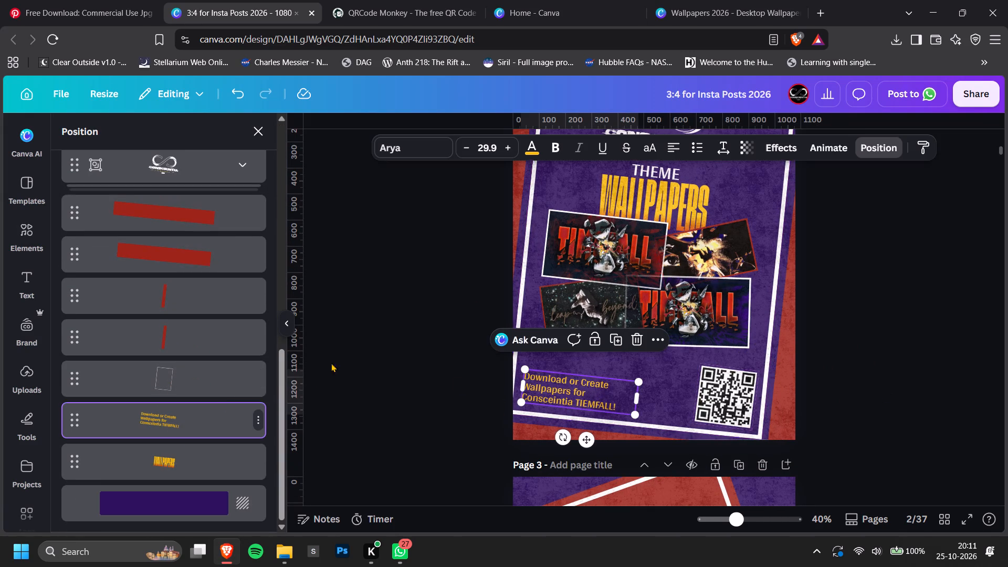
double_click(683, 150)
Move the right-aligned download text across the page so it sits directly beside the QR code.
ctrl+scroll(653, 387, up, 4)
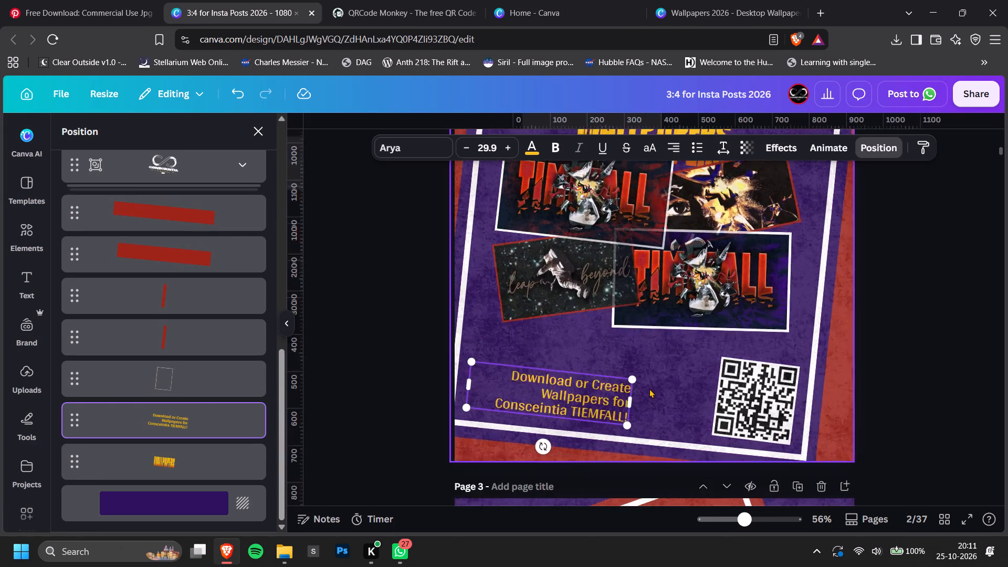
drag(577, 403, 690, 417)
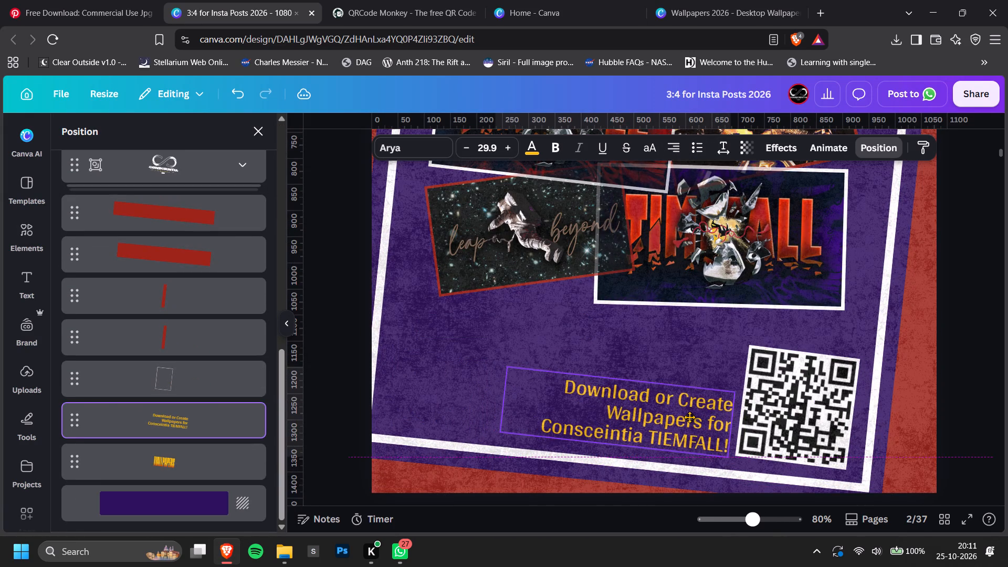
drag(690, 417, 690, 415)
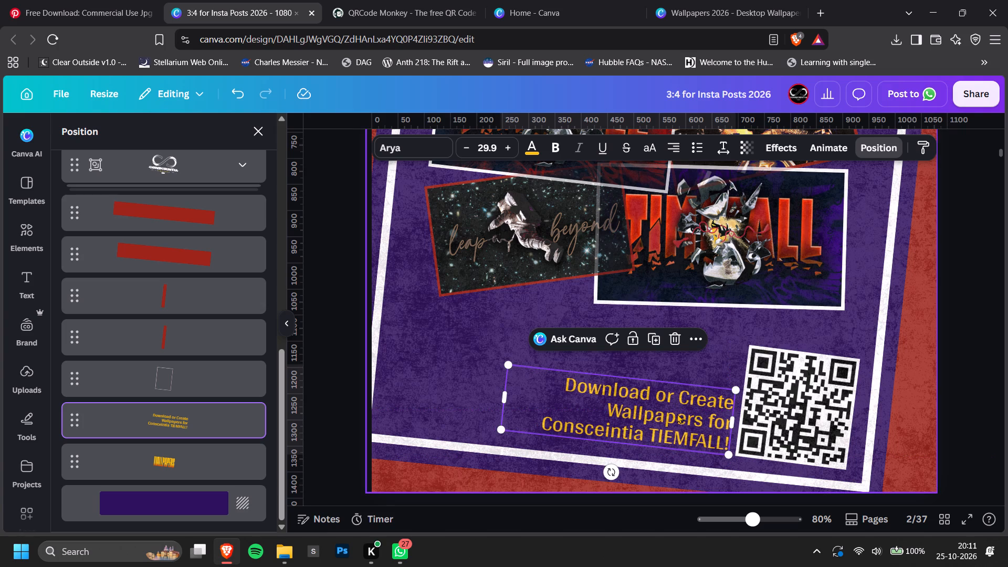
ctrl+scroll(672, 407, down, 5)
double_click(853, 358)
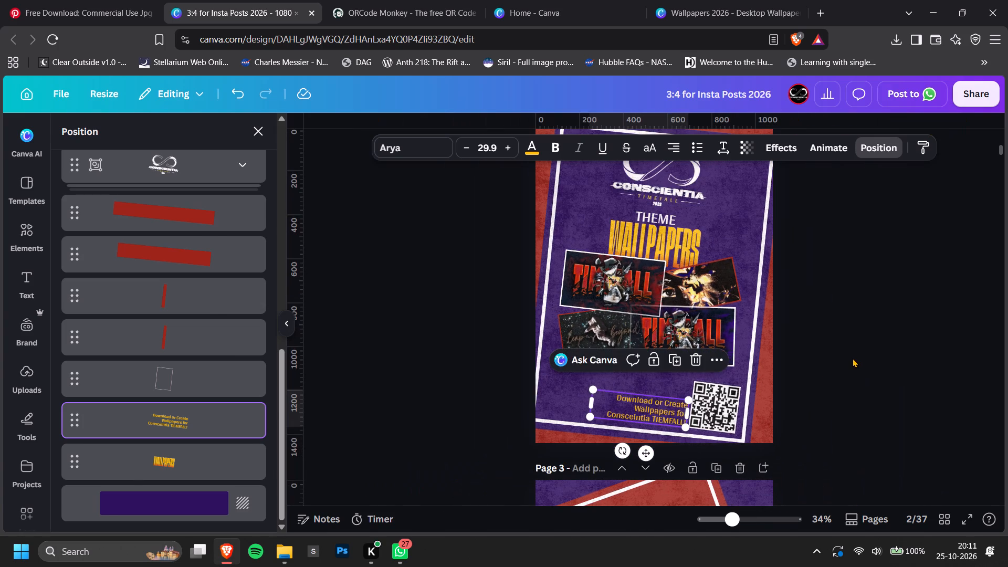
ctrl+scroll(654, 424, up, 3)
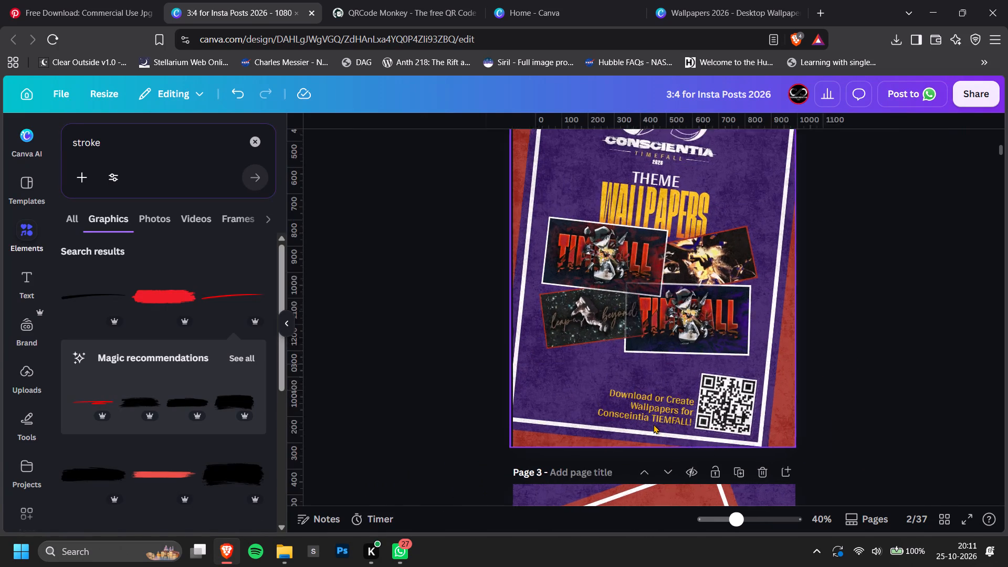
Move the download text to the top of page 2's layer stack.
key(alt+1)
scroll(224, 397, down, 3)
scroll(189, 424, down, 3)
click(183, 449)
drag(184, 447, 223, 51)
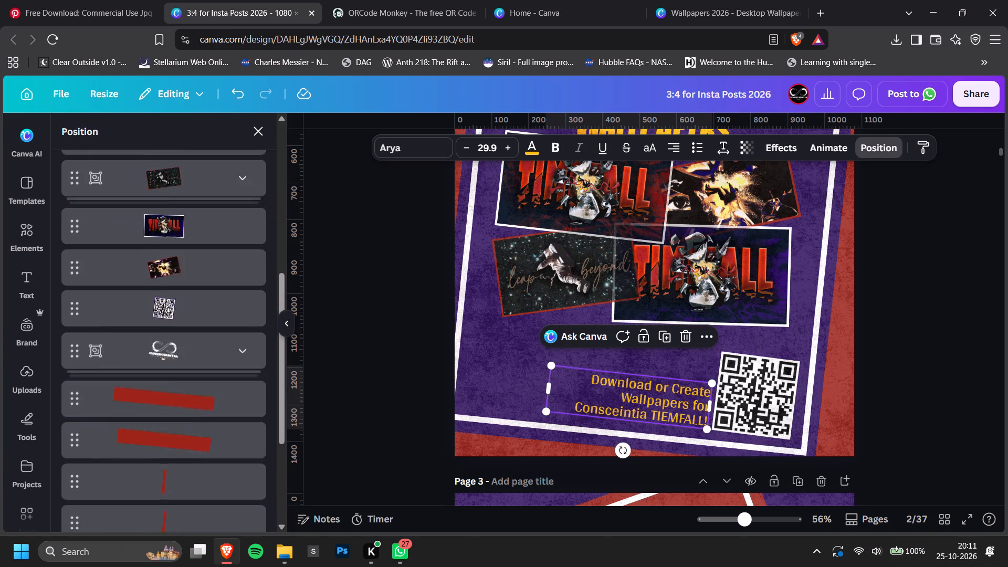
drag(223, 51, 235, 227)
Correct the misspelled "Consceintia" in the download text to "Conscientia".
click(635, 409)
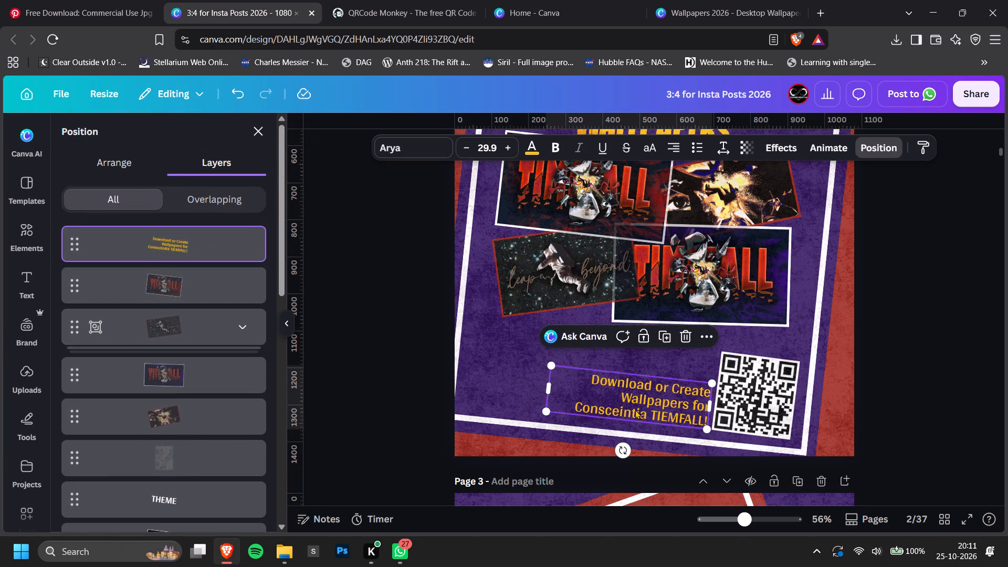
click(623, 411)
key(BackSpace)
key(BackSpace)
text(ie)
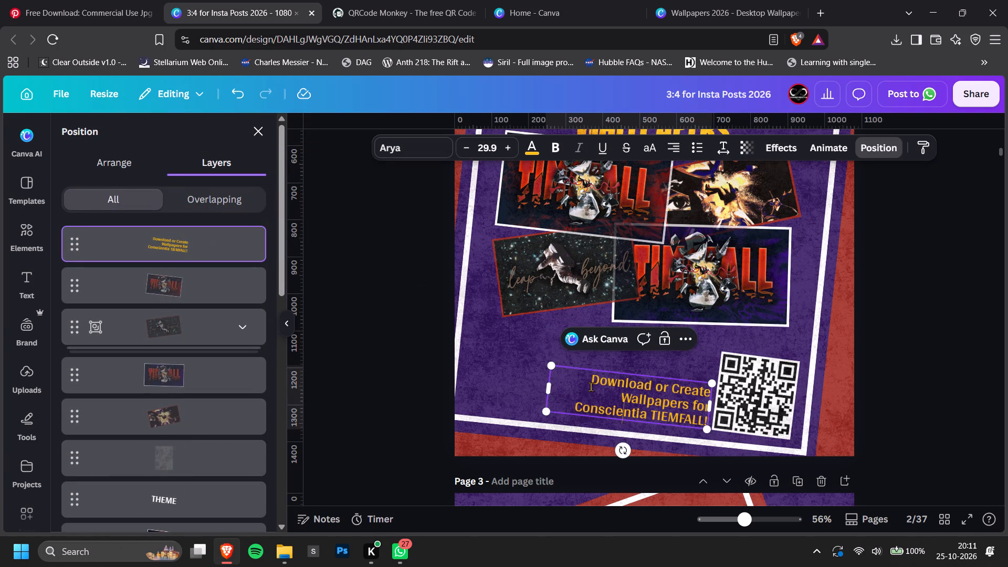
Break the download text before "TIEMFALL!" so that word sits on its own fourth line.
click(652, 413)
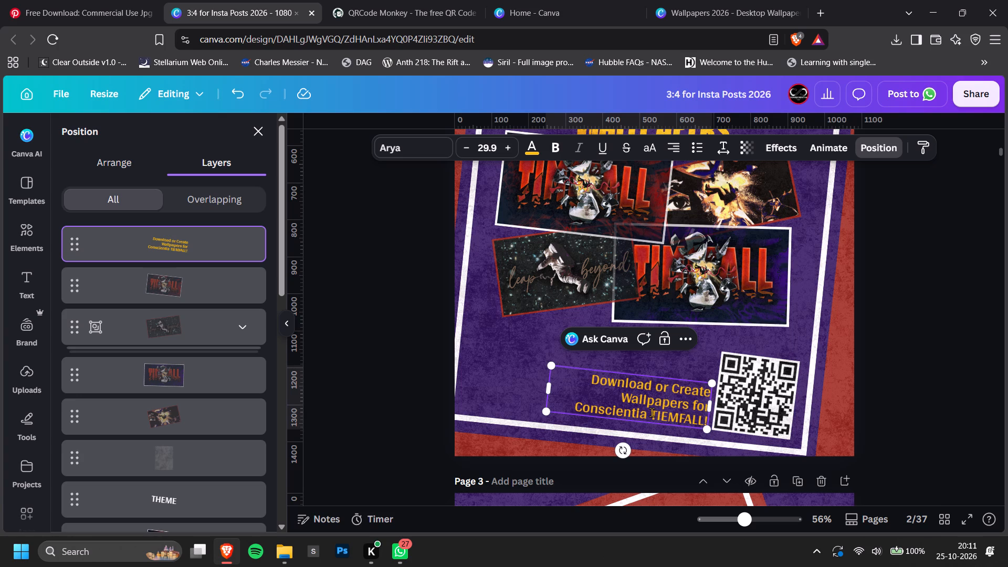
click(652, 421)
key(BackSpace)
key(Return)
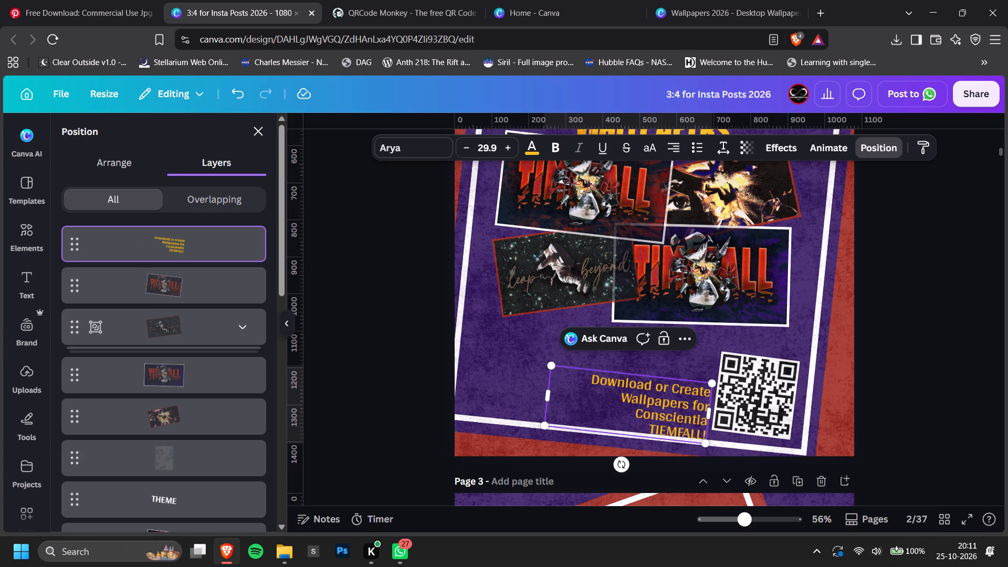
click(845, 382)
Move the four-line download text up so it sits inside the frame, close beside the QR code.
drag(656, 417, 659, 390)
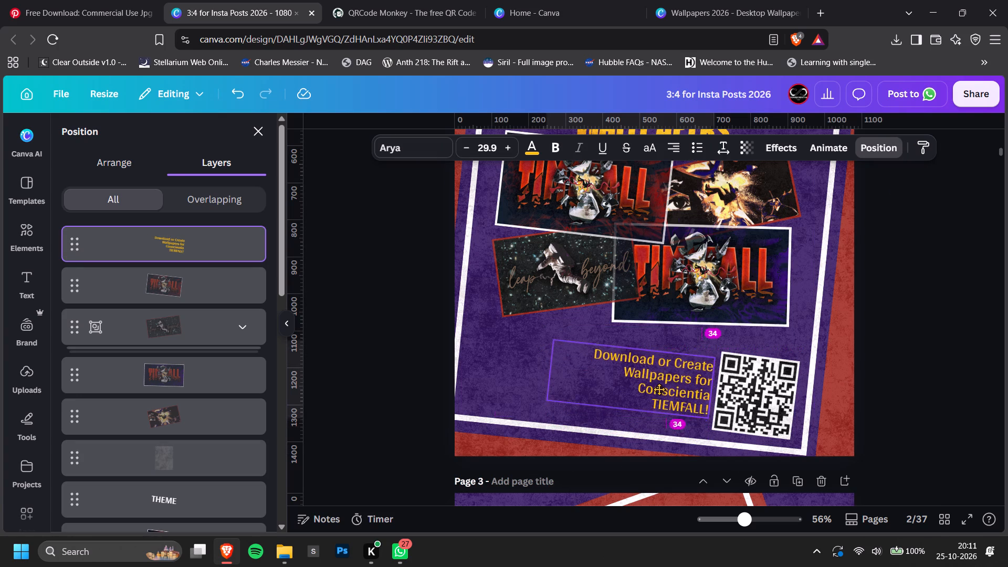
drag(659, 390, 661, 384)
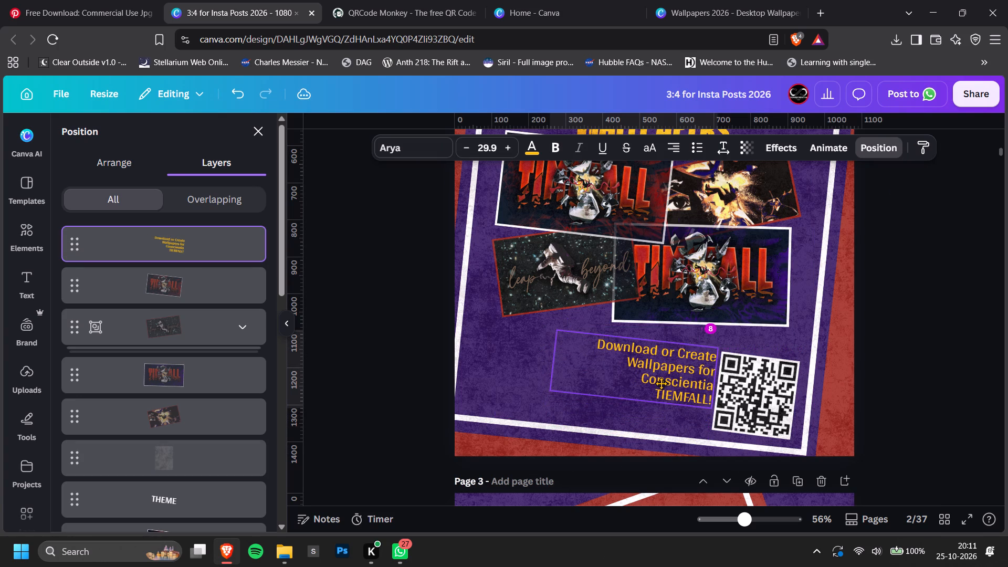
drag(661, 384, 660, 384)
ctrl+scroll(800, 381, down, 5)
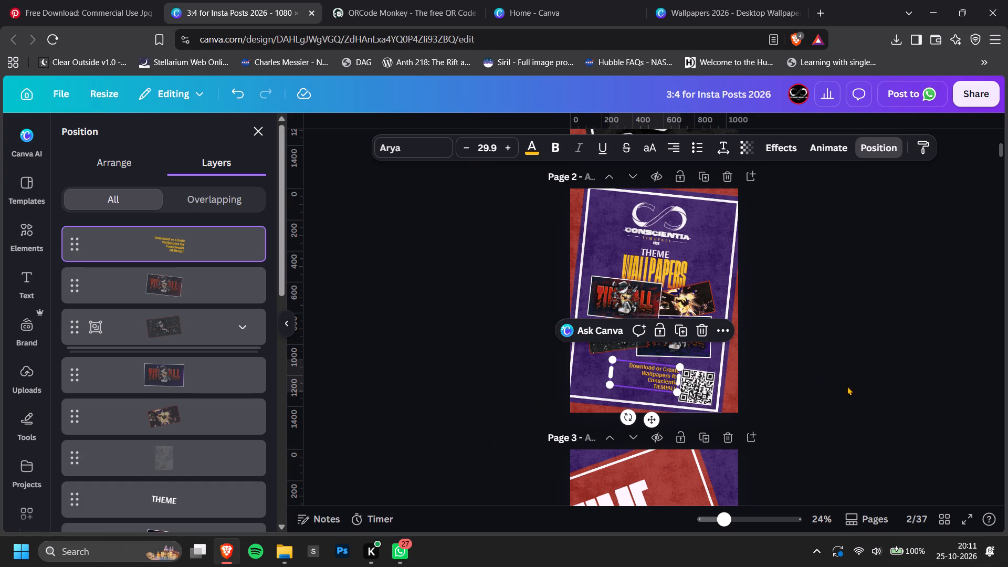
ctrl+scroll(732, 408, up, 1)
Place the download text layer beneath the grey texture overlay and above the THEME text.
drag(166, 248, 179, 453)
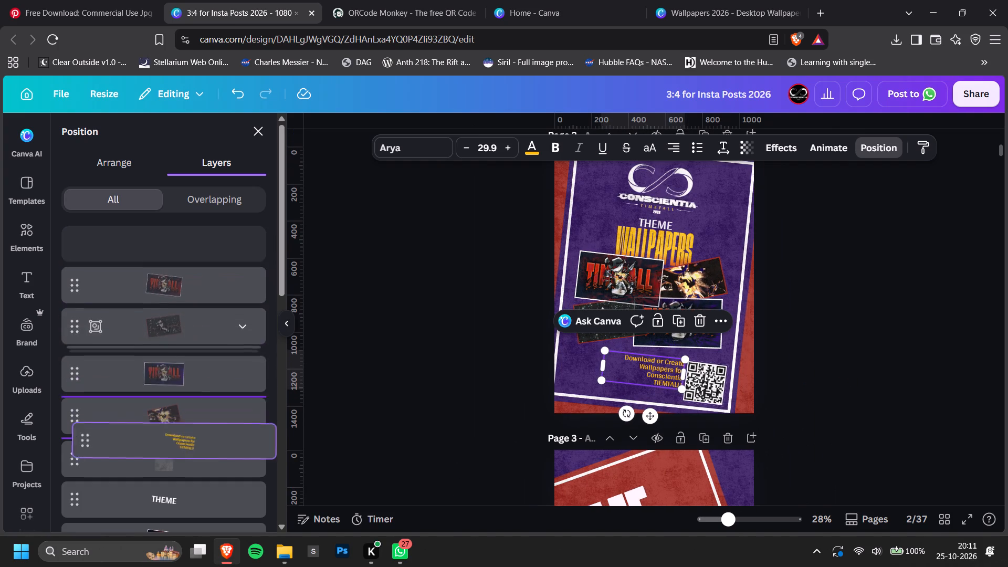
drag(179, 453, 181, 477)
double_click(884, 394)
ctrl+scroll(884, 394, down, 1)
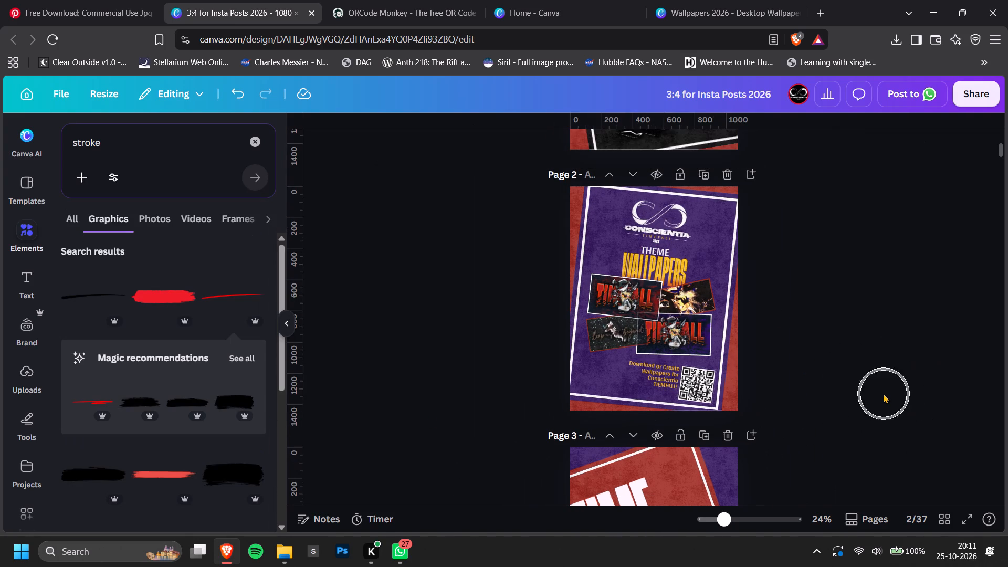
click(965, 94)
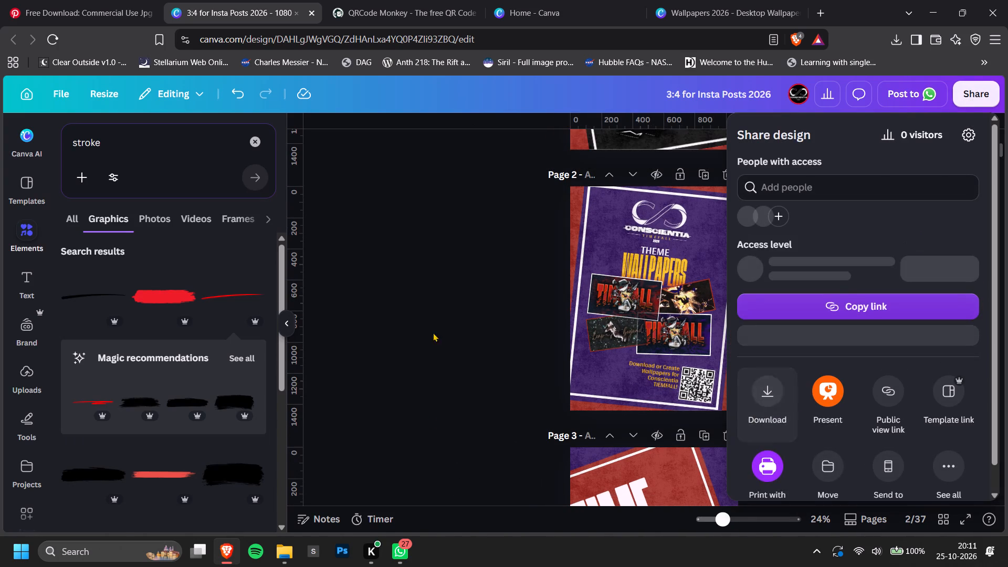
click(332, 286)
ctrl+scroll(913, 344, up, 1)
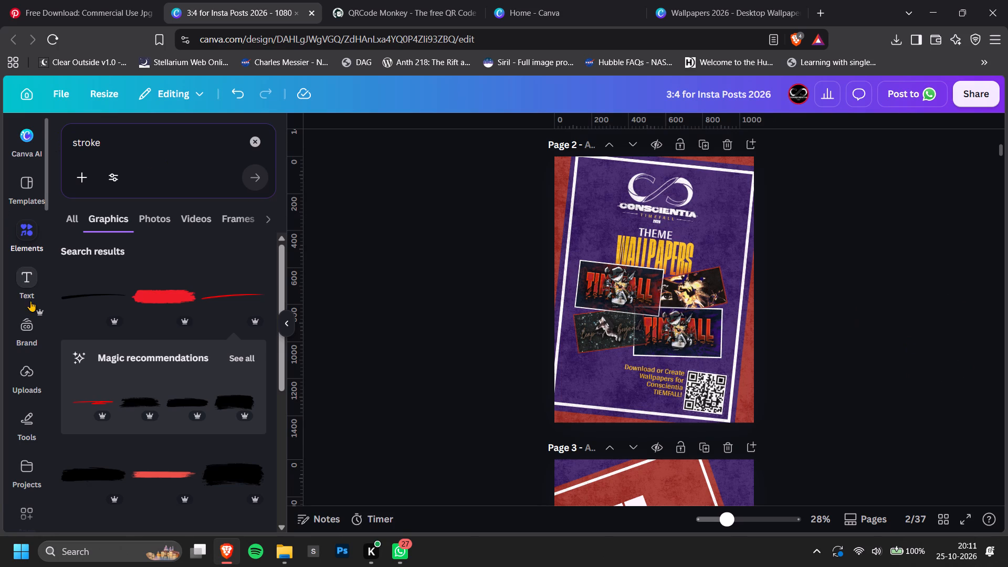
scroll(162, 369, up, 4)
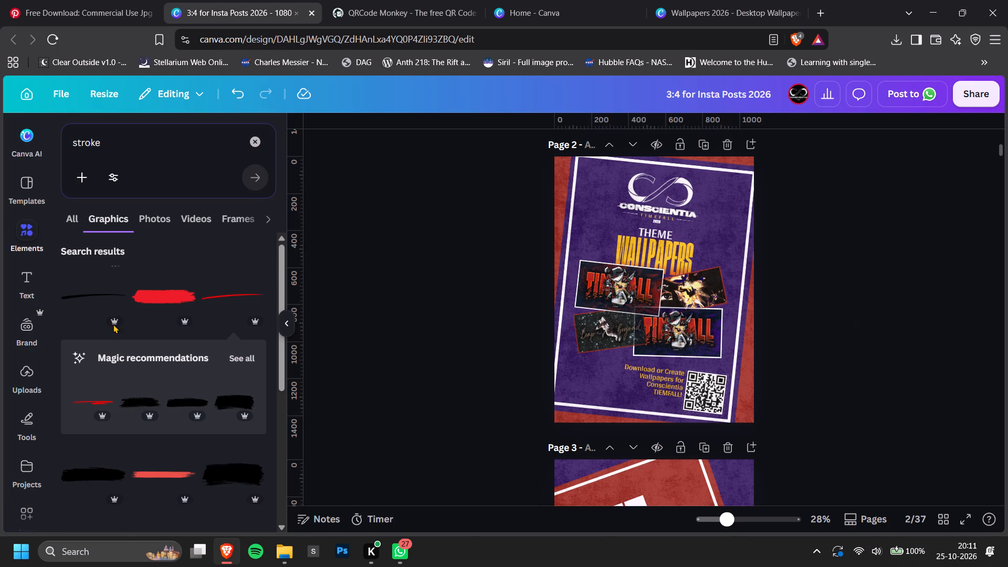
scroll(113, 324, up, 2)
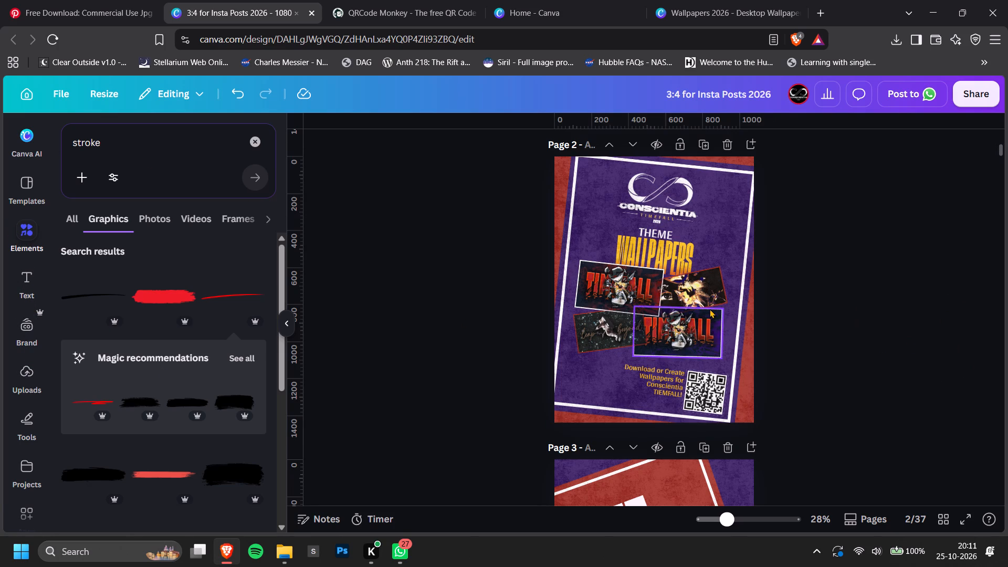
Copy the white script Conscientia text and its underline stroke from page 3 and paste both onto page 2.
scroll(979, 219, down, 4)
click(719, 293)
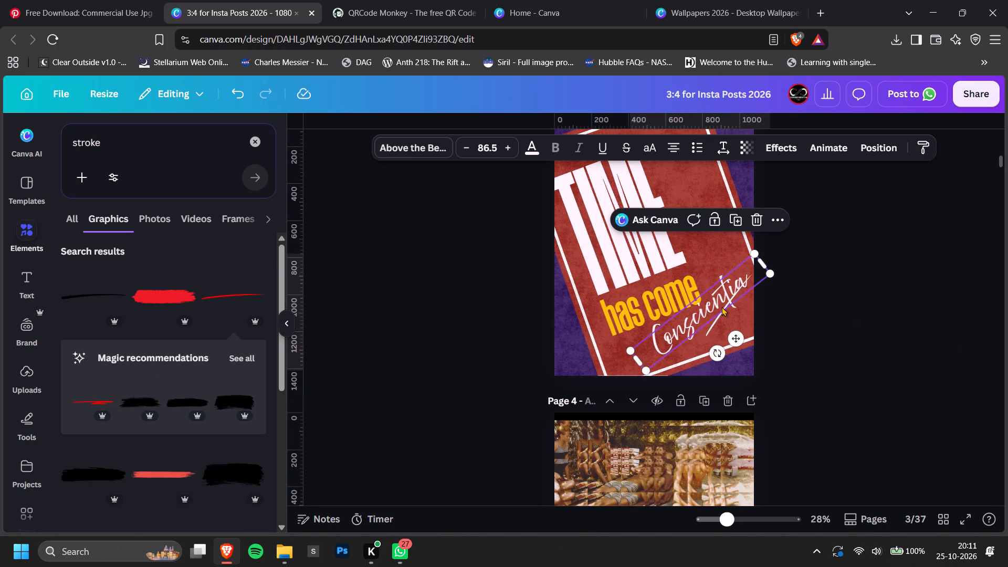
key(alt+1)
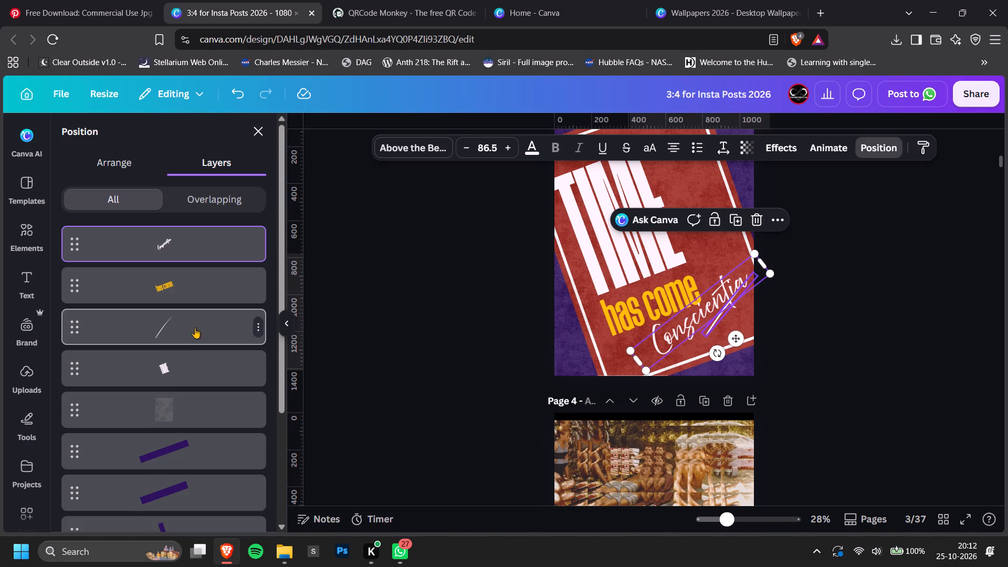
ctrl+click(175, 323)
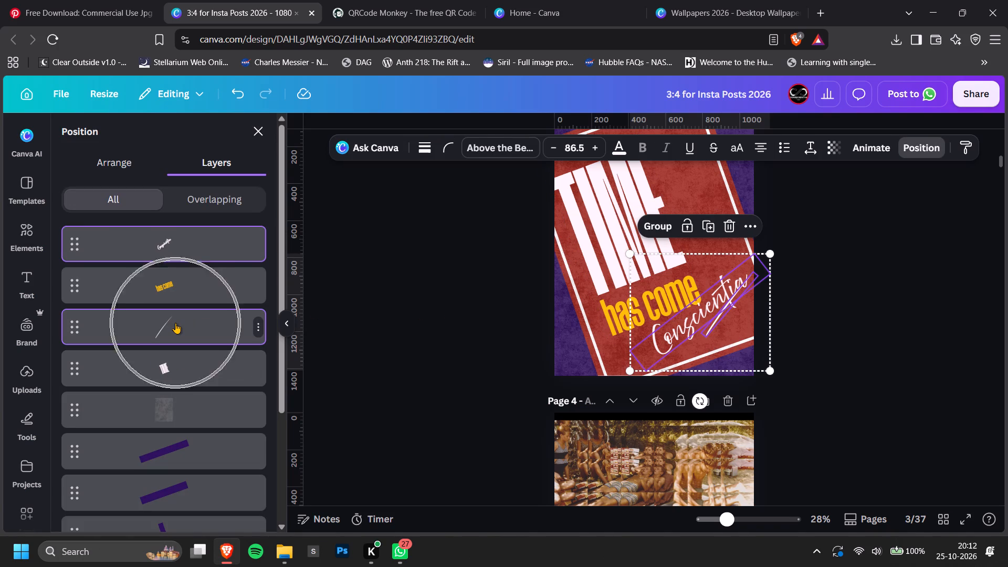
key(ctrl+c)
scroll(880, 361, up, 4)
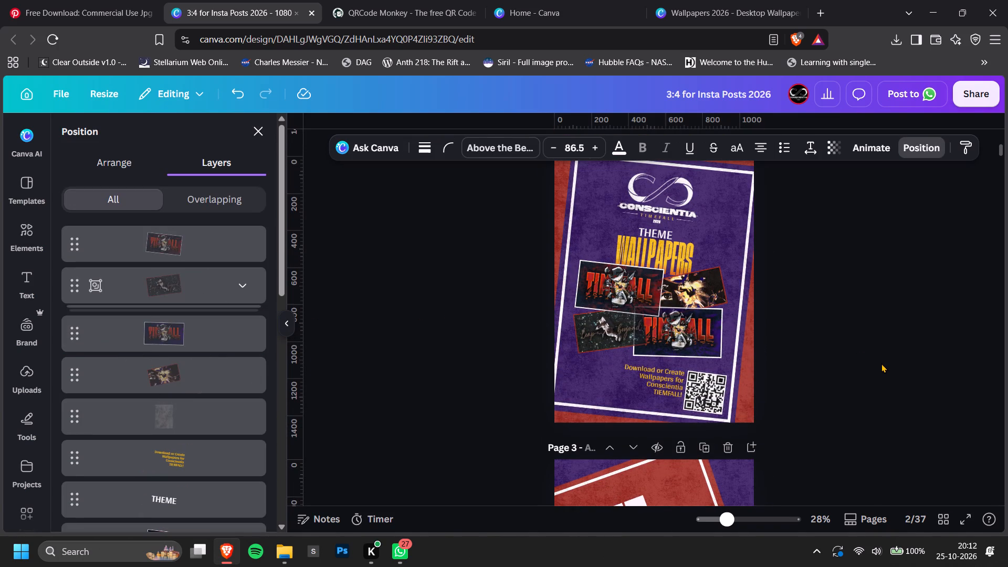
key(ctrl+v)
Shrink the pasted Conscientia signature to text size 43.8 and place it beside the download text at a gentle upward slant.
drag(772, 301, 699, 354)
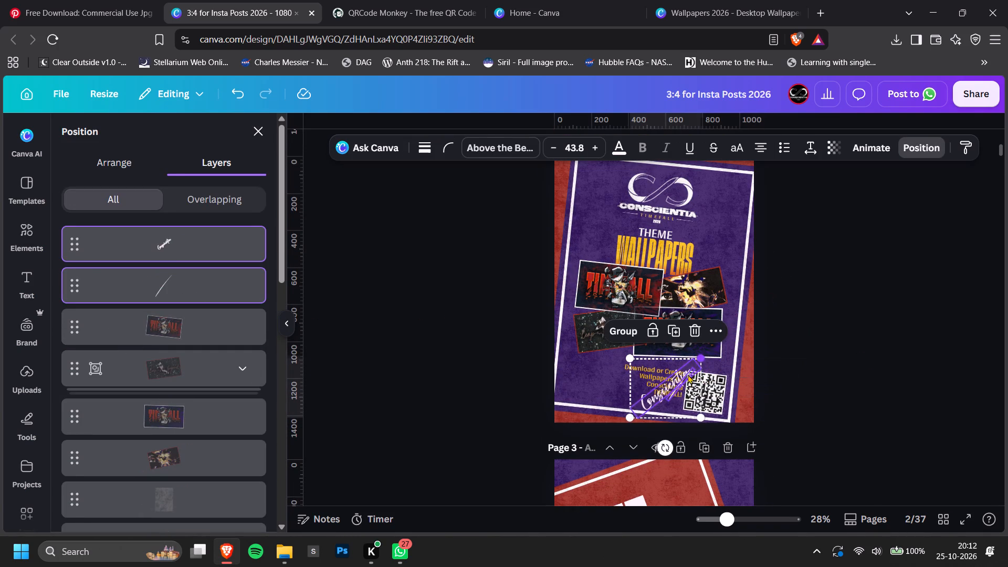
drag(679, 386, 604, 372)
drag(593, 439, 554, 427)
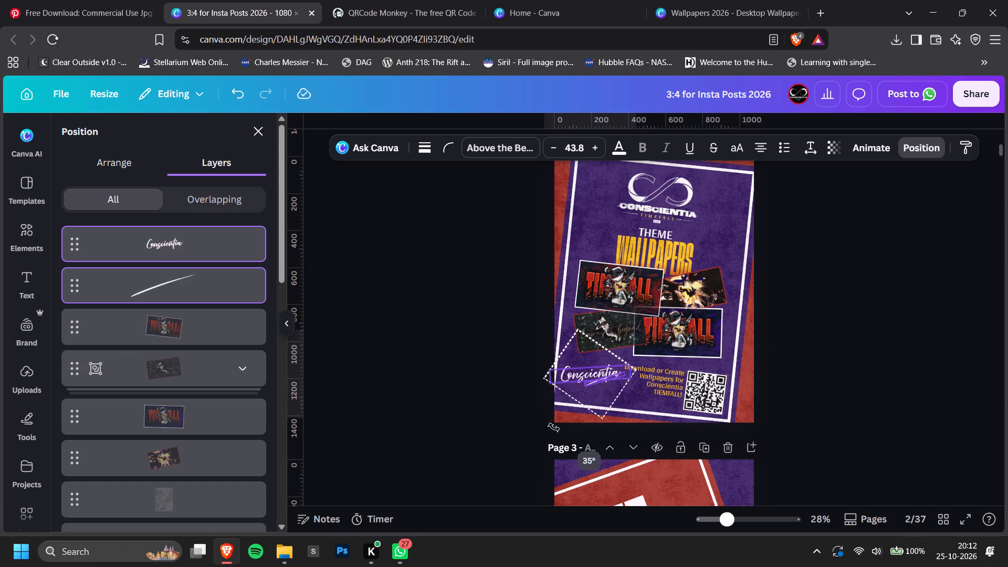
drag(554, 427, 571, 423)
Reduce the Conscientia signature to text size 35.5 and position it fully inside the white frame's lower-left corner.
ctrl+scroll(581, 370, up, 3)
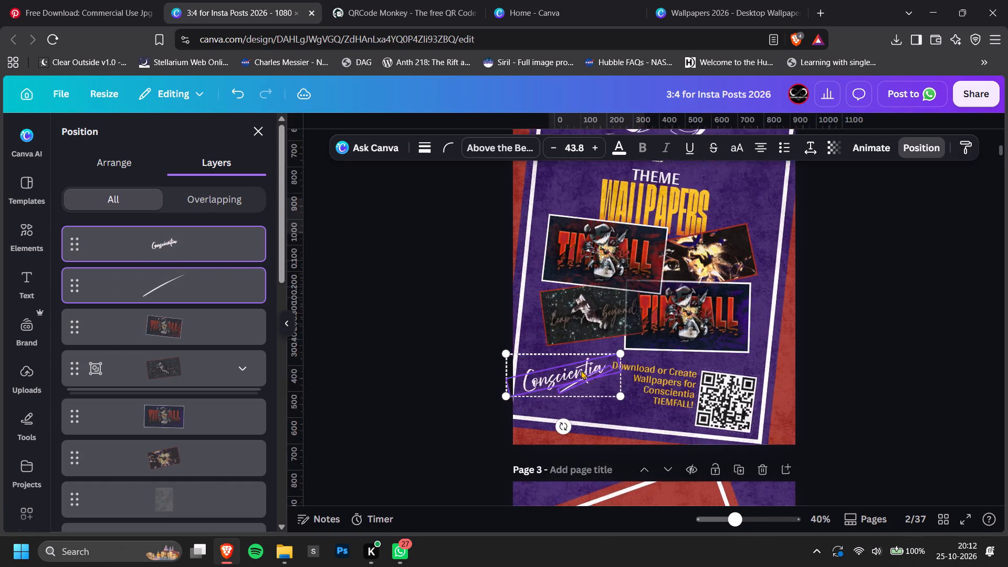
drag(557, 379, 556, 388)
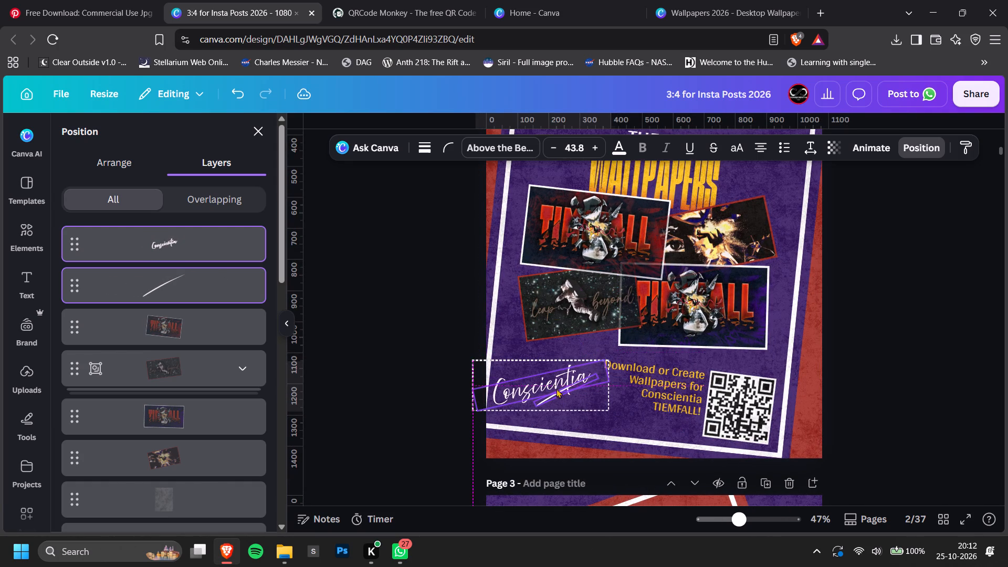
drag(619, 356, 595, 370)
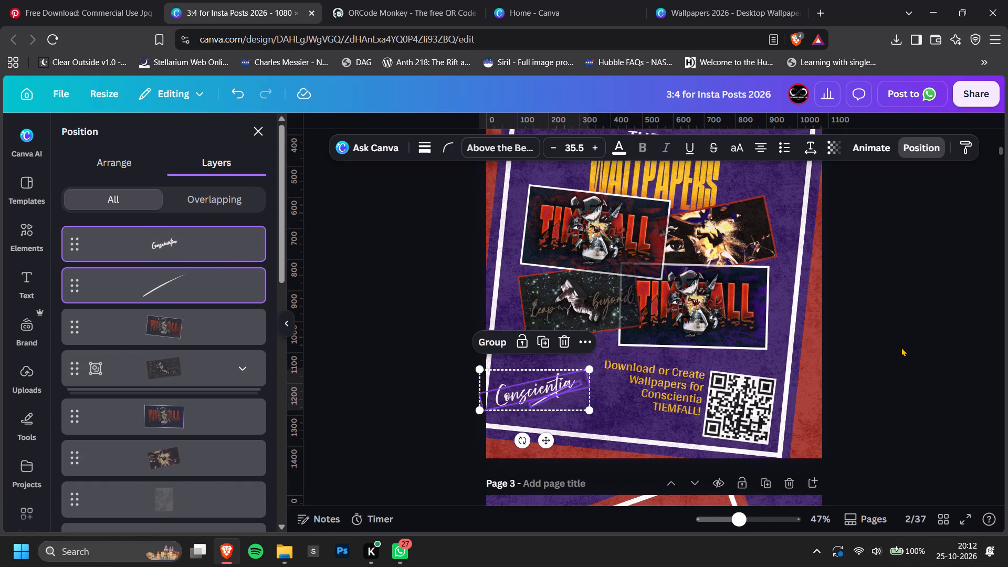
double_click(901, 347)
ctrl+scroll(904, 345, down, 3)
ctrl+scroll(533, 367, up, 5)
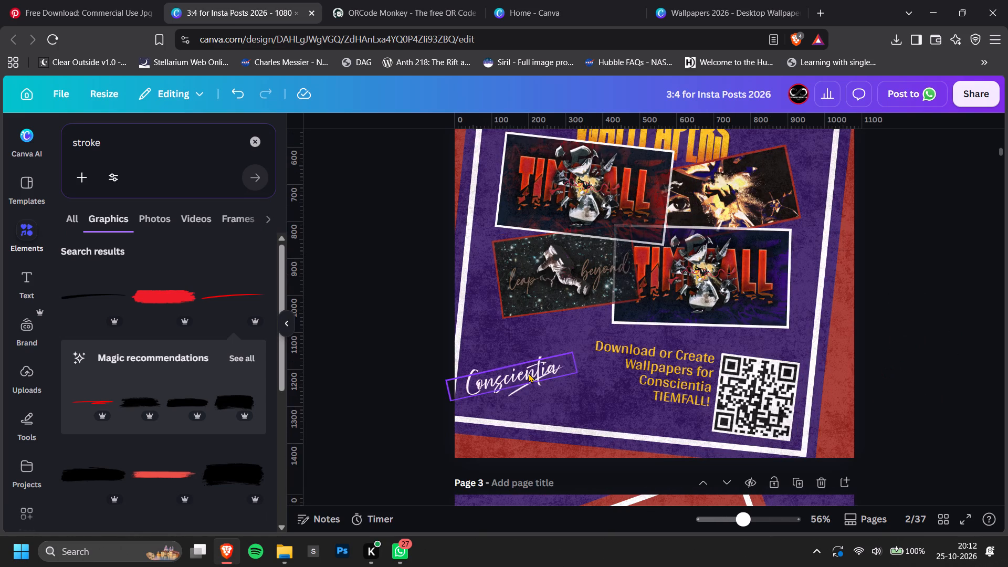
drag(529, 373, 541, 365)
click(862, 343)
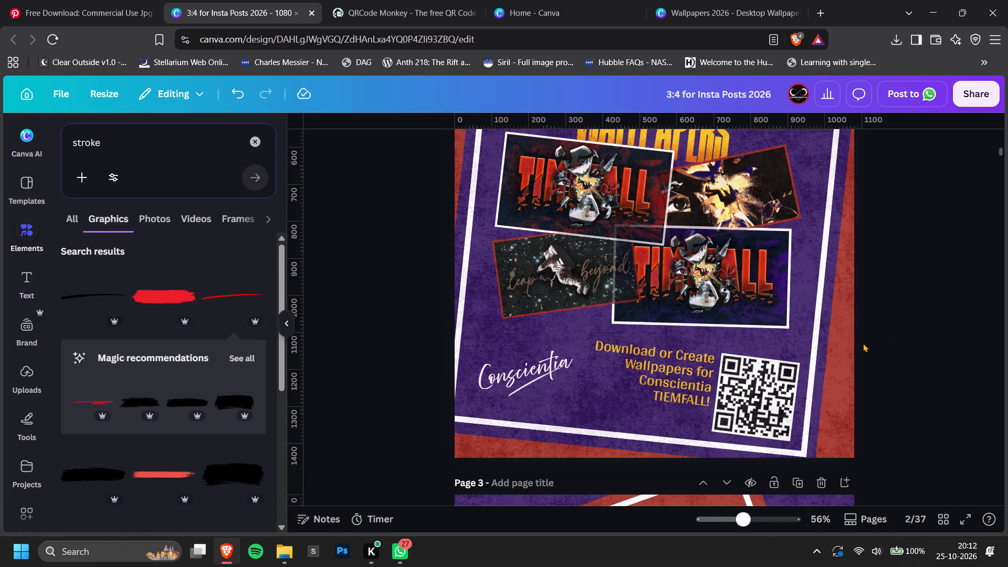
click(912, 337)
Place the Conscientia signature and its underline stroke beneath the grey texture overlay and above the download text layer.
ctrl+scroll(912, 337, down, 2)
key(alt+1)
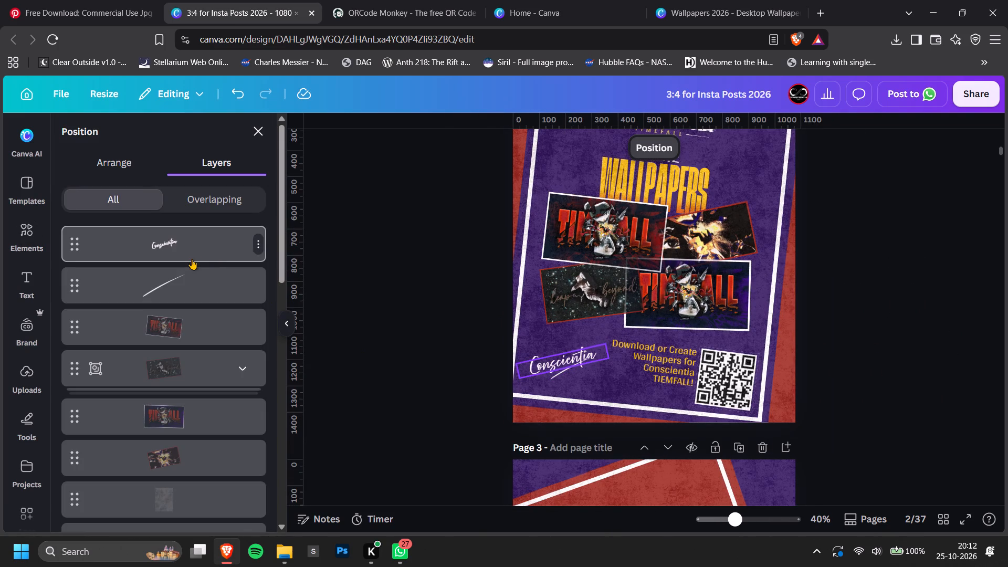
click(136, 271)
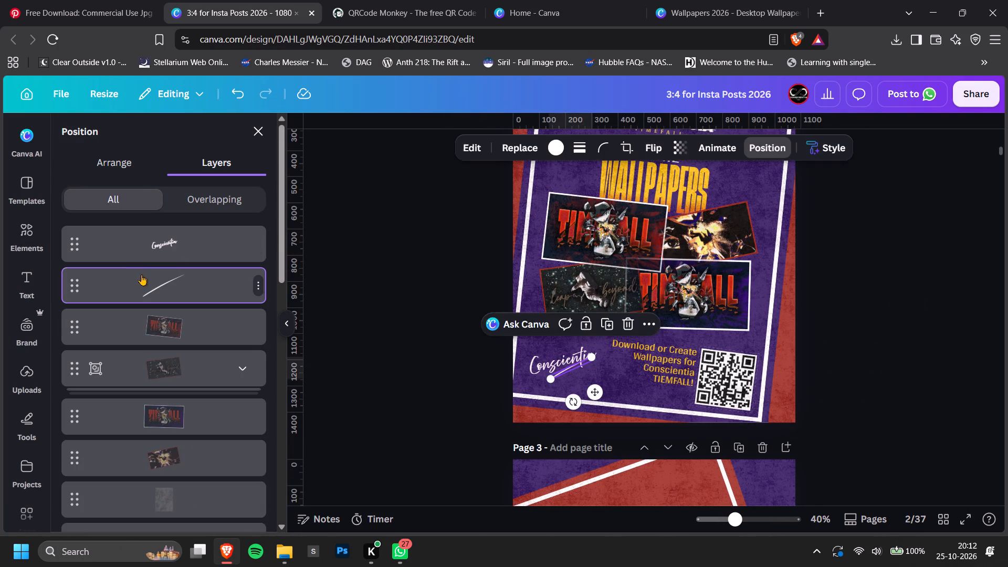
shift+click(149, 251)
drag(165, 249, 187, 433)
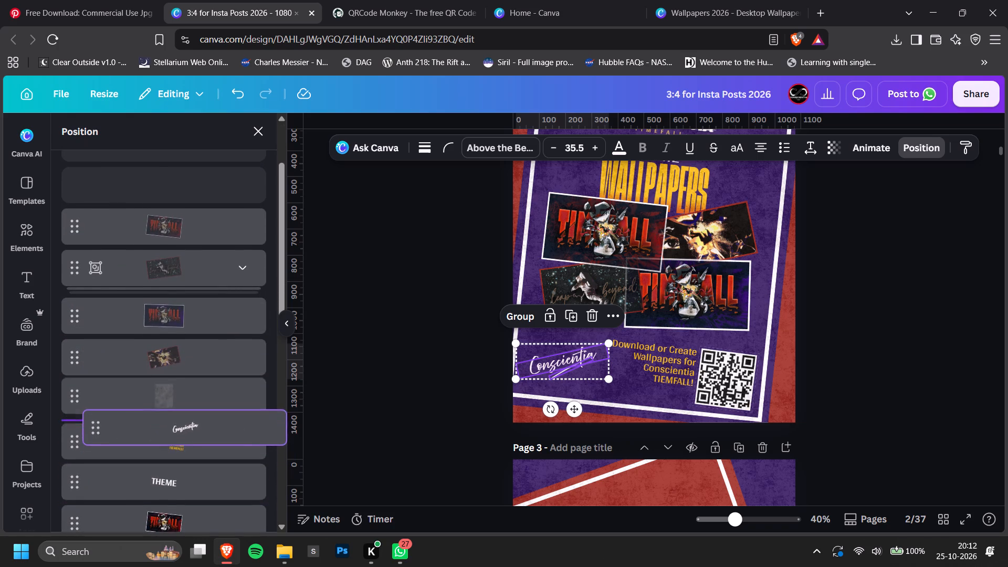
drag(187, 433, 187, 430)
double_click(899, 372)
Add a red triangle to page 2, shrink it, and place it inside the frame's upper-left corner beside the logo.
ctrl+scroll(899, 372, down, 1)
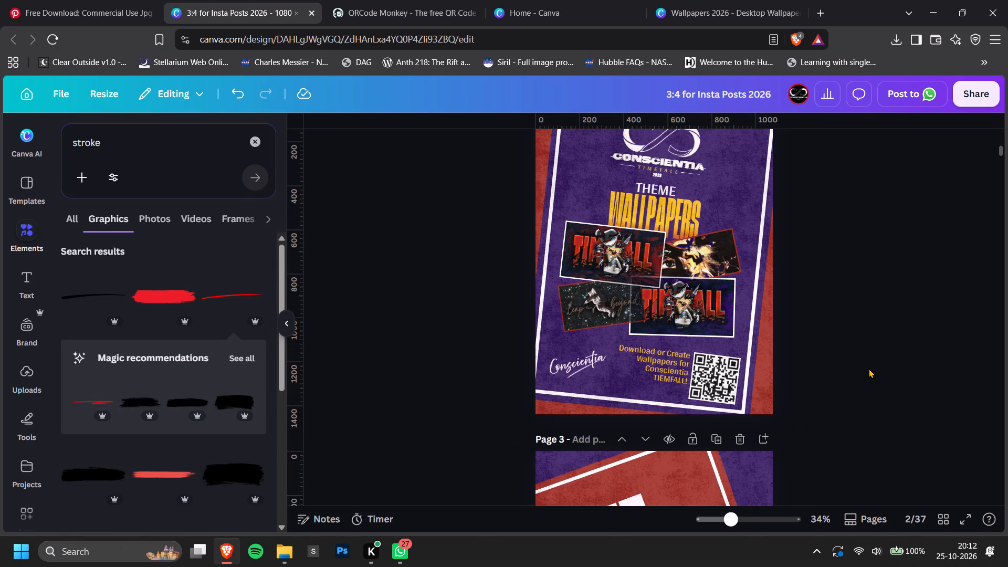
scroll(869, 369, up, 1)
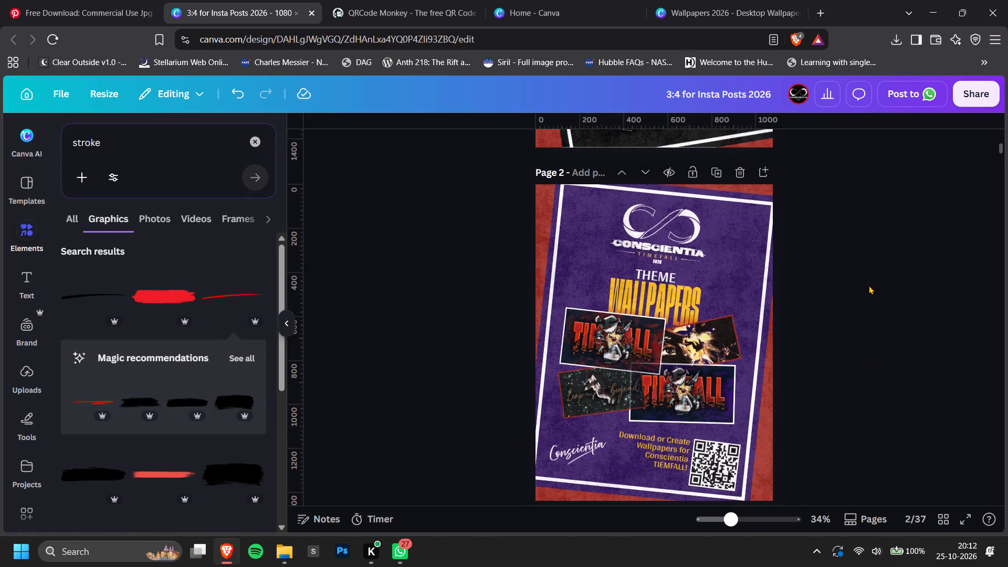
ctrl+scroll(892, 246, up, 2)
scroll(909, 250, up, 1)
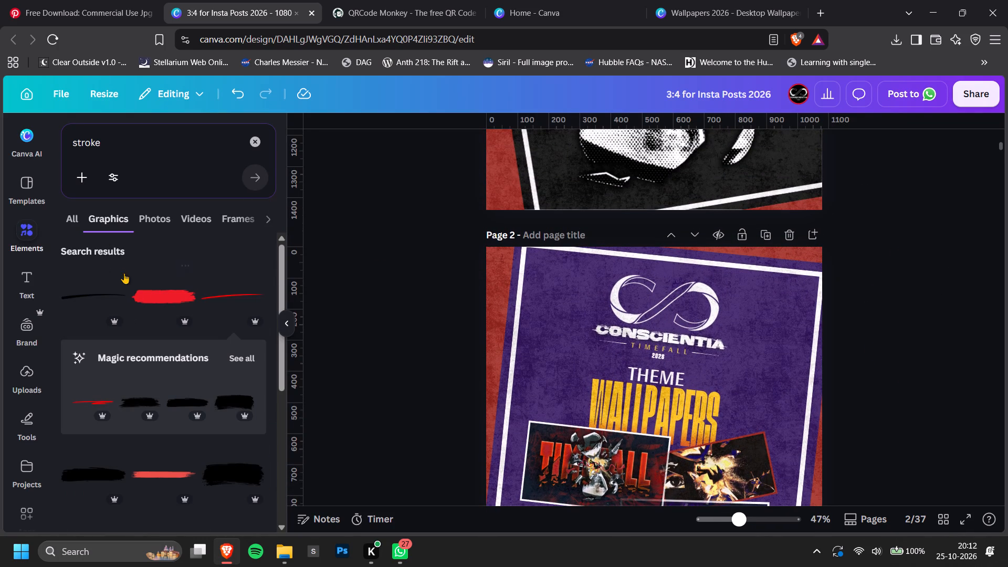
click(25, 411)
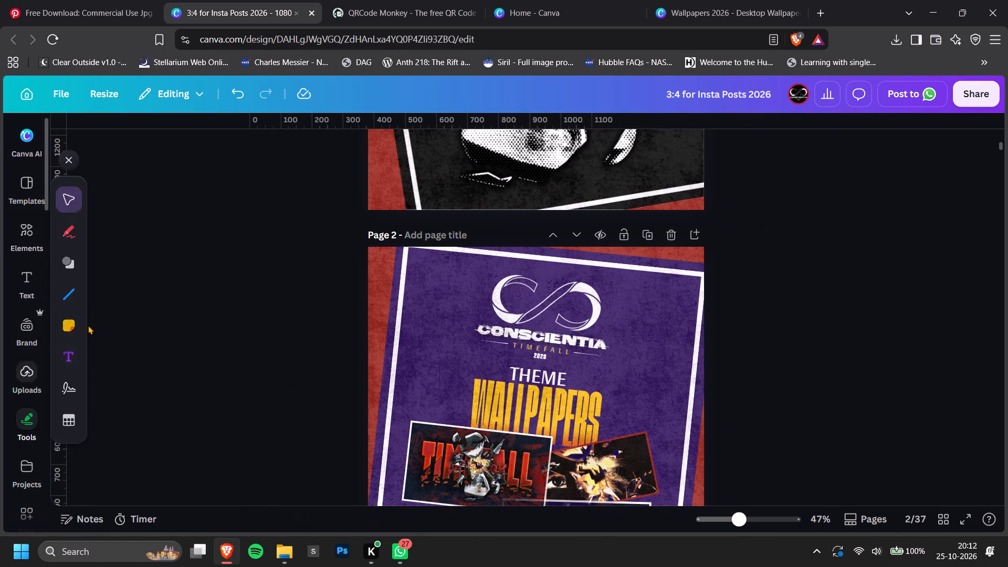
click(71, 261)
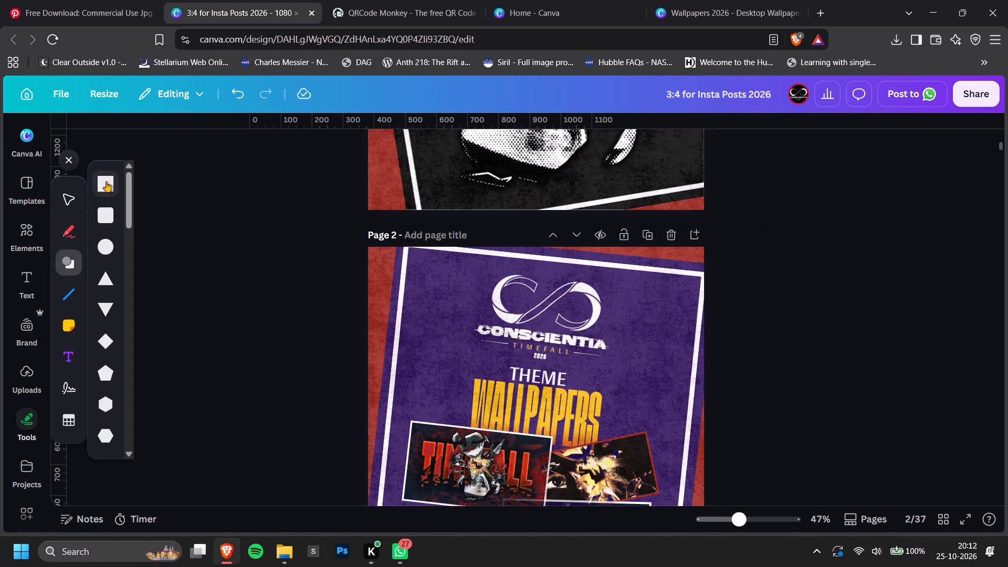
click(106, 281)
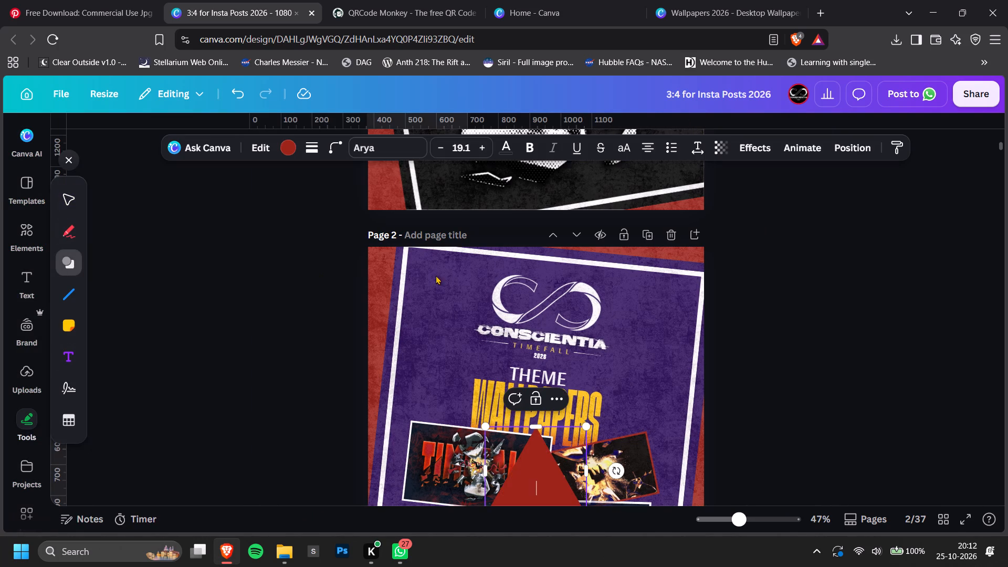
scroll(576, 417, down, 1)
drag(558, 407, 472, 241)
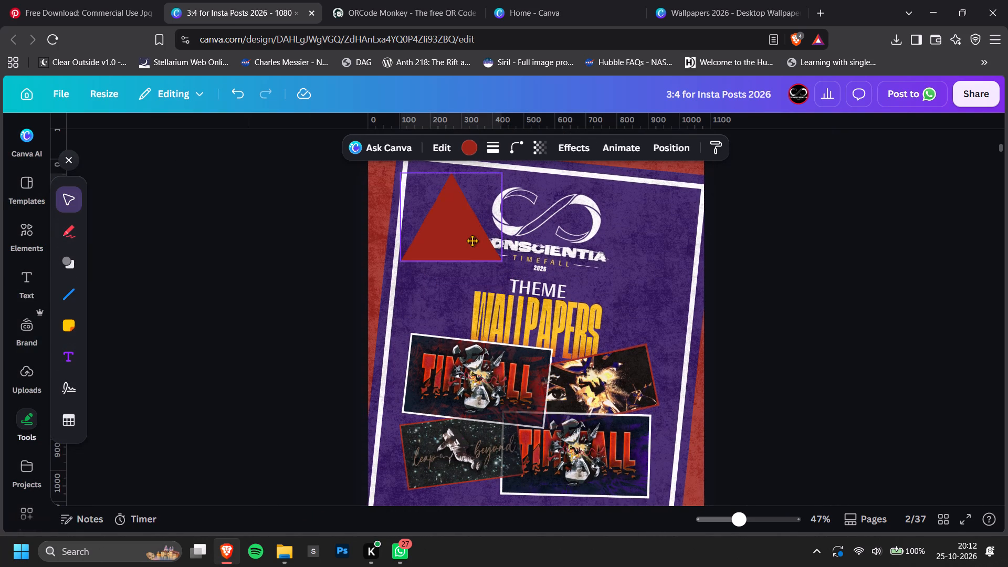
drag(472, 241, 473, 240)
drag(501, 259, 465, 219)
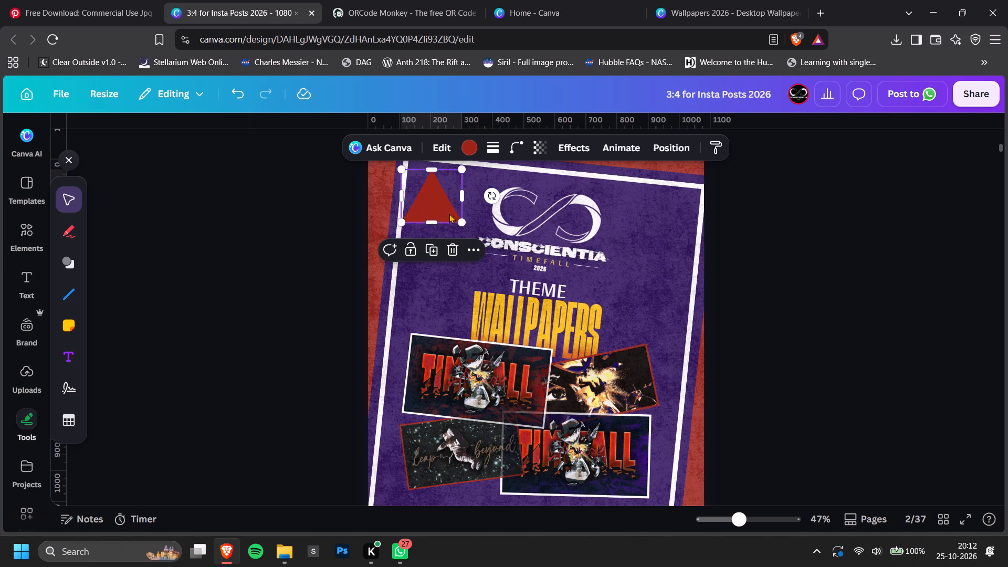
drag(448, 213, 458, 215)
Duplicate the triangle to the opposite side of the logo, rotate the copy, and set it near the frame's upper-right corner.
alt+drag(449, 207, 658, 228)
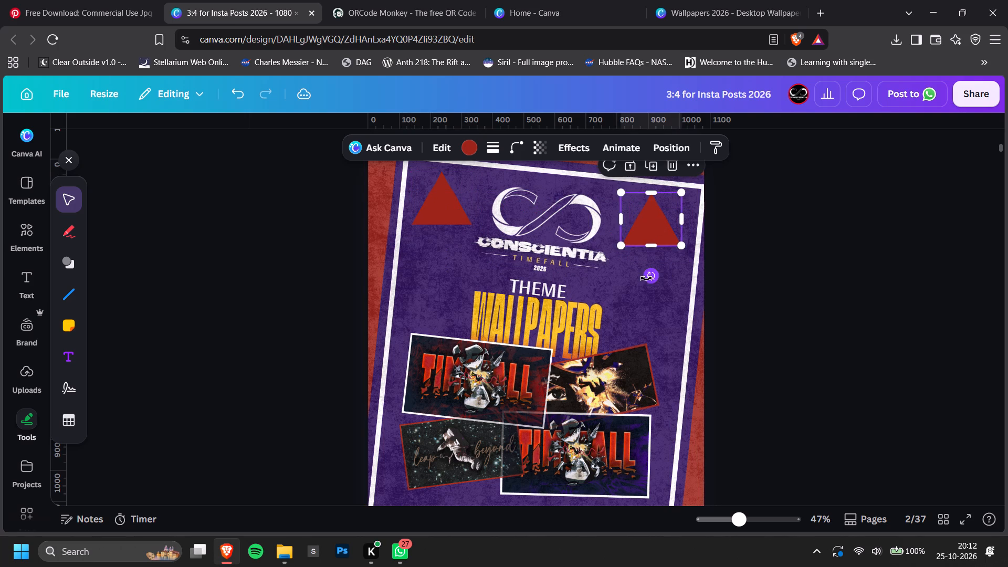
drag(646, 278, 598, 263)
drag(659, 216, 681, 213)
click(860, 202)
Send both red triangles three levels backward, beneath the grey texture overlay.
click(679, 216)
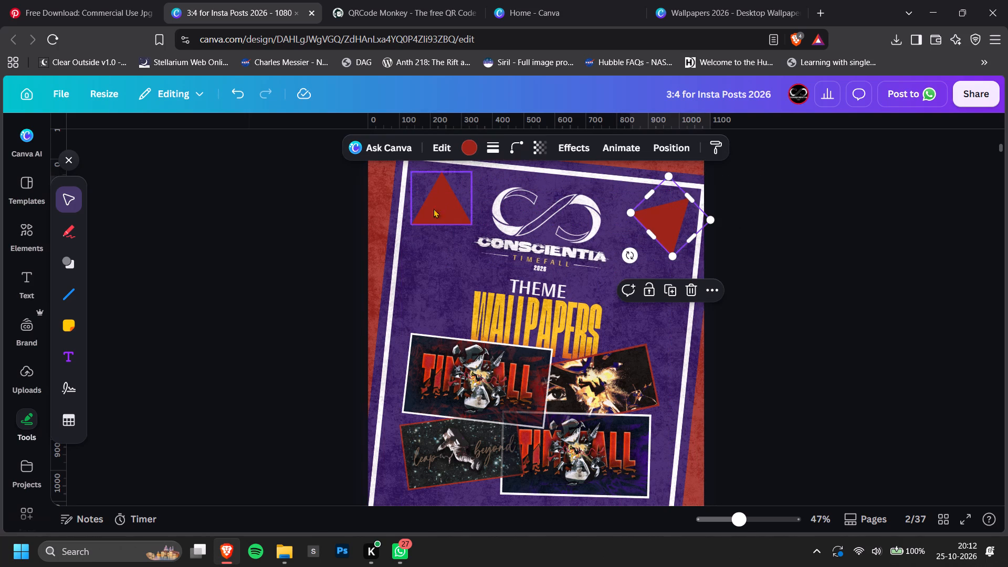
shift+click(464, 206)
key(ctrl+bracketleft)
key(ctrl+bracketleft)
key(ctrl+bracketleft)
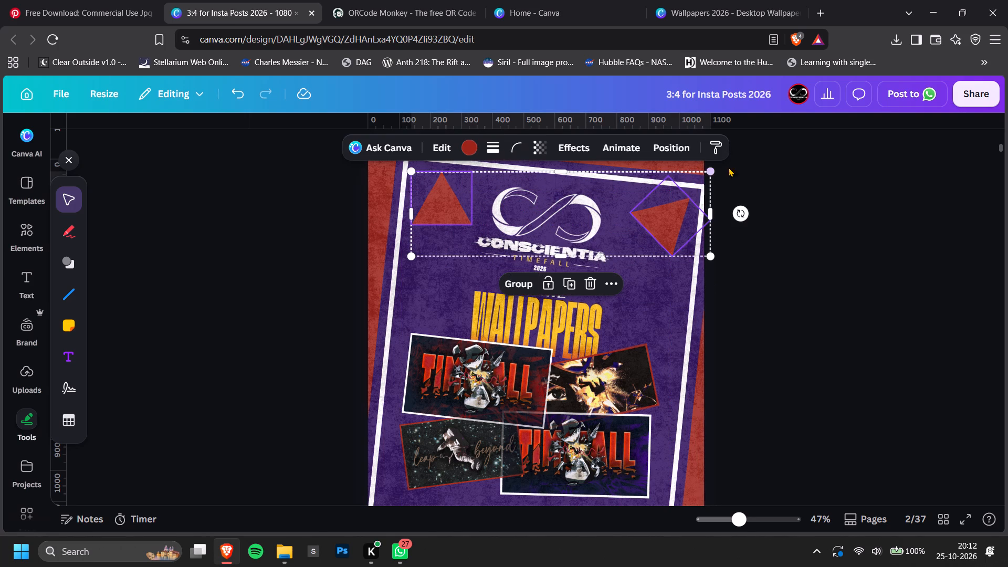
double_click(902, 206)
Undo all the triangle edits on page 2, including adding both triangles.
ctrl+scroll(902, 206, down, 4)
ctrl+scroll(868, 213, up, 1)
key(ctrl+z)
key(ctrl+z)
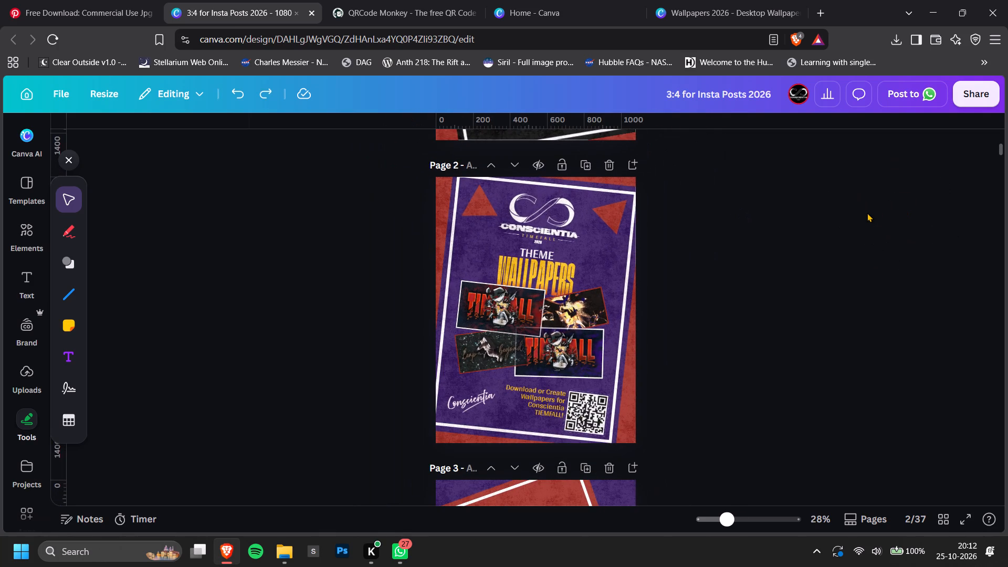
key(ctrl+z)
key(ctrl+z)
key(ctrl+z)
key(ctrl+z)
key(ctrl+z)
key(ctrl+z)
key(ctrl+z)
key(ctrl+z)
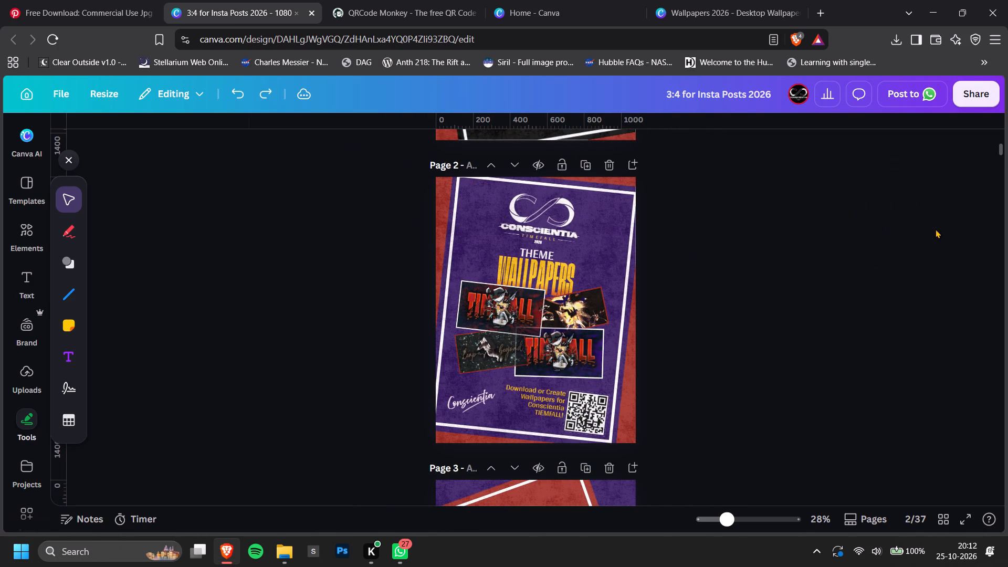
Bring the yellow "Download or Create Wallpapers" text to the top of page 2's layer stack, above the faded wallpaper images.
ctrl+scroll(826, 312, up, 3)
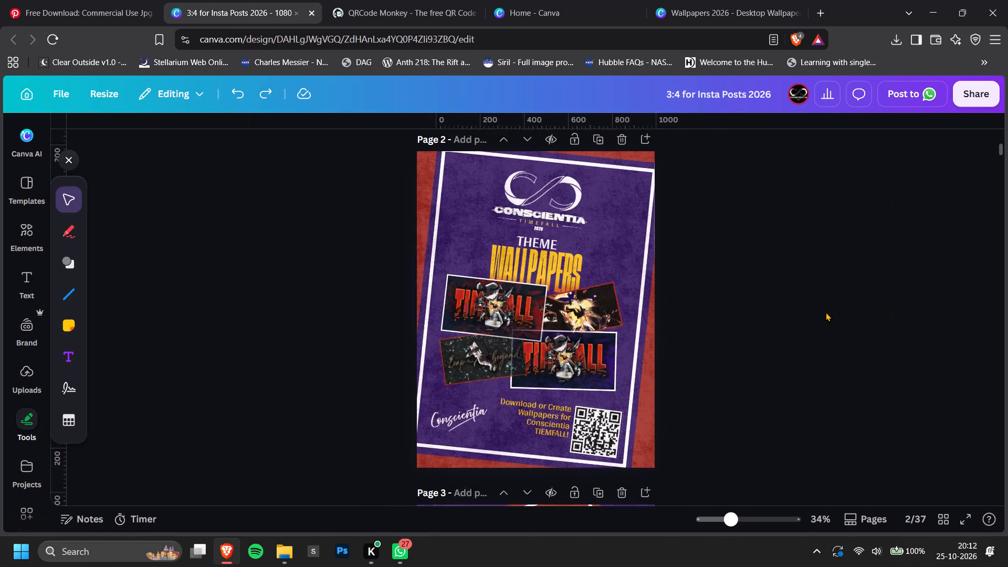
scroll(826, 312, down, 1)
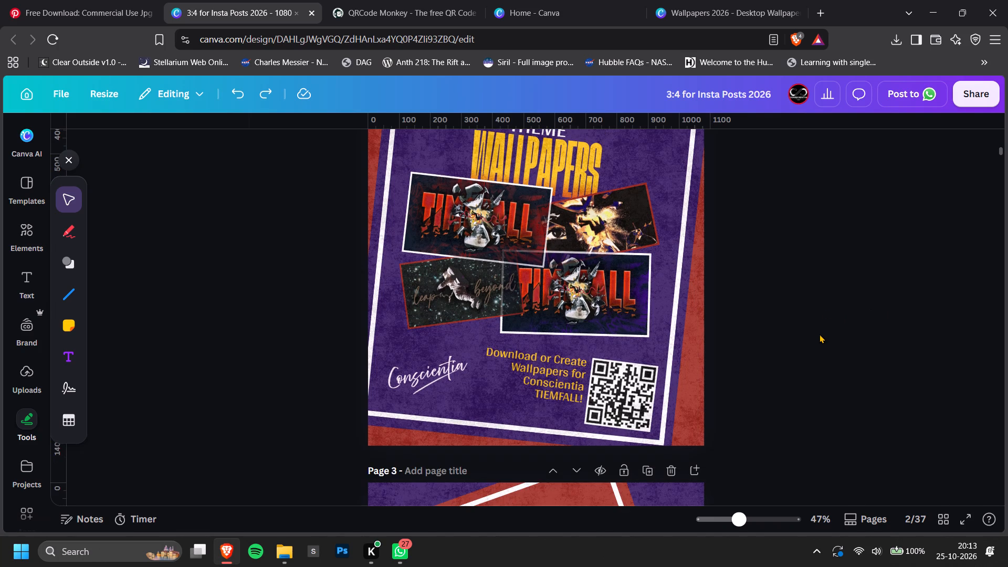
ctrl+scroll(572, 415, up, 4)
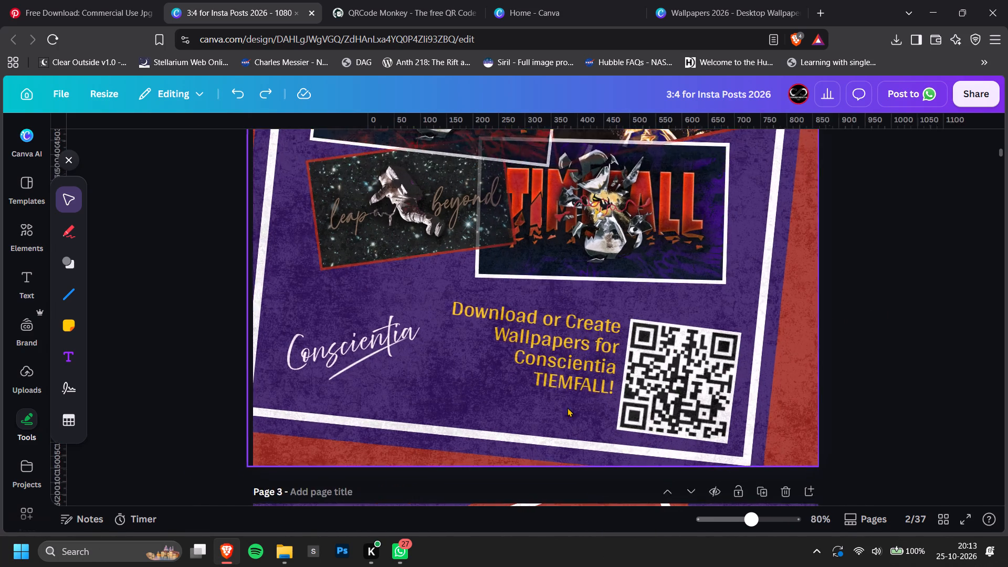
key(alt+1)
scroll(220, 351, down, 4)
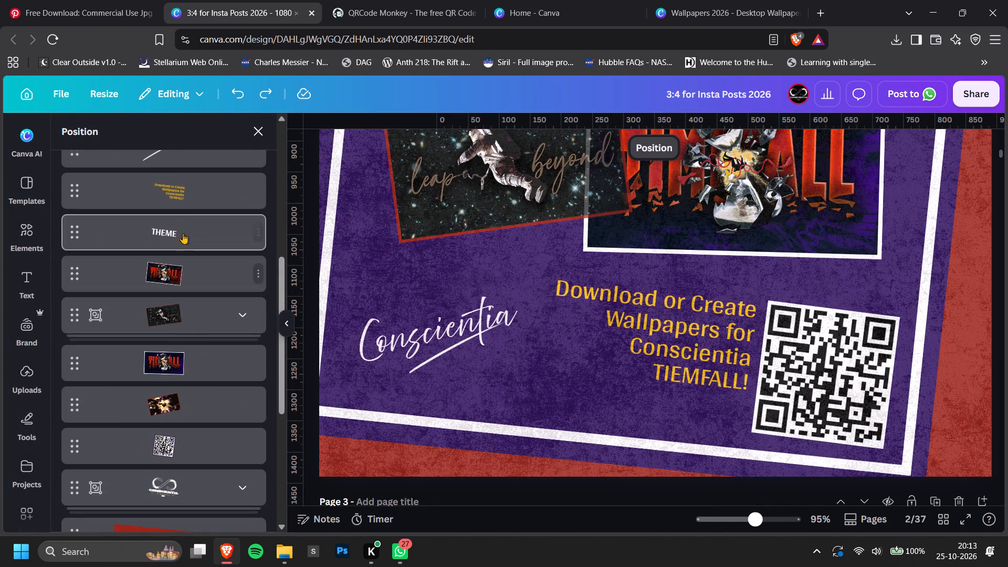
click(192, 203)
double_click(734, 369)
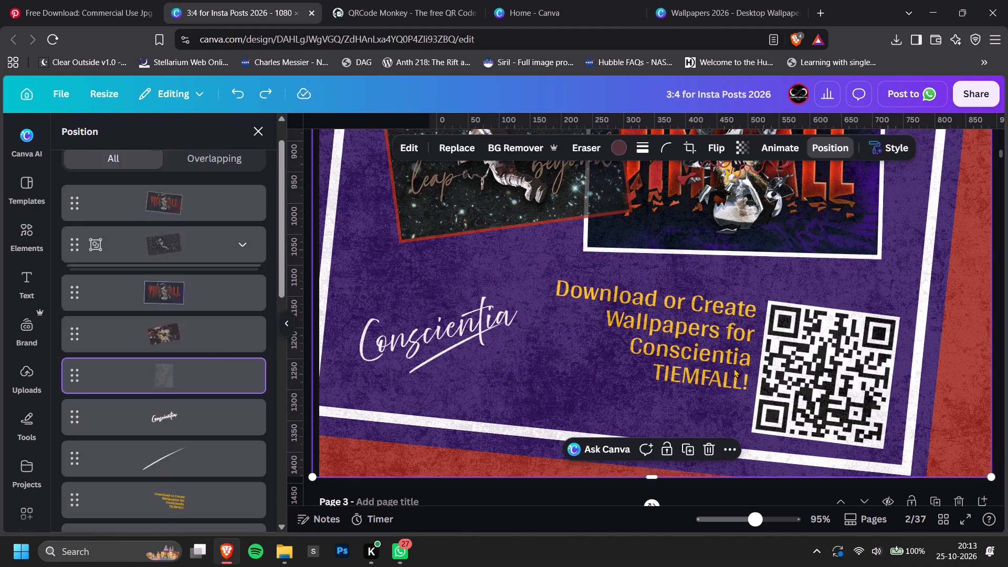
key(alt+1)
scroll(186, 469, down, 1)
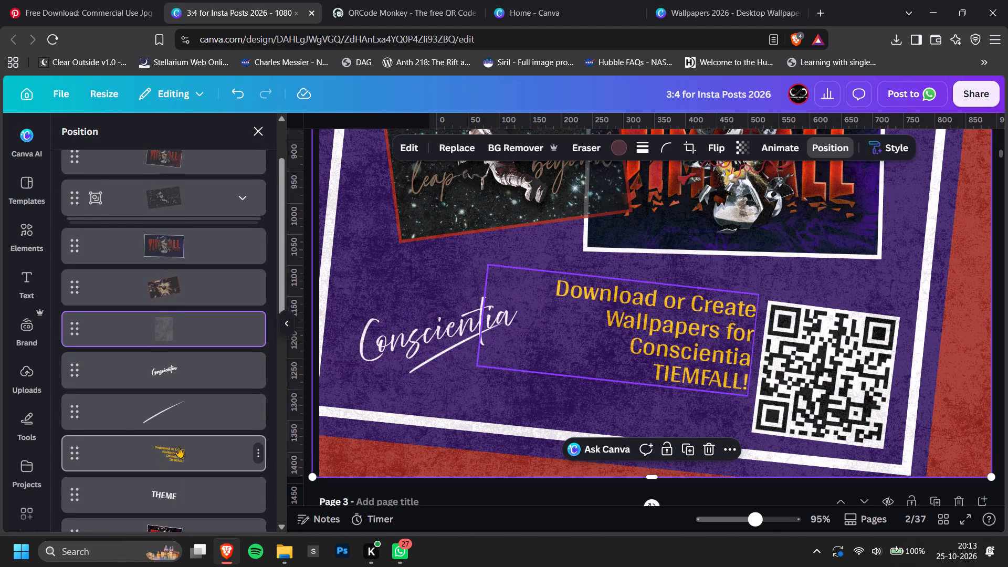
drag(181, 449, 192, 232)
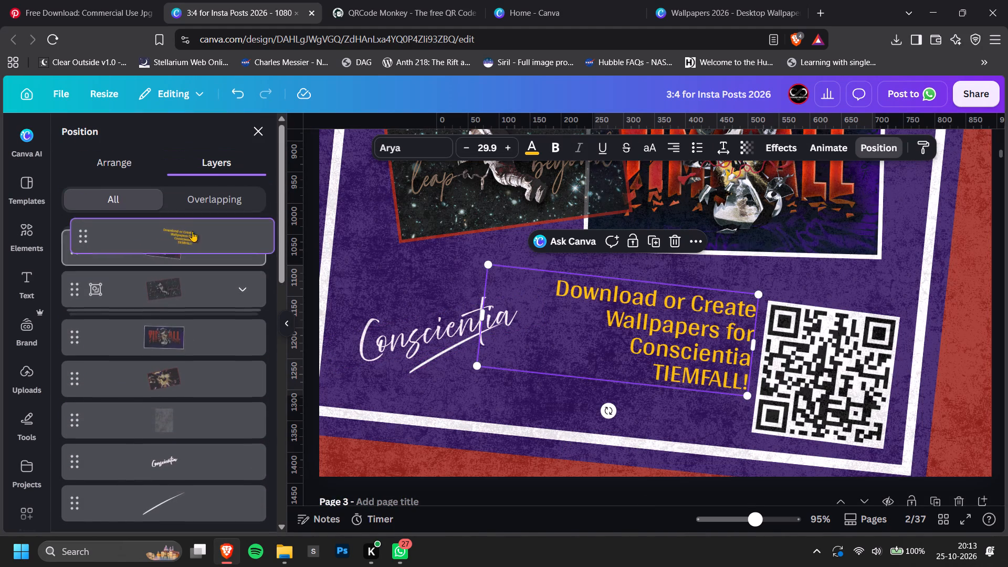
Replace the exclamation mark after "TIEMFALL" in the yellow download text with a new line reading "2k26!".
click(752, 381)
double_click(742, 381)
click(742, 381)
click(739, 380)
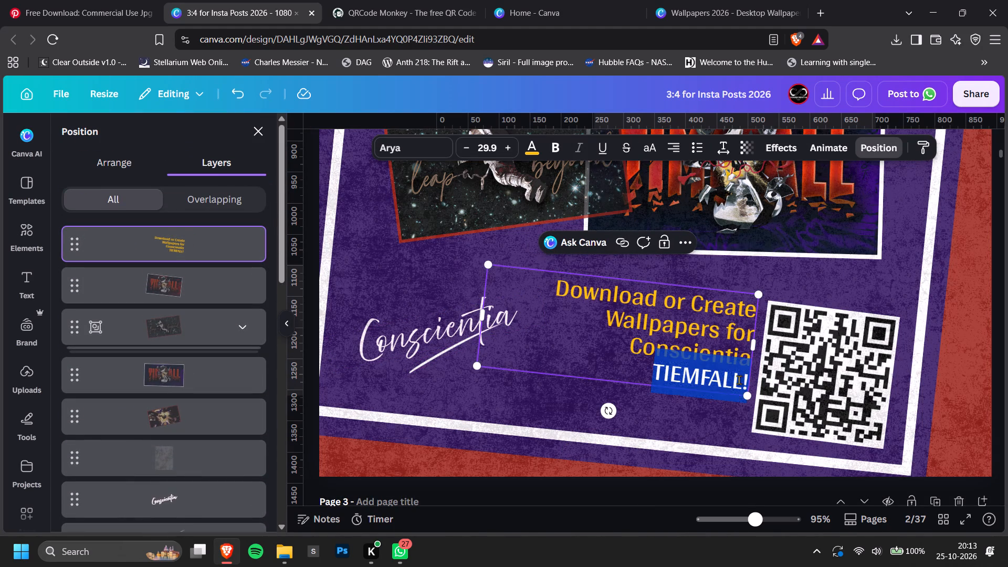
key(Delete)
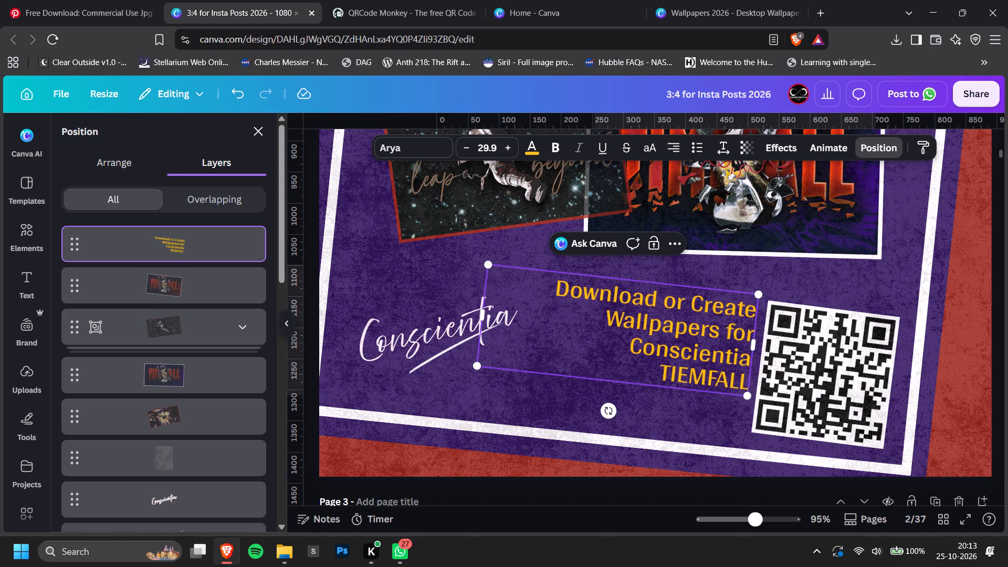
key(Return)
text(2k26)
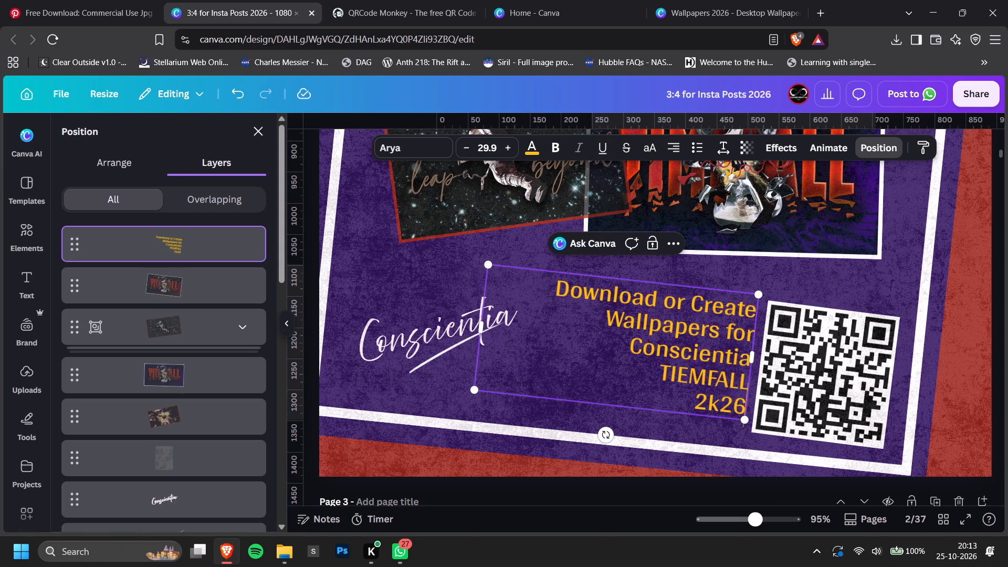
key(shift+exclam)
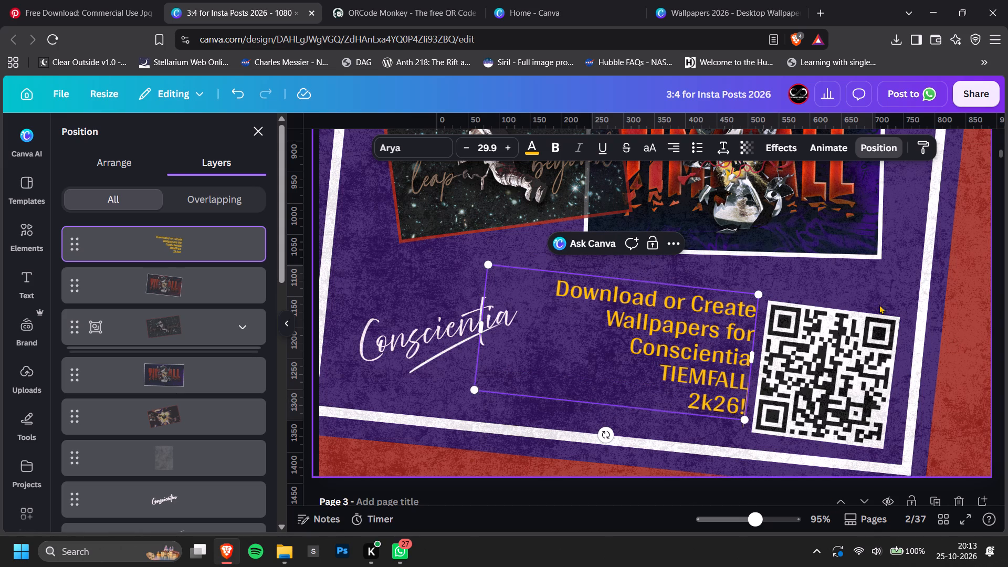
click(996, 302)
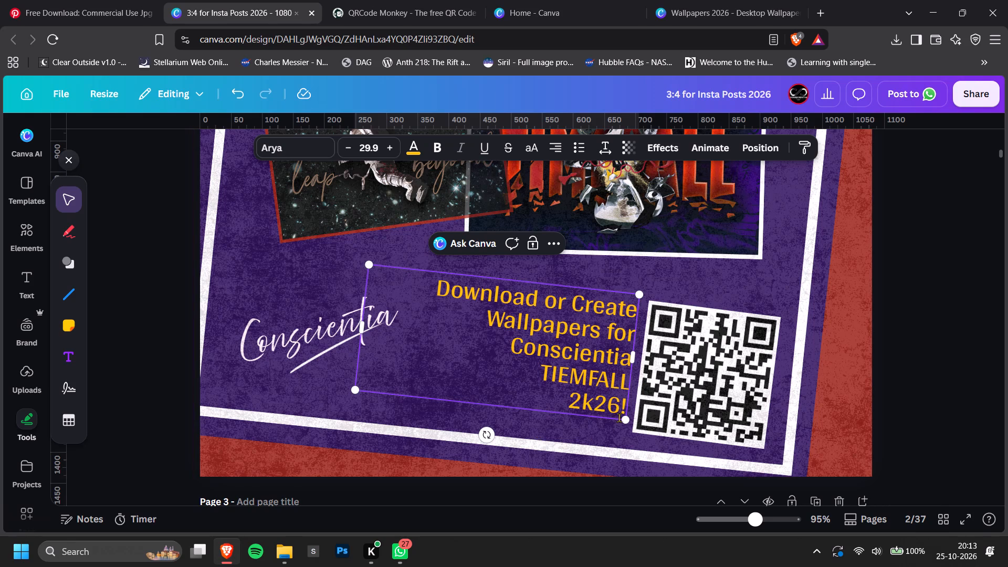
click(625, 420)
click(888, 342)
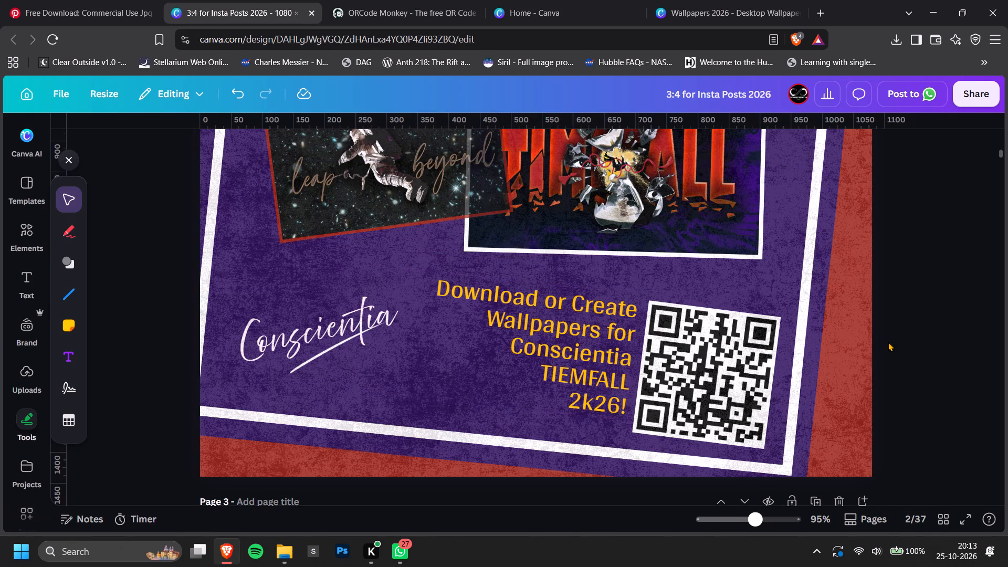
Send the yellow download text on page 2 eight levels backward, beneath the grey texture overlay, and deselect it.
ctrl+scroll(888, 342, down, 7)
scroll(786, 371, up, 1)
ctrl+scroll(786, 371, down, 1)
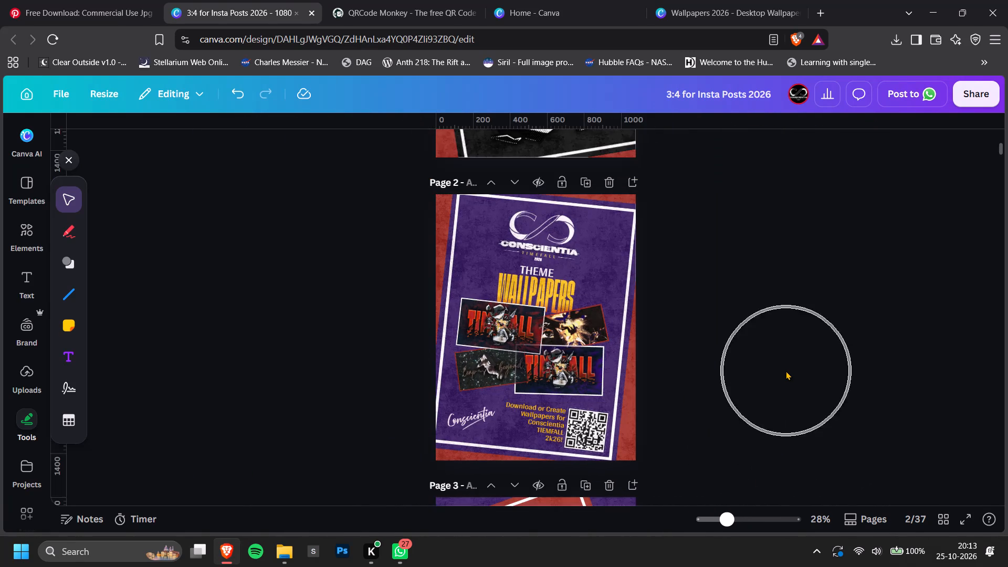
ctrl+scroll(466, 427, up, 3)
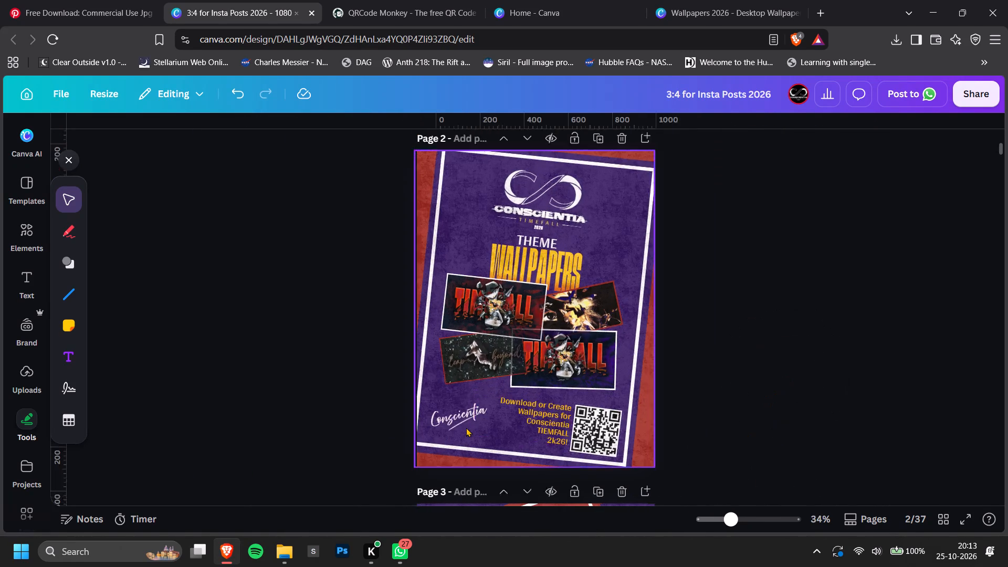
ctrl+scroll(824, 365, down, 3)
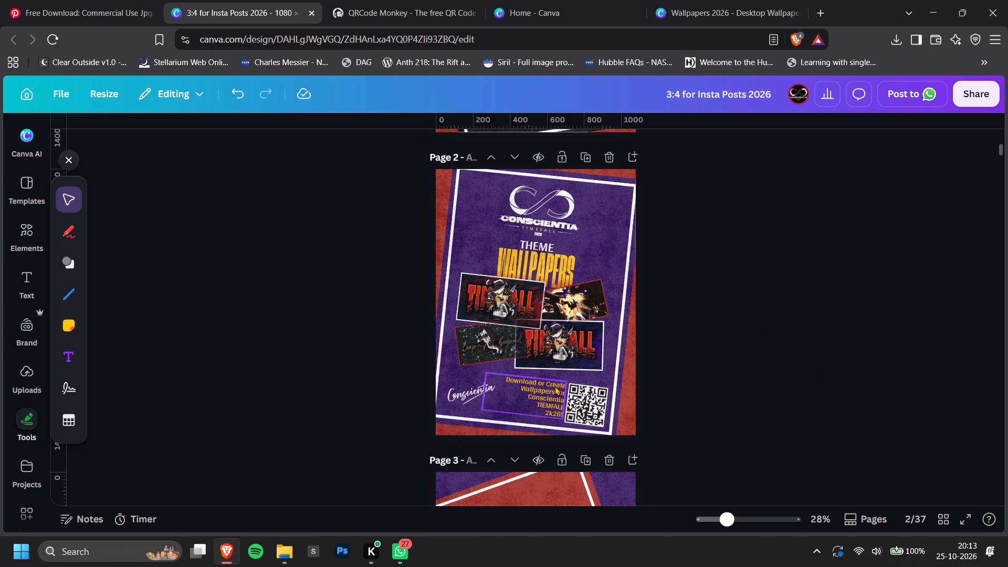
click(538, 389)
key(ctrl+bracketleft)
key(ctrl+bracketleft)
key(ctrl+bracketleft)
key(ctrl+bracketleft)
key(ctrl+bracketleft)
key(ctrl+bracketleft)
key(ctrl+bracketleft)
key(ctrl+bracketleft)
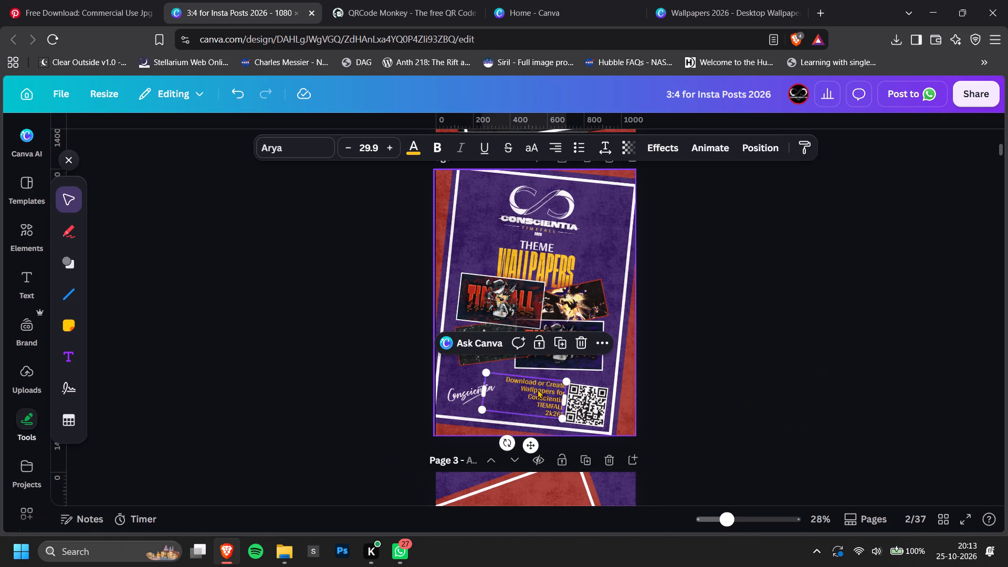
drag(800, 353, 804, 353)
click(804, 353)
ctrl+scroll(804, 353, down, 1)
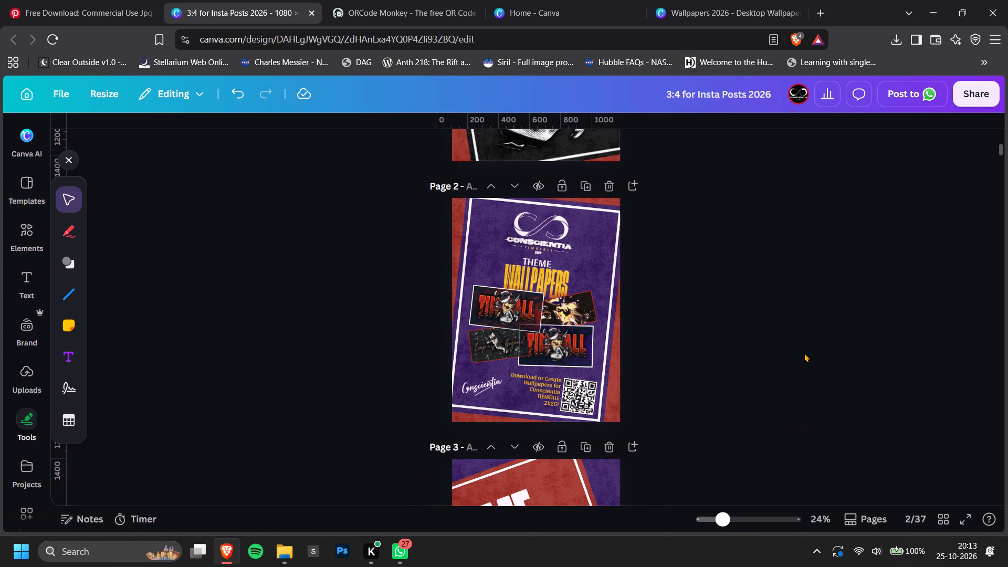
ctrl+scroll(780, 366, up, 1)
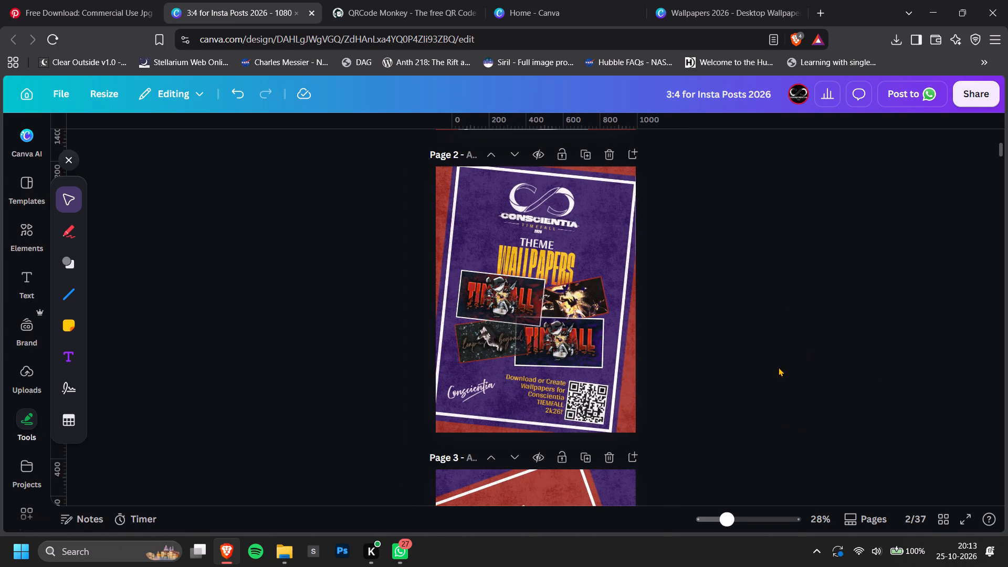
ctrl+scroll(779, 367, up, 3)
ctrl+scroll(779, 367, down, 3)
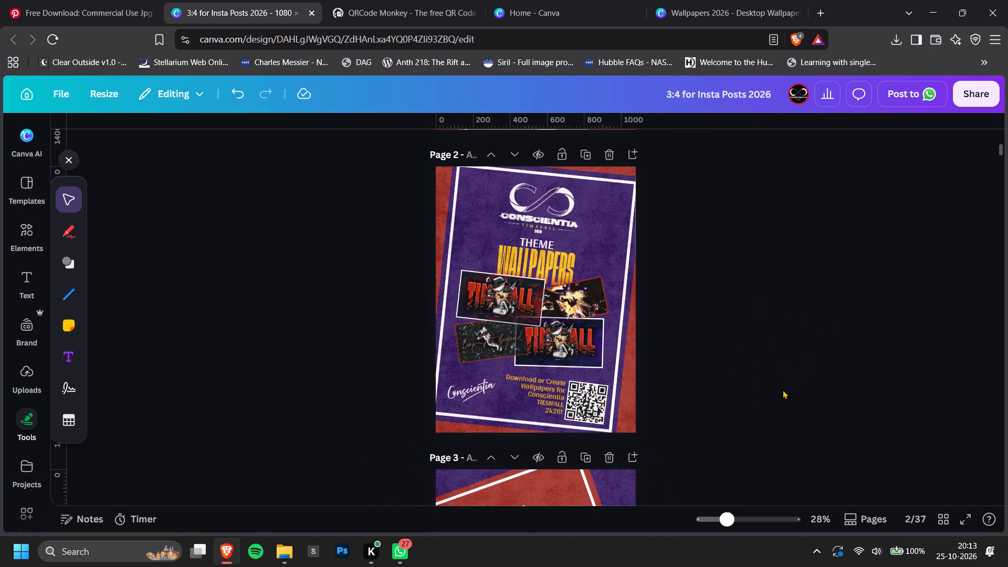
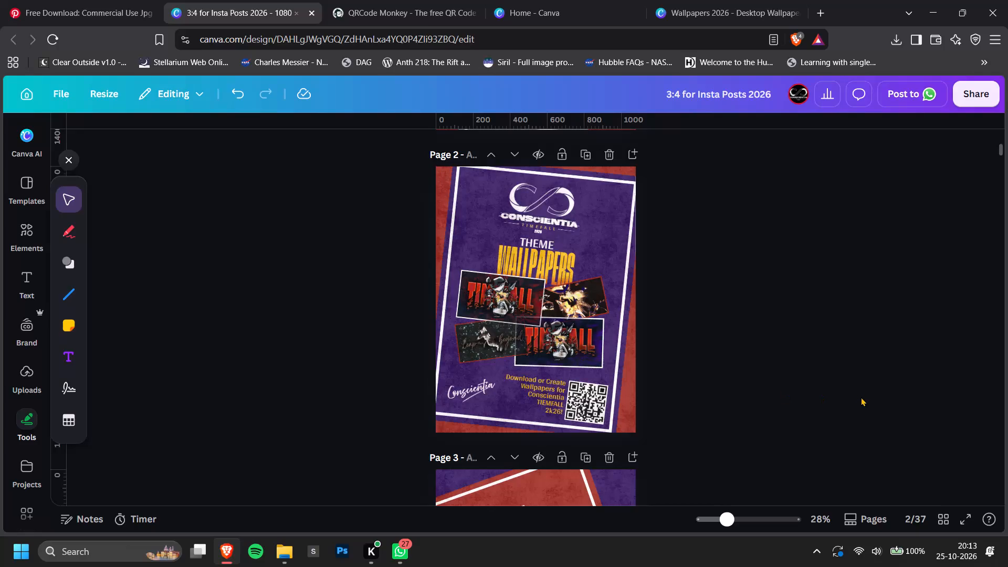
Bring the astronaut "leap beyond" wallpaper group on page 2 forward in the layer order.
ctrl+scroll(861, 397, up, 4)
scroll(860, 397, up, 1)
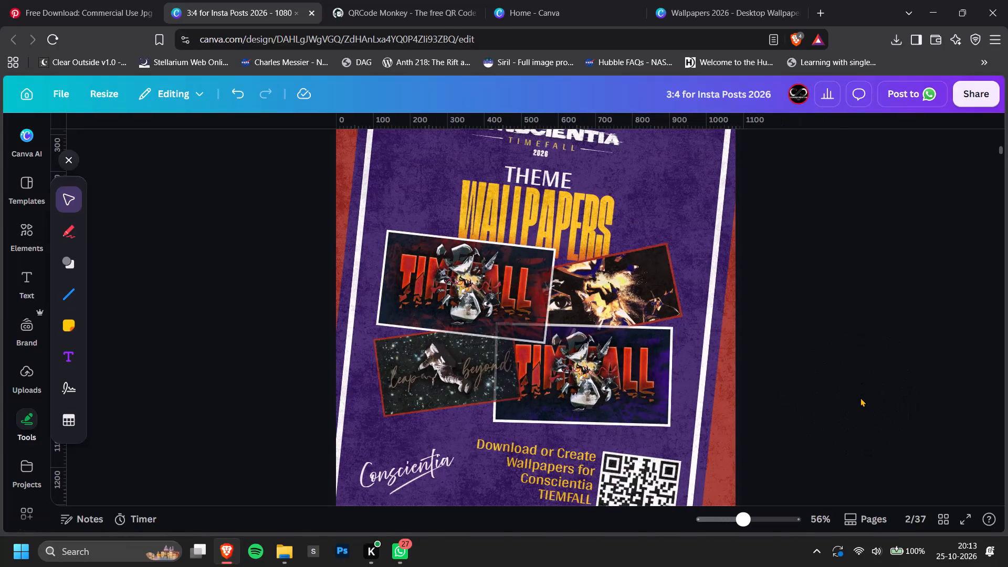
ctrl+scroll(860, 397, down, 2)
ctrl+scroll(622, 401, up, 3)
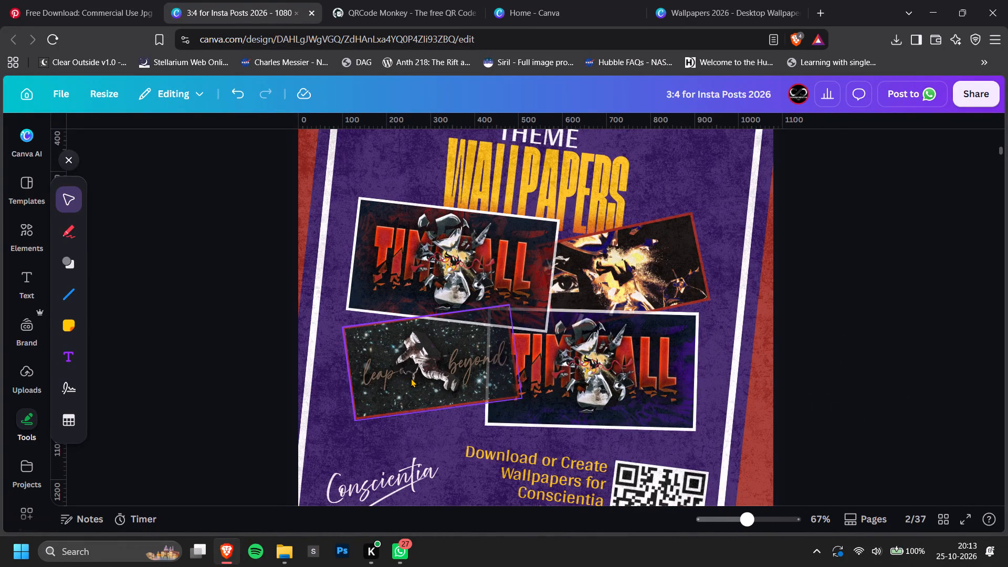
click(411, 378)
key(ctrl+bracketright)
key(ctrl+bracketright)
key(ctrl+bracketright)
key(ctrl+bracketright)
key(ctrl+bracketright)
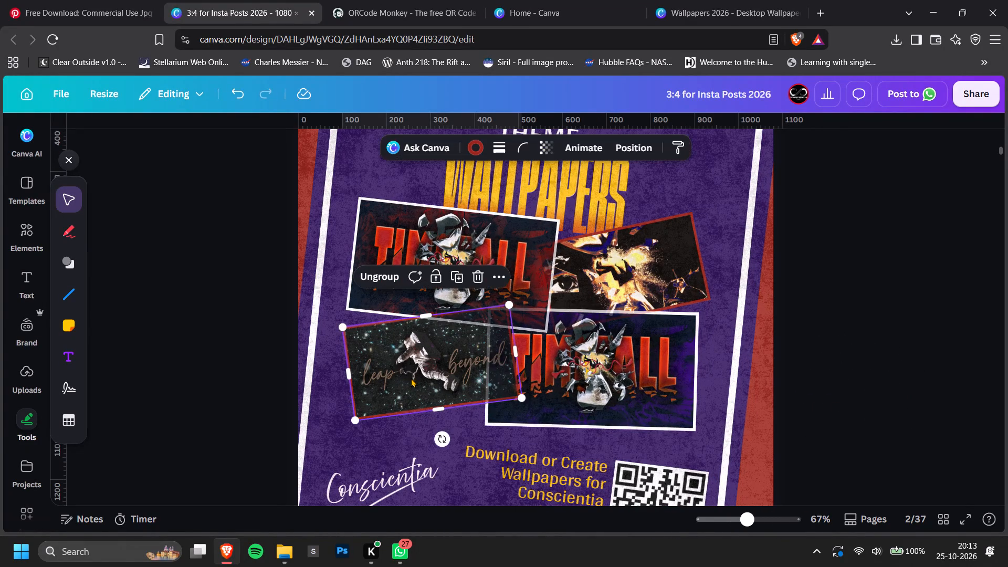
key(ctrl+bracketright)
key(ctrl+bracketright)
key(ctrl+bracketright)
key(ctrl+bracketright)
key(ctrl+bracketleft)
key(ctrl+bracketleft)
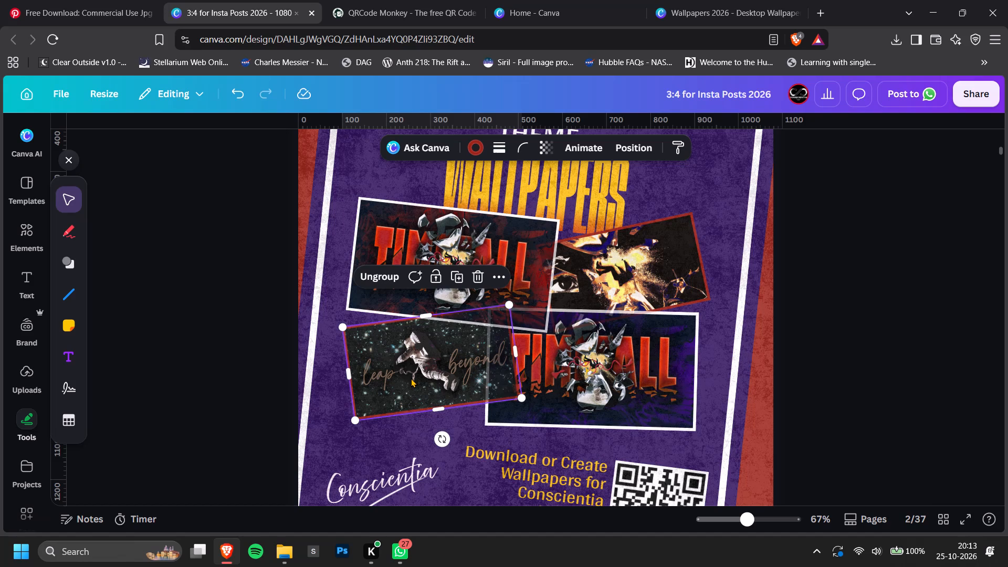
key(ctrl+bracketright)
key(ctrl+bracketright)
key(ctrl+bracketright)
key(ctrl+bracketright)
key(ctrl+bracketright)
key(ctrl+bracketright)
key(ctrl+bracketright)
key(ctrl+bracketright)
key(ctrl+bracketright)
key(ctrl+bracketright)
key(ctrl+bracketright)
key(ctrl+bracketright)
key(ctrl+bracketright)
Adjust the transparency of the astronaut "leap beyond" wallpaper group, trying 100 before settling on a partly see-through level.
click(551, 125)
click(549, 134)
click(548, 146)
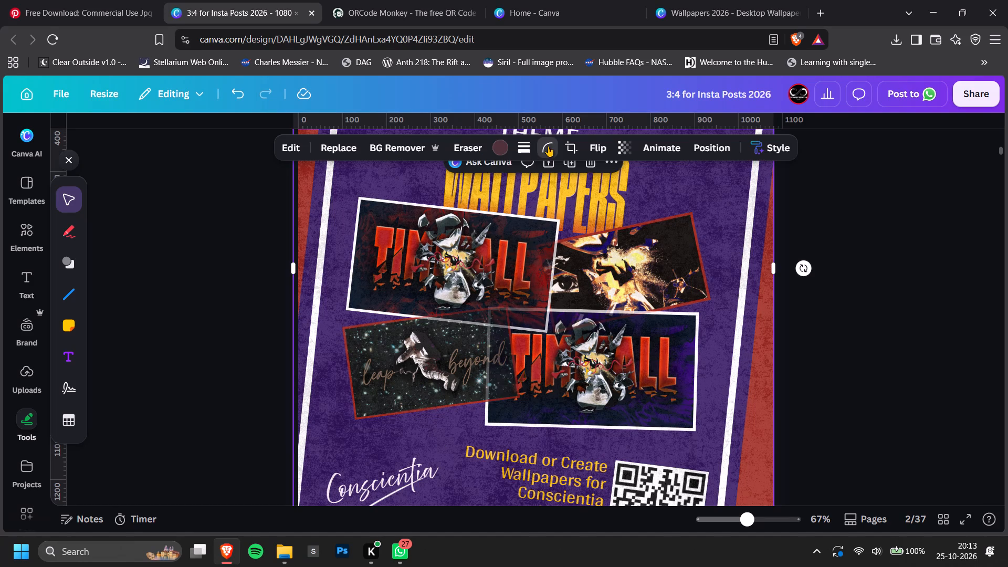
click(814, 234)
click(440, 356)
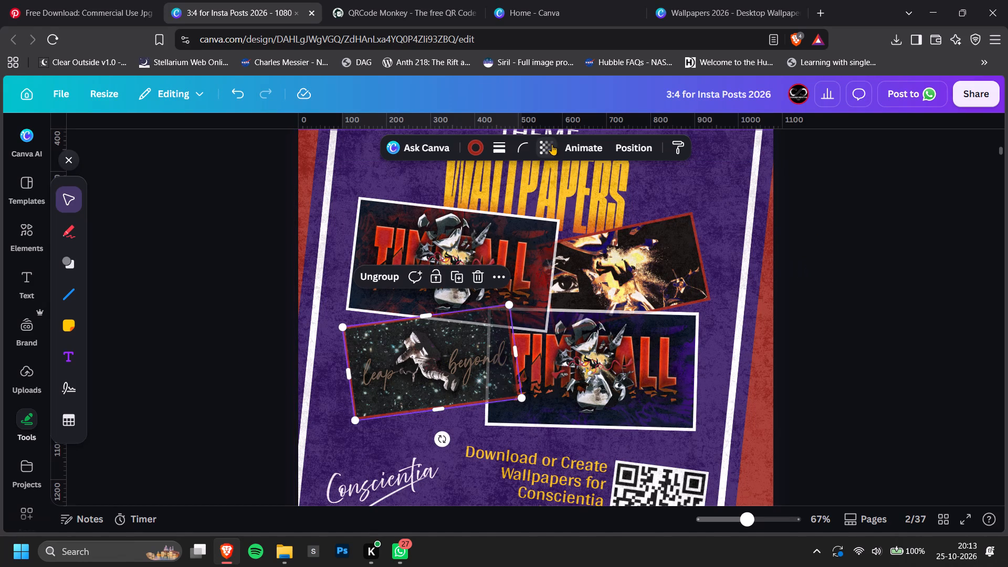
click(552, 144)
drag(531, 201, 581, 205)
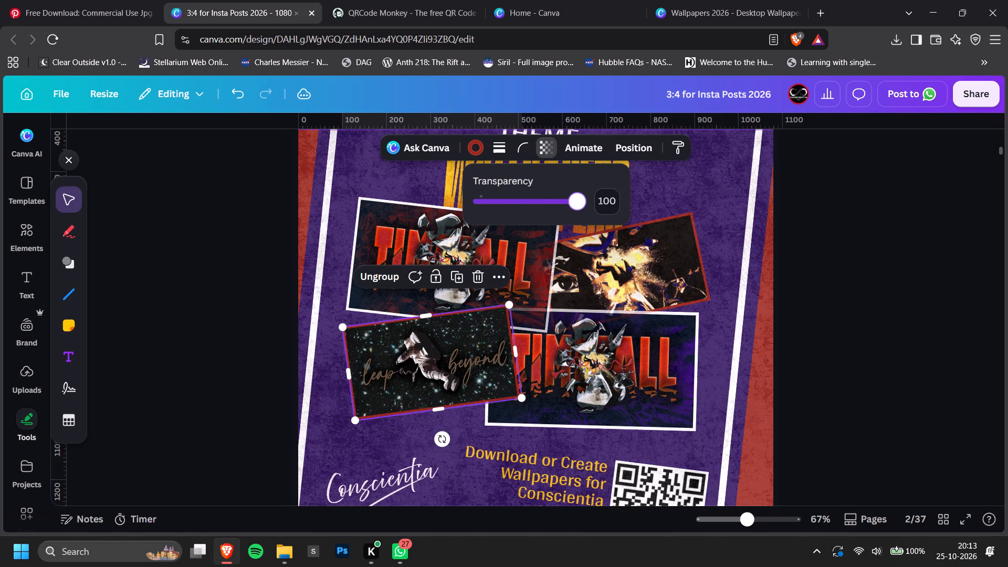
drag(581, 205, 539, 202)
double_click(816, 267)
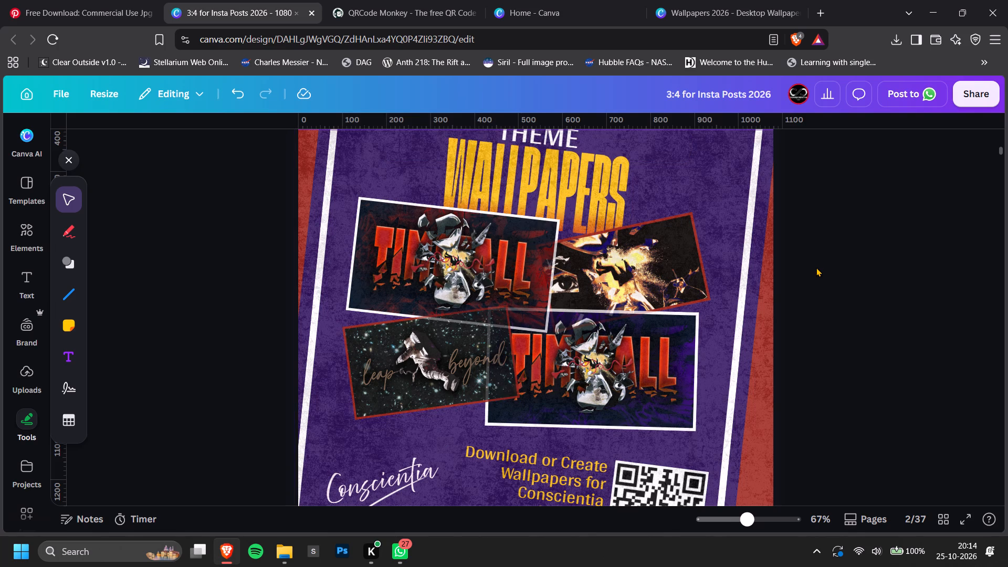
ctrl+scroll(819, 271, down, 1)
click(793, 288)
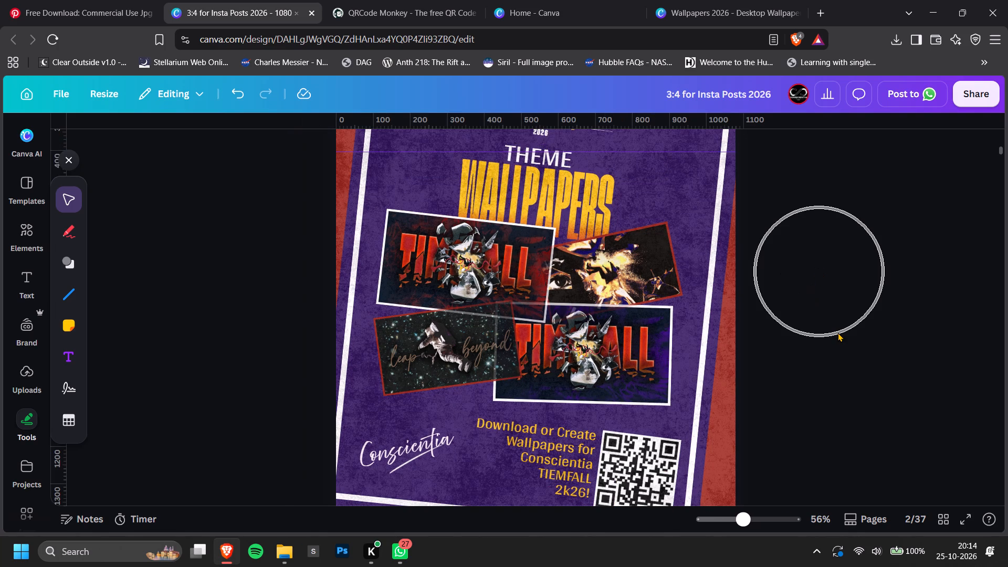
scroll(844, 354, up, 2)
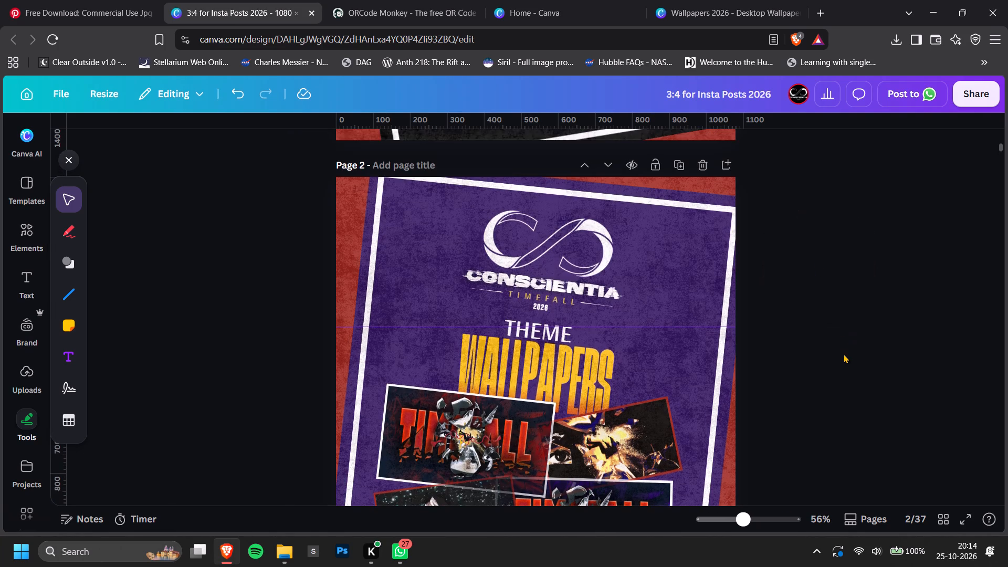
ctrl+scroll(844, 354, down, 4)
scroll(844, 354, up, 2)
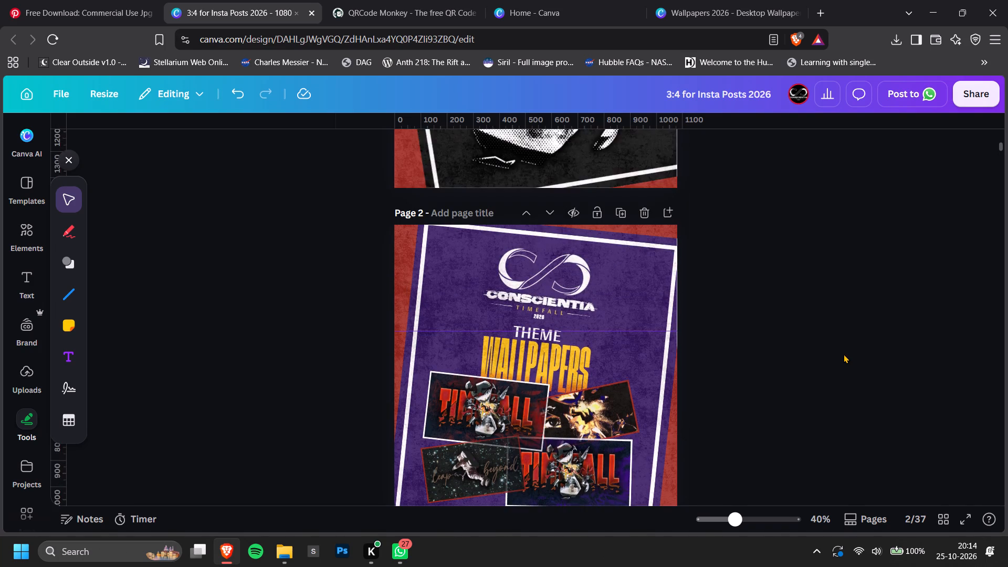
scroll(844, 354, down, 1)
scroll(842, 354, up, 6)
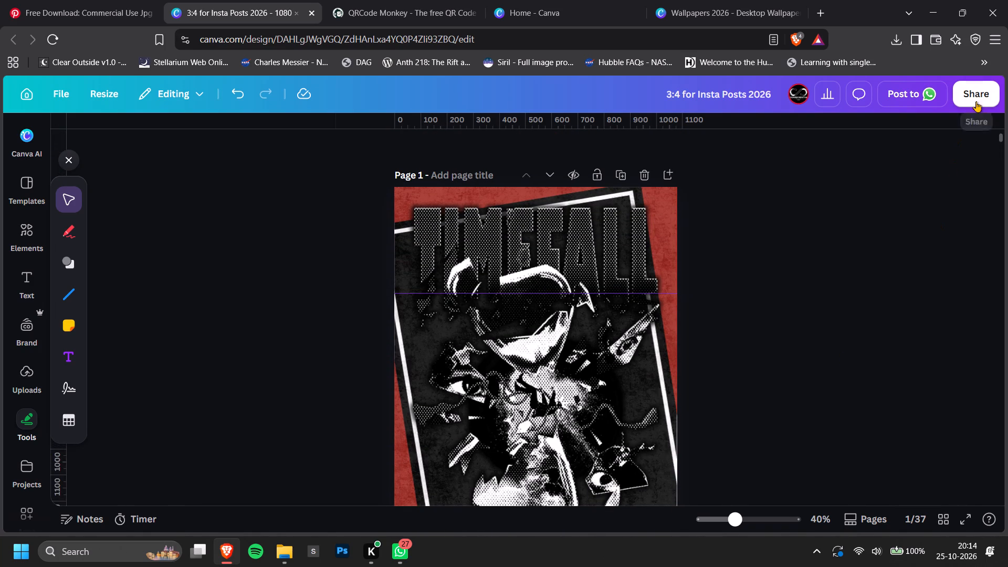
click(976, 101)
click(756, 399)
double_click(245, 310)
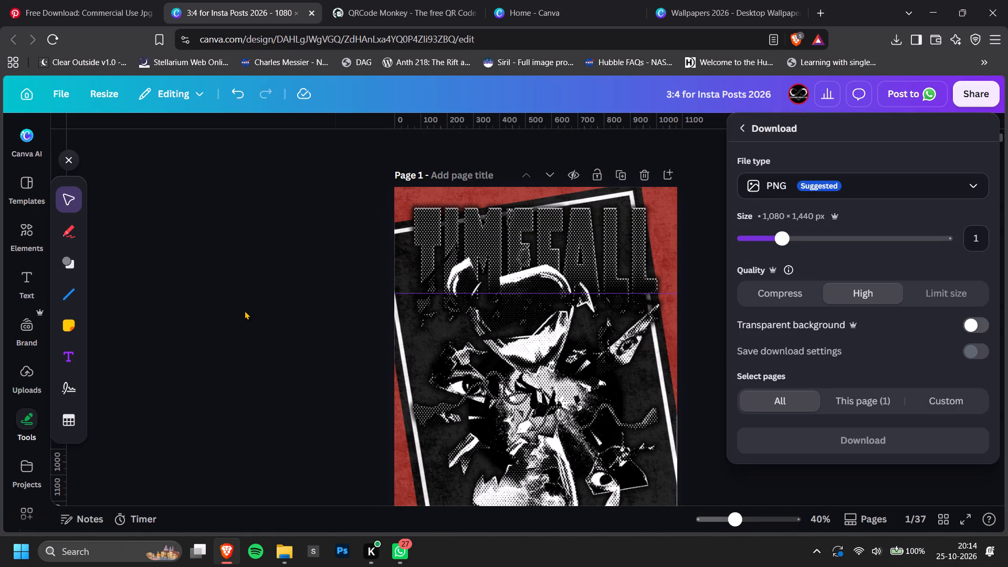
Copy the "Conscientia" signature text and its underline stroke from page 2 and paste them onto page 1.
scroll(786, 215, down, 7)
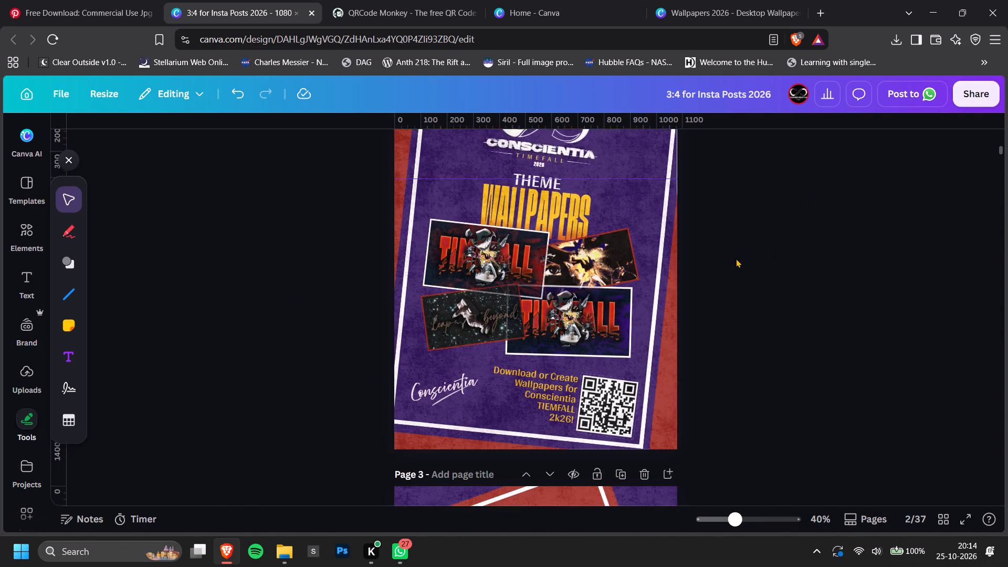
key(alt+1)
scroll(190, 358, down, 2)
click(173, 300)
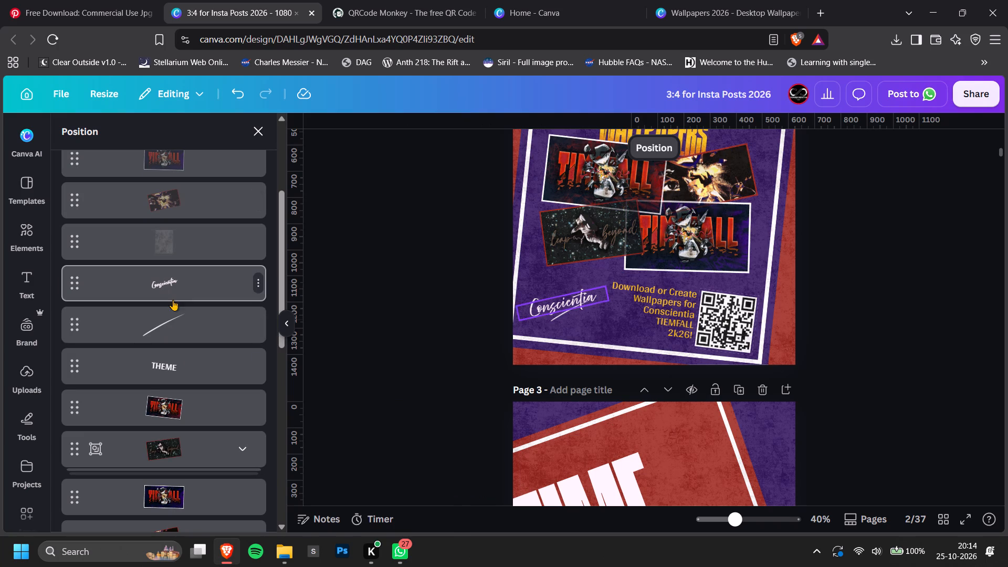
shift+click(172, 326)
key(ctrl+c)
scroll(929, 298, up, 7)
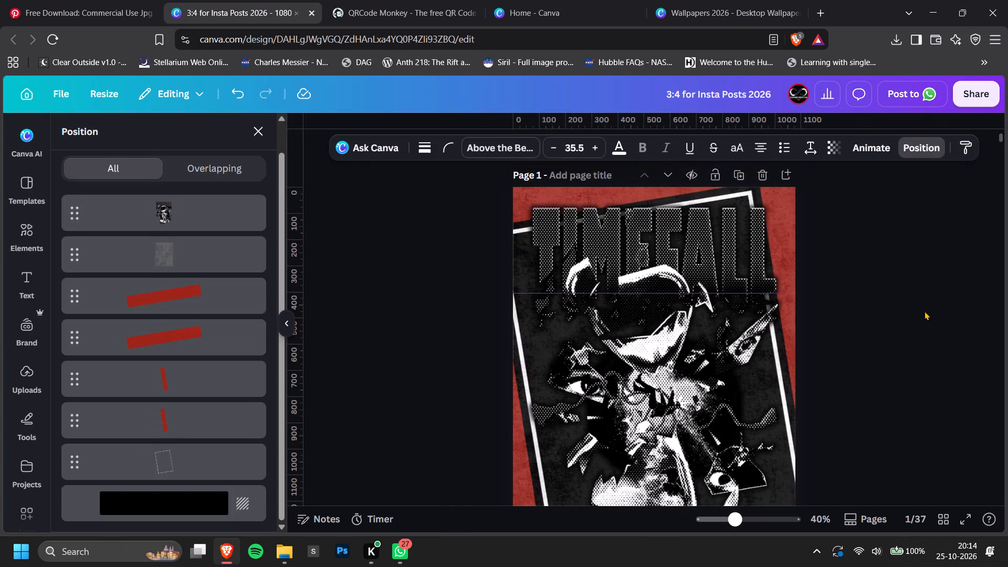
scroll(925, 311, down, 1)
click(925, 311)
key(ctrl+v)
Move the pasted "Conscientia" signature and stroke into page 1's lower-right corner and shrink them to text size 26.6.
drag(440, 411, 451, 415)
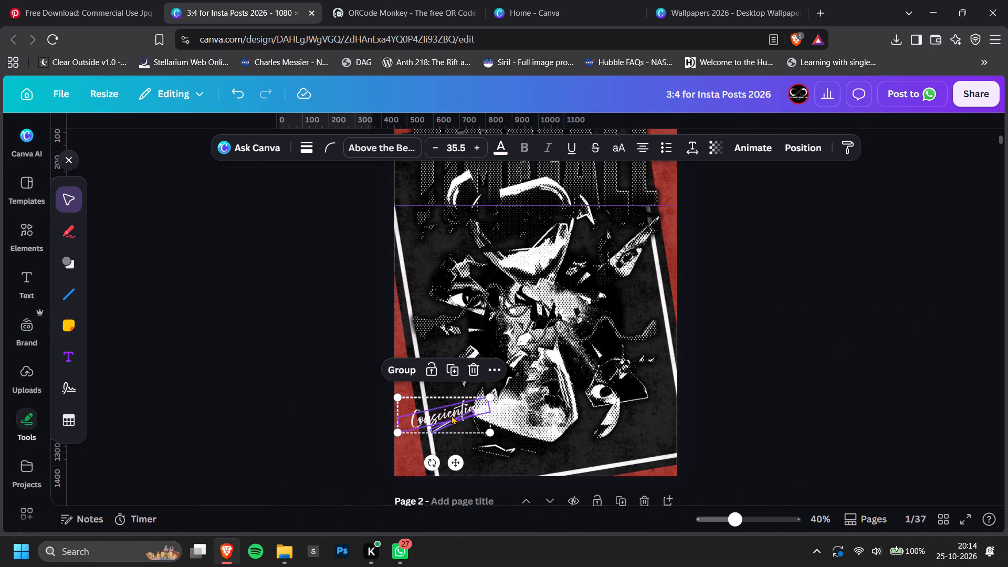
drag(451, 415, 634, 439)
drag(590, 459, 603, 454)
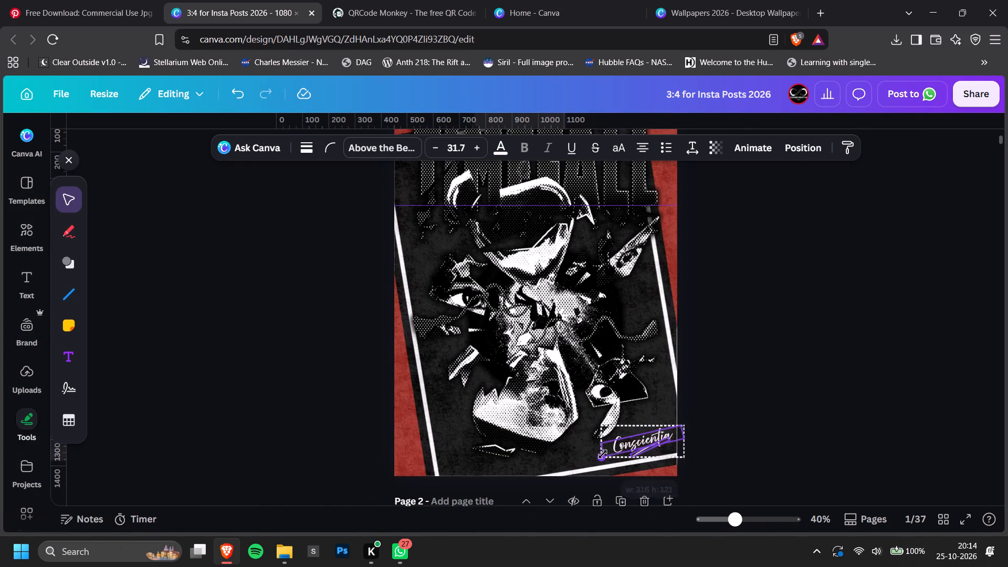
drag(603, 454, 611, 451)
drag(650, 444, 645, 445)
click(807, 421)
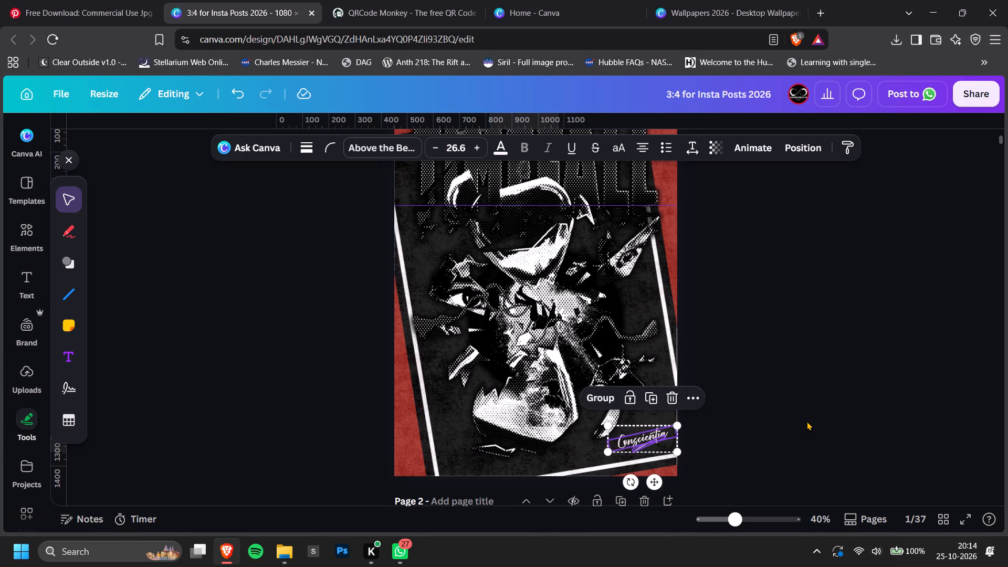
Send the signature and its stroke on page 1 backward, below the texture, red bars and frame layers.
scroll(775, 427, down, 1)
key(alt+1)
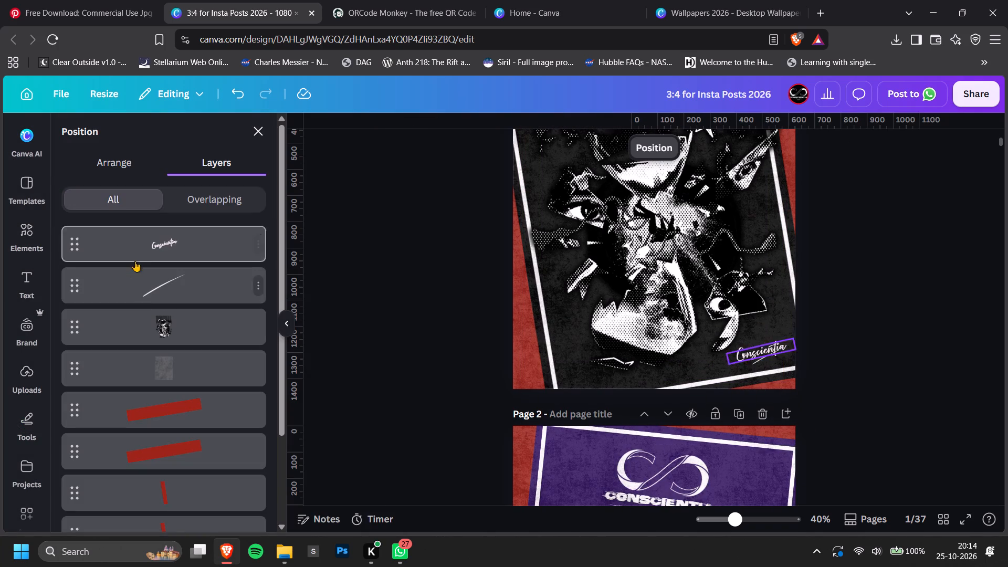
click(167, 299)
shift+click(192, 255)
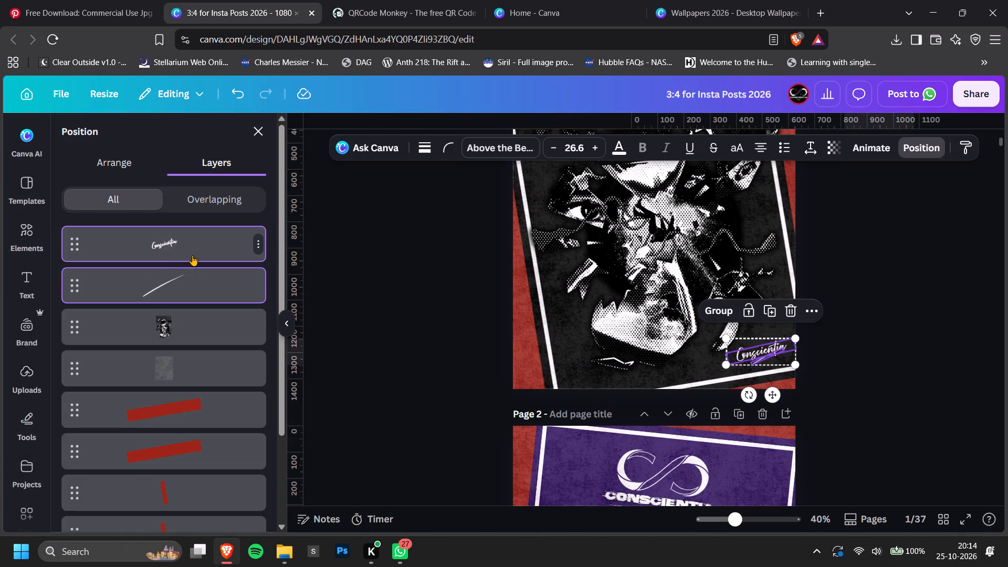
key(ctrl+bracketleft)
key(ctrl+bracketleft)
key(ctrl+bracketleft)
key(ctrl+bracketleft)
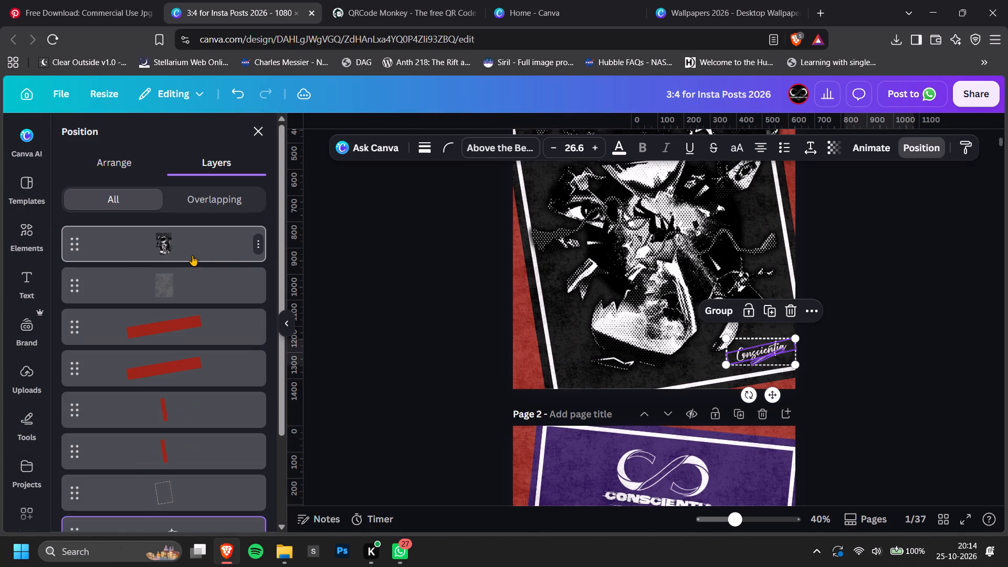
double_click(862, 351)
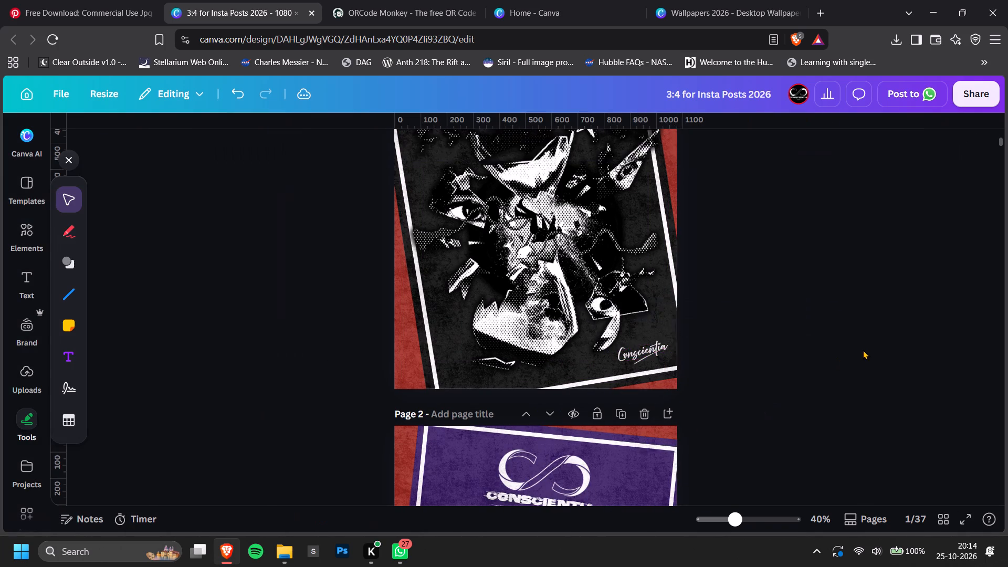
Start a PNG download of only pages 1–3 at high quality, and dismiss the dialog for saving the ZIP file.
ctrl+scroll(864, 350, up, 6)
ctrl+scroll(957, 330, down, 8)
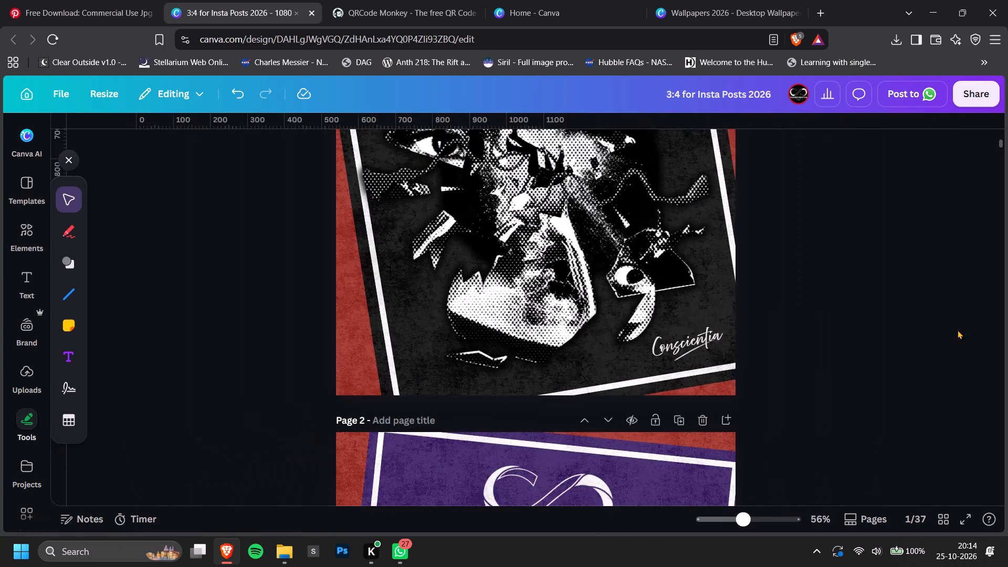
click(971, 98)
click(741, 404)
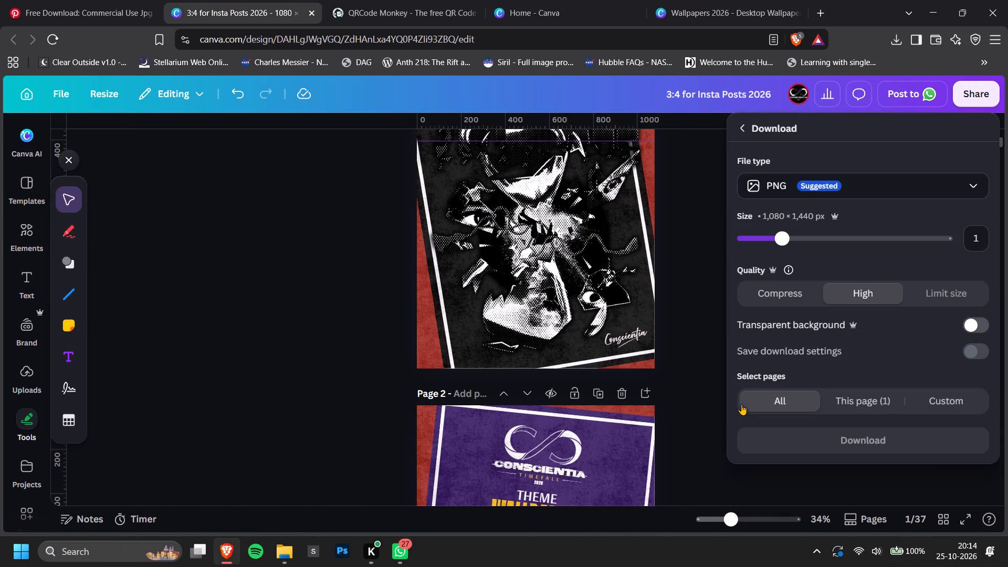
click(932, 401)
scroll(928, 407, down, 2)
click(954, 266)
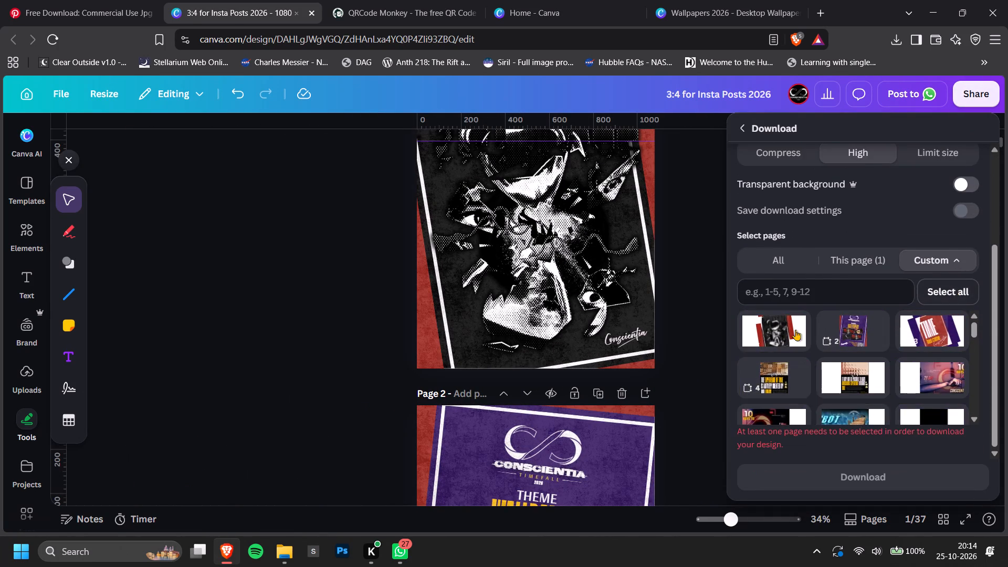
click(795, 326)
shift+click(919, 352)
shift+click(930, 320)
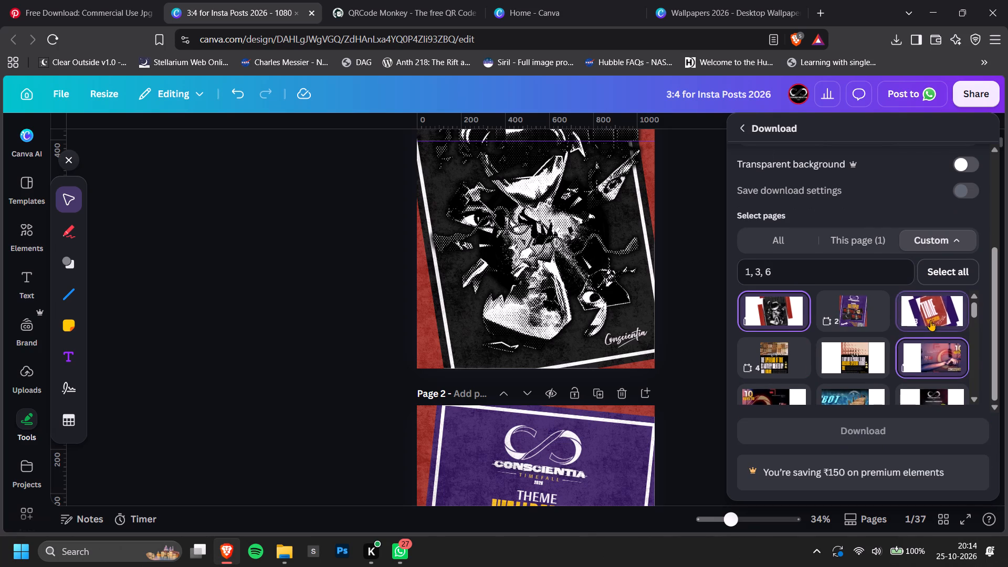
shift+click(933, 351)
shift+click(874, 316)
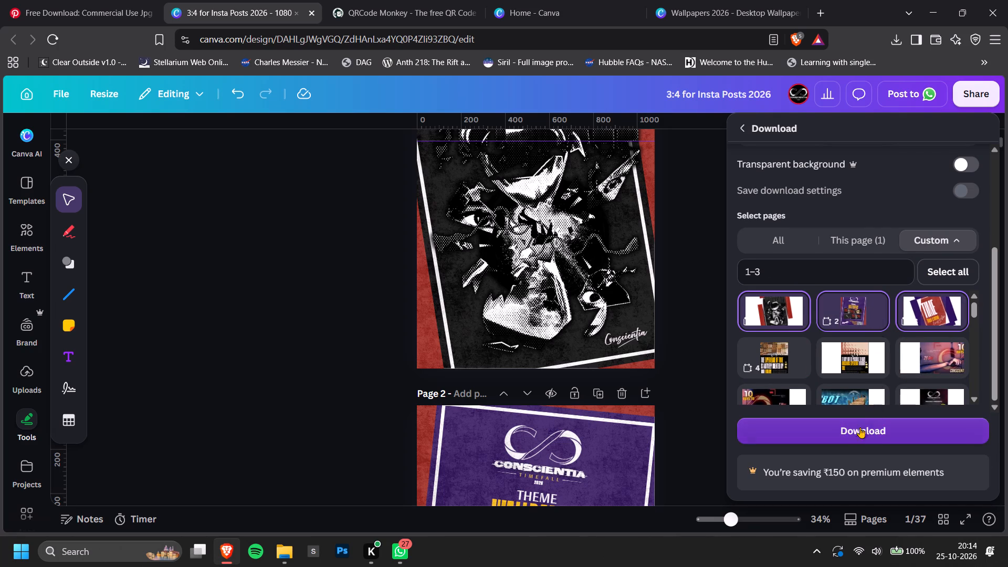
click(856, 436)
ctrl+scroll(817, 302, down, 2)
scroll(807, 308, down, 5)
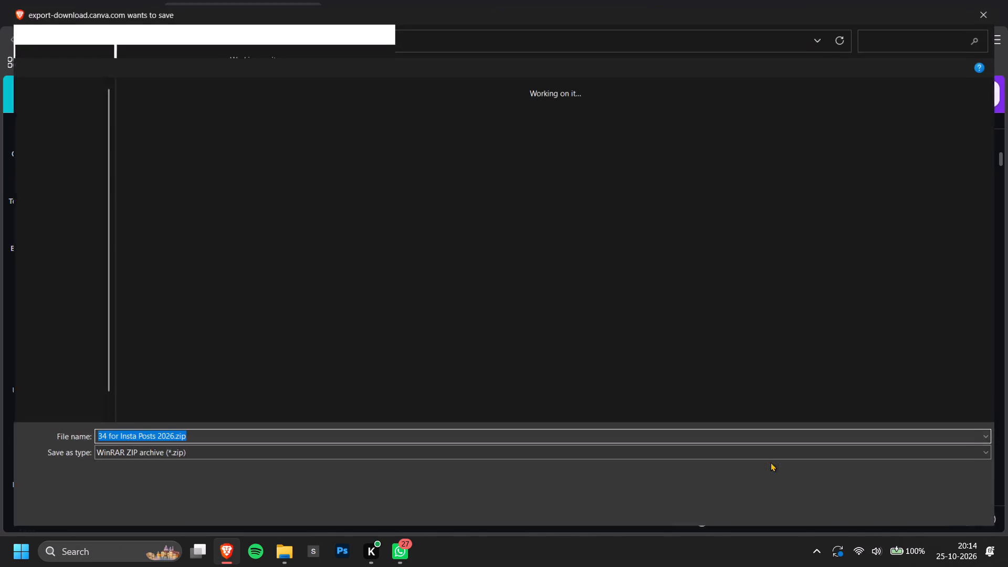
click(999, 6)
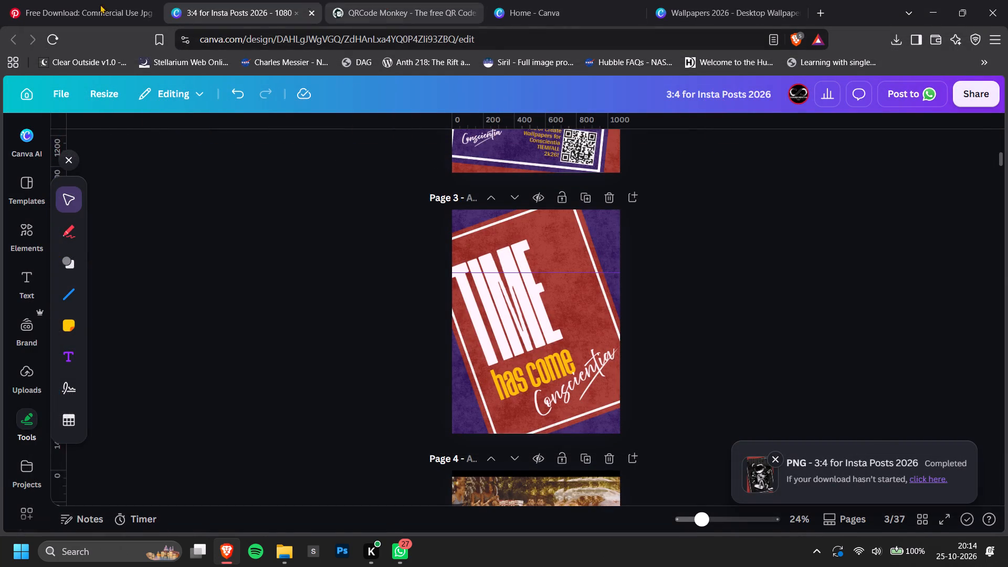
Switch to Pinterest and search for "hourglass line".
click(97, 6)
click(230, 106)
text(hourglass line)
key(Return)
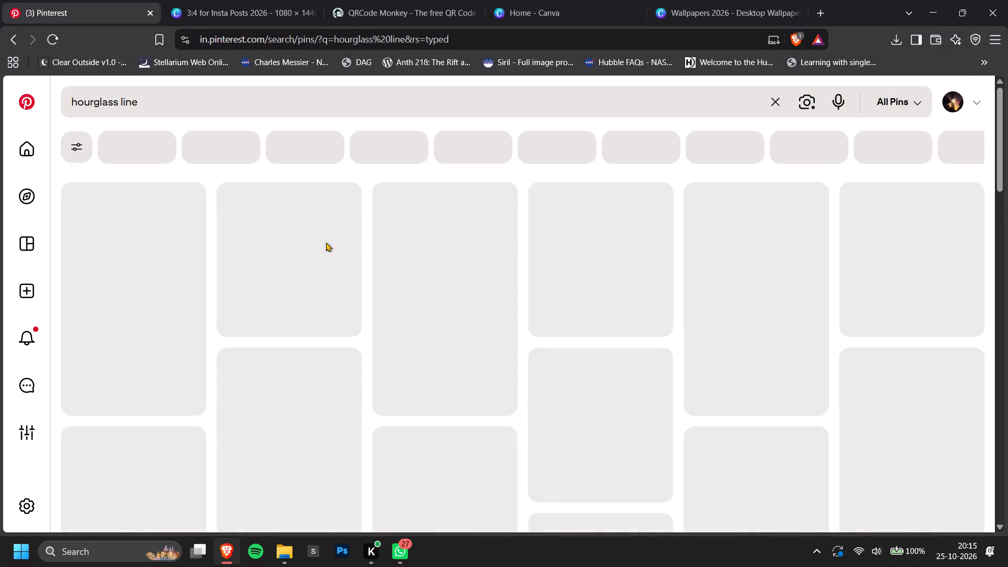
scroll(534, 361, down, 2)
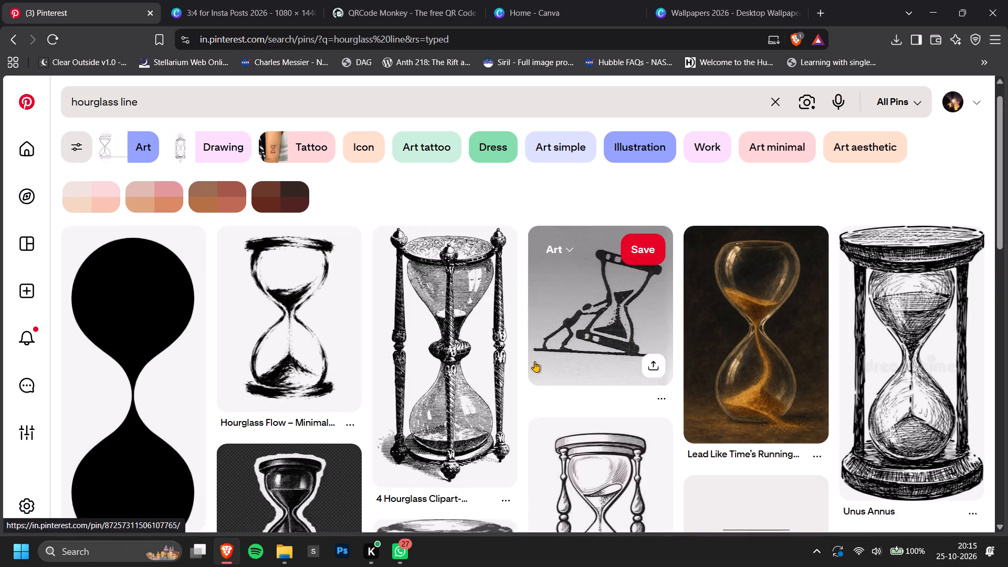
Close the Wallpapers 2026 design.
click(694, 0)
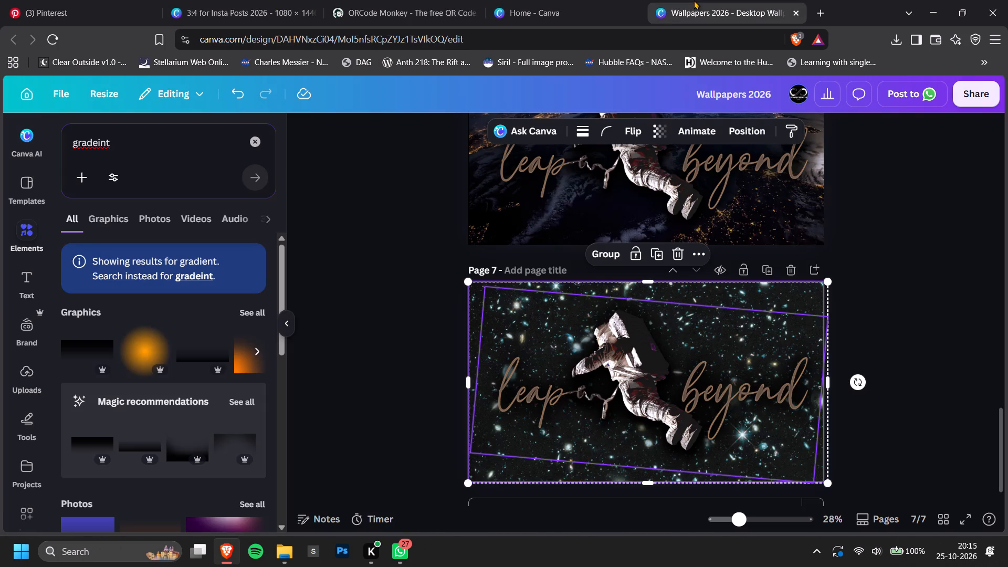
click(799, 17)
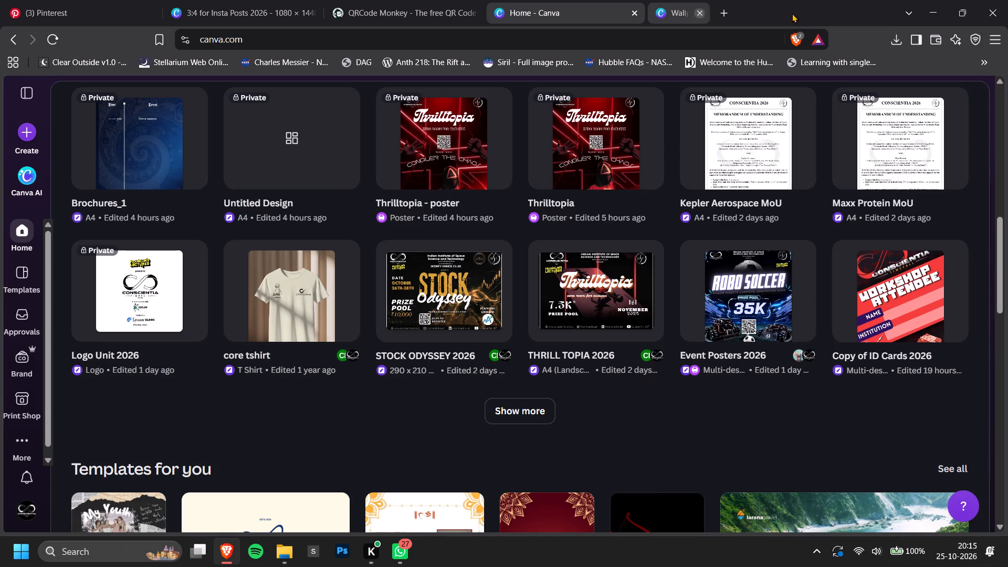
Find the looping single-line hourglass drawing among the Pinterest hourglass results, open its pin and copy the image.
click(256, 0)
click(37, 0)
scroll(466, 312, down, 2)
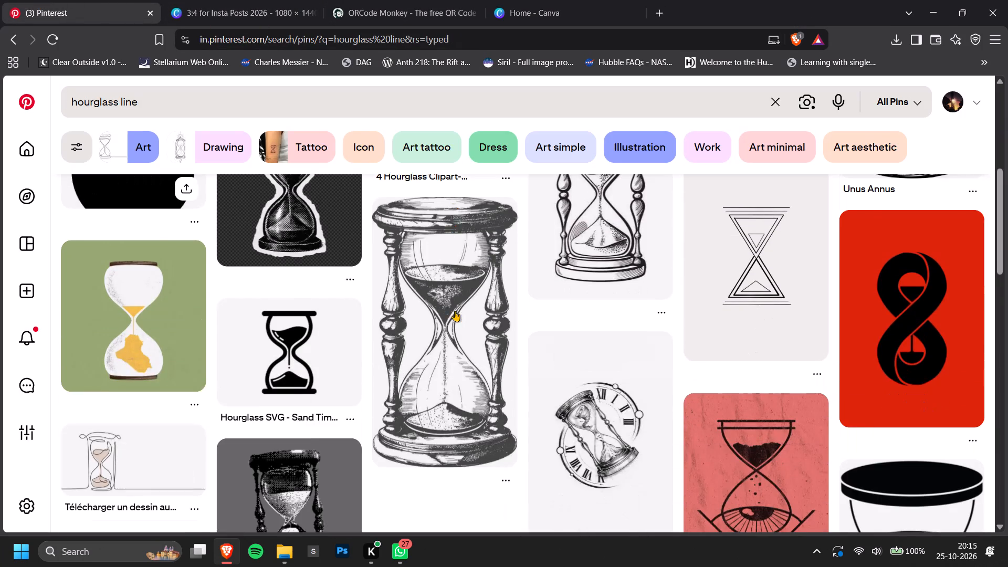
click(178, 0)
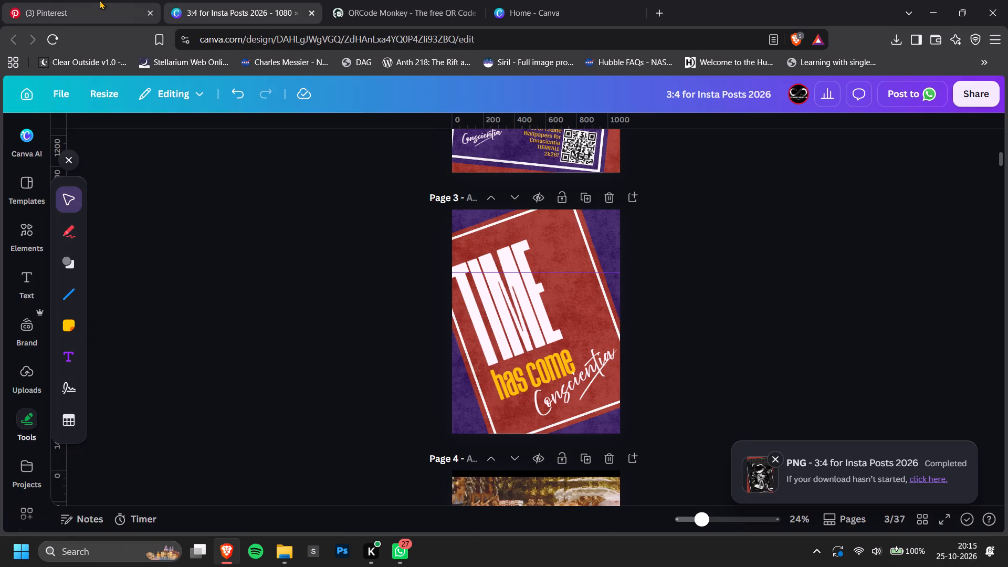
click(91, 0)
scroll(349, 338, down, 3)
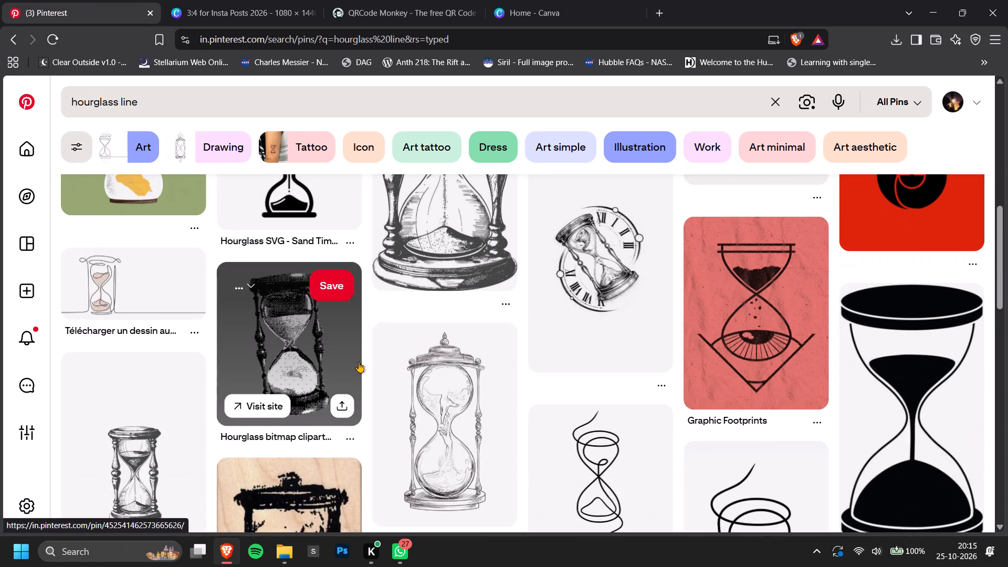
scroll(359, 362, down, 1)
click(588, 325)
right_click(195, 281)
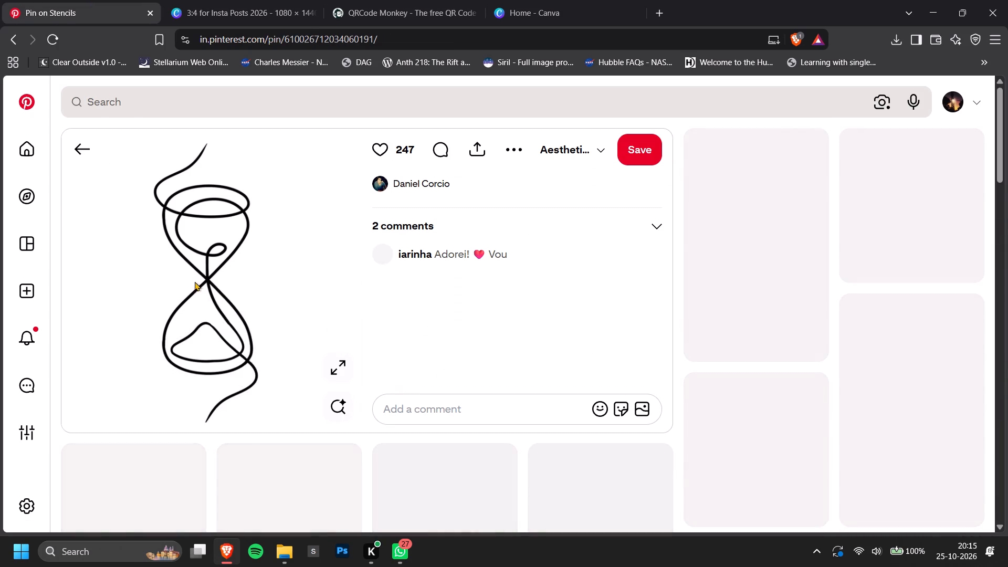
click(251, 335)
Switch to the 3:4 Insta Posts design, paste the hourglass image onto page 3 and remove its background.
click(251, 0)
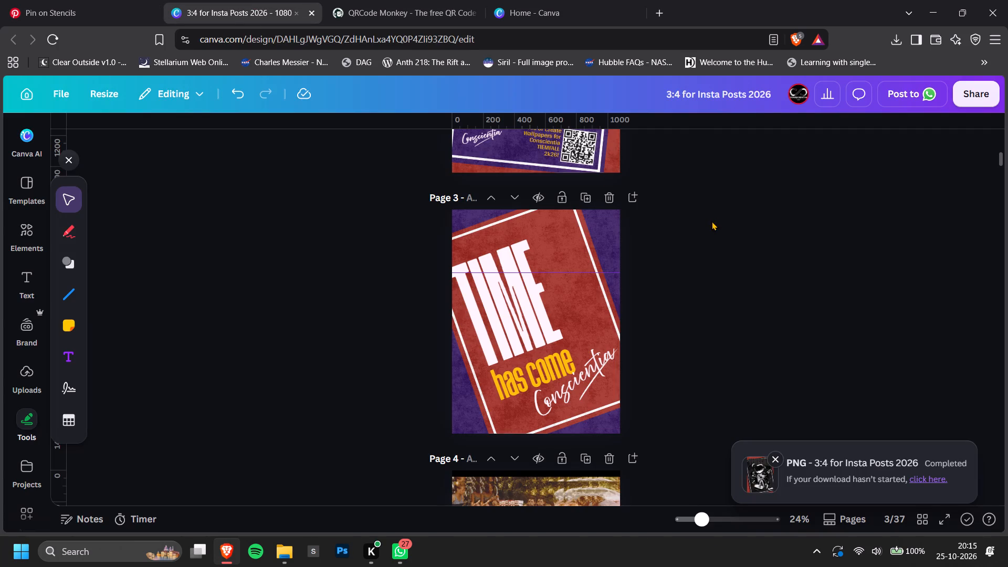
key(ctrl+v)
click(441, 152)
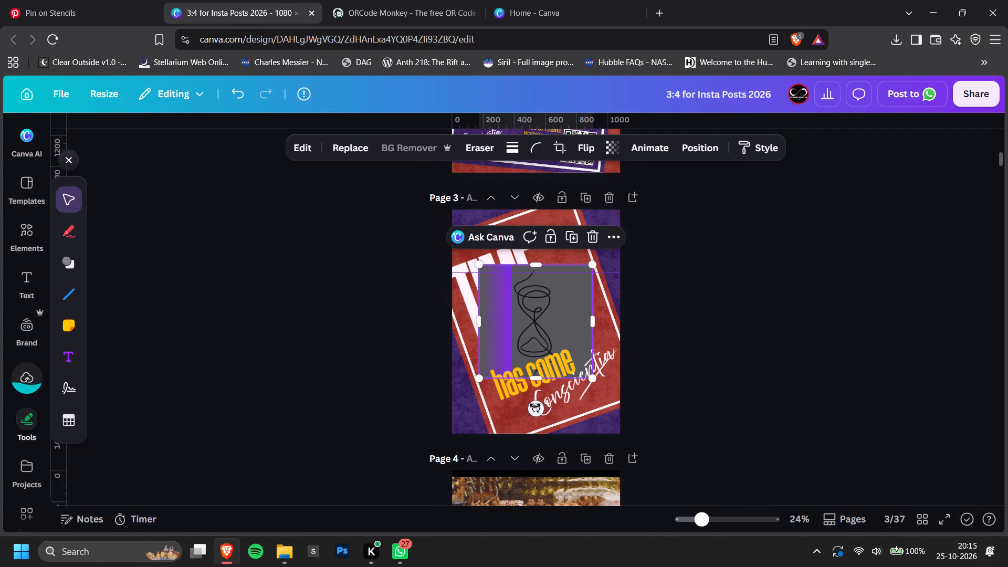
Rotate the hourglass on page 3 to match the tilt of the "TIME" text and place it just right of that word.
drag(538, 412, 575, 416)
click(569, 408)
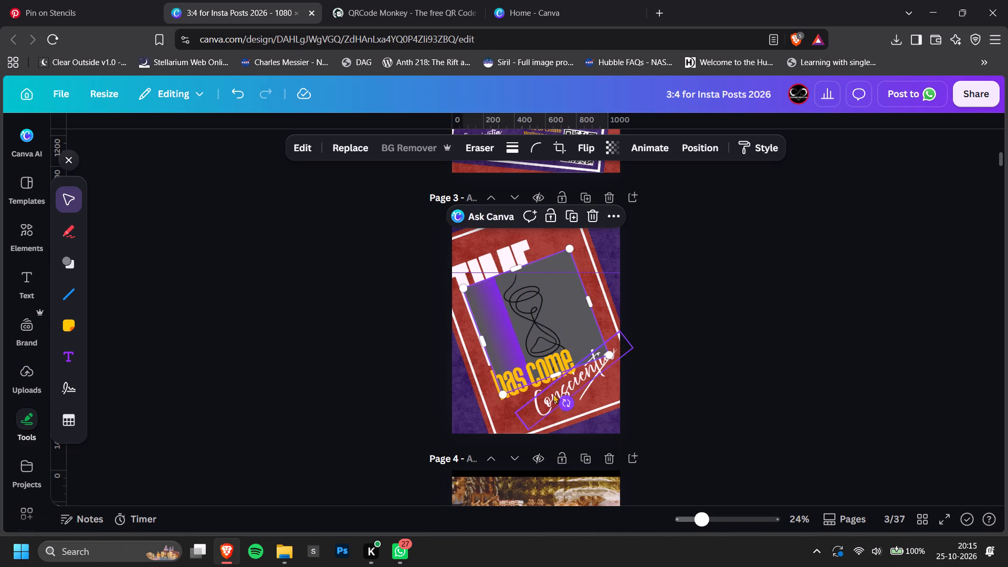
drag(539, 355, 573, 316)
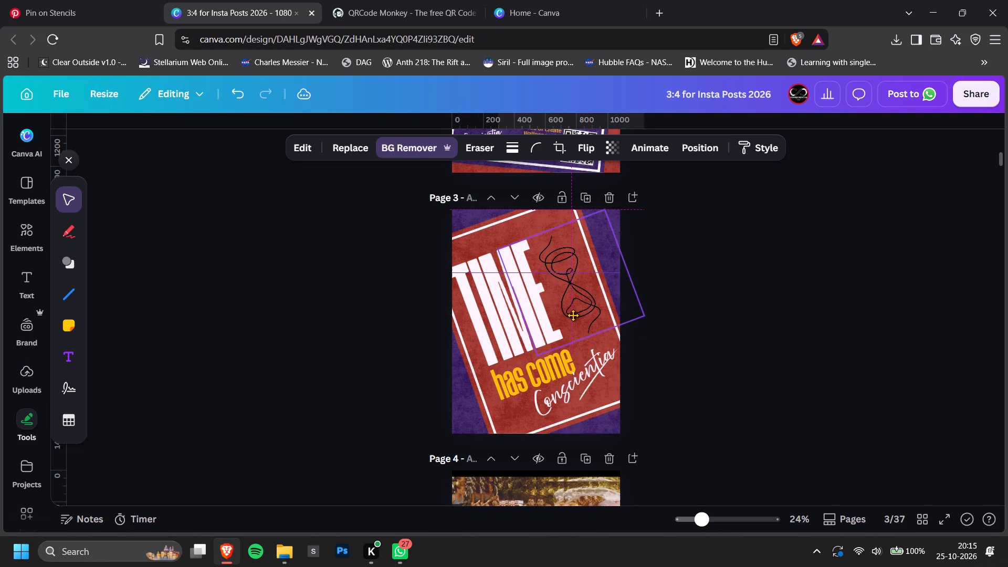
drag(573, 316, 572, 314)
Invert the colours of the hourglass image on page 3 so its black lines turn white.
click(296, 142)
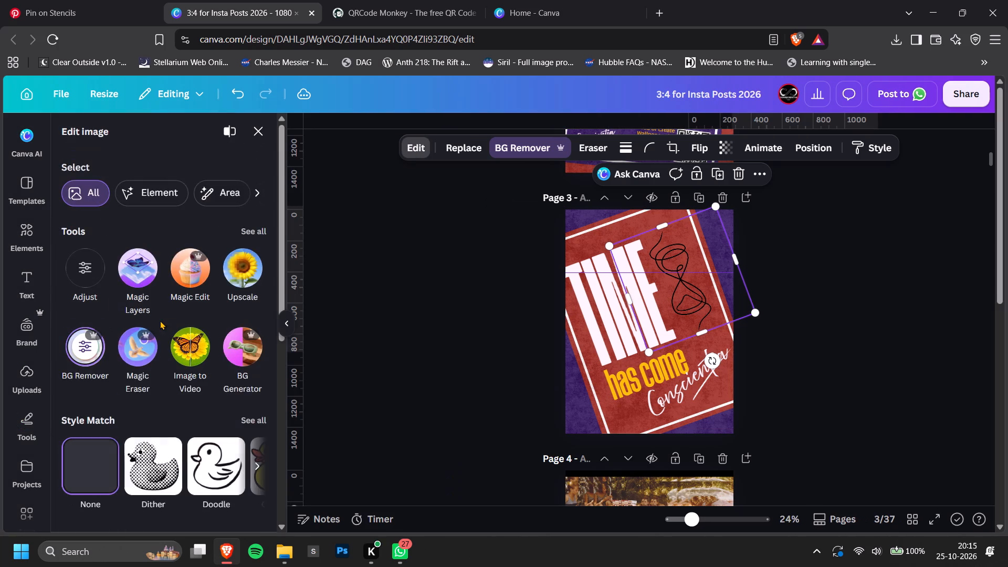
scroll(147, 319, down, 2)
scroll(145, 313, up, 2)
click(89, 260)
scroll(252, 315, down, 4)
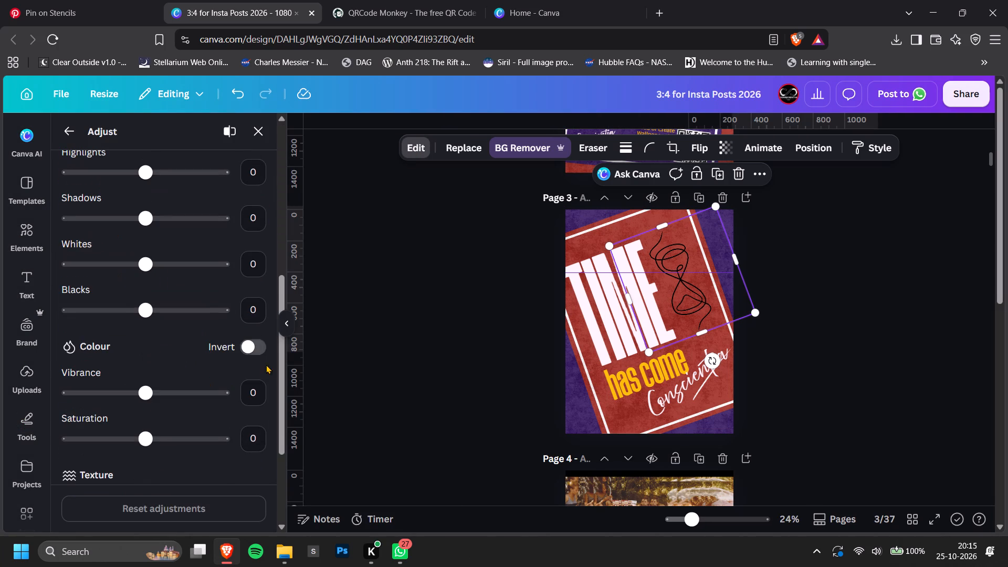
click(252, 348)
double_click(899, 302)
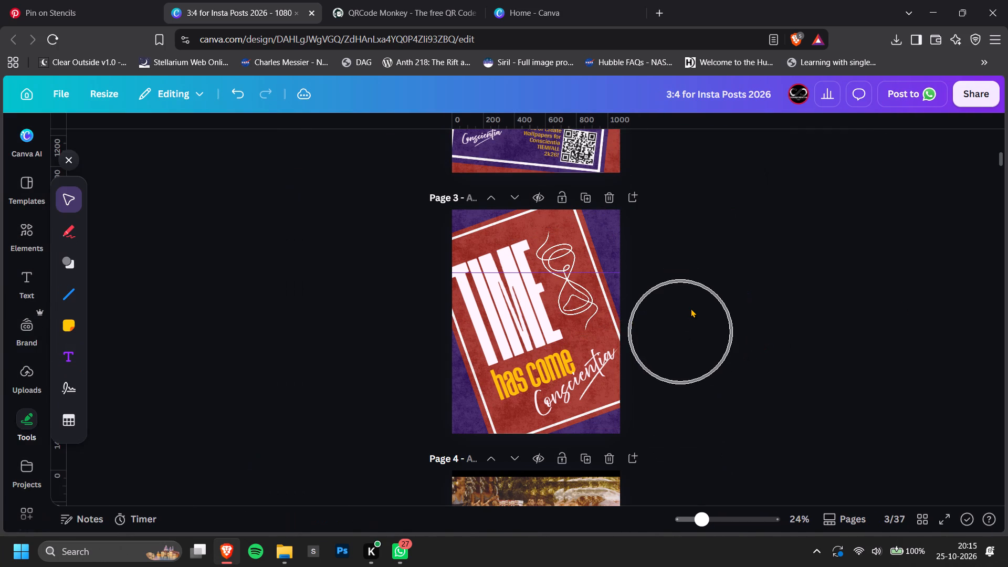
Start a new high-quality PNG download of pages 1–3 at 1,080 × 1,440 px and dismiss the earlier download's notification.
click(973, 98)
click(758, 387)
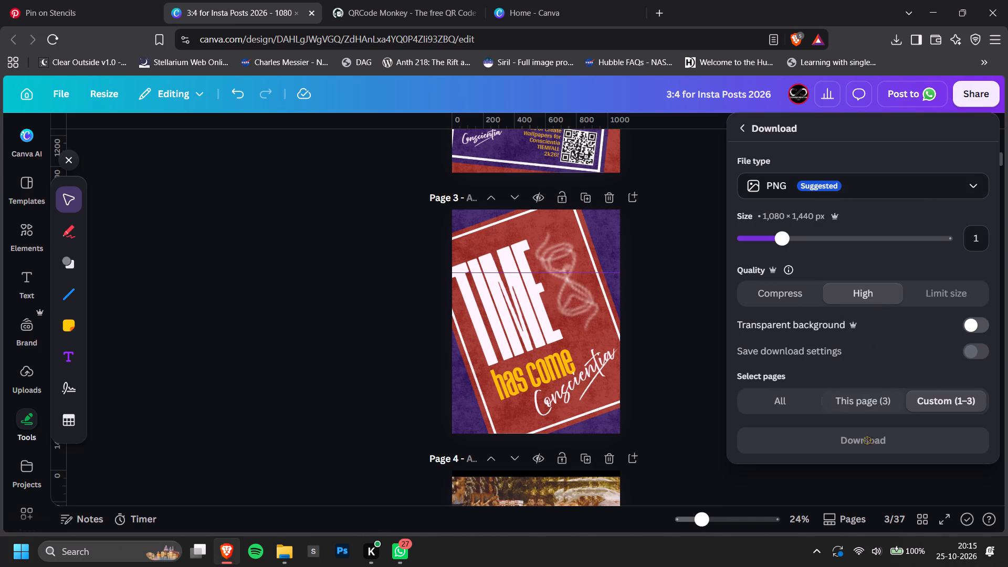
click(867, 440)
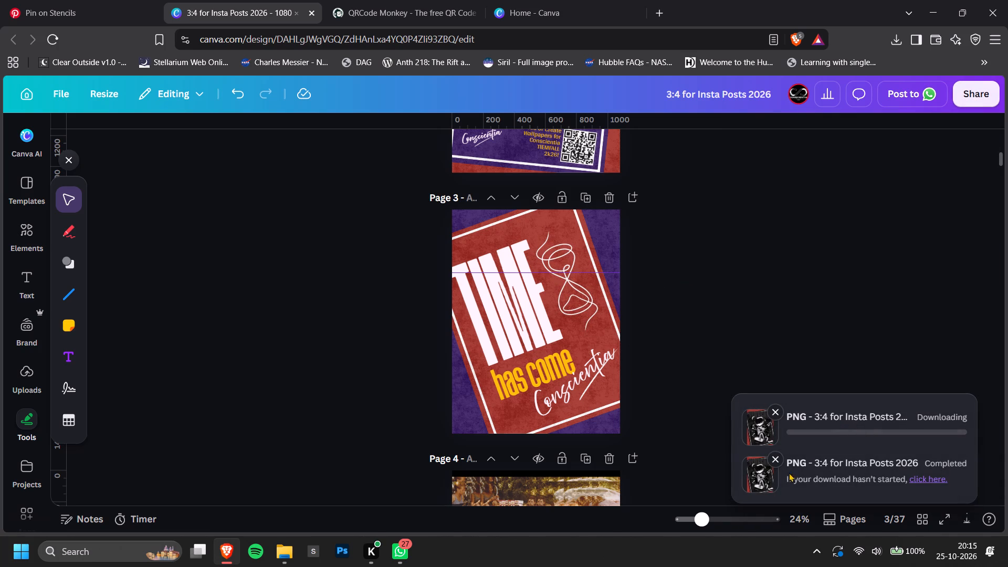
click(775, 457)
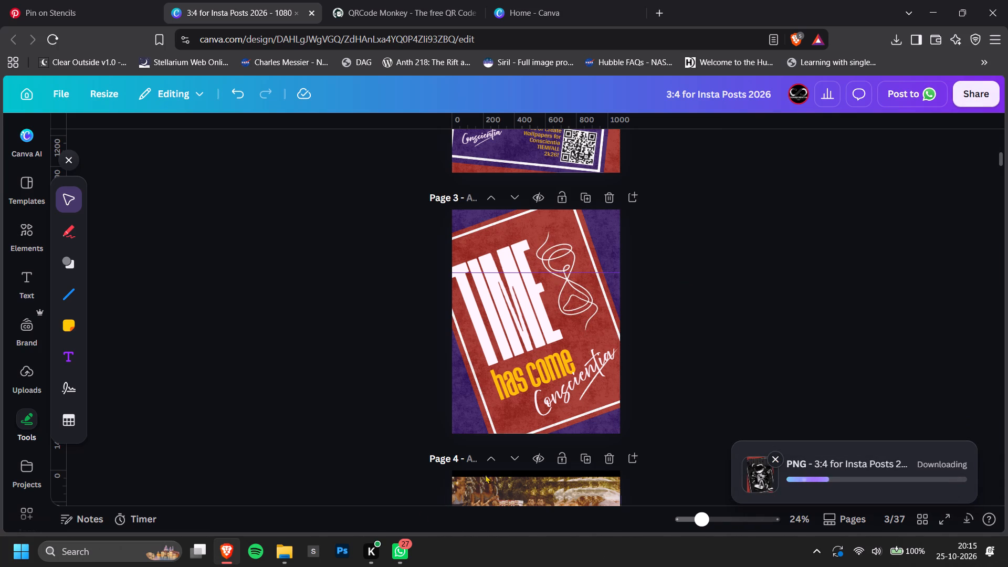